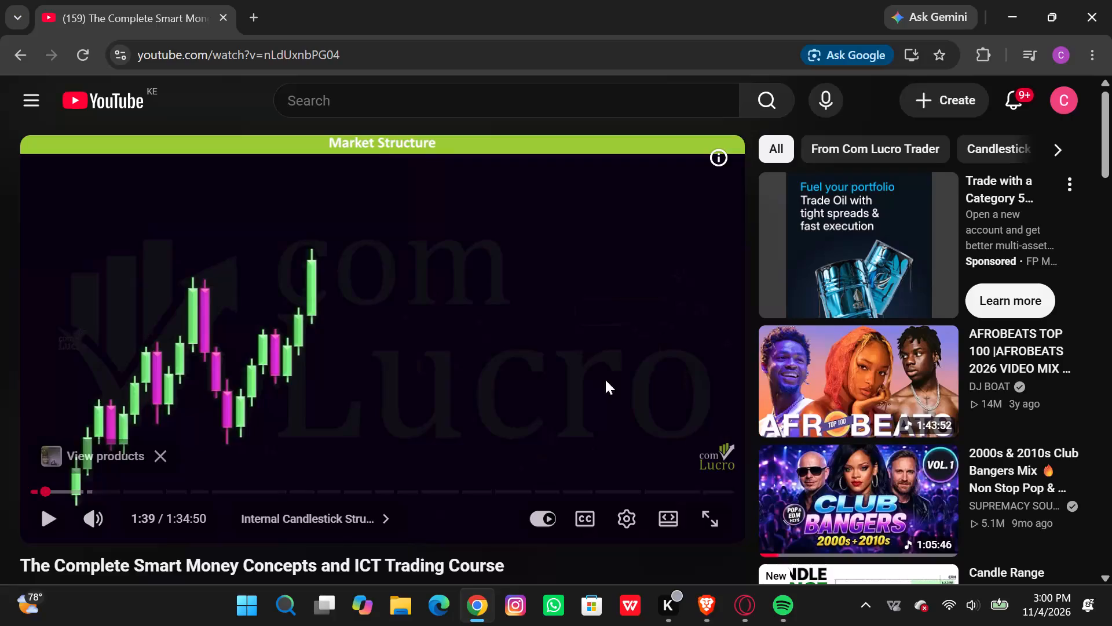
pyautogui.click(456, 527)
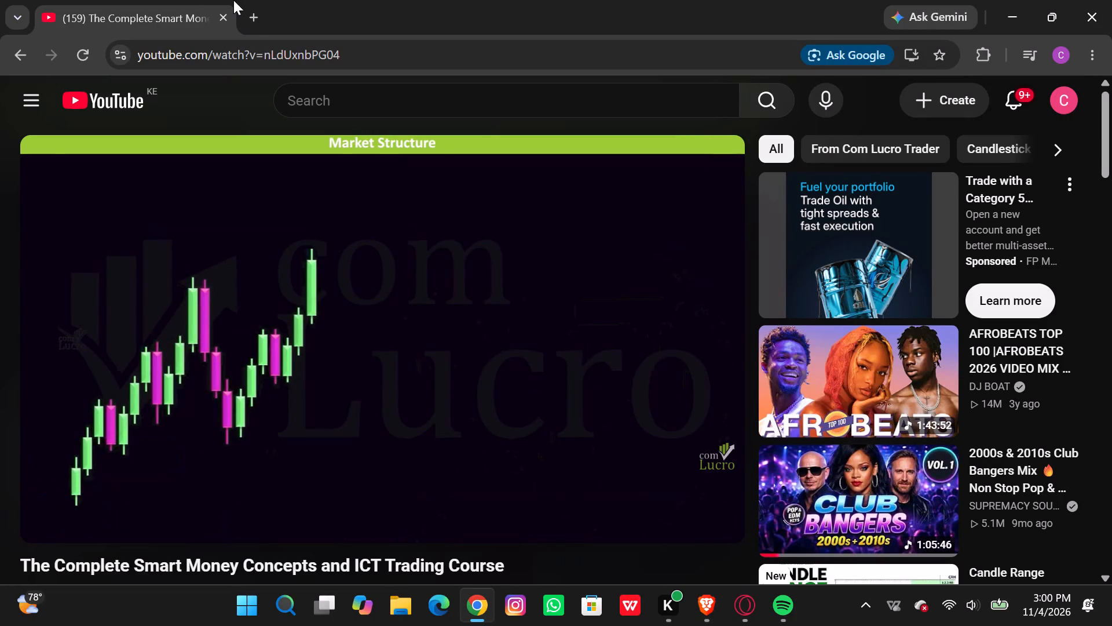
# Search Google for tradingview in a new browser tab and open the TradingView website from the results.
pyautogui.click(251, 13)
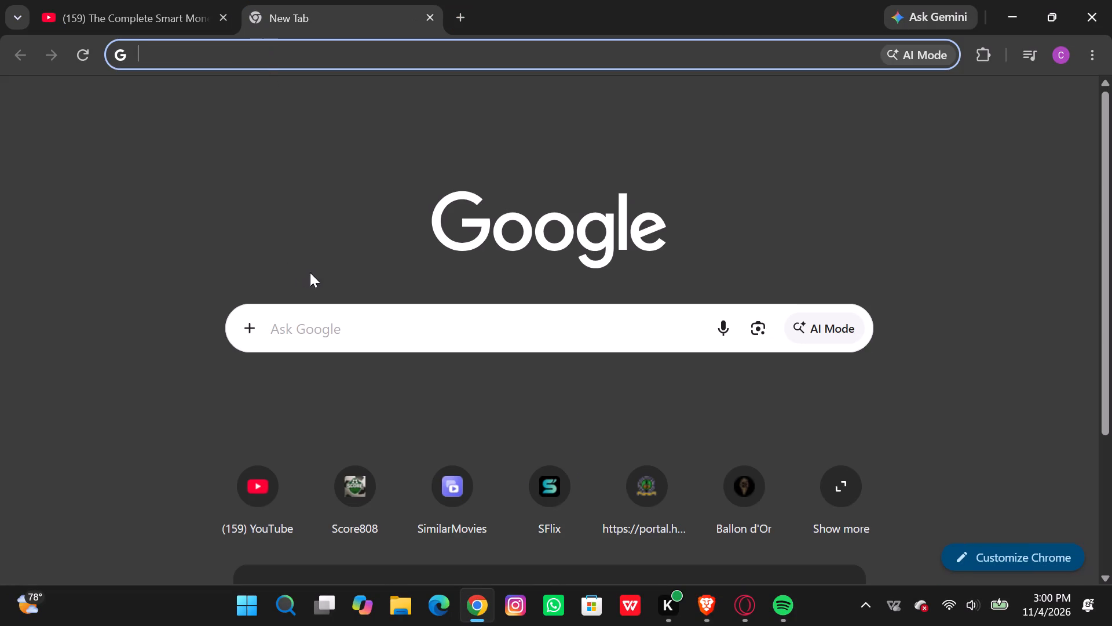
pyautogui.click(311, 290)
pyautogui.write('tra')
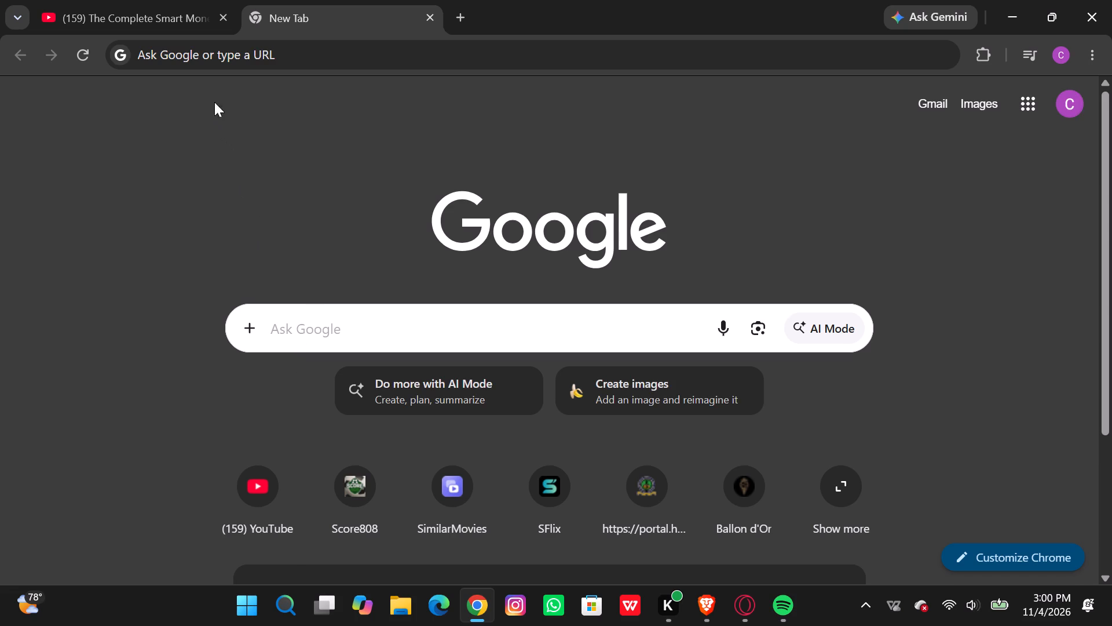
pyautogui.click(198, 52)
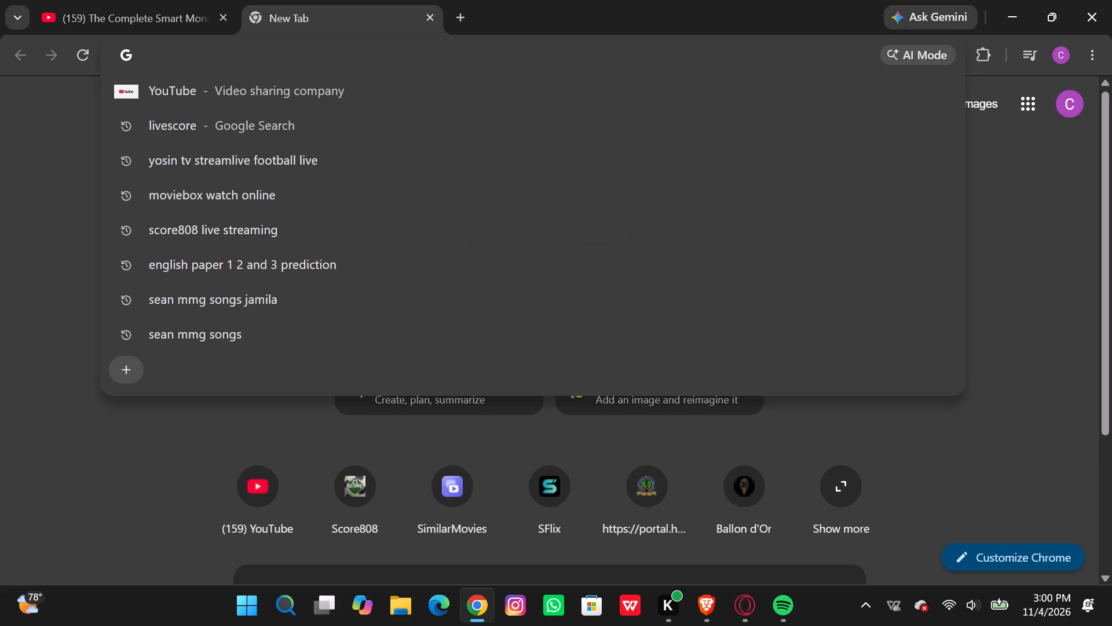
pyautogui.write('trading')
pyautogui.press('space')
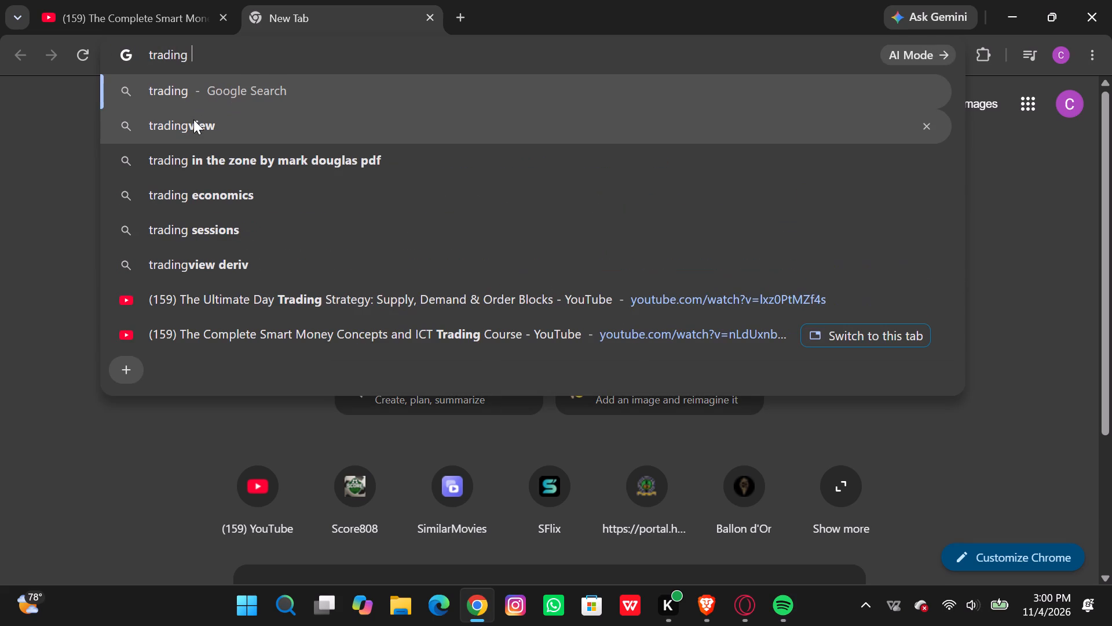
pyautogui.click(193, 119)
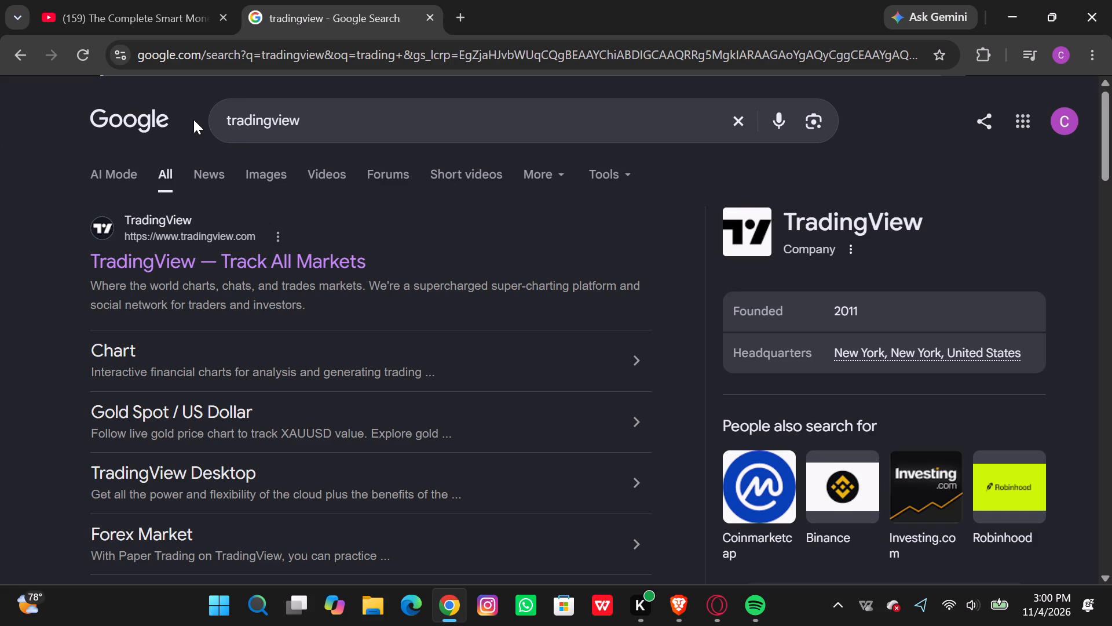
pyautogui.click(235, 246)
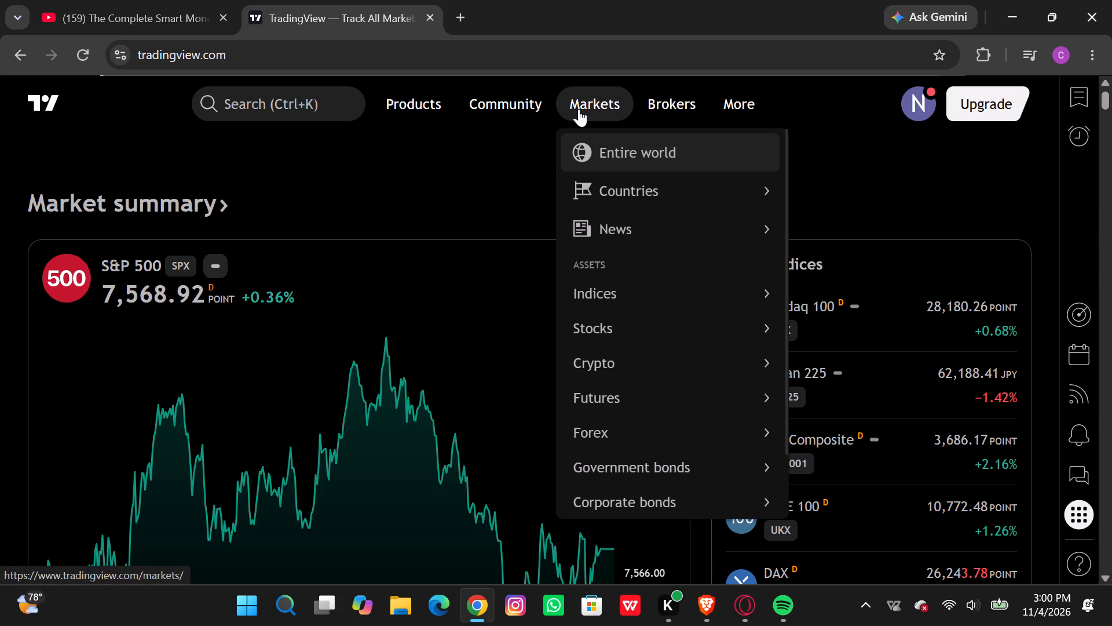
# Open TradingView's Markets overview page.
pyautogui.click(587, 105)
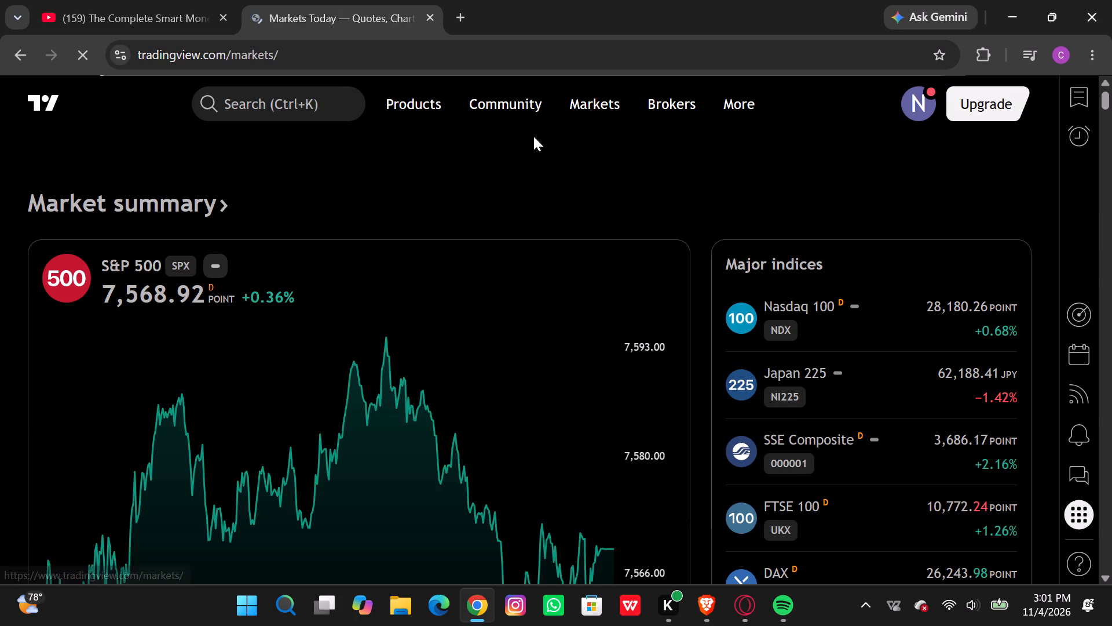
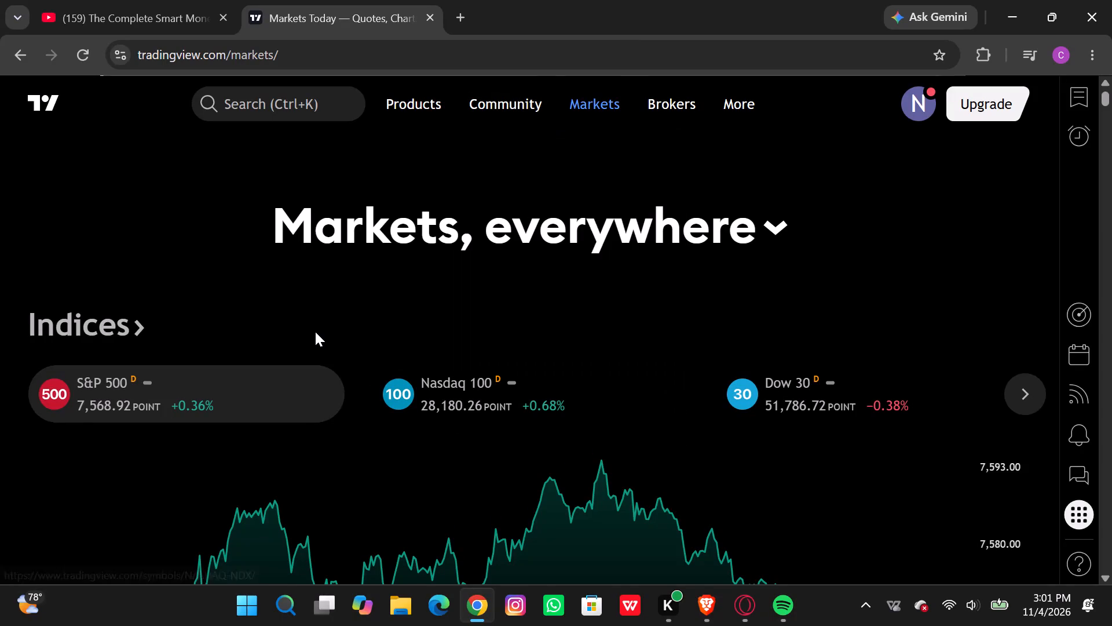
# Open the watchlist beside the Markets page and select the gold symbol XAUUSD to show its details.
pyautogui.scroll(-8, 315, 332)
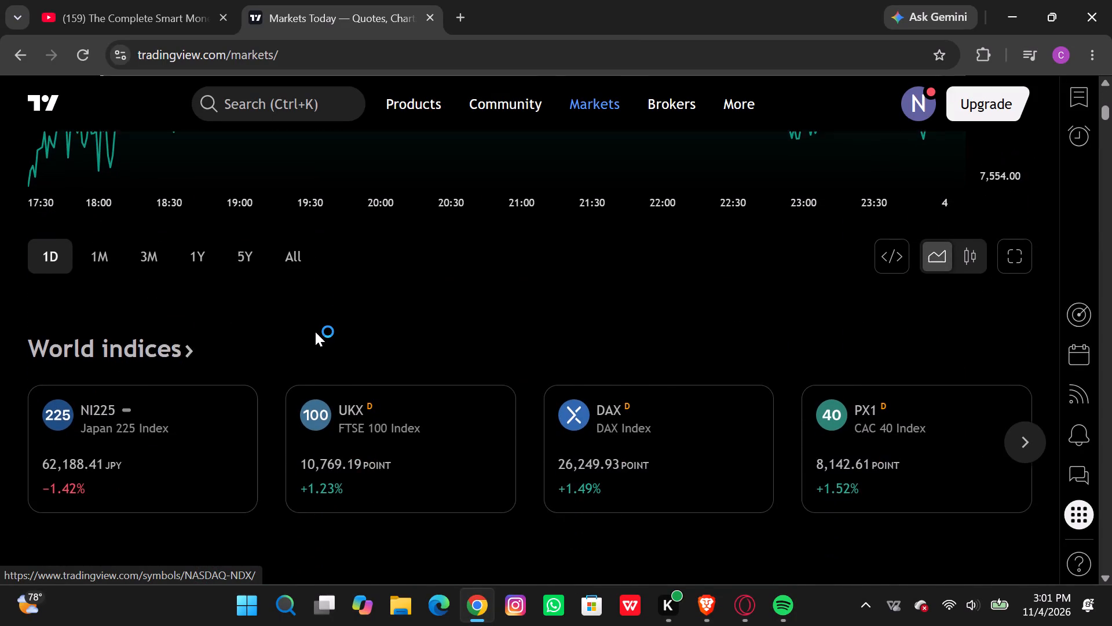
pyautogui.scroll(-1, 315, 332)
pyautogui.scroll(5, 315, 332)
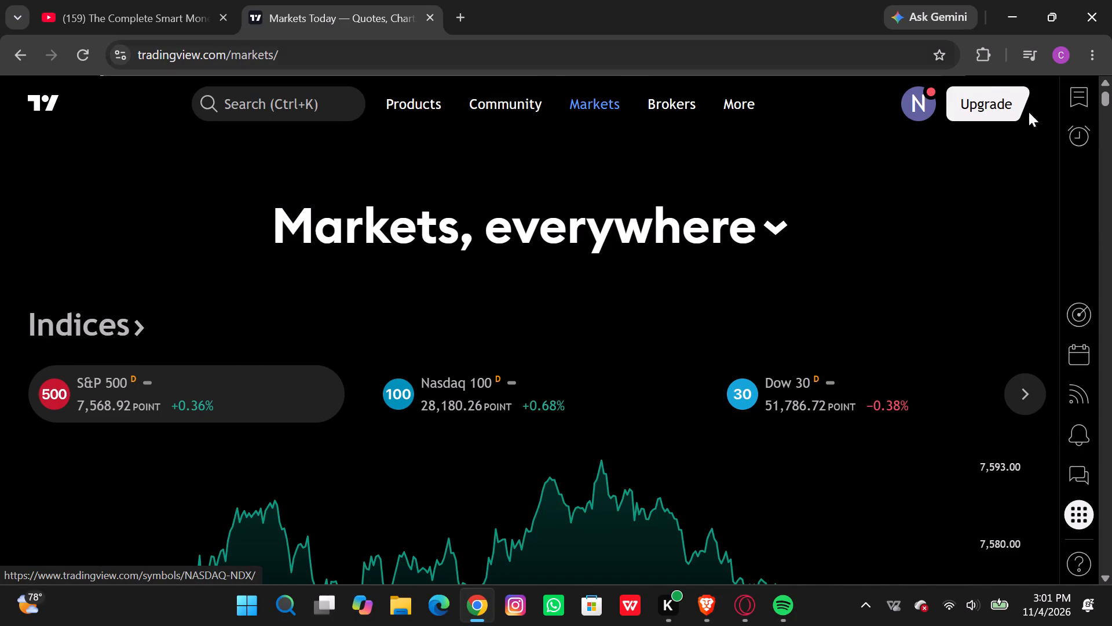
pyautogui.click(1082, 103)
pyautogui.click(1076, 92)
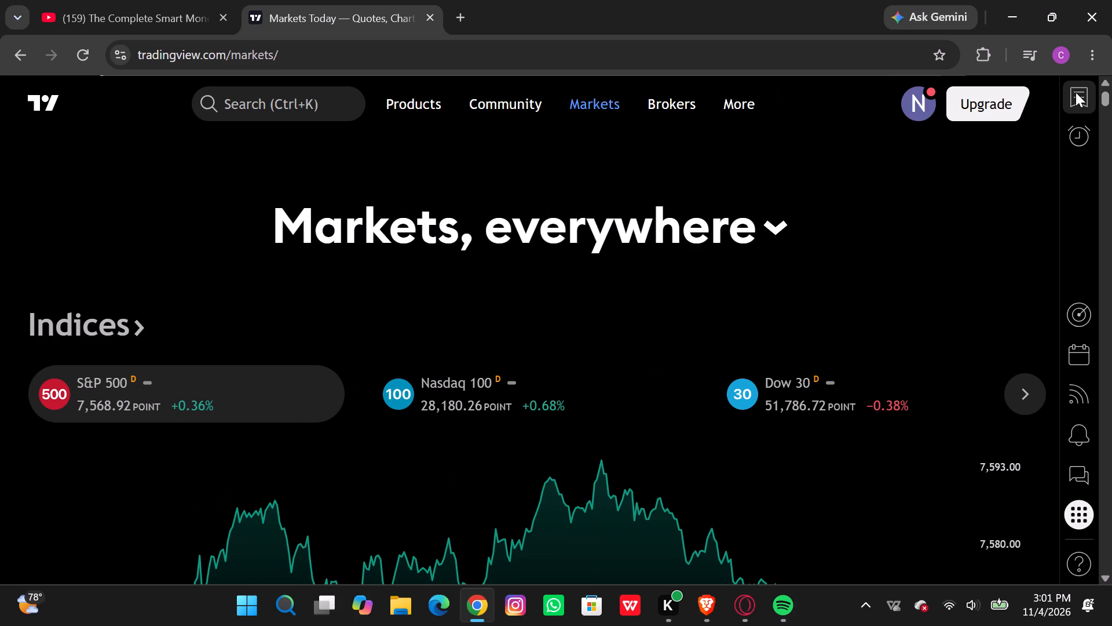
pyautogui.click(1076, 92)
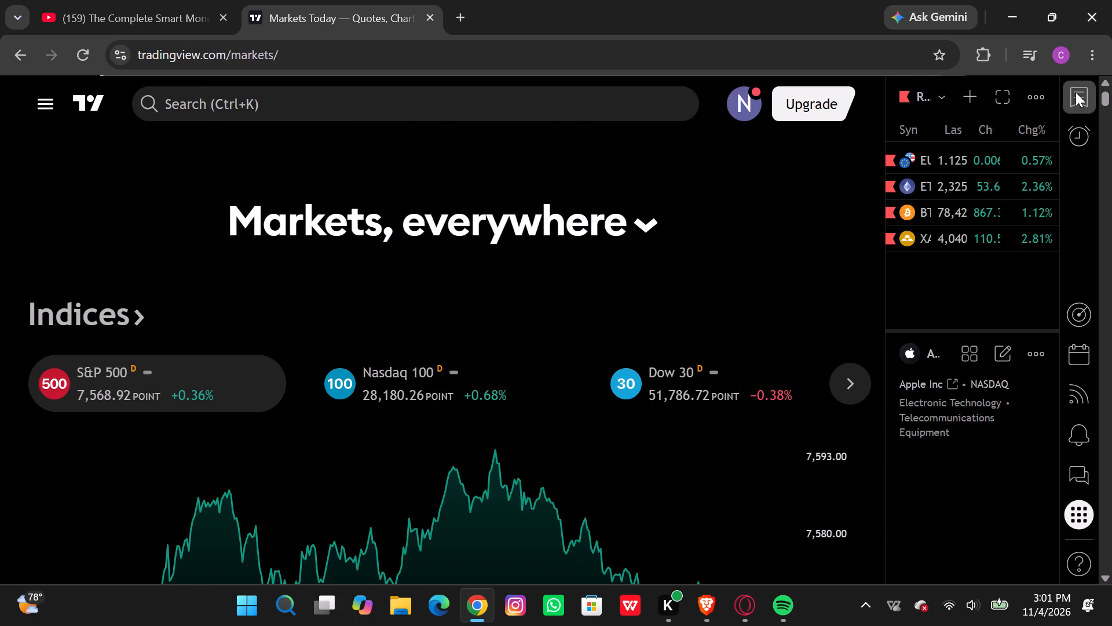
pyautogui.click(929, 235)
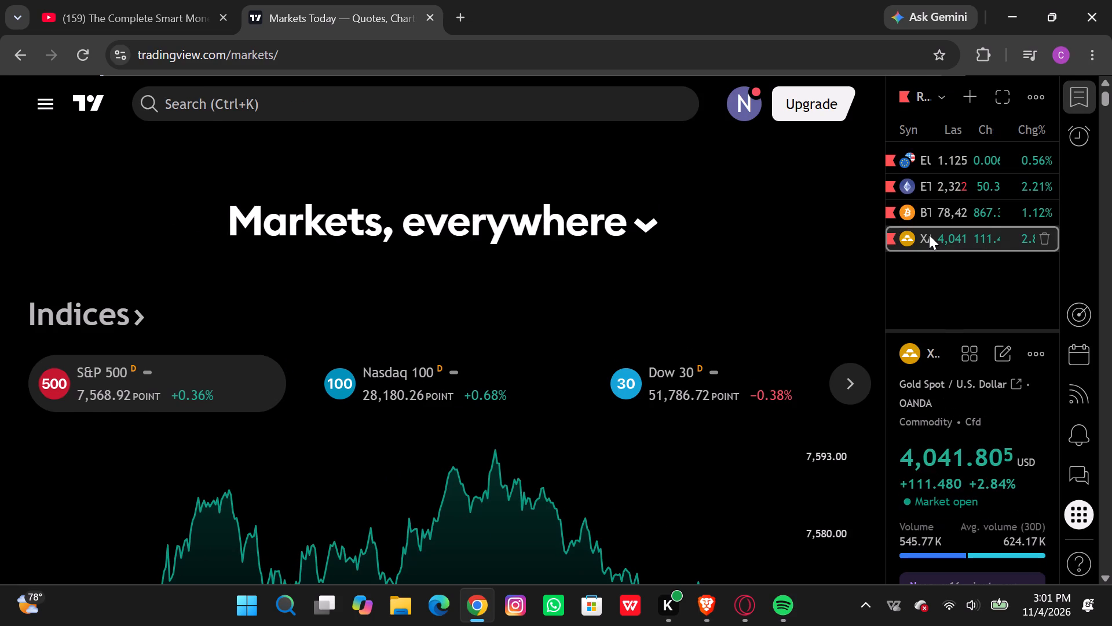
pyautogui.click(929, 235)
pyautogui.doubleClick(929, 235)
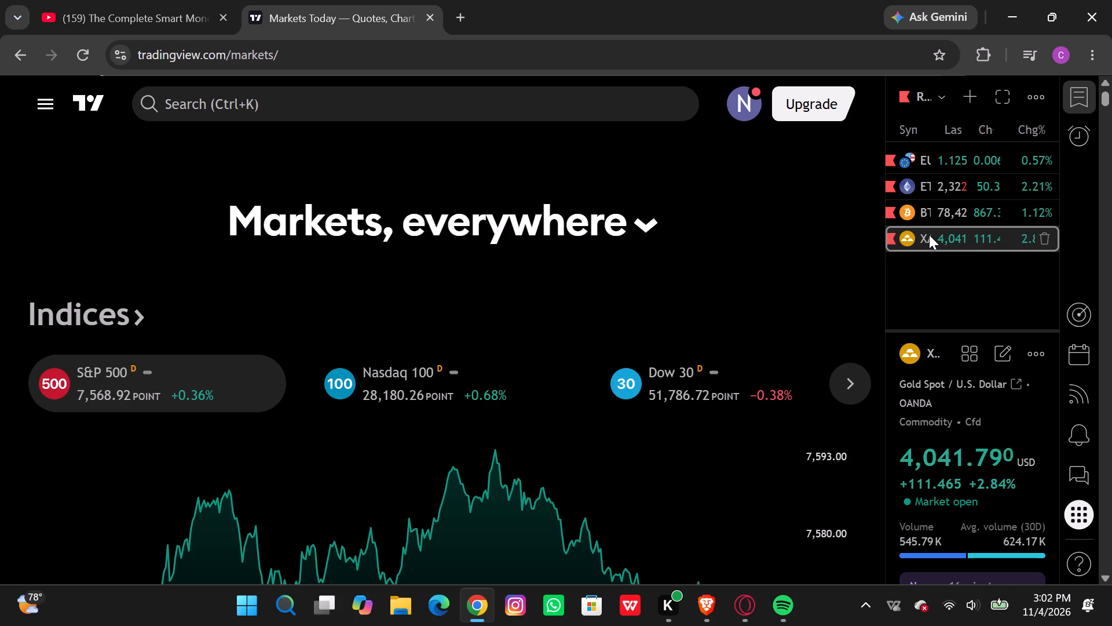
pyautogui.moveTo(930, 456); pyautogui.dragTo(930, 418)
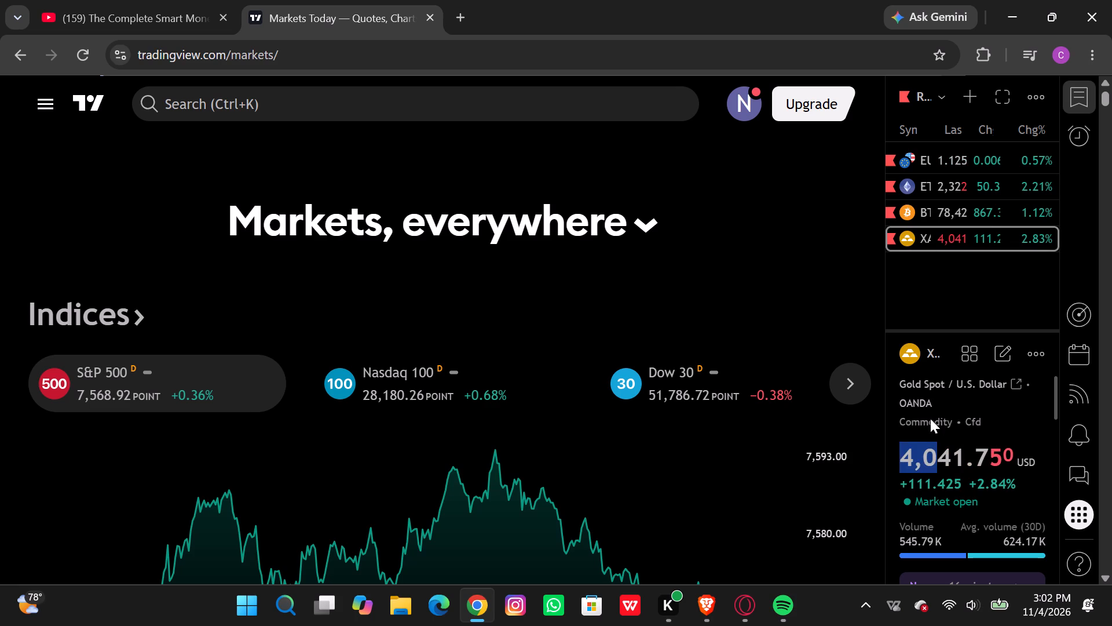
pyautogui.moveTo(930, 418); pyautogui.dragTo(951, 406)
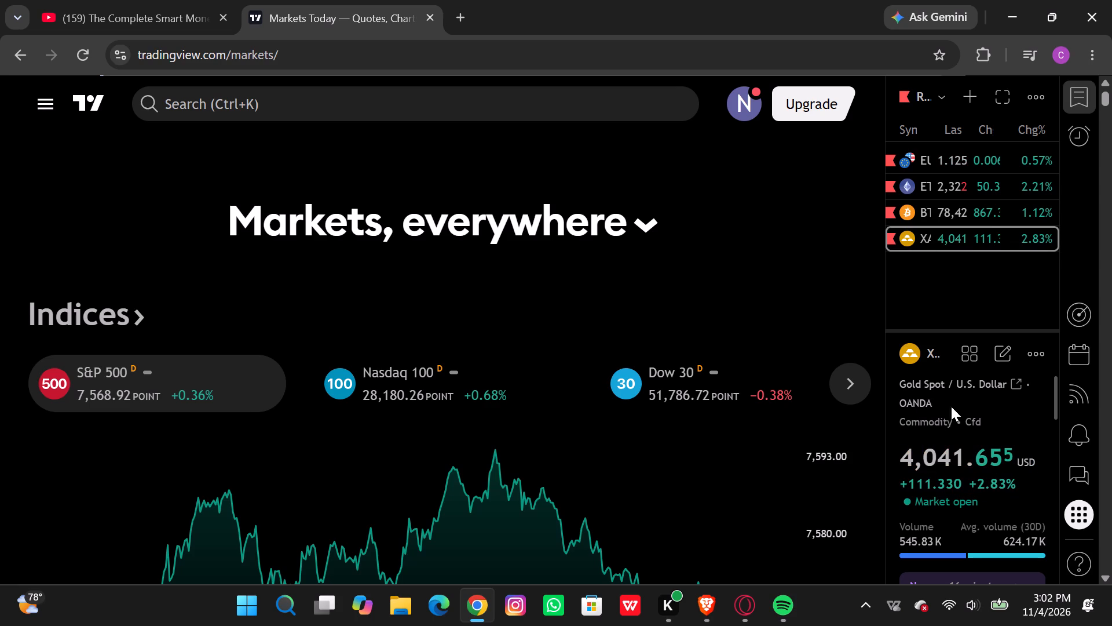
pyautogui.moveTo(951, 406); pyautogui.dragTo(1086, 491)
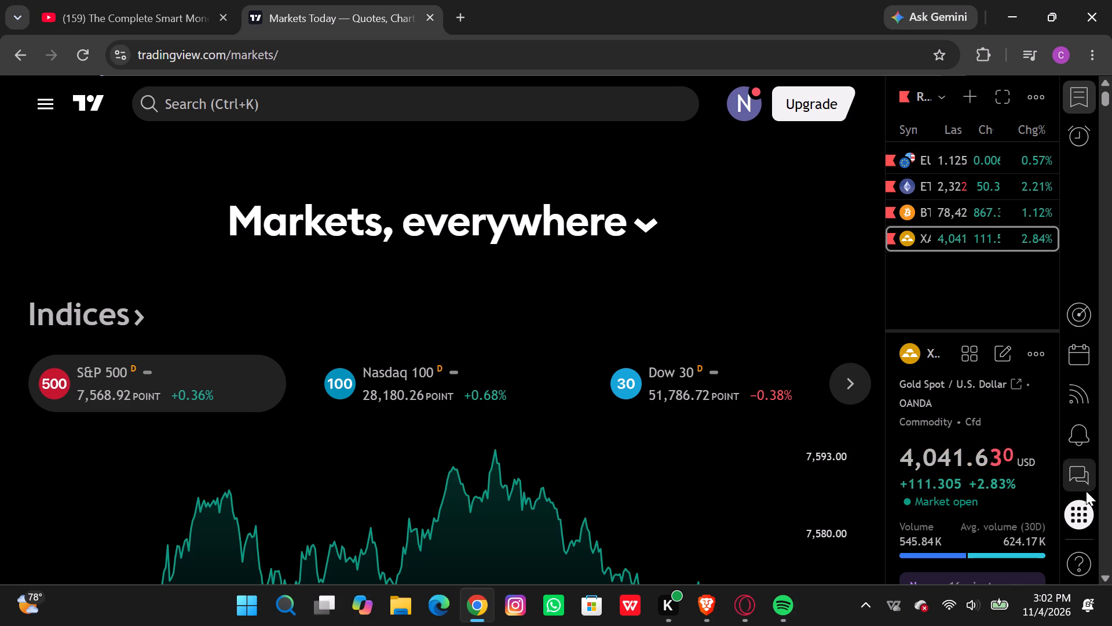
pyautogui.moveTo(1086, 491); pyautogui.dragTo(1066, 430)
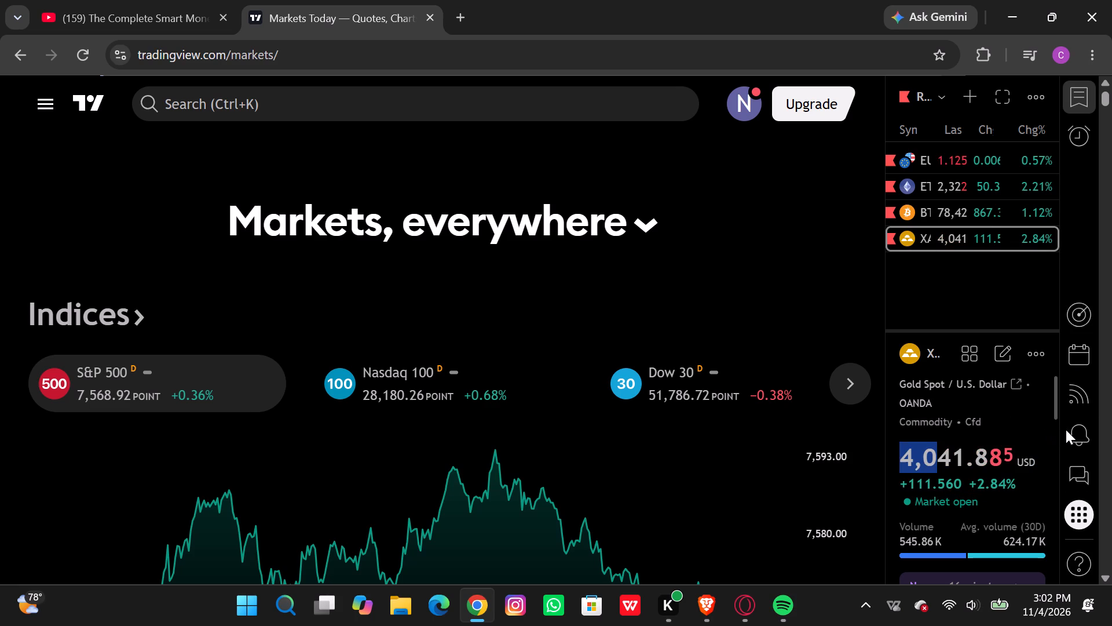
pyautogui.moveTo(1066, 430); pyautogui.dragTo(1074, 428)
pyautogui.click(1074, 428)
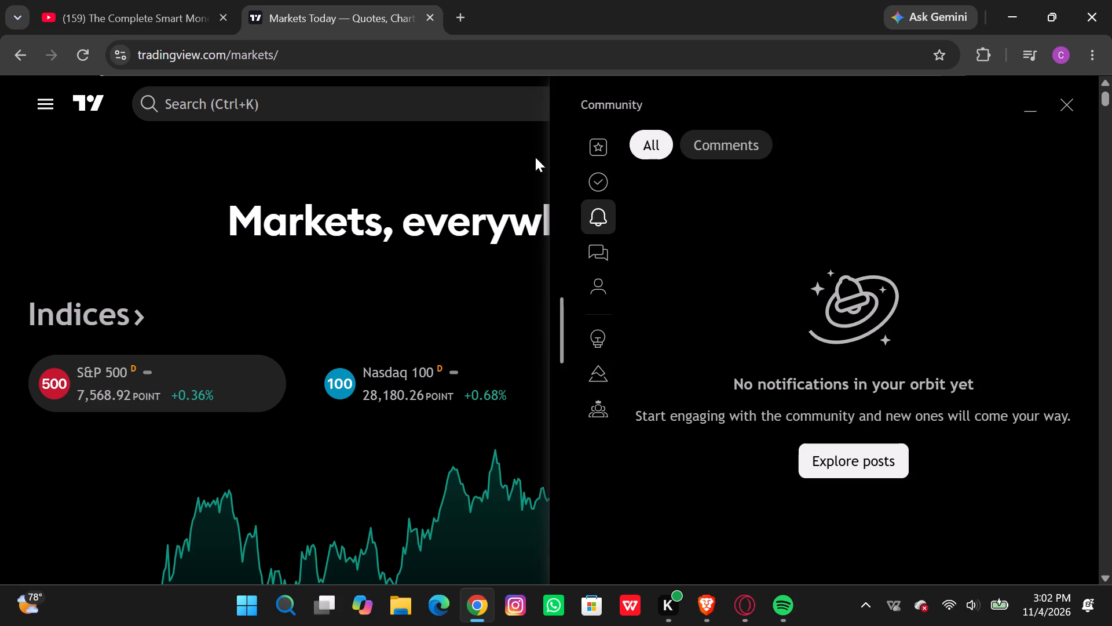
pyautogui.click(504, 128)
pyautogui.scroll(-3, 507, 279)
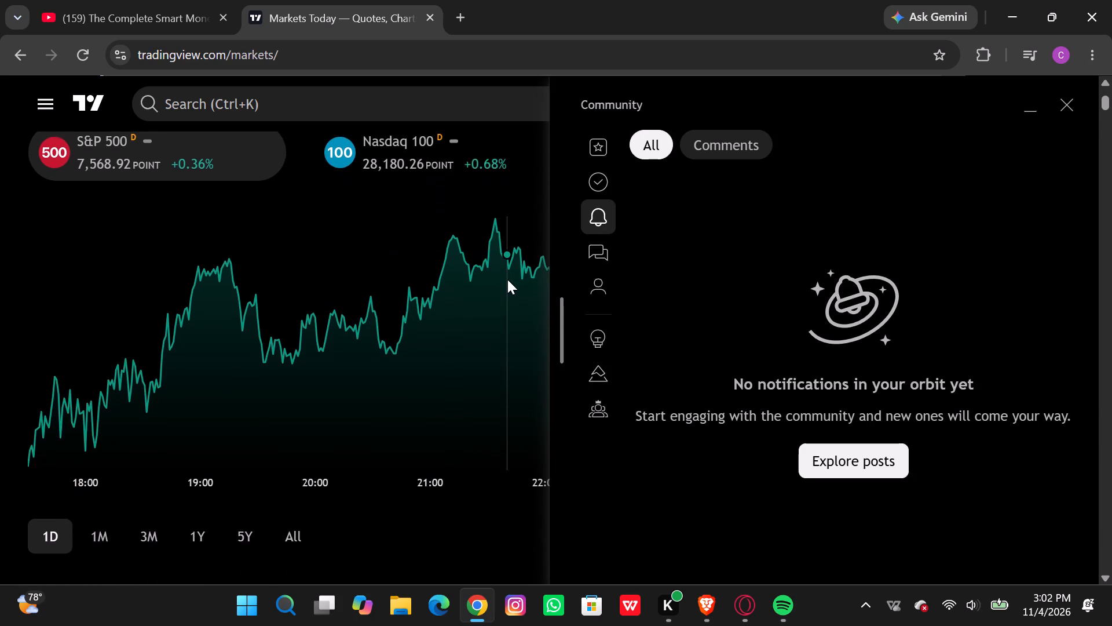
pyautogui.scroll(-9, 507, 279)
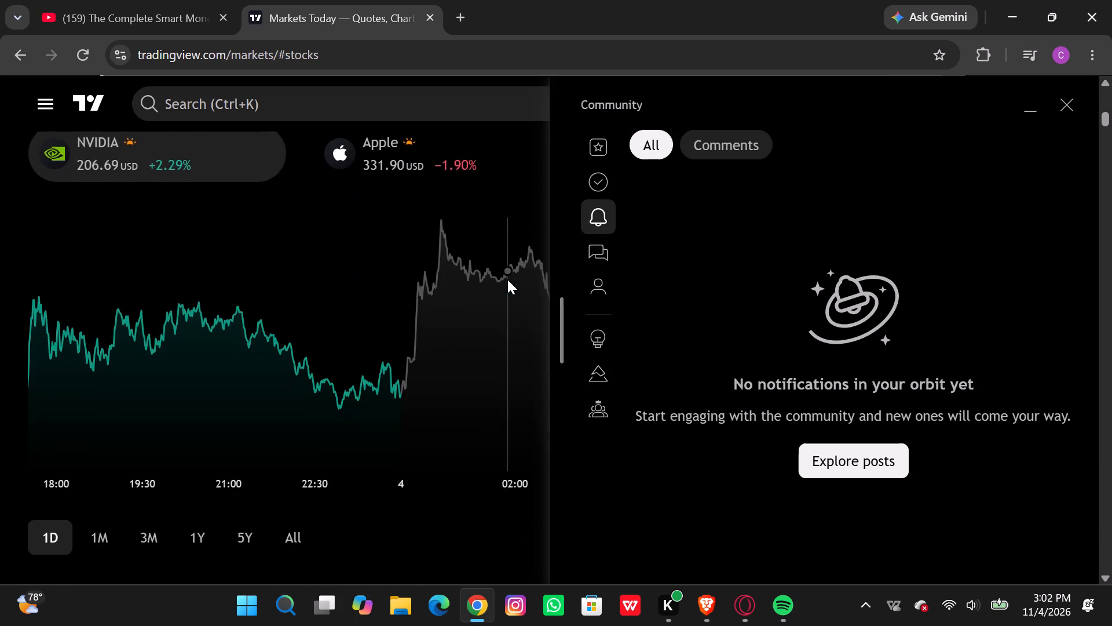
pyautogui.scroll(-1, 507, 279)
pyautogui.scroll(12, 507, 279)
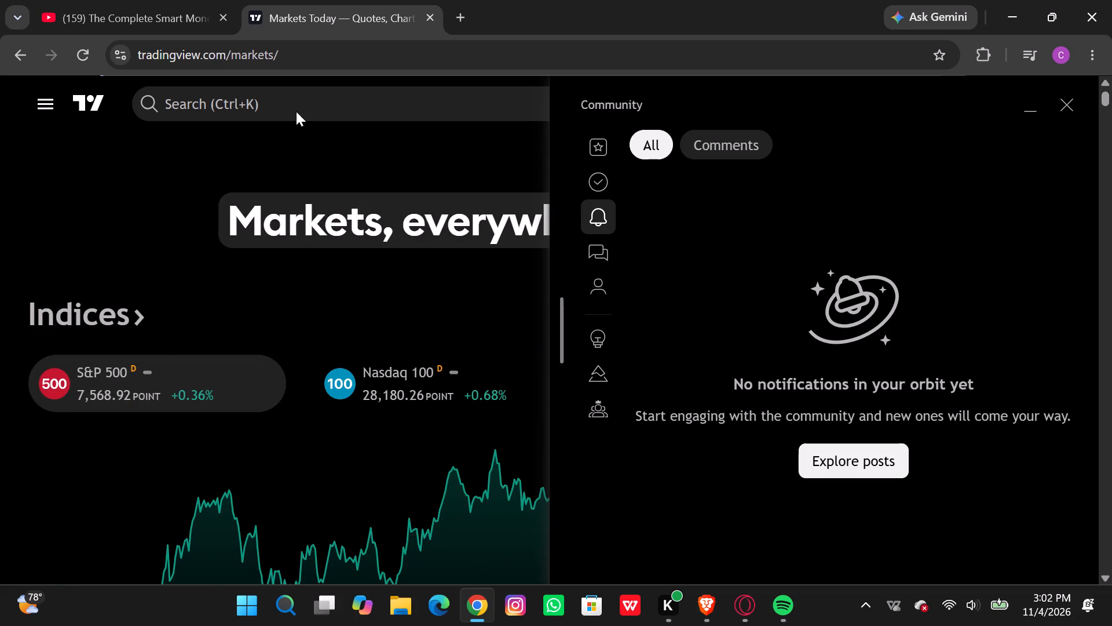
# Open the FX XAUUSD (XAU/USD Spot - Gold) chart through symbol search and dismiss the indicator templates tip.
pyautogui.click(248, 98)
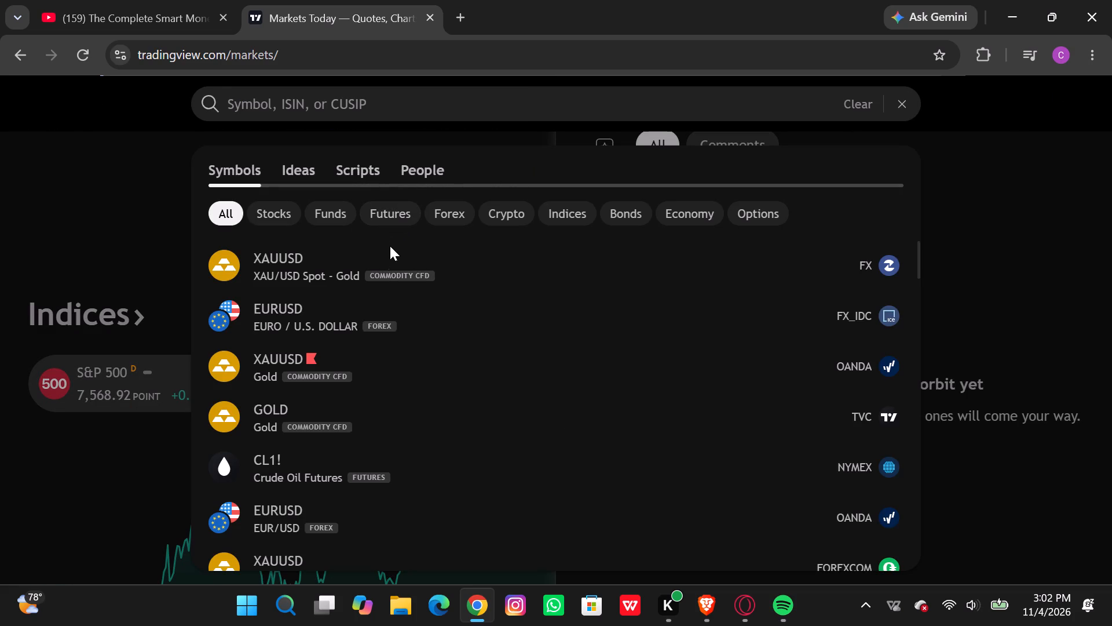
pyautogui.click(330, 275)
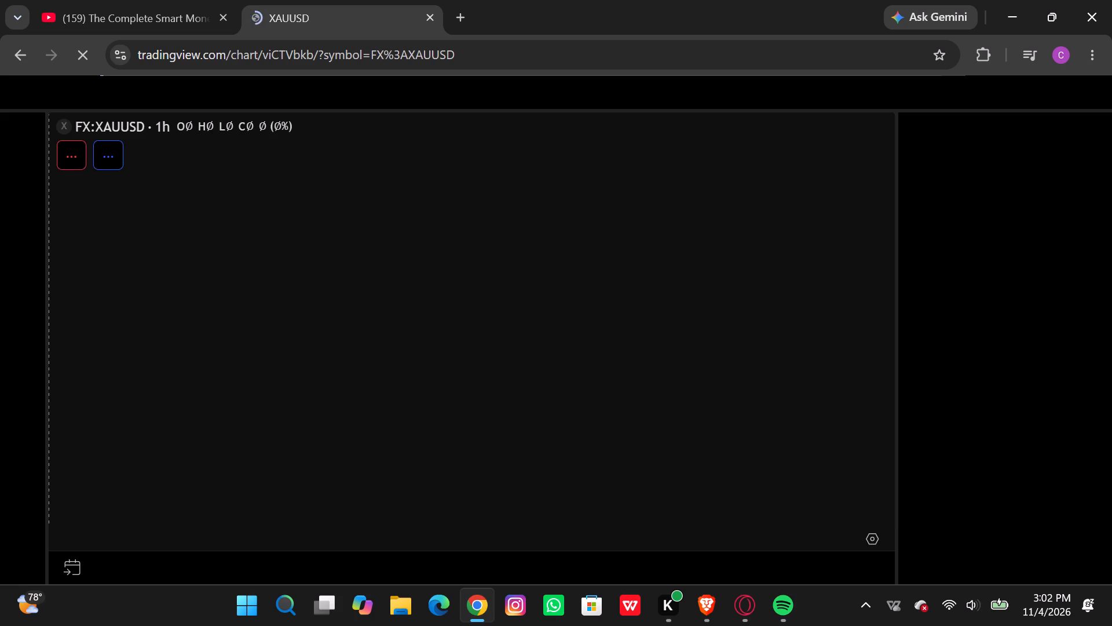
pyautogui.scroll(-1, 542, 330)
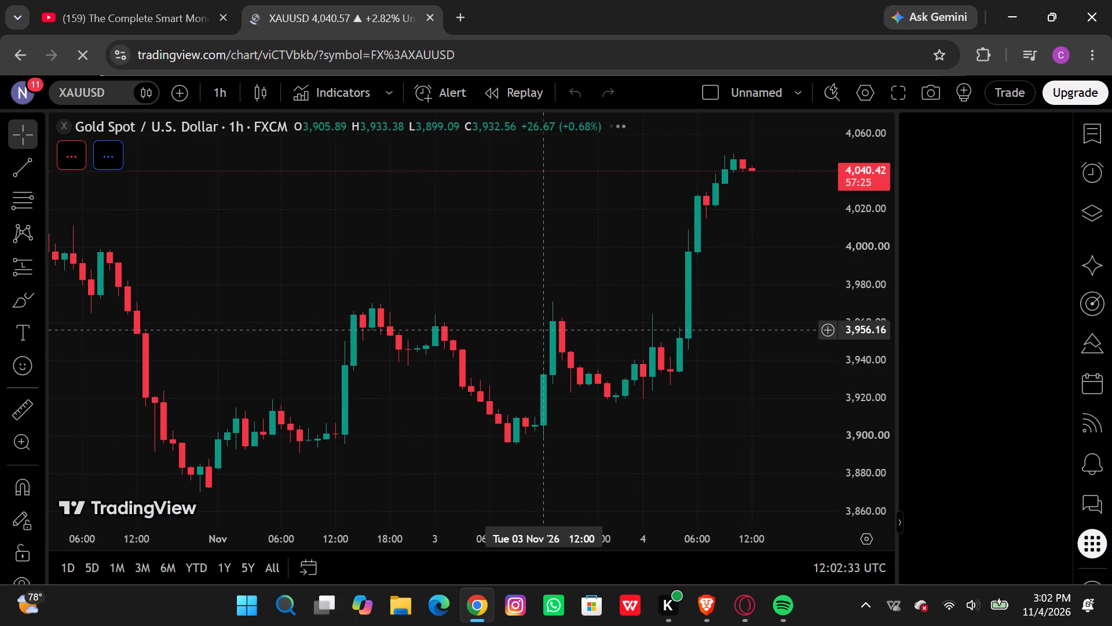
pyautogui.scroll(-1, 542, 330)
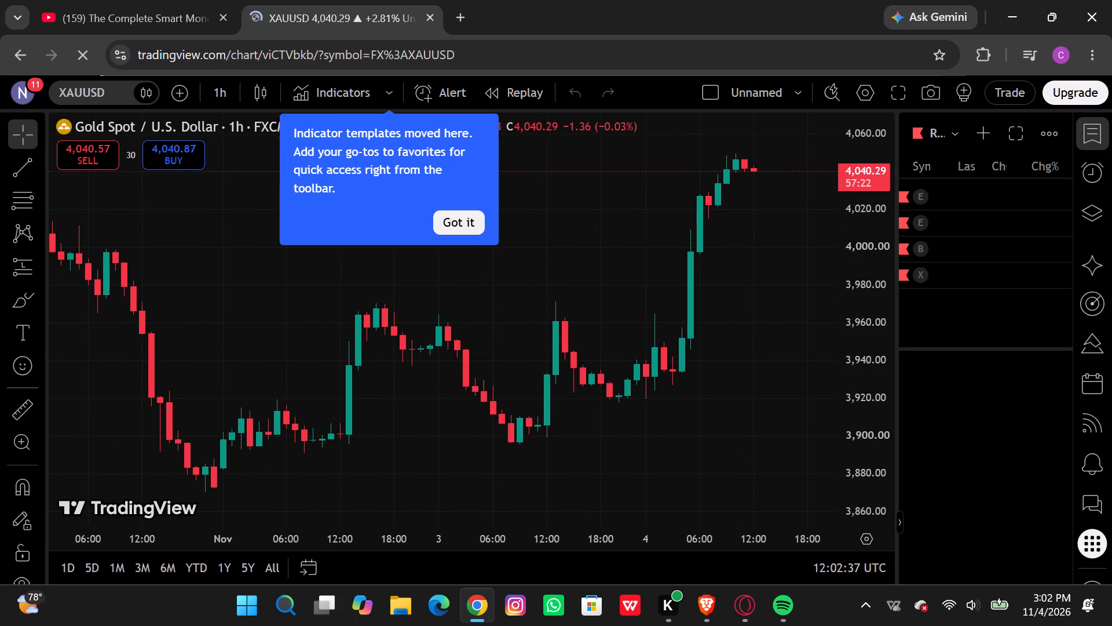
pyautogui.click(456, 230)
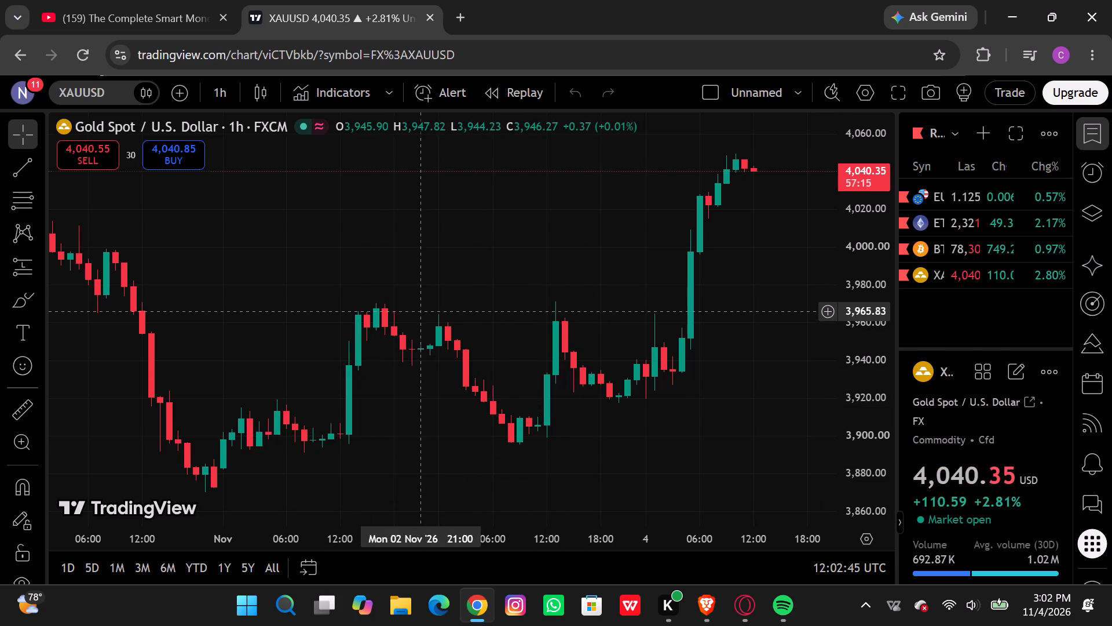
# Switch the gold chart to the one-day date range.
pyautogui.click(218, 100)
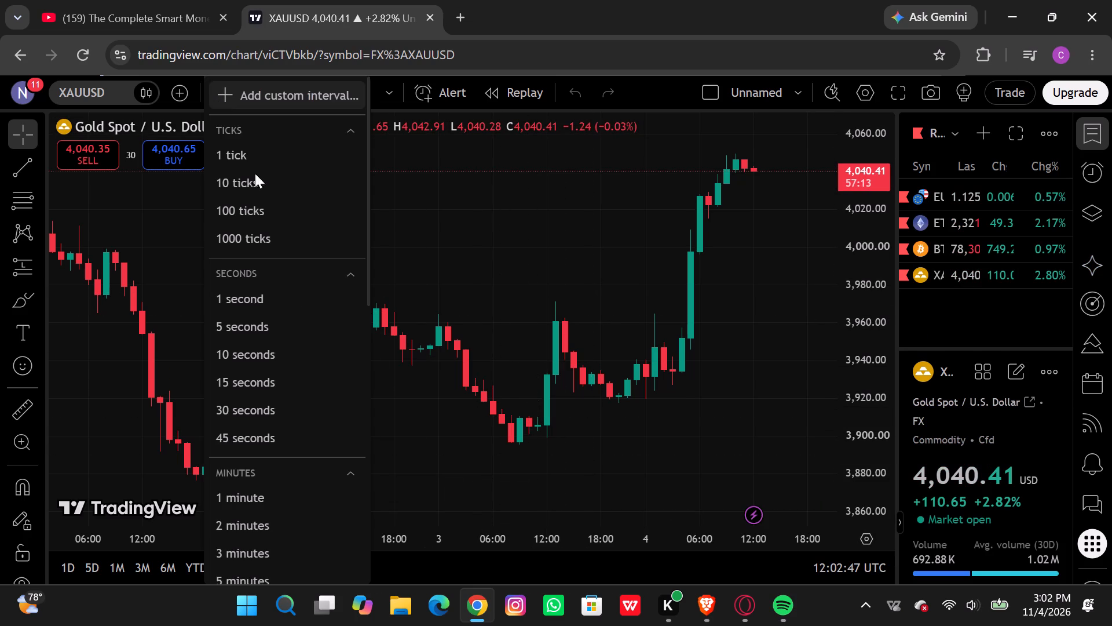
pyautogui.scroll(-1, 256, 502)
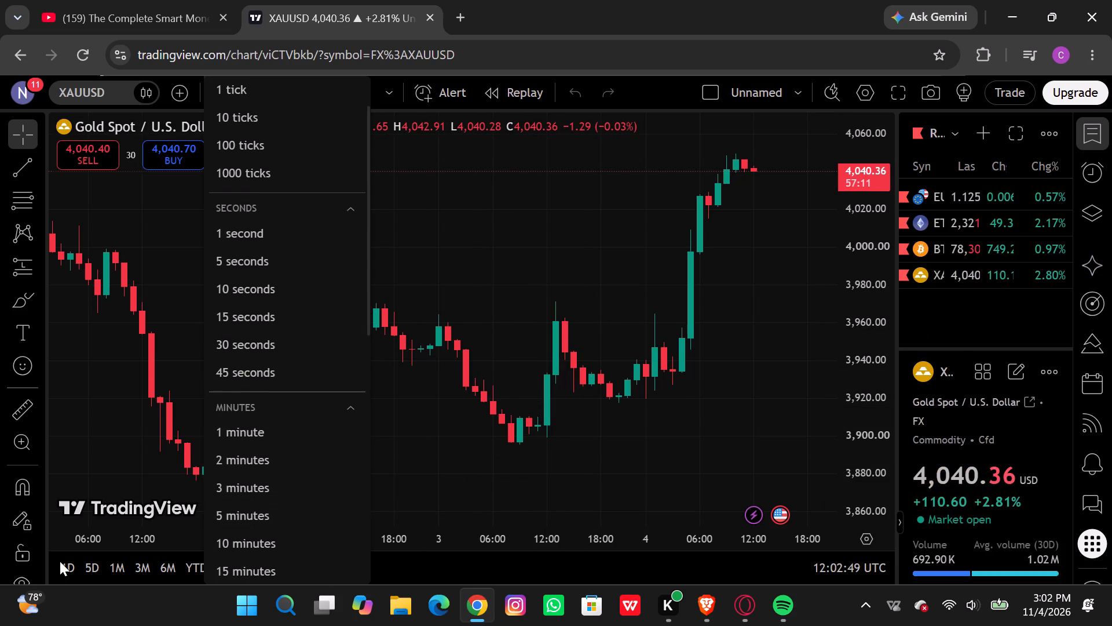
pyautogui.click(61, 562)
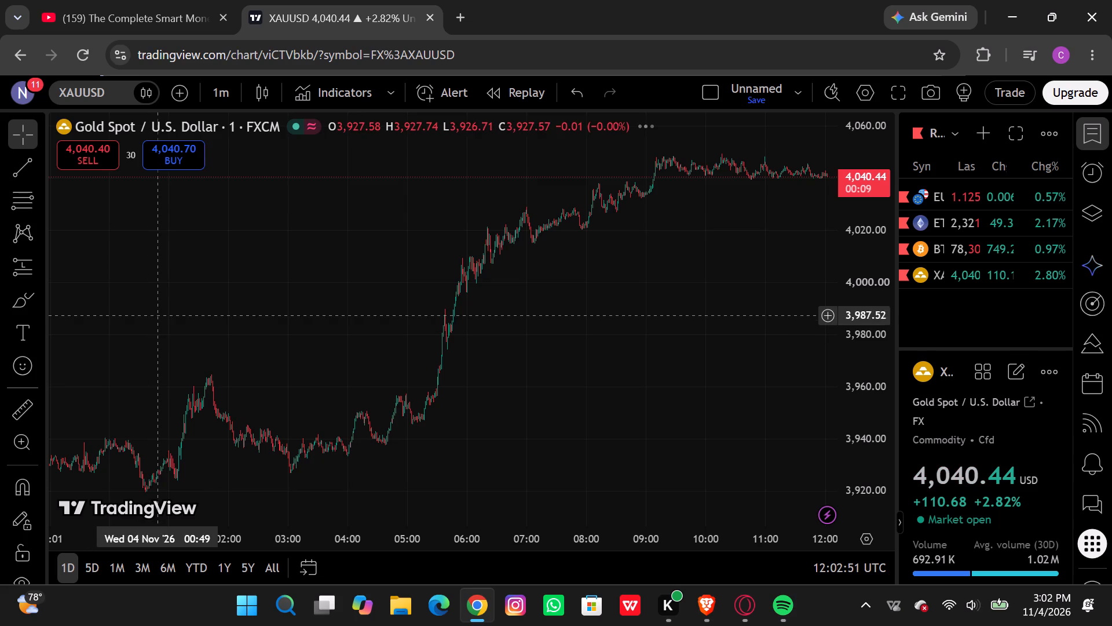
# Set the gold chart's interval to 4 hours.
pyautogui.click(214, 95)
pyautogui.scroll(-6, 254, 290)
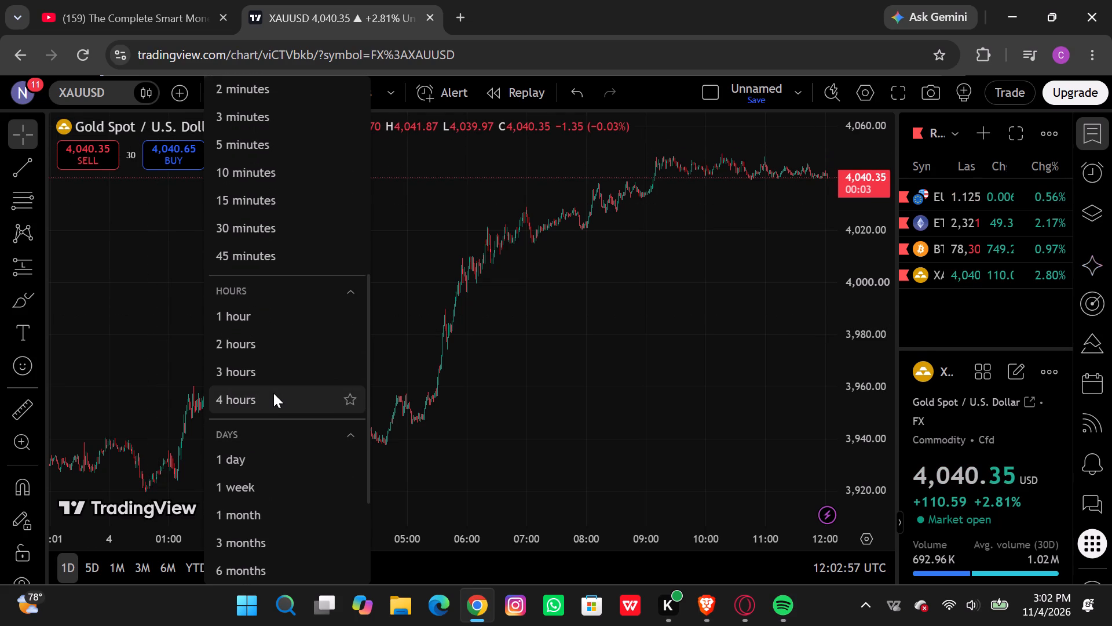
pyautogui.click(273, 393)
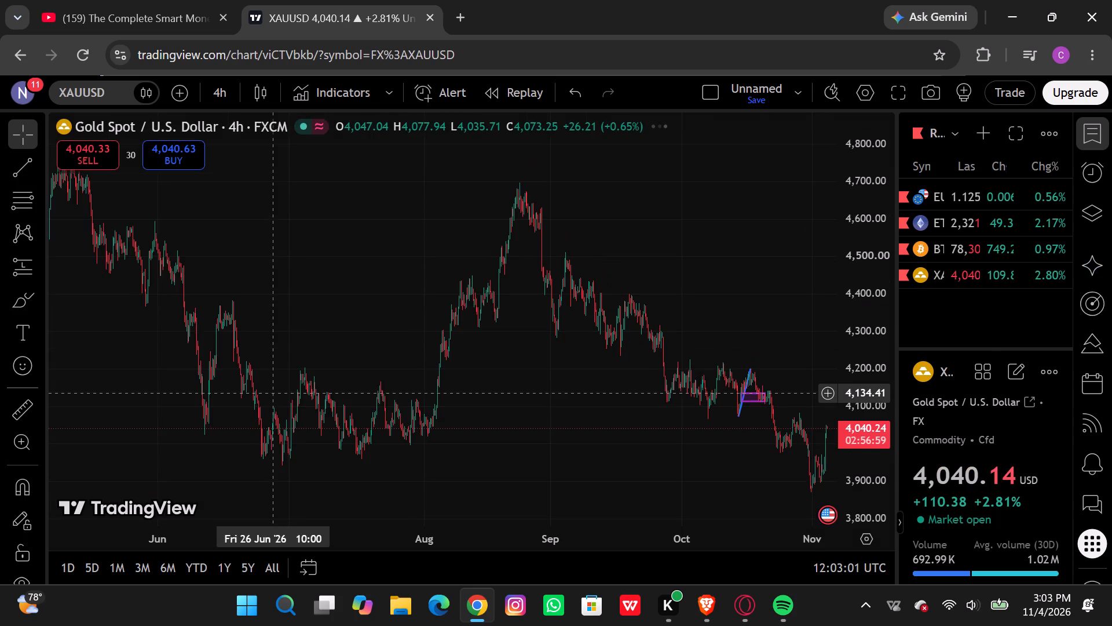
# Examine the recent October–November price swings on the 4-hour gold chart, closing the invite-friends advert.
pyautogui.hscroll(-4, 273, 393)
pyautogui.scroll(-1, 273, 393)
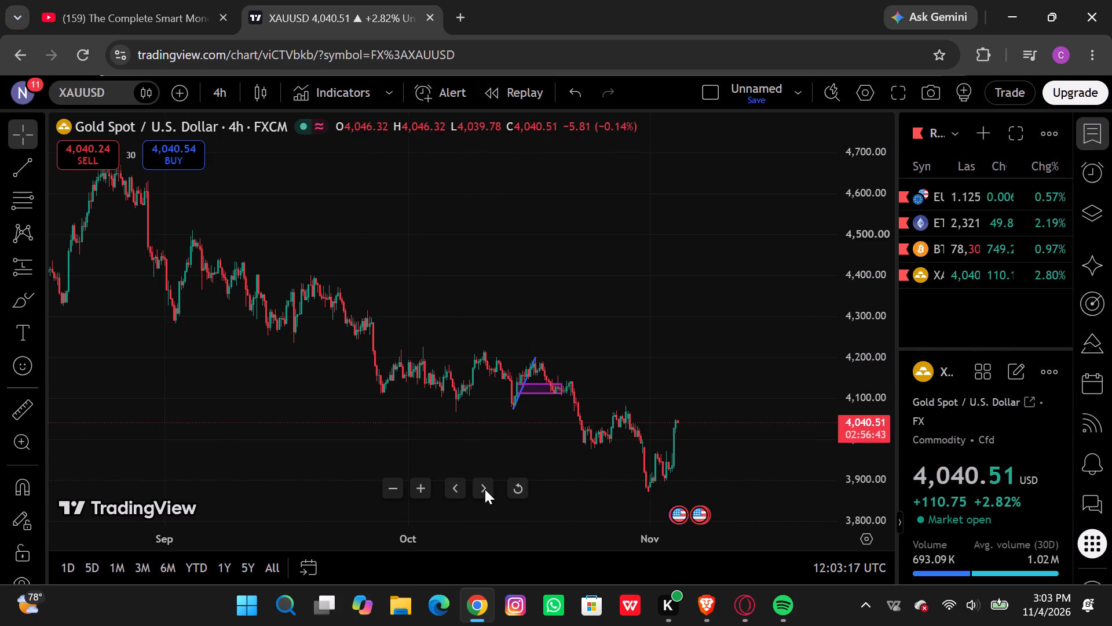
pyautogui.doubleClick(421, 486)
pyautogui.tripleClick(421, 486)
pyautogui.click(421, 486)
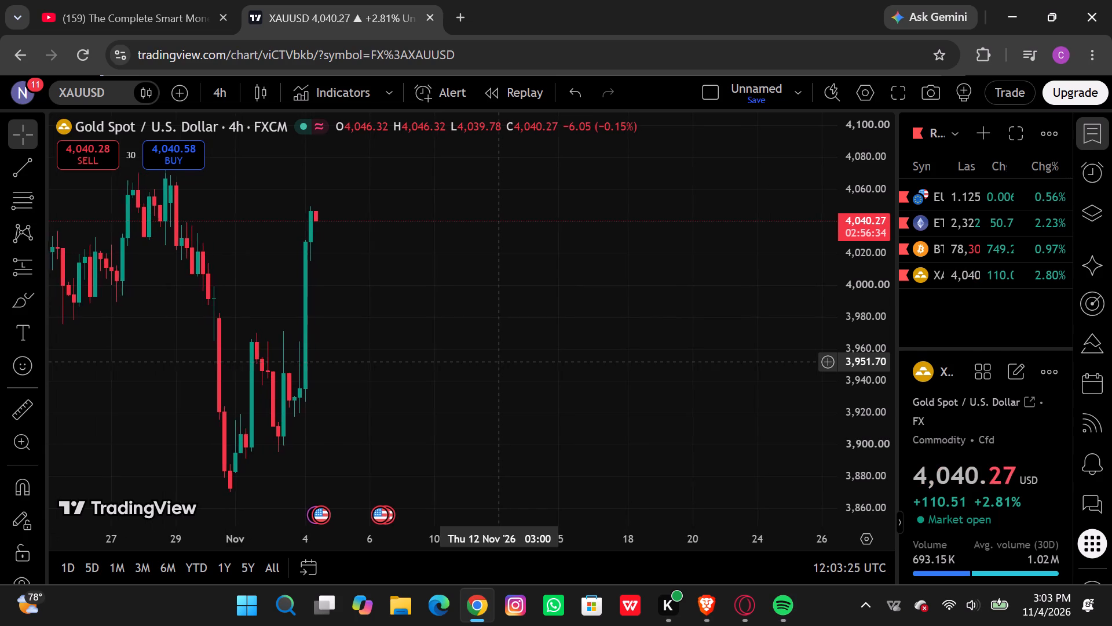
pyautogui.hscroll(1, 500, 362)
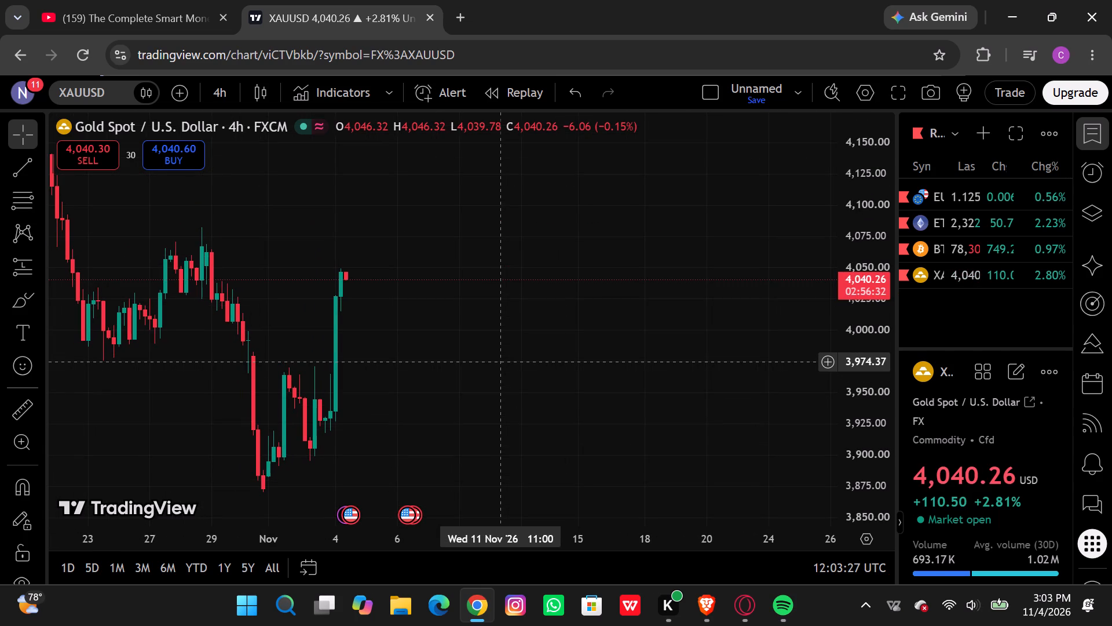
pyautogui.click(500, 362)
pyautogui.hscroll(-1, 500, 362)
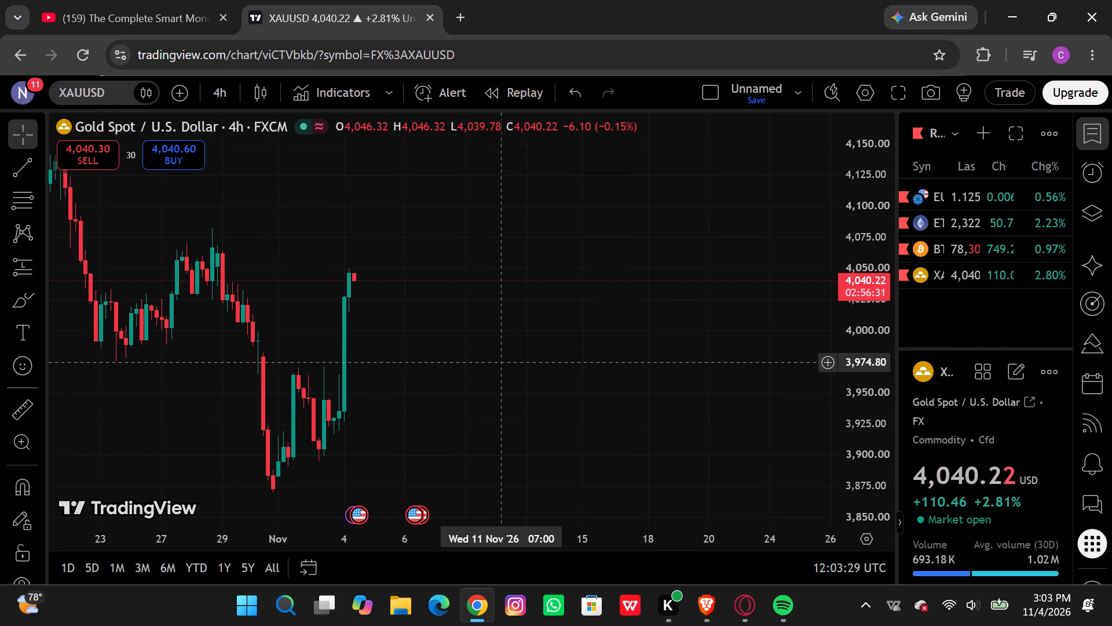
pyautogui.hscroll(-1, 500, 362)
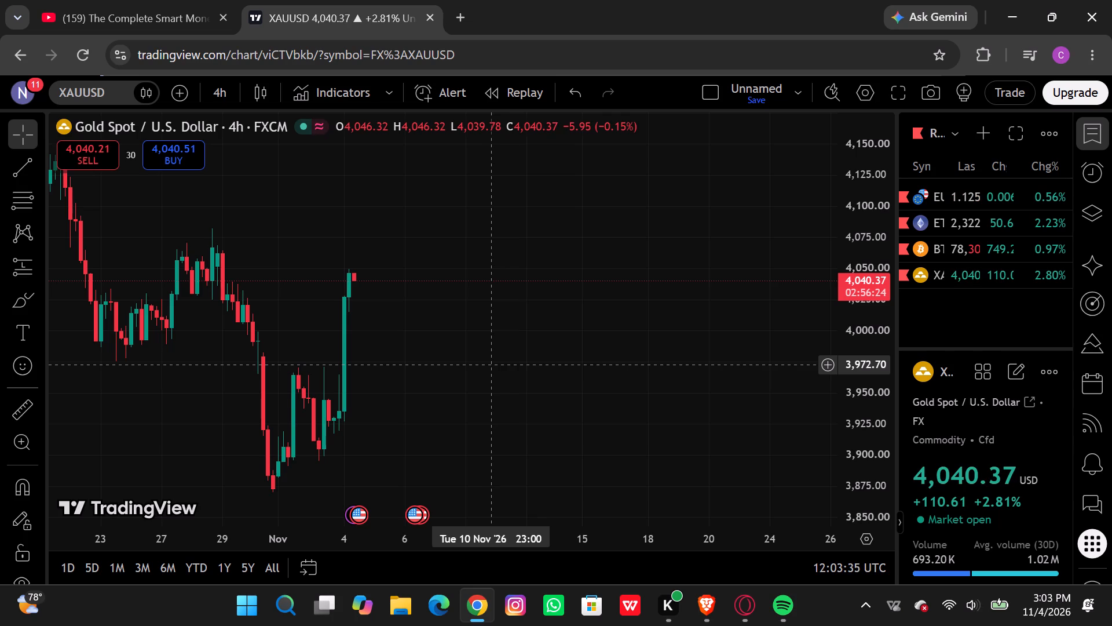
pyautogui.hscroll(1, 491, 365)
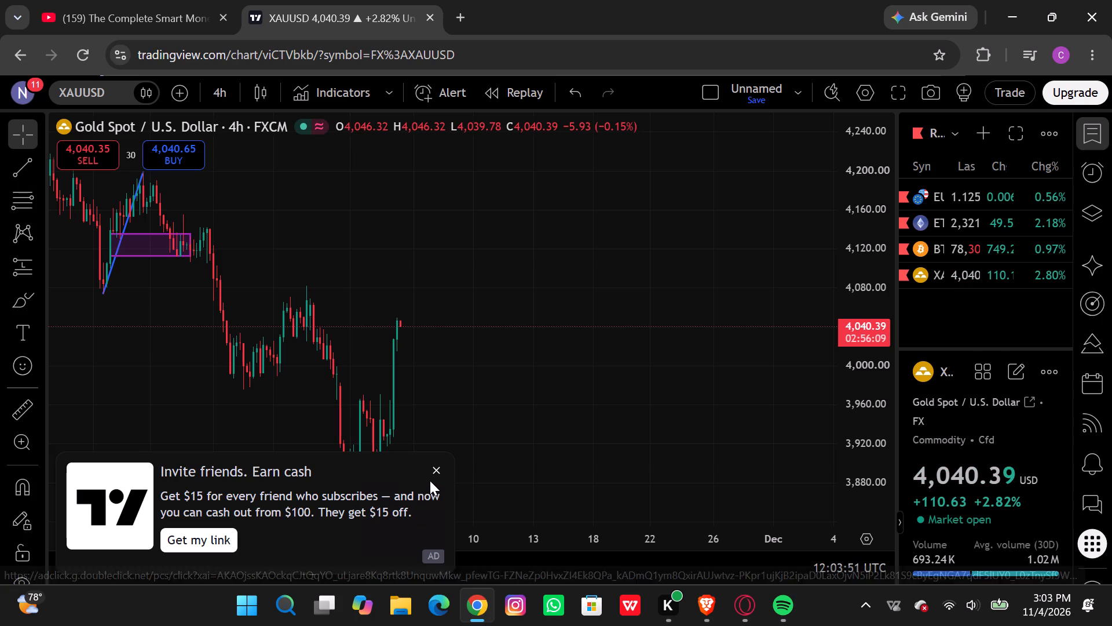
pyautogui.click(438, 468)
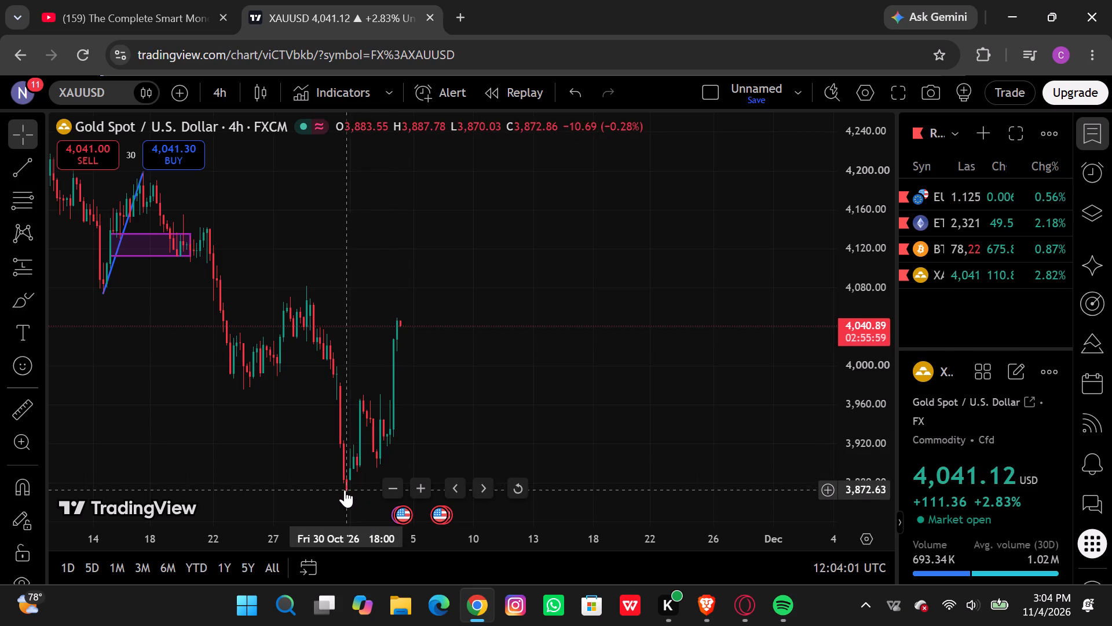
# Move the blue trend line's lower endpoint to the 28 October swing high at about 4,084, keeping its 16 October end.
pyautogui.click(307, 289)
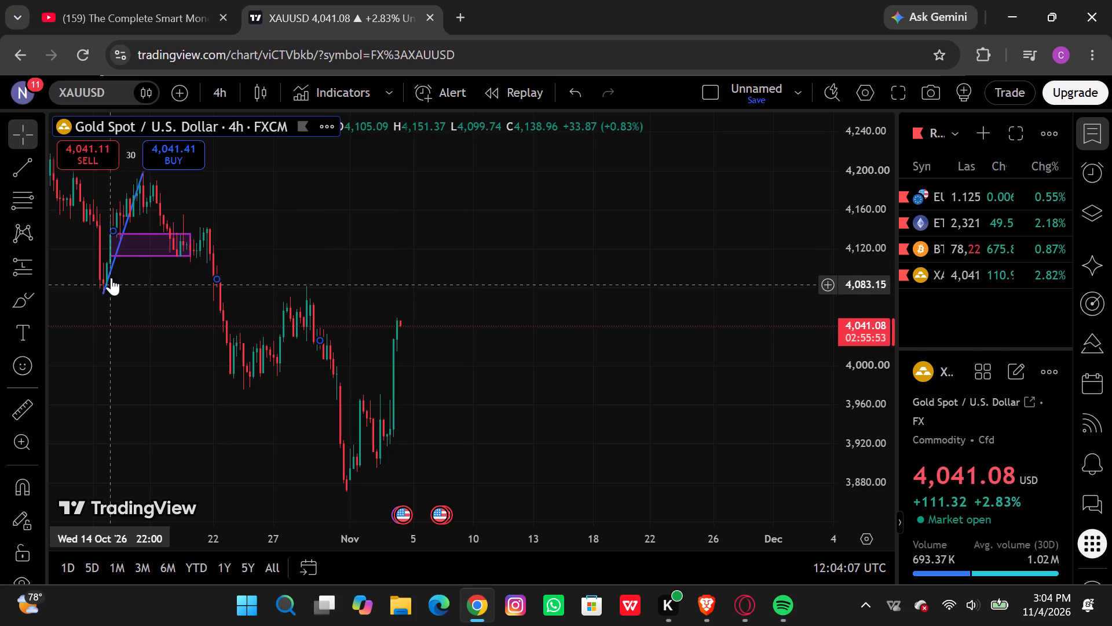
pyautogui.moveTo(101, 289); pyautogui.dragTo(286, 296)
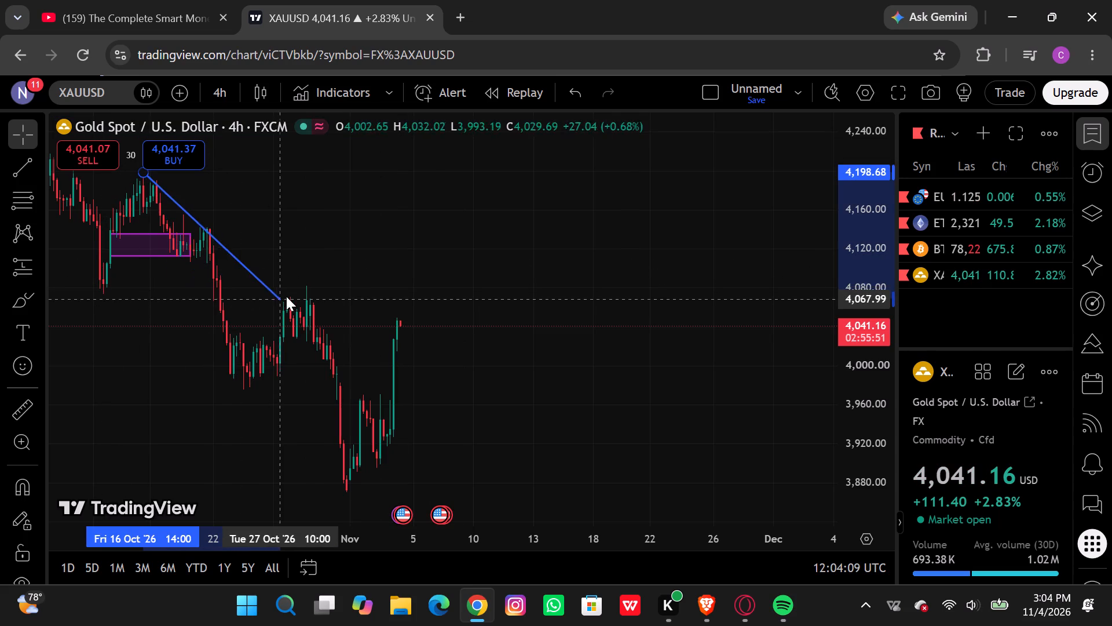
pyautogui.moveTo(286, 296); pyautogui.dragTo(305, 283)
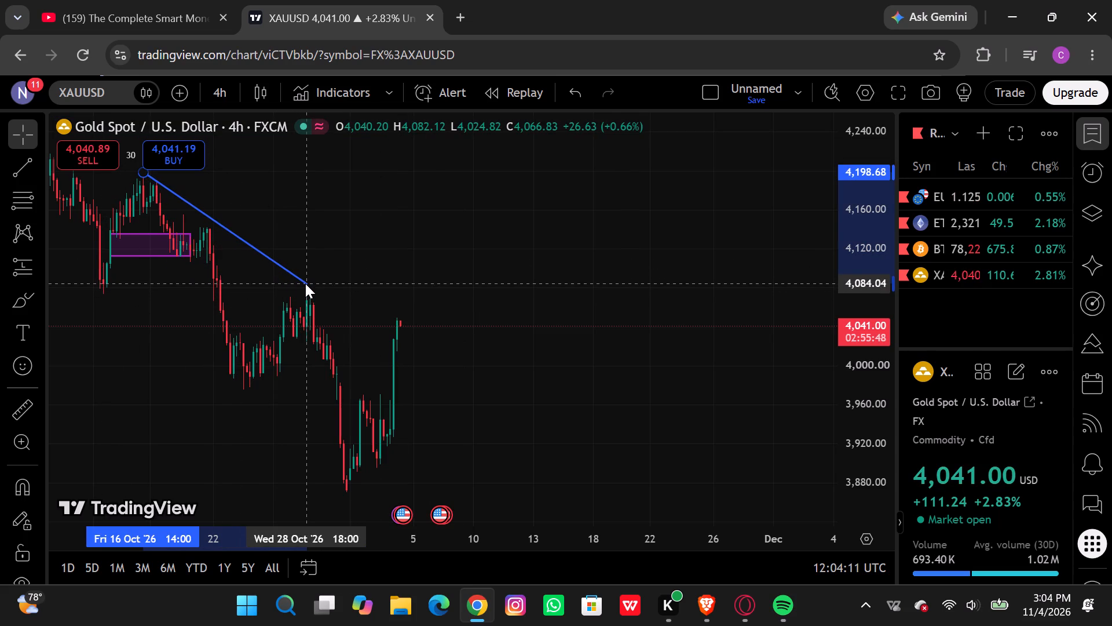
pyautogui.moveTo(305, 283); pyautogui.dragTo(305, 284)
pyautogui.click(305, 284)
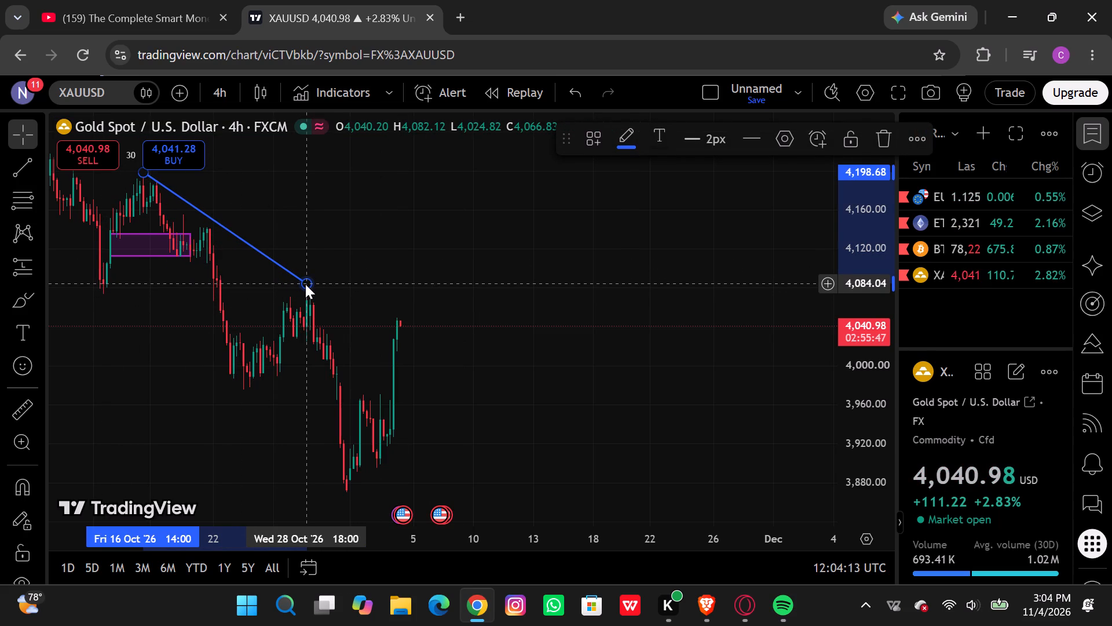
# Move the blue trend line's 16 October end to 17 November at about 4,087, making it nearly horizontal from the 28 October high.
pyautogui.click(305, 284)
pyautogui.click(143, 169)
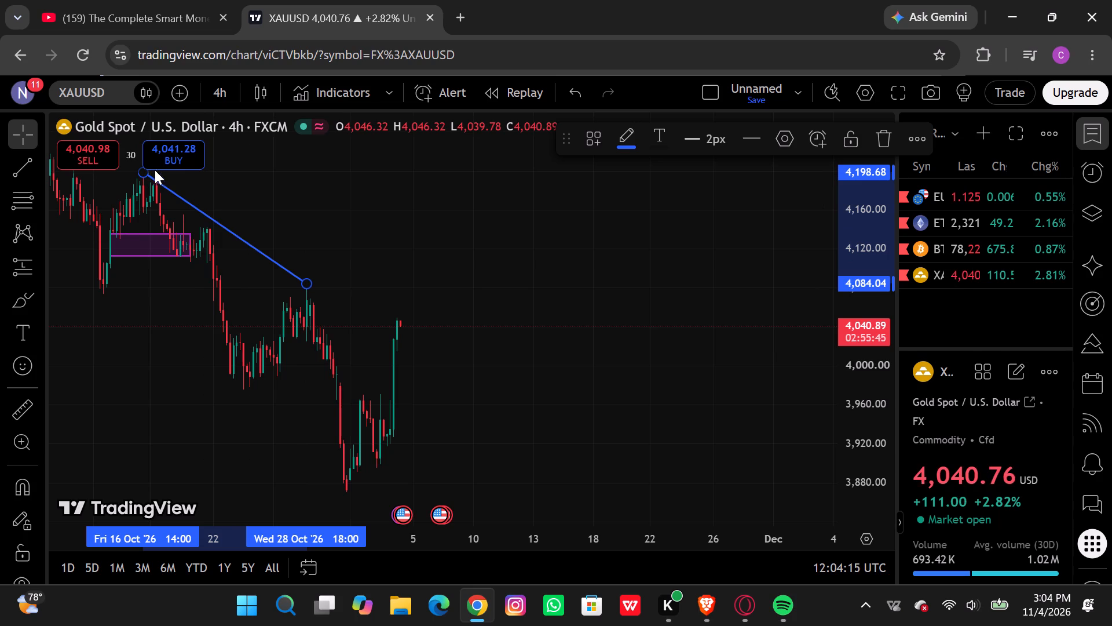
pyautogui.click(142, 172)
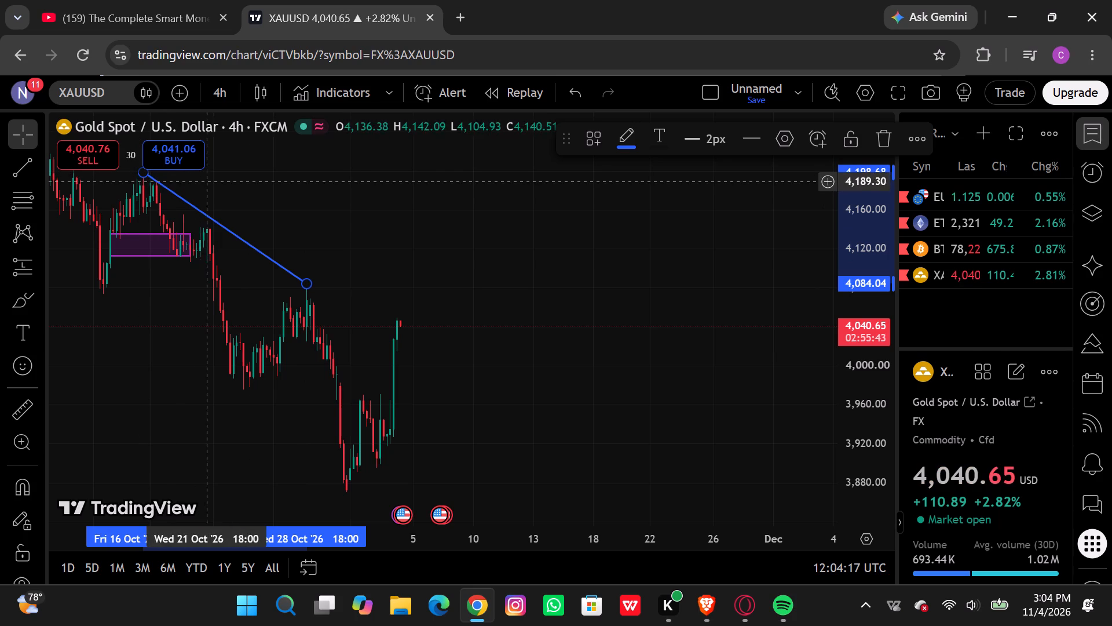
pyautogui.doubleClick(142, 169)
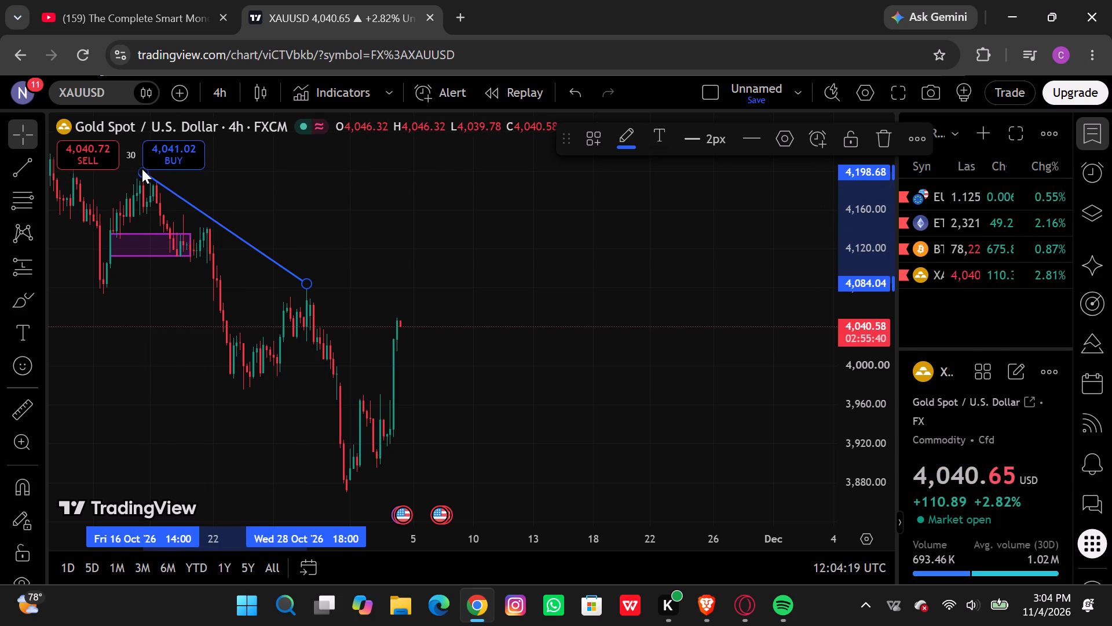
pyautogui.click(142, 169)
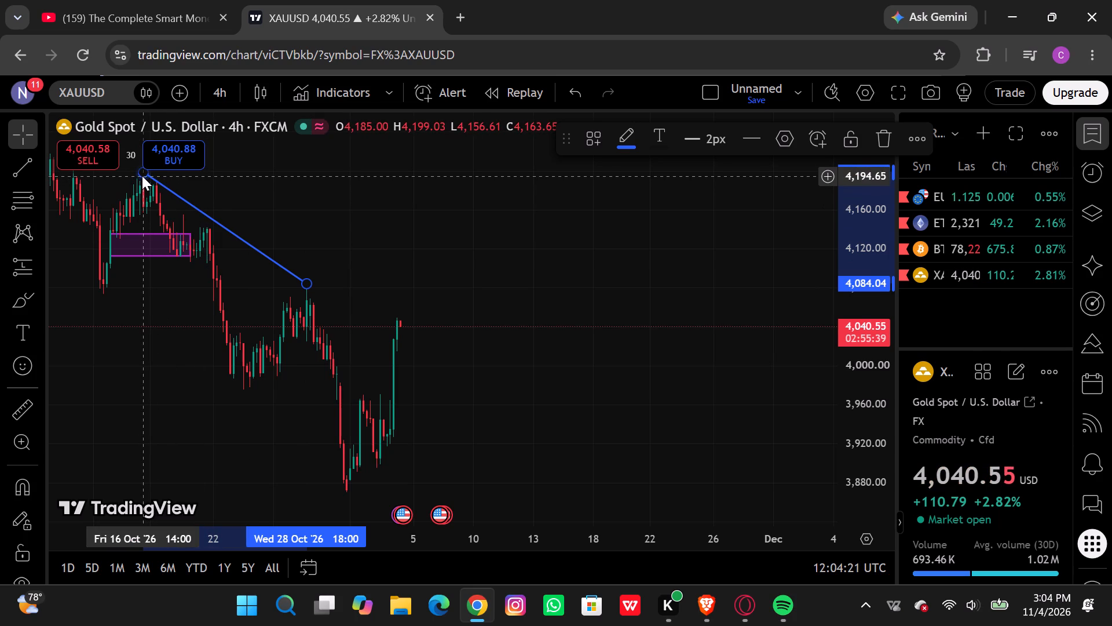
pyautogui.click(142, 176)
pyautogui.doubleClick(143, 173)
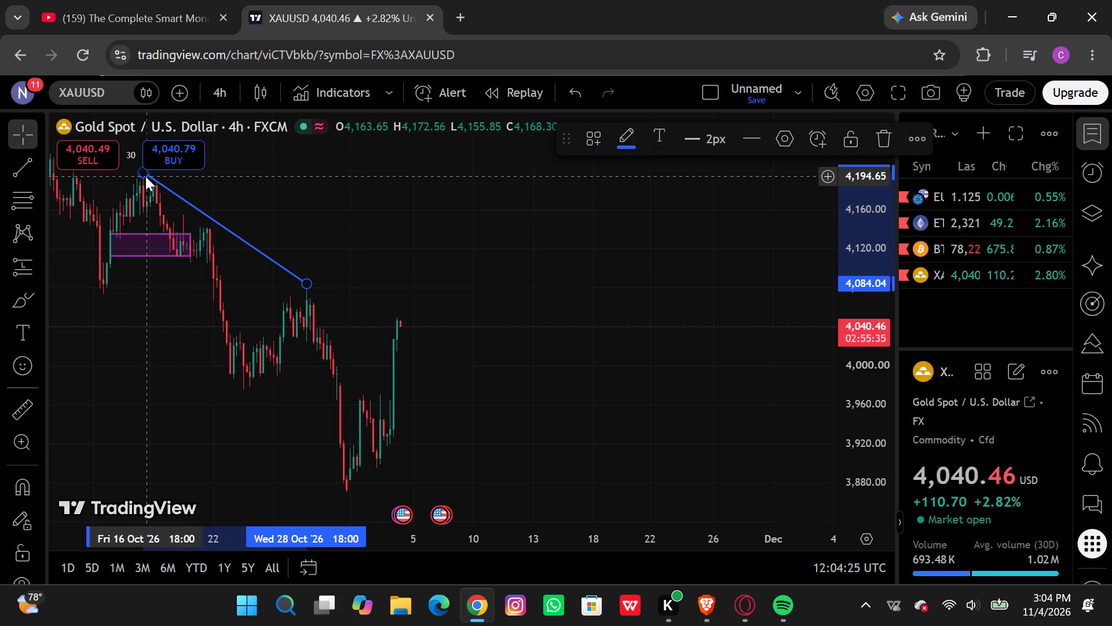
pyautogui.moveTo(148, 176); pyautogui.dragTo(469, 255)
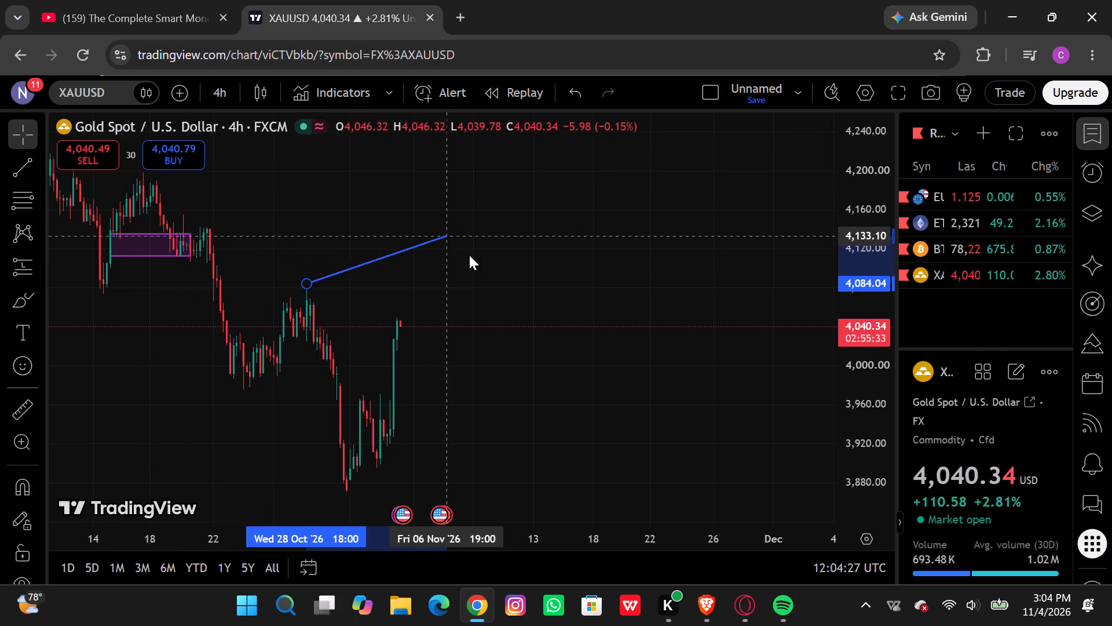
pyautogui.moveTo(469, 255); pyautogui.dragTo(569, 283)
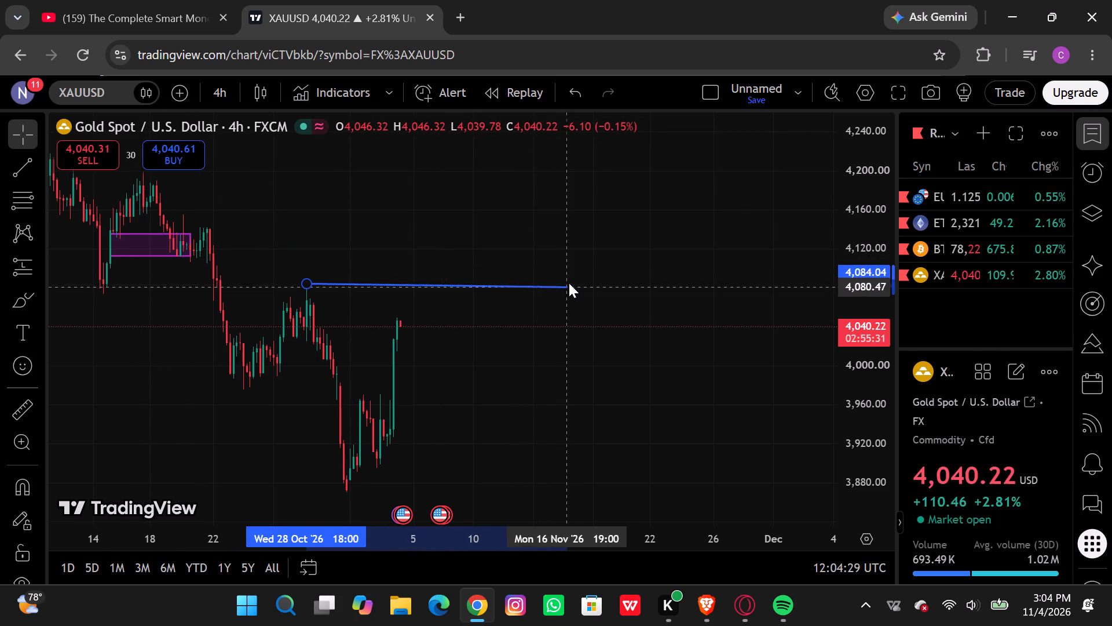
pyautogui.moveTo(569, 283); pyautogui.dragTo(569, 283)
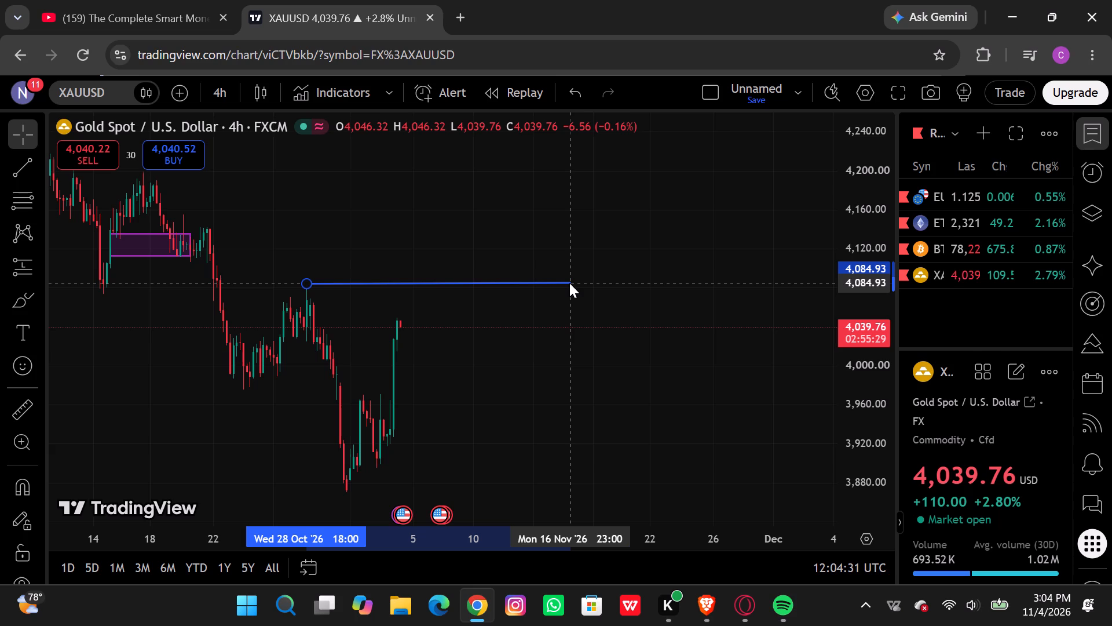
pyautogui.moveTo(569, 283); pyautogui.dragTo(575, 281)
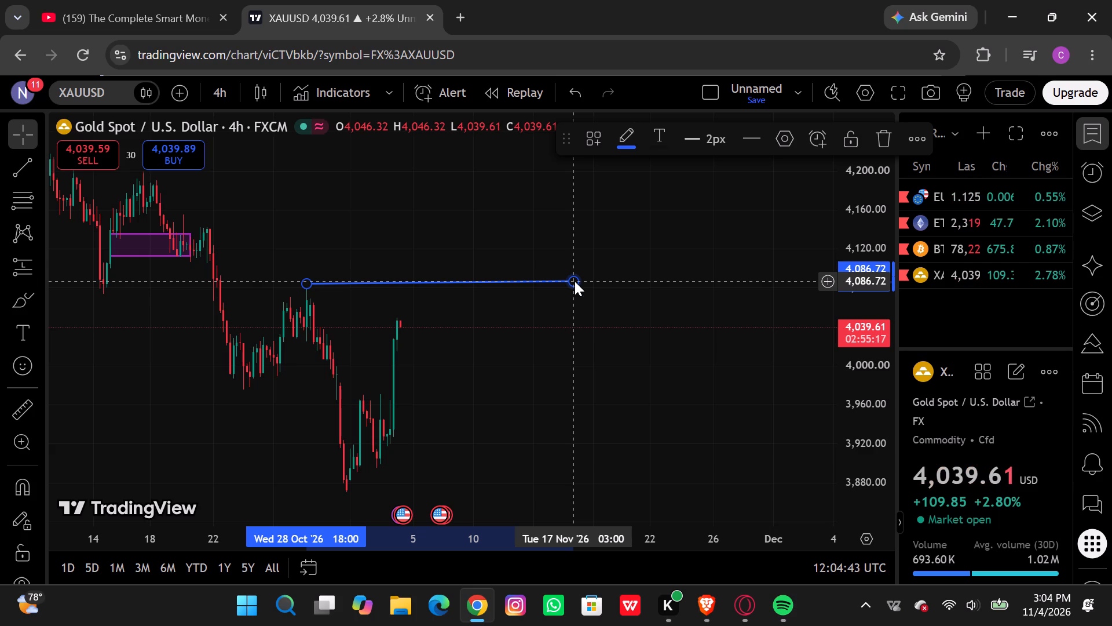
pyautogui.click(575, 281)
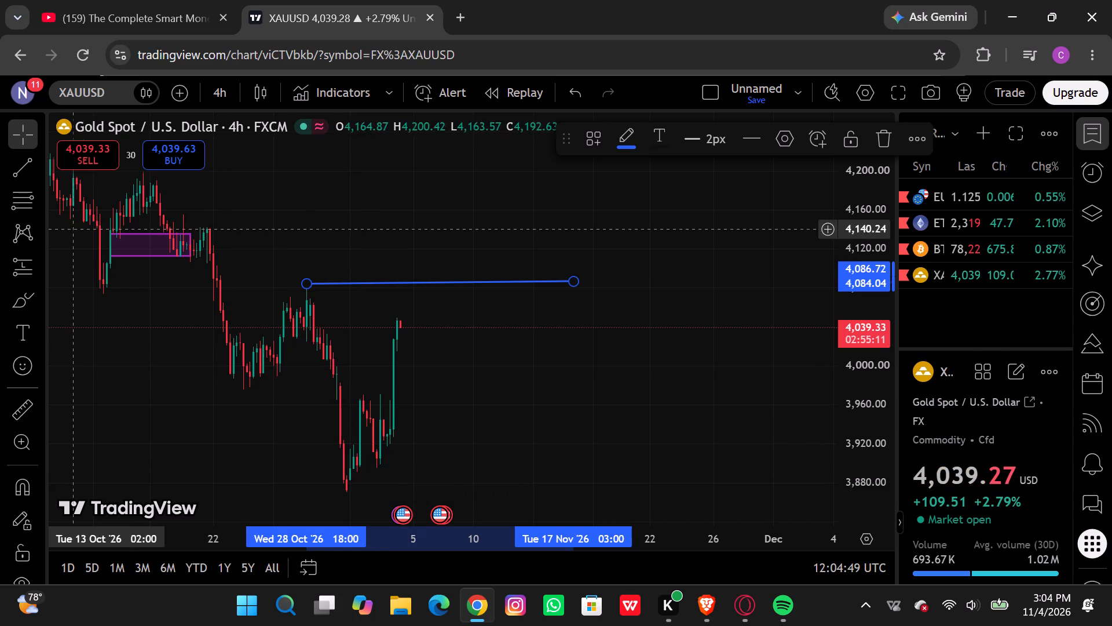
pyautogui.click(306, 284)
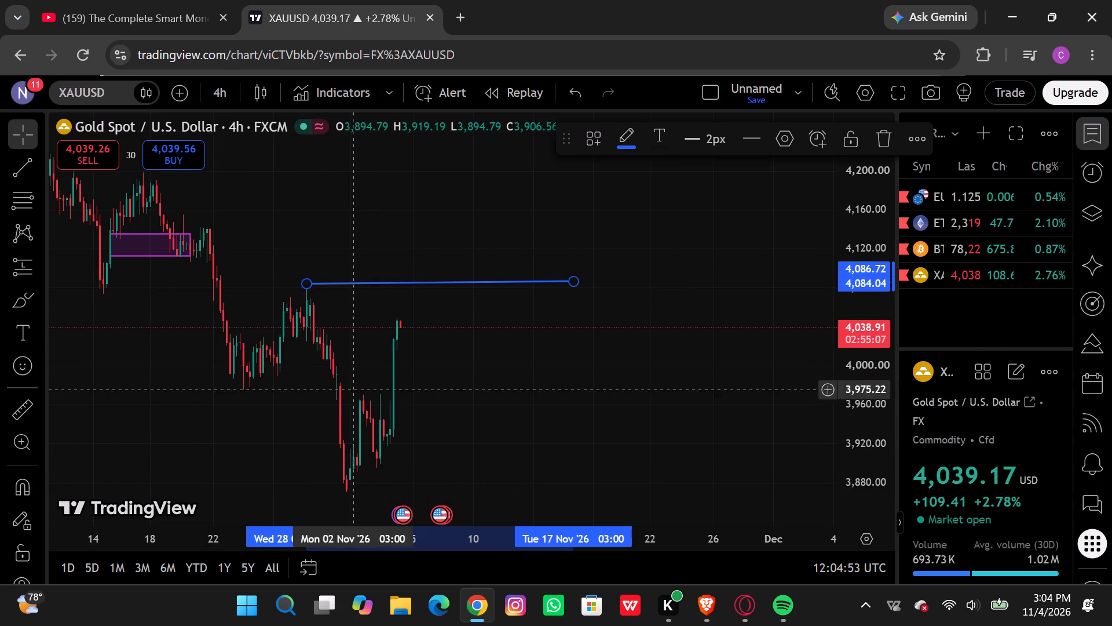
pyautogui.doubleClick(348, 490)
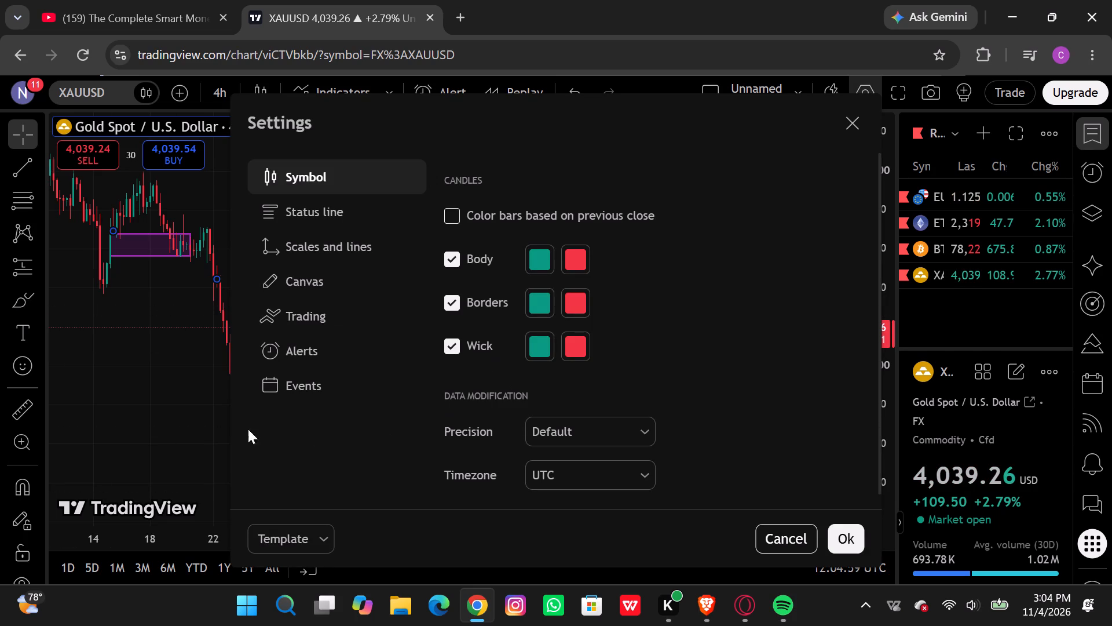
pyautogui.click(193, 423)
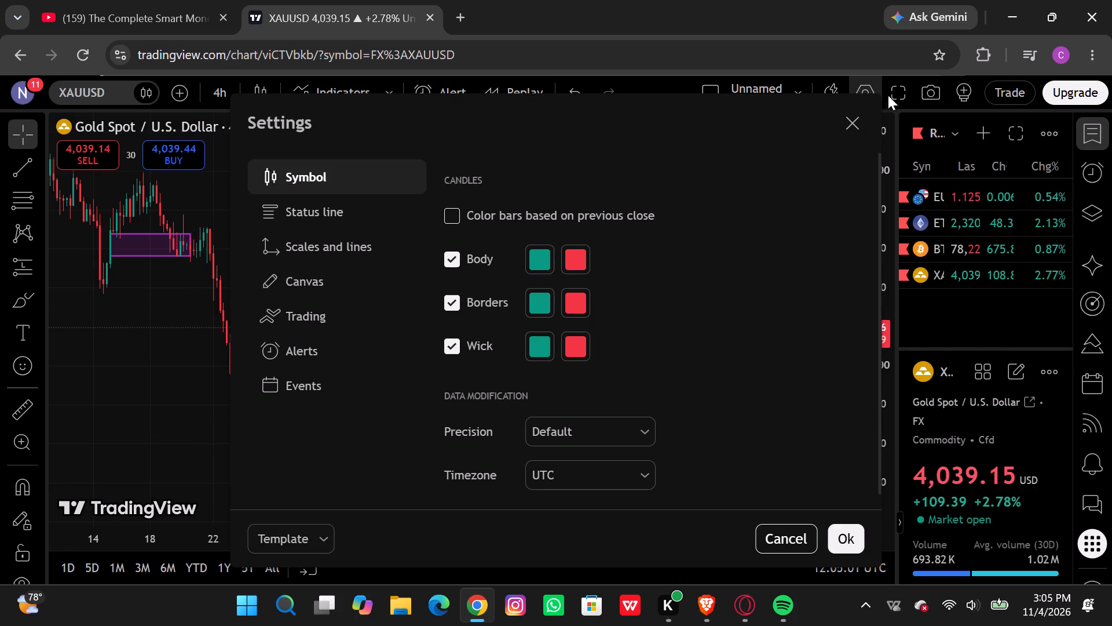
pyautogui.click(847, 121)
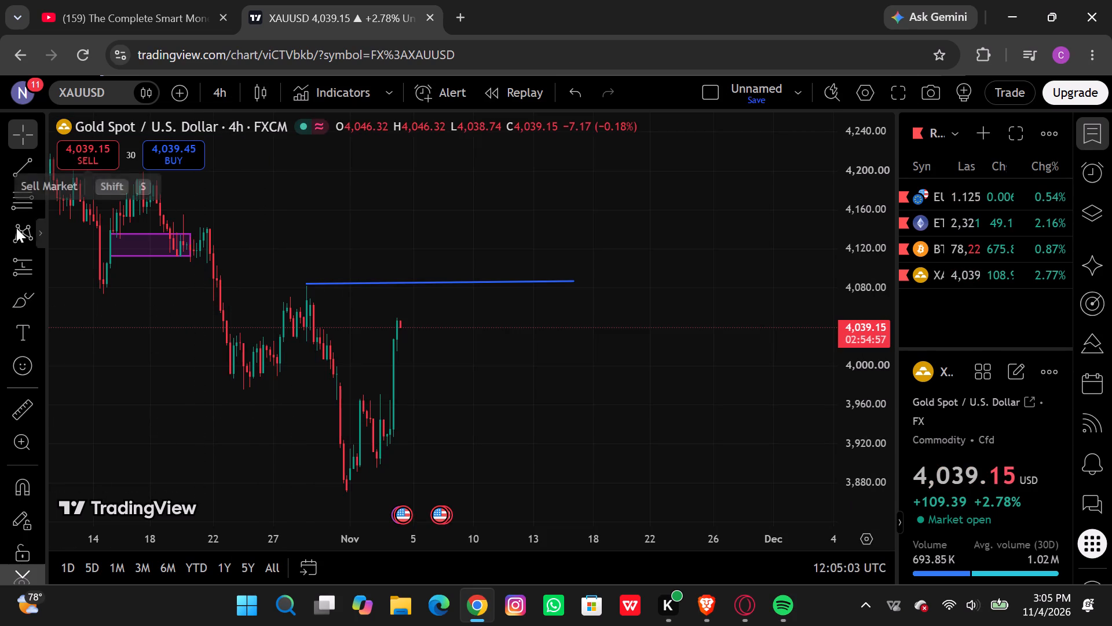
# Draw a horizontal ray just below the late-October swing low, starting at 2 November at about 3,868.
pyautogui.click(9, 169)
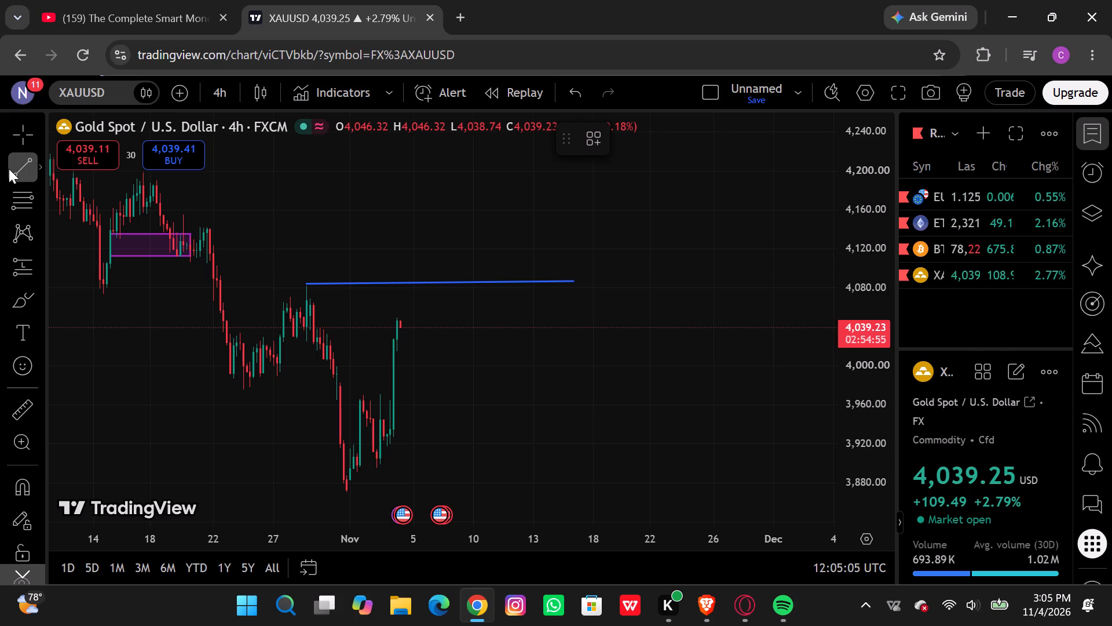
pyautogui.click(38, 167)
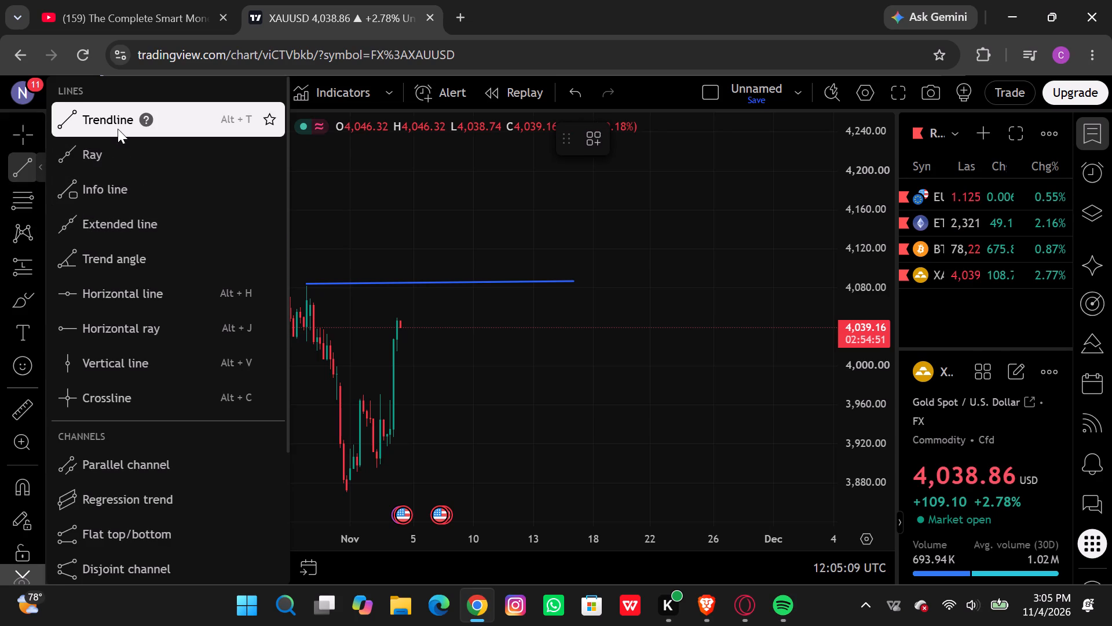
pyautogui.click(127, 318)
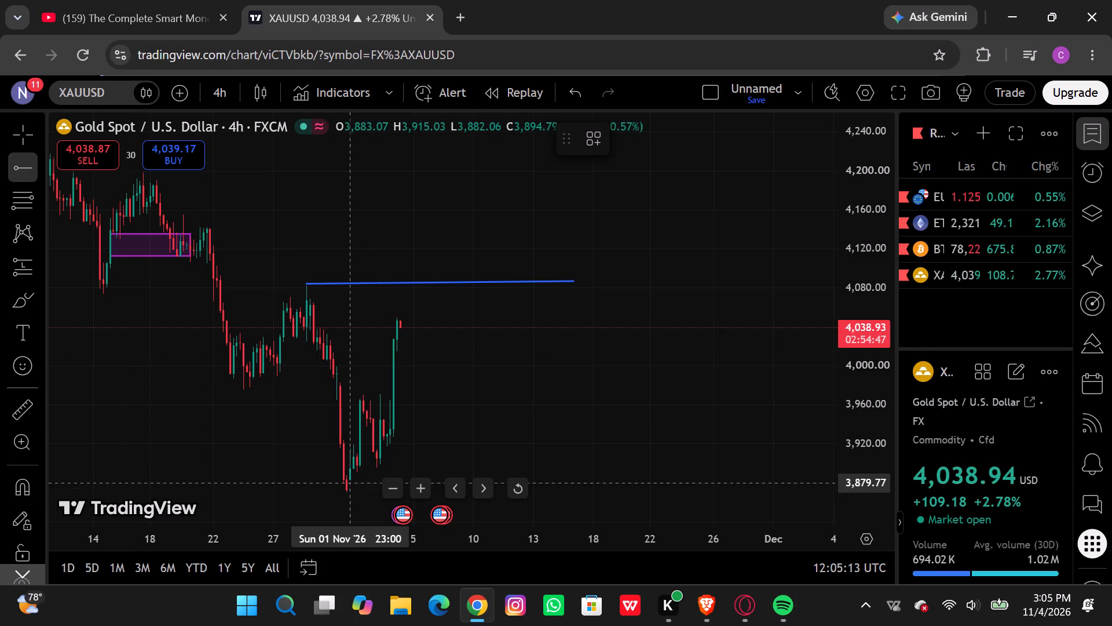
pyautogui.click(349, 495)
pyautogui.moveTo(349, 495); pyautogui.dragTo(367, 494)
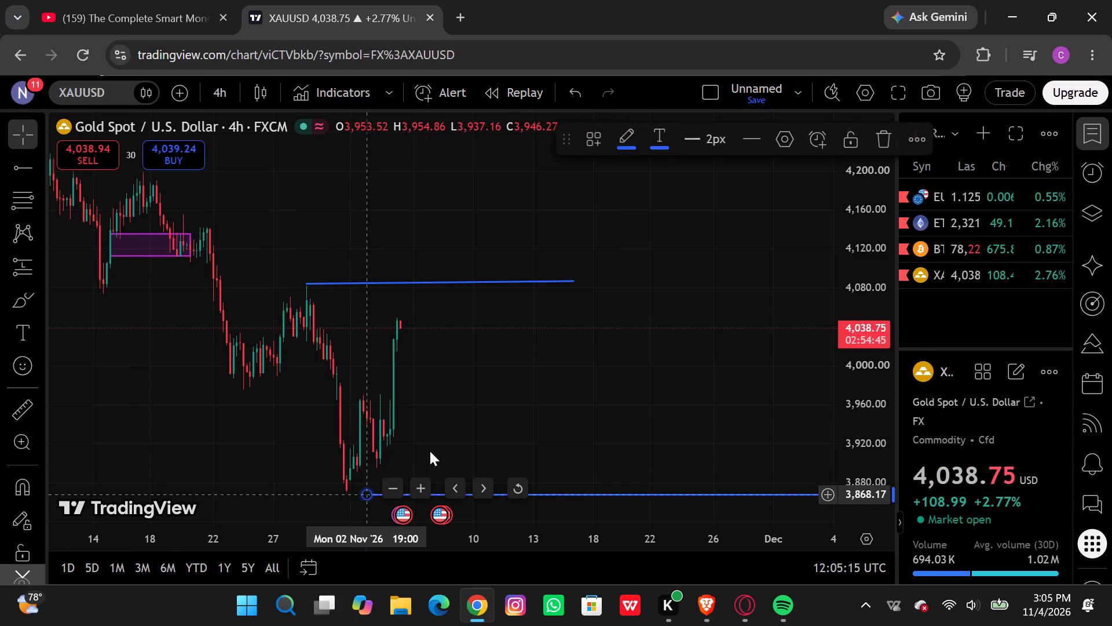
pyautogui.click(588, 385)
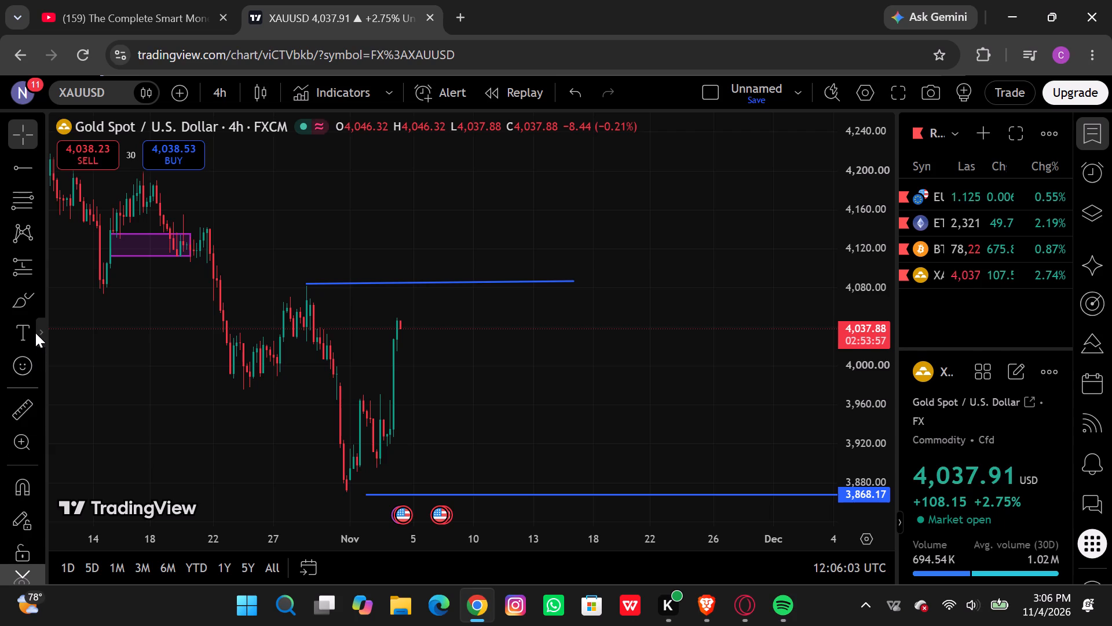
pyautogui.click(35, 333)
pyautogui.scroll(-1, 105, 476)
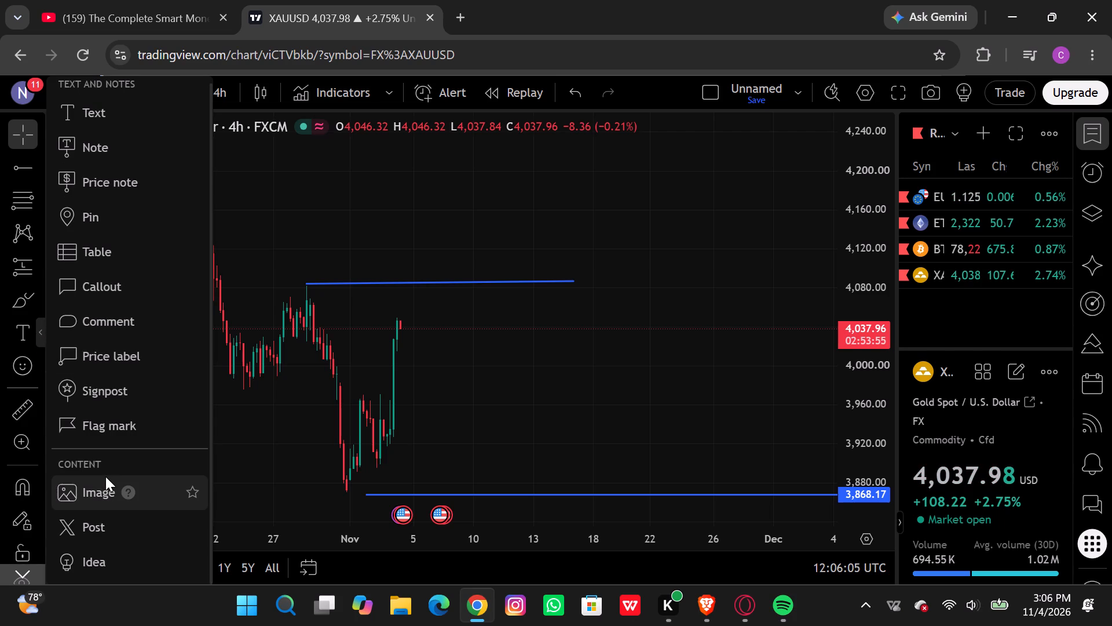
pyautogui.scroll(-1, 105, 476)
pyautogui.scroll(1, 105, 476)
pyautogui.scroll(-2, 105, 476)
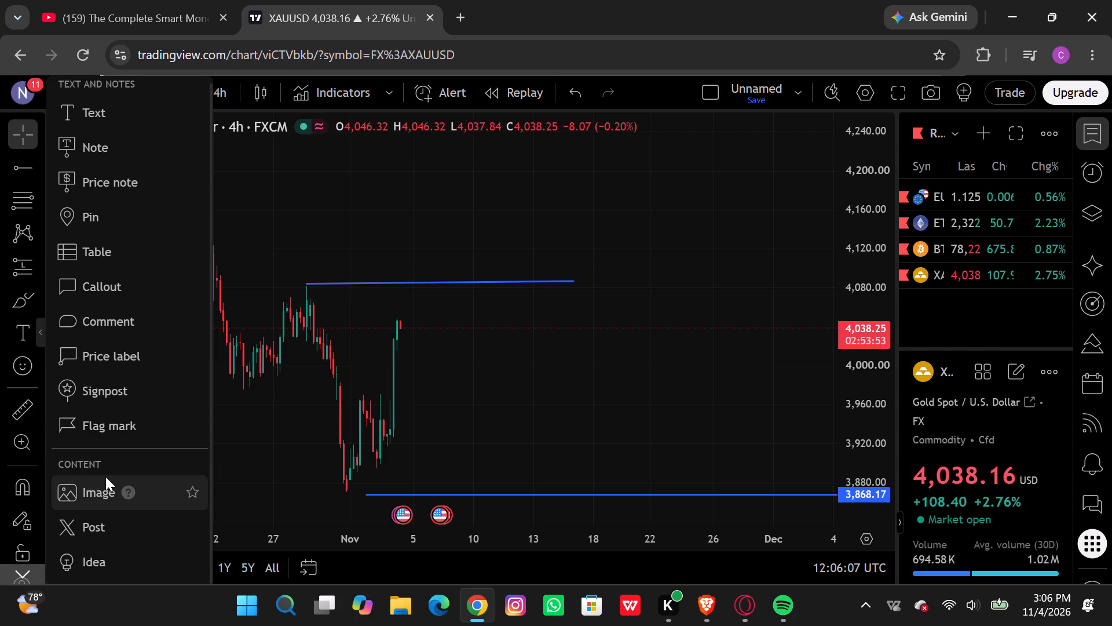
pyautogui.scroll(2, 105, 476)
# Draw a rectangle zone over the latest rally from 3 November to 2 December, between about 3,962 and 4,016.
pyautogui.click(37, 300)
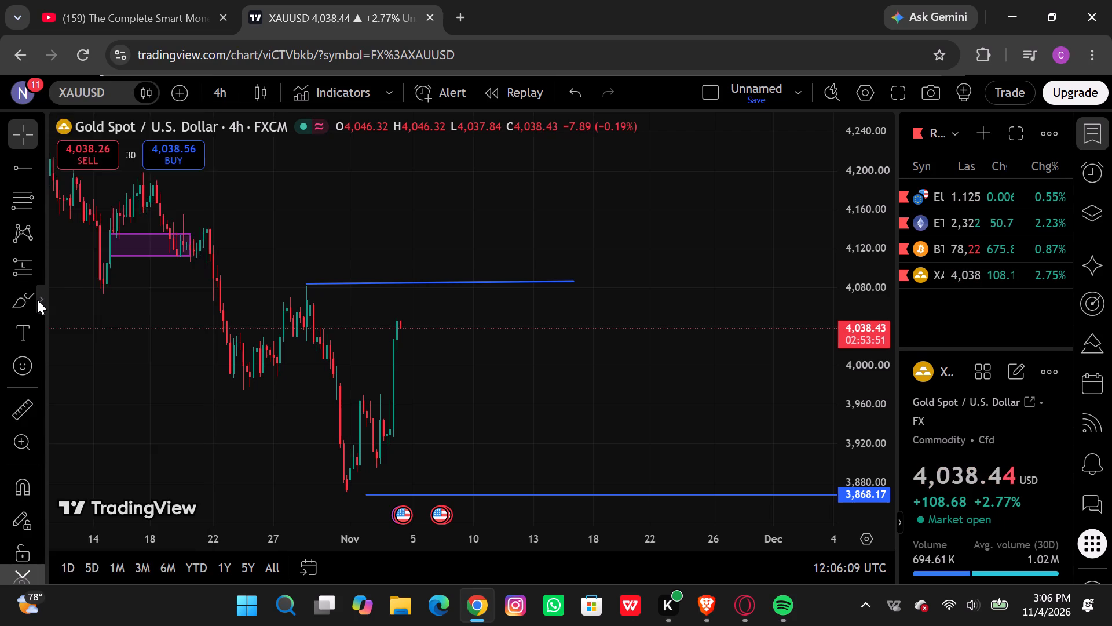
pyautogui.click(97, 396)
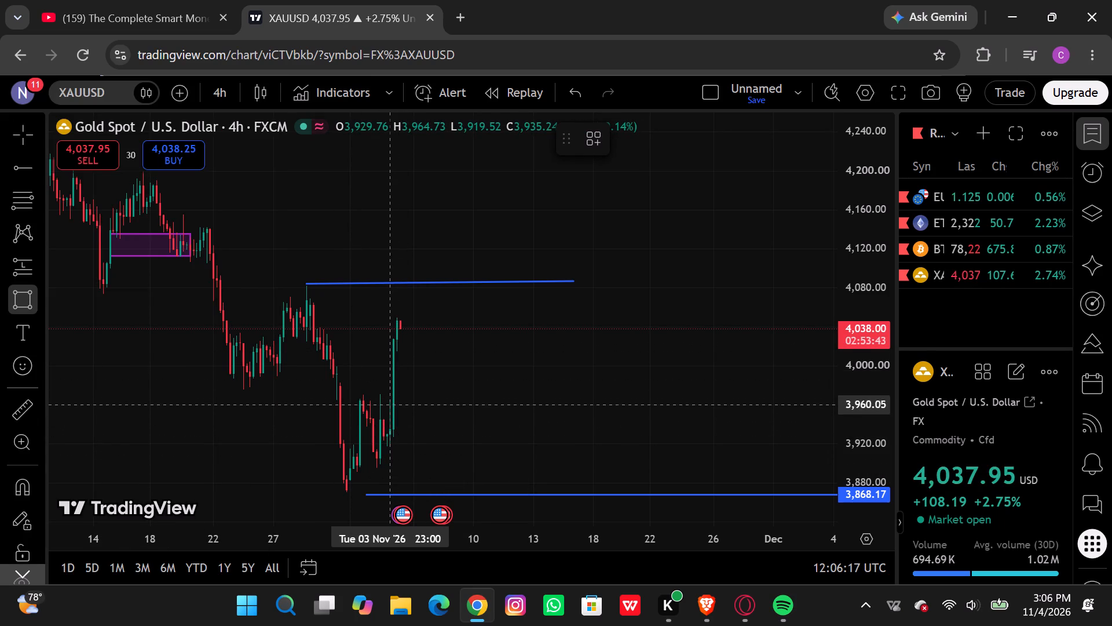
pyautogui.moveTo(390, 403); pyautogui.dragTo(407, 407)
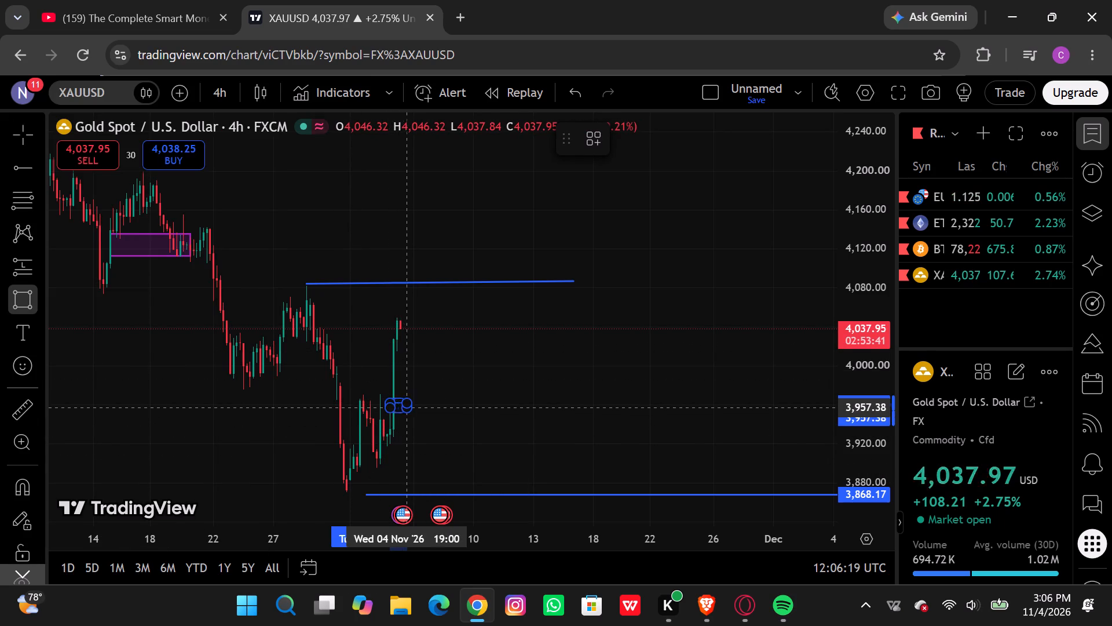
pyautogui.moveTo(407, 407); pyautogui.dragTo(496, 353)
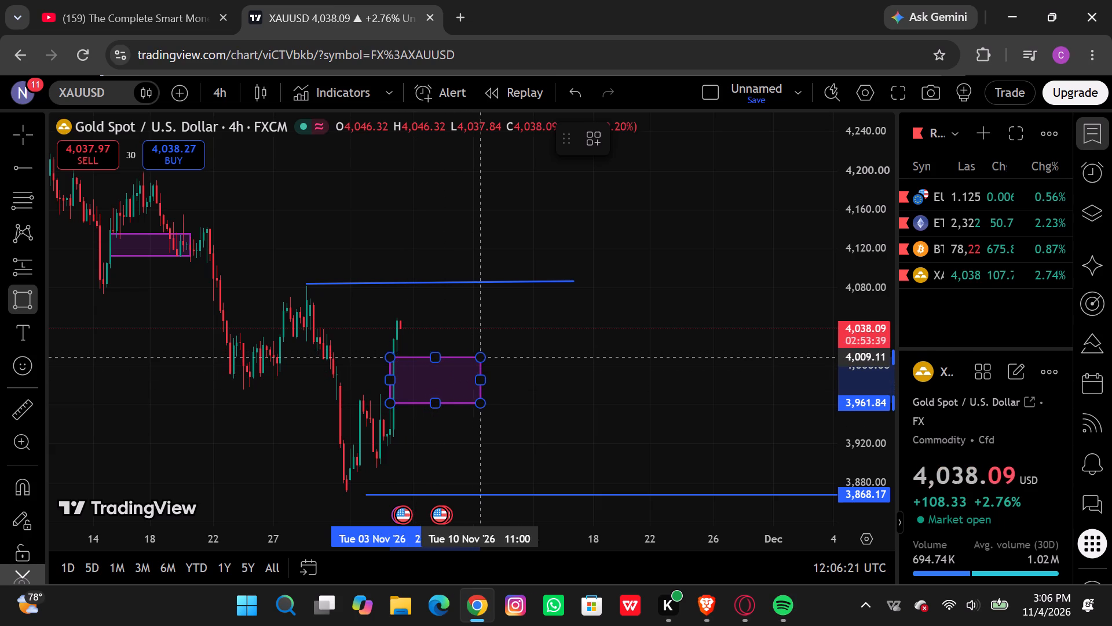
pyautogui.moveTo(496, 353); pyautogui.dragTo(609, 356)
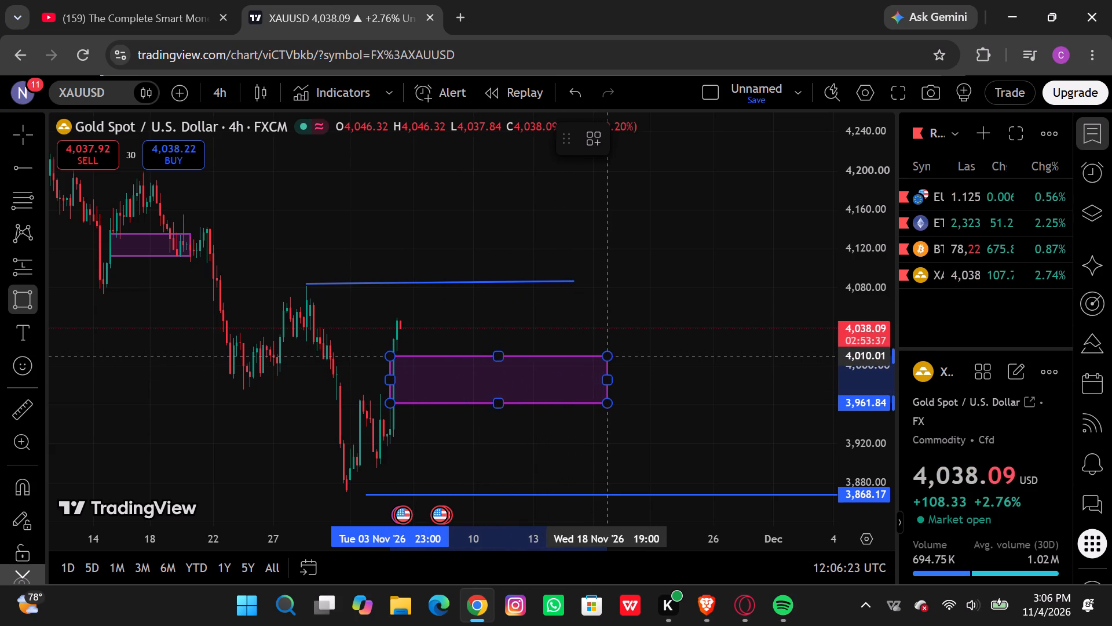
pyautogui.moveTo(609, 356); pyautogui.dragTo(660, 353)
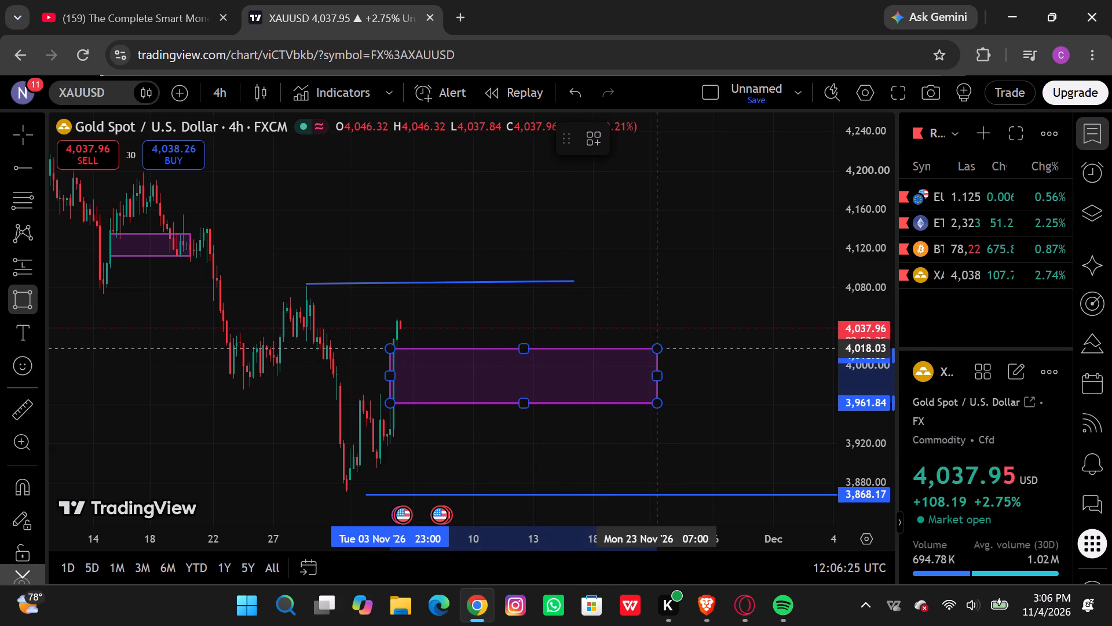
pyautogui.moveTo(660, 353); pyautogui.dragTo(707, 352)
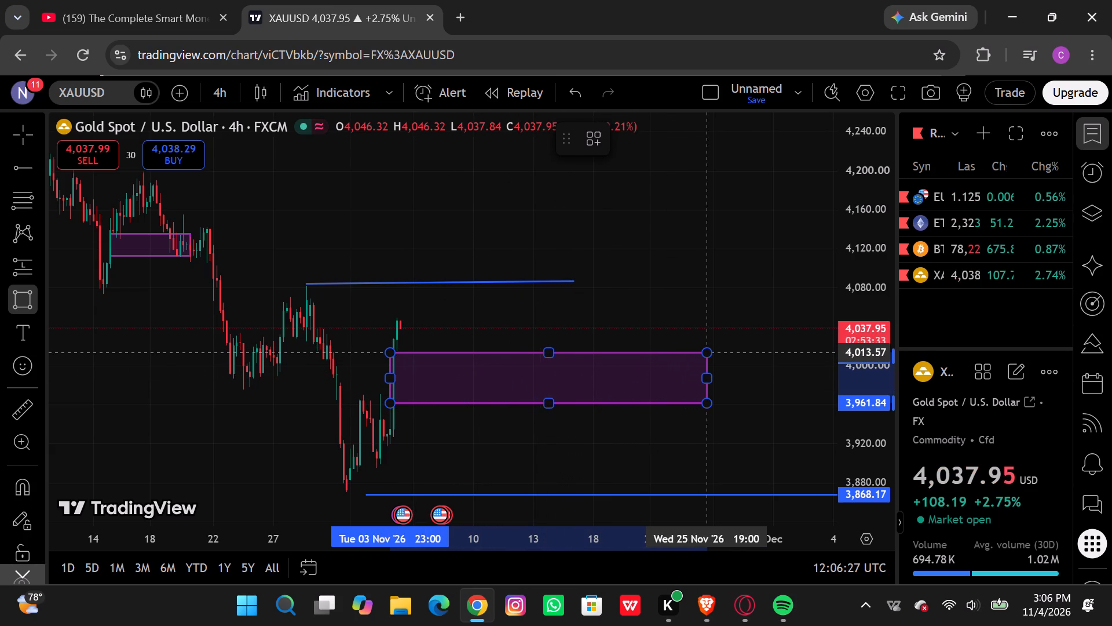
pyautogui.moveTo(707, 352); pyautogui.dragTo(848, 352)
pyautogui.click(848, 352)
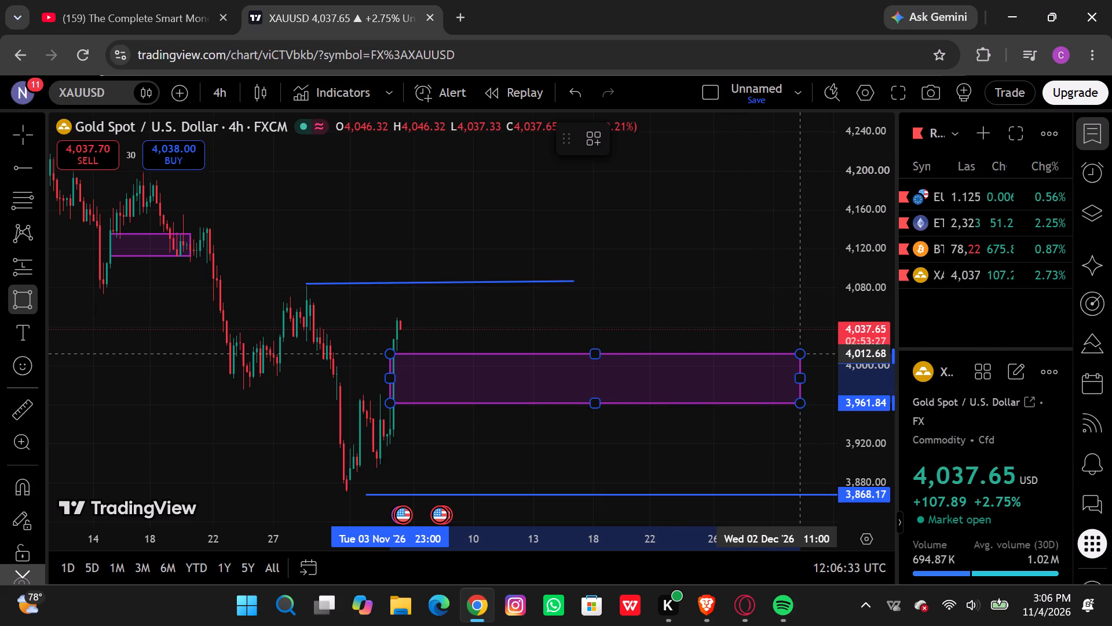
pyautogui.click(801, 350)
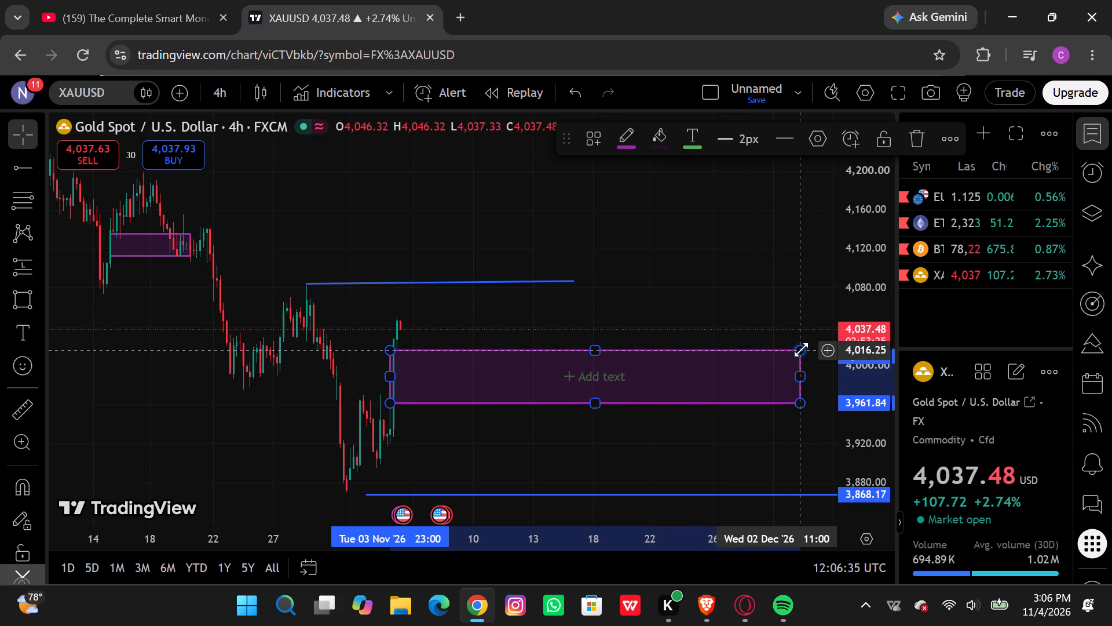
pyautogui.click(785, 314)
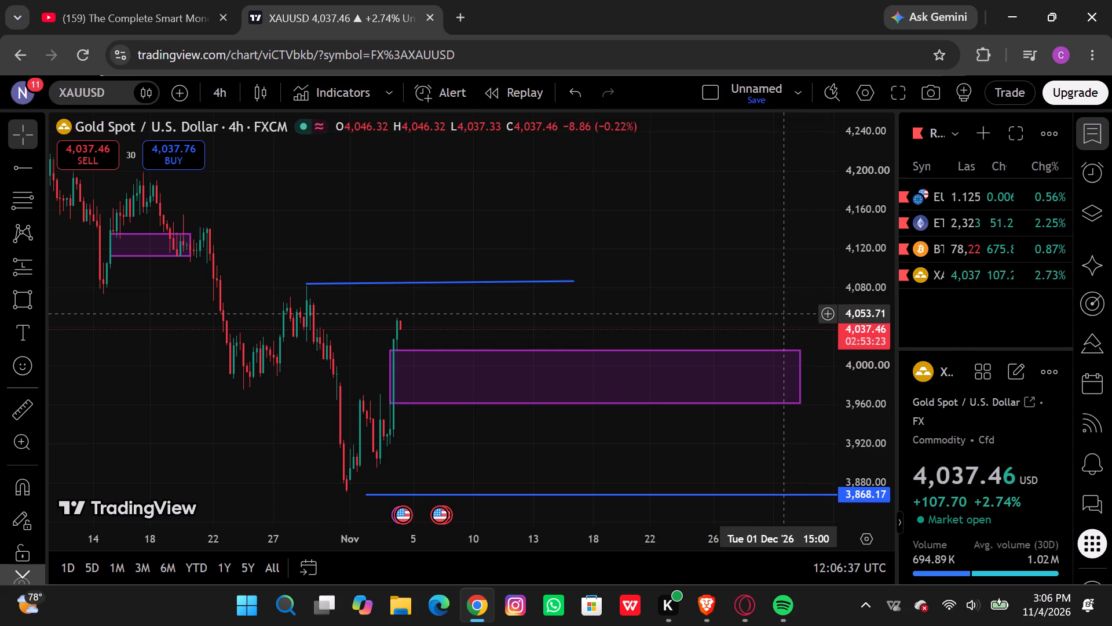
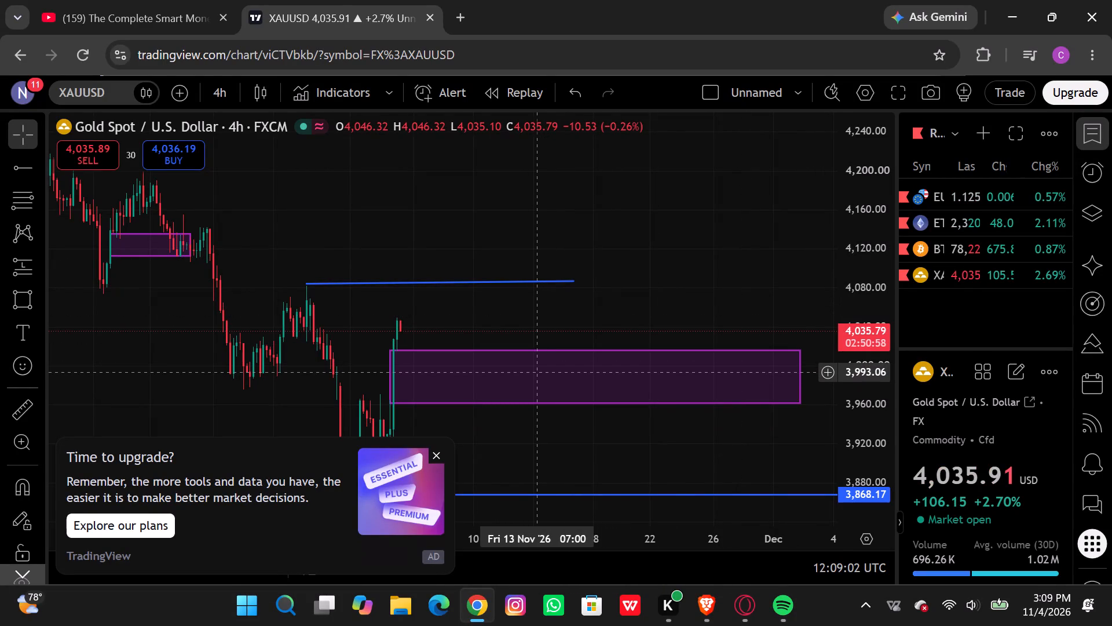
# Dismiss the upgrade advertisement covering the lower part of the chart.
pyautogui.click(433, 453)
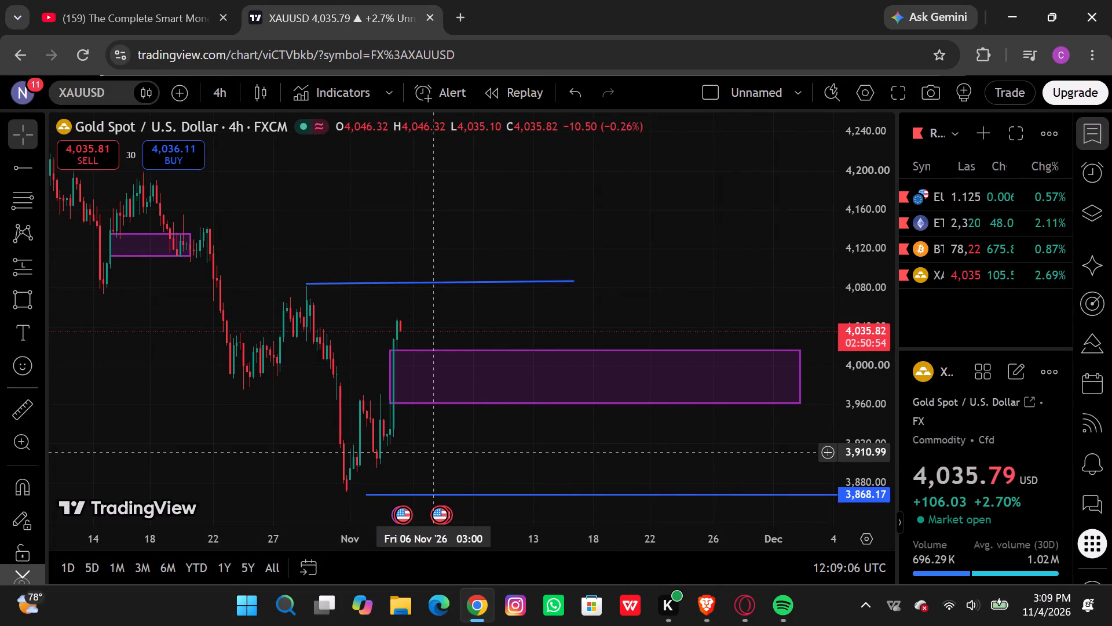
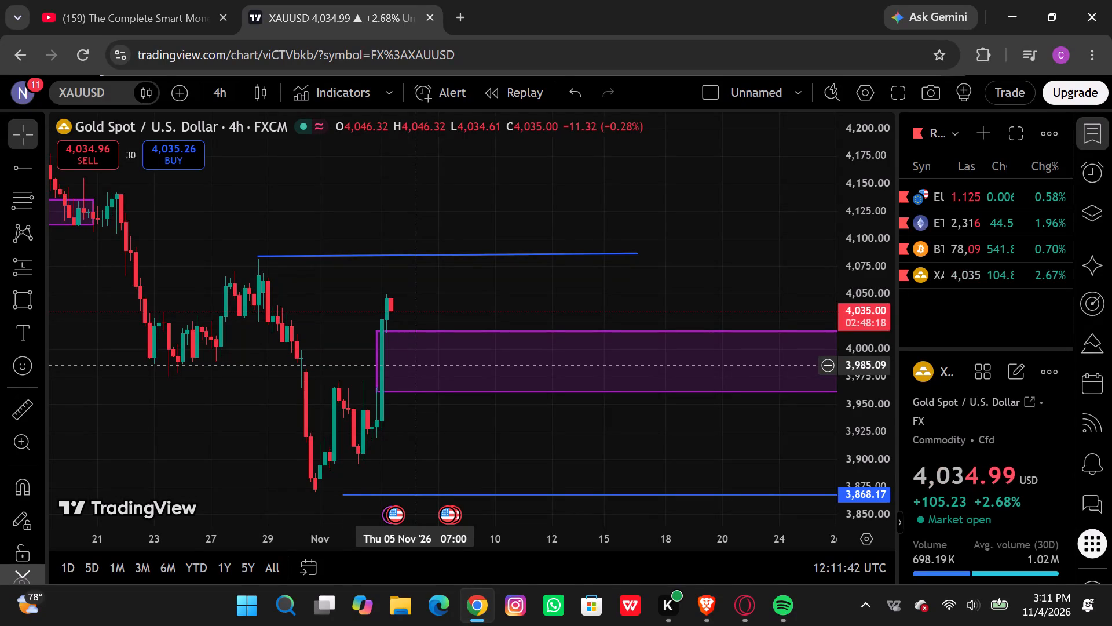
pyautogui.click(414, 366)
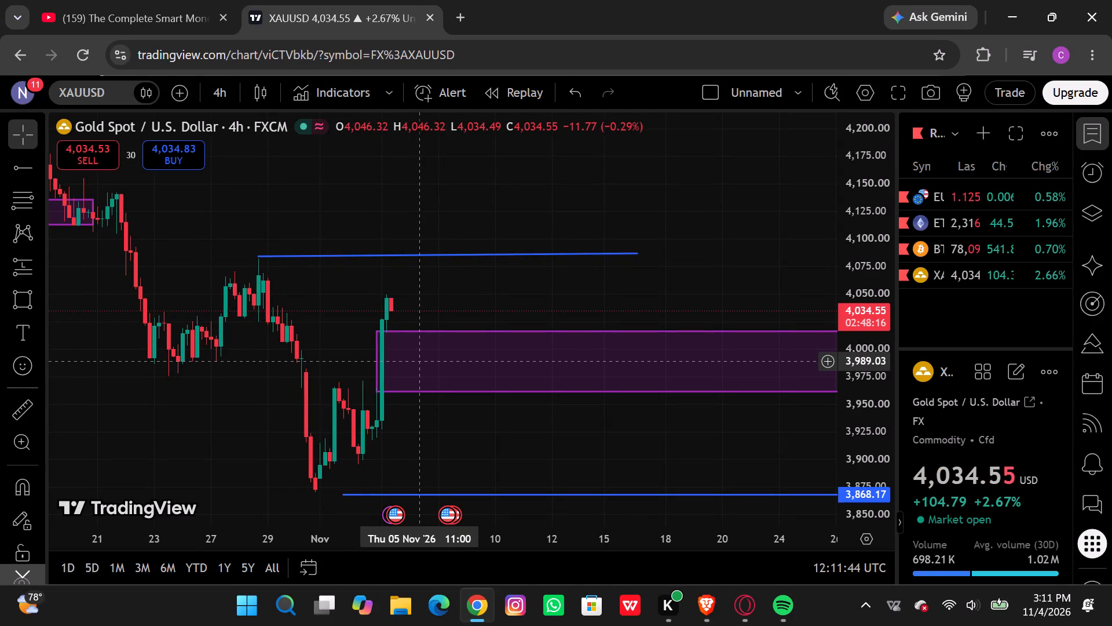
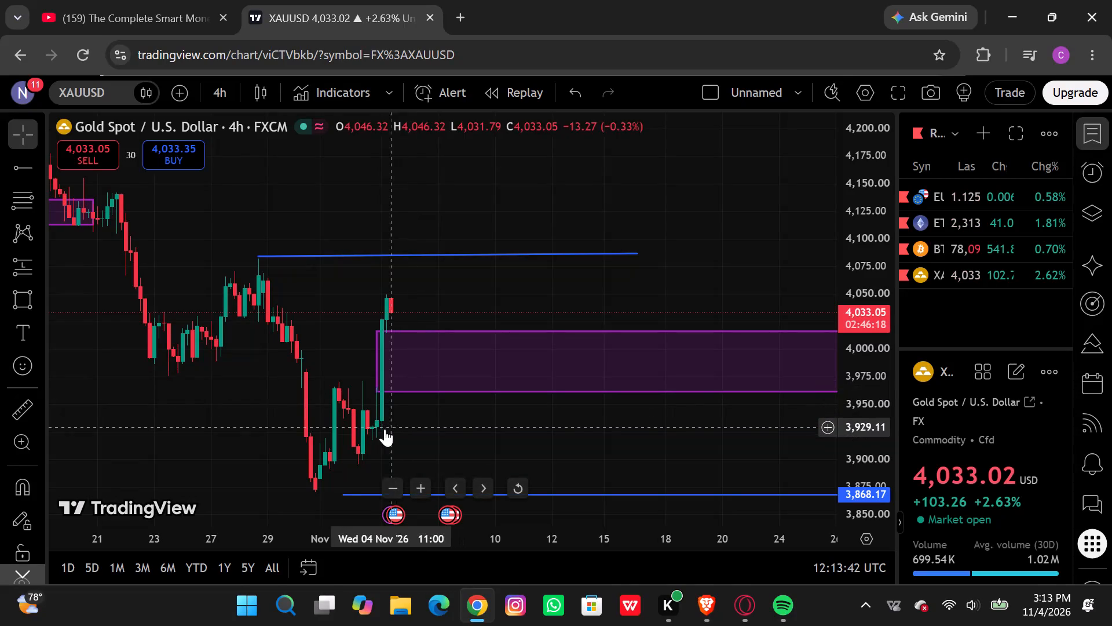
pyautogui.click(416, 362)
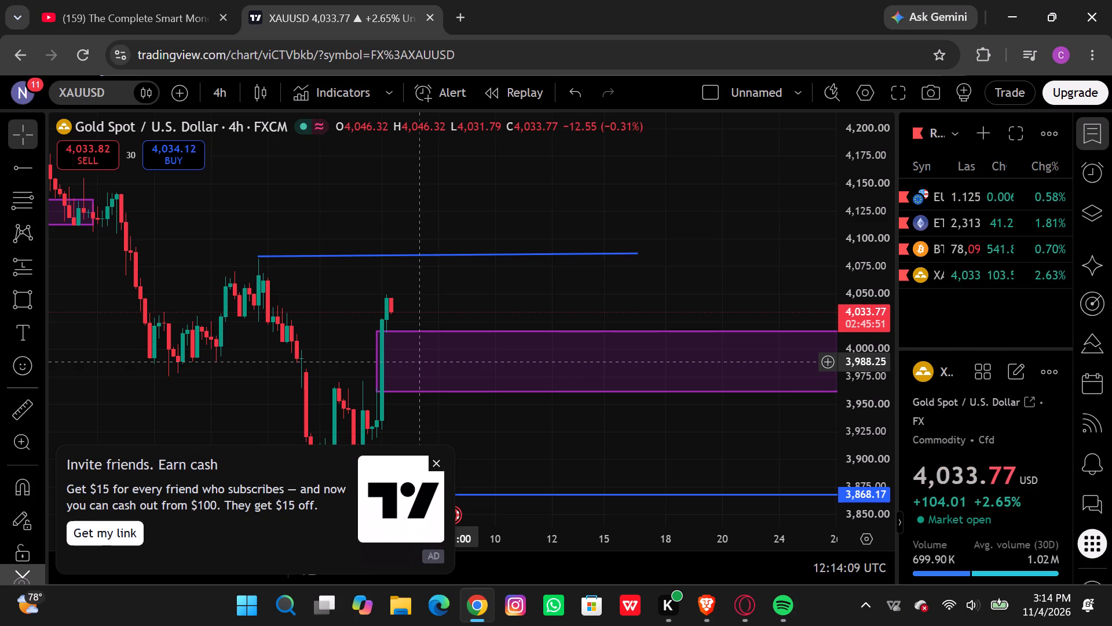
# Dismiss the referral ad, look through the upgraded-plan feature slides, and close the upgrade offer.
pyautogui.click(436, 464)
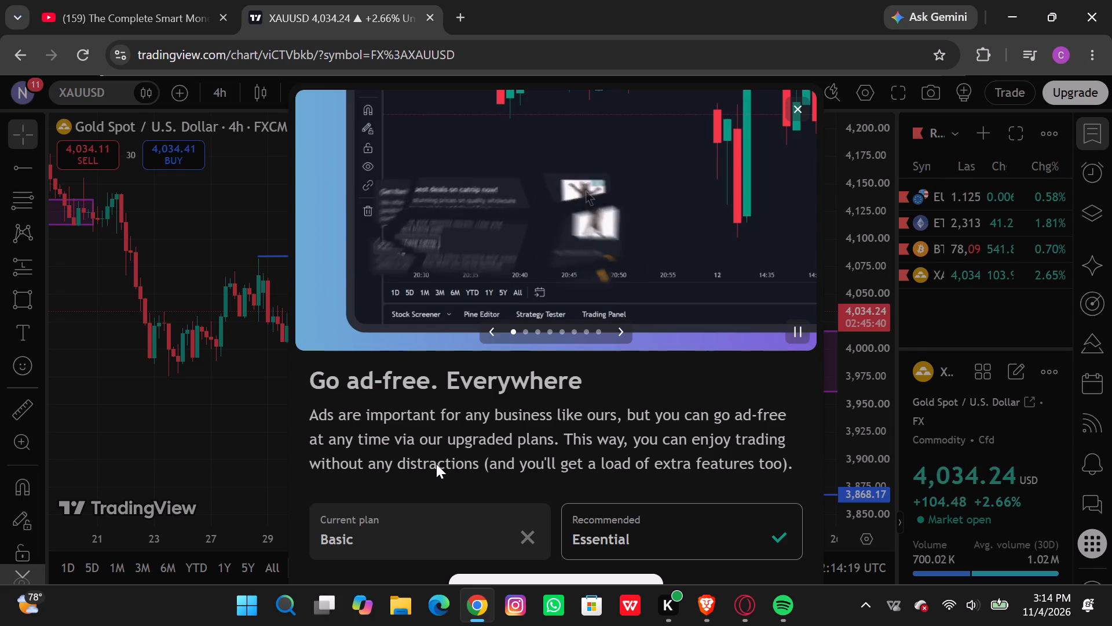
pyautogui.moveTo(436, 464); pyautogui.dragTo(602, 384)
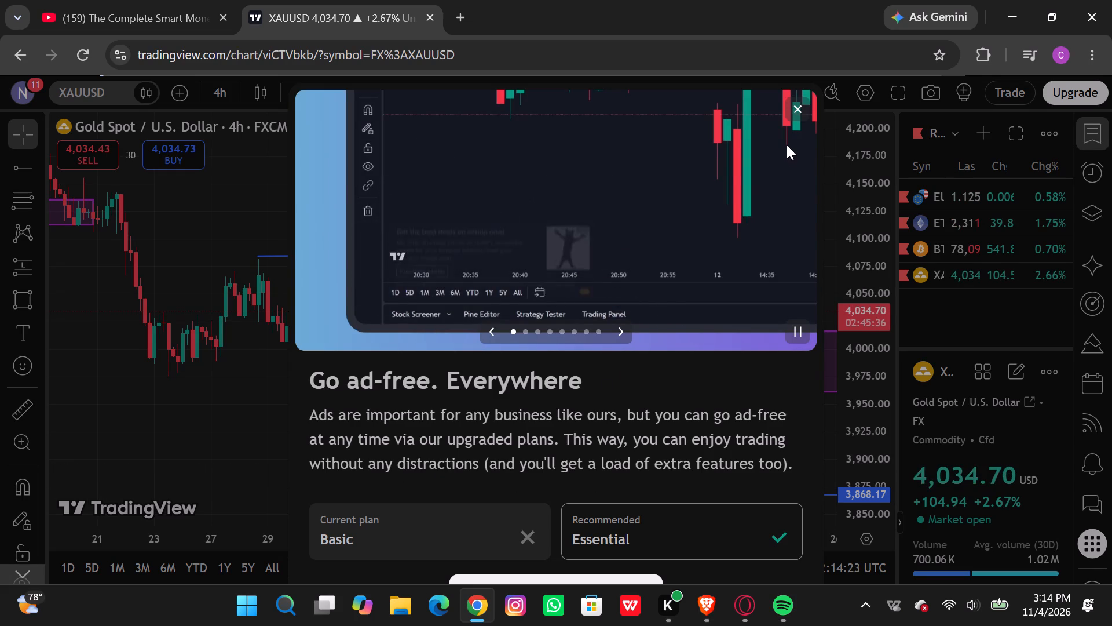
pyautogui.hscroll(-4, 695, 169)
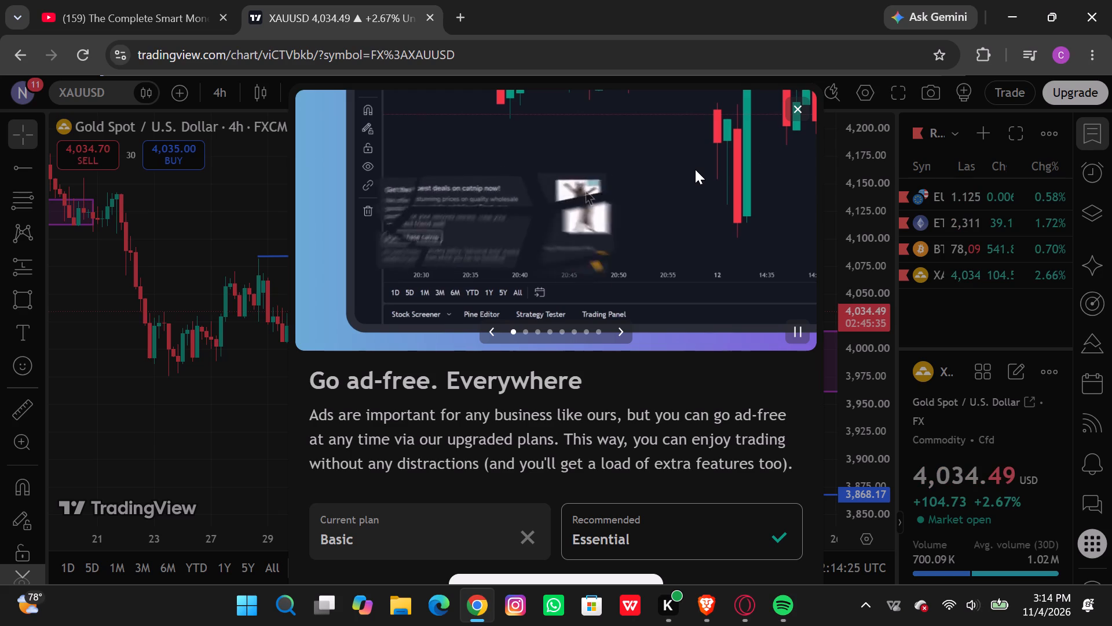
pyautogui.click(624, 334)
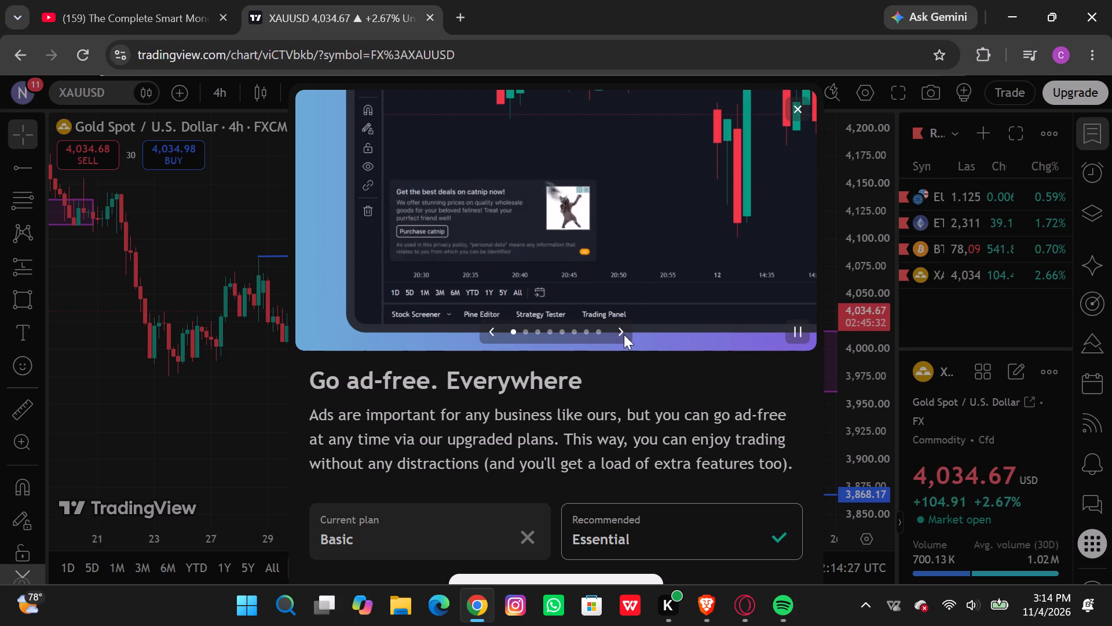
pyautogui.click(621, 334)
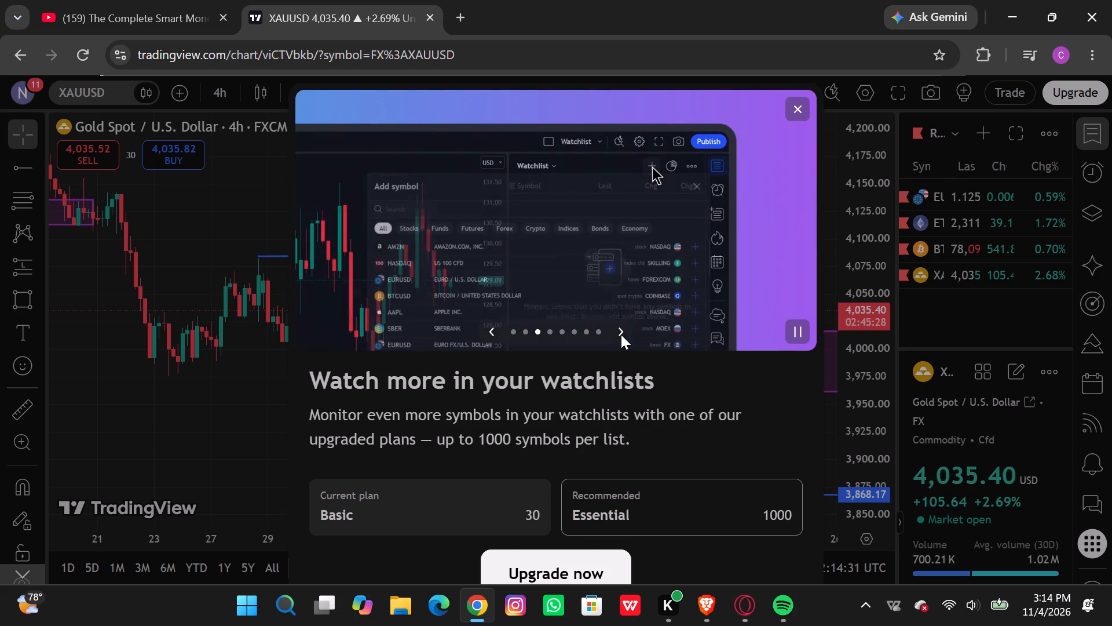
pyautogui.click(621, 334)
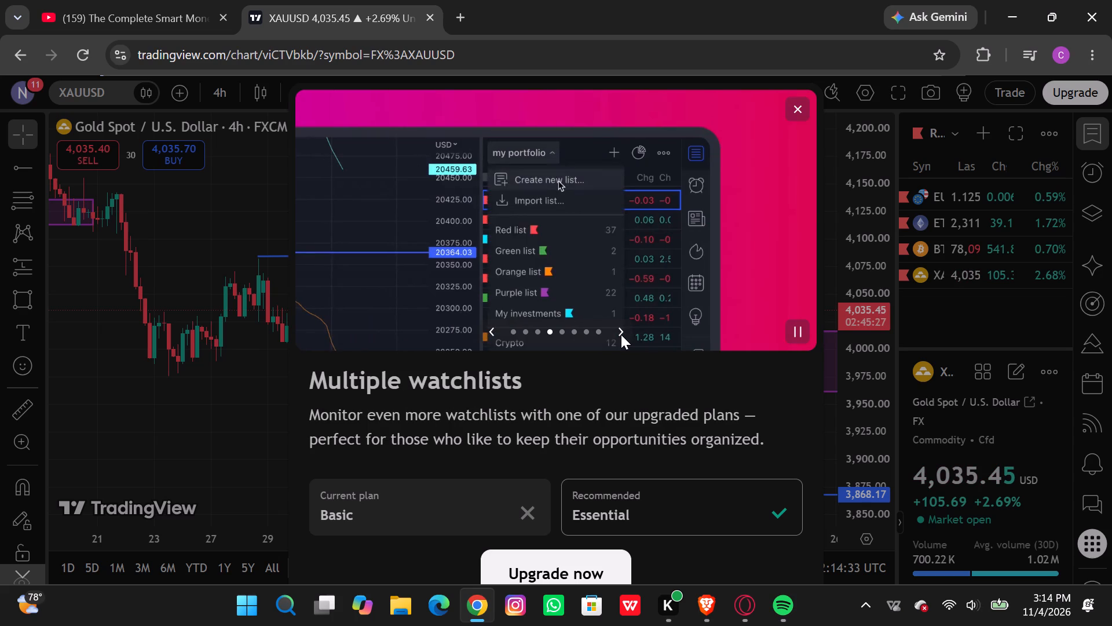
pyautogui.click(621, 334)
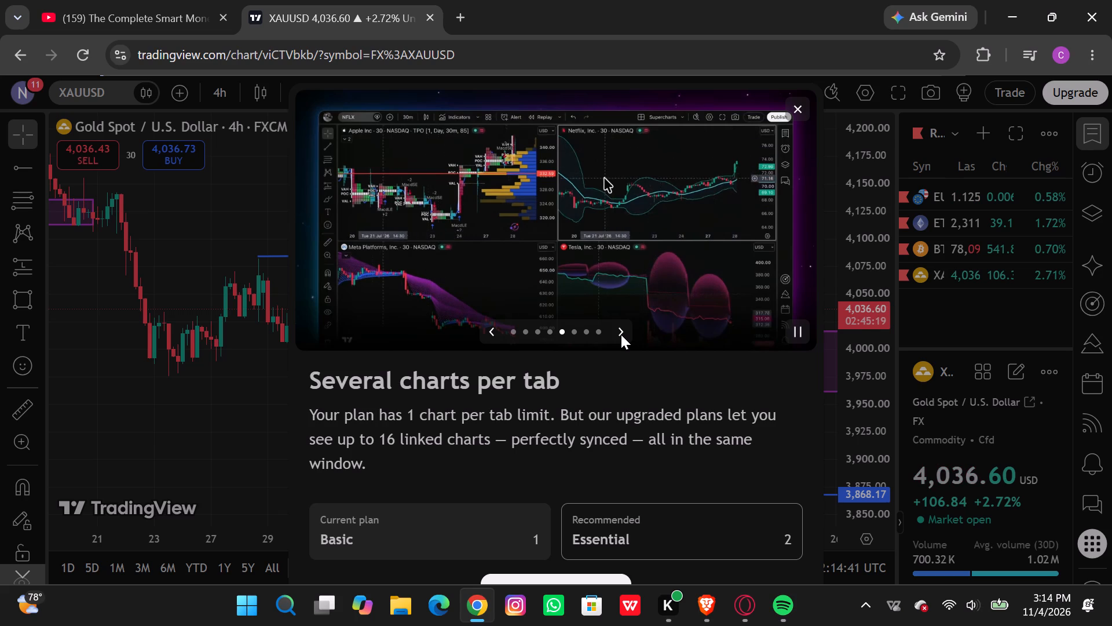
pyautogui.click(621, 334)
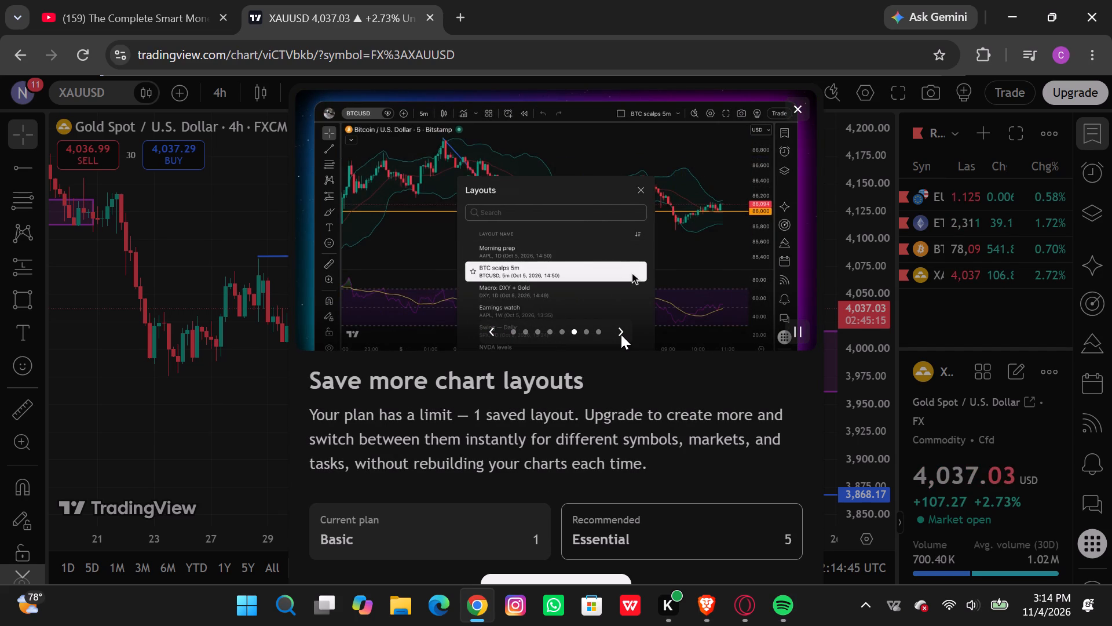
pyautogui.click(621, 334)
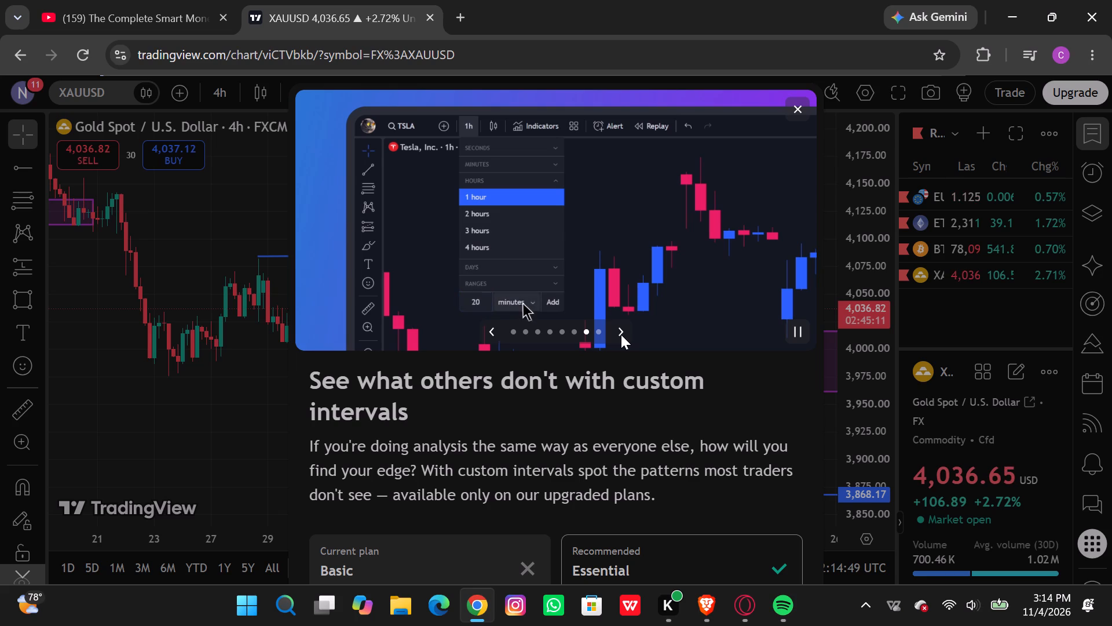
pyautogui.click(621, 334)
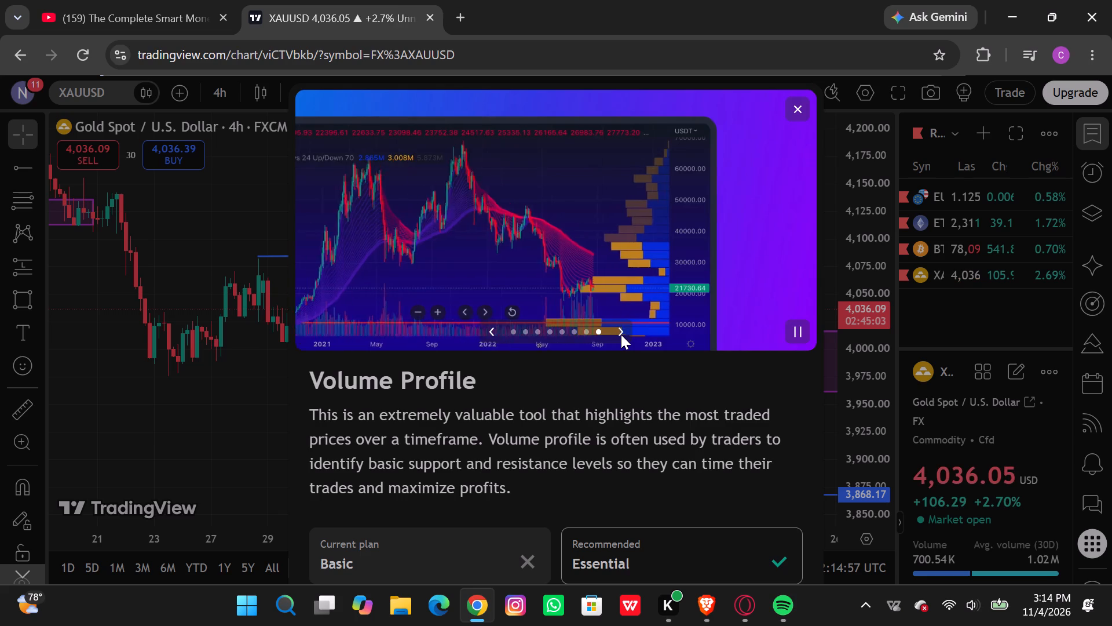
pyautogui.click(621, 334)
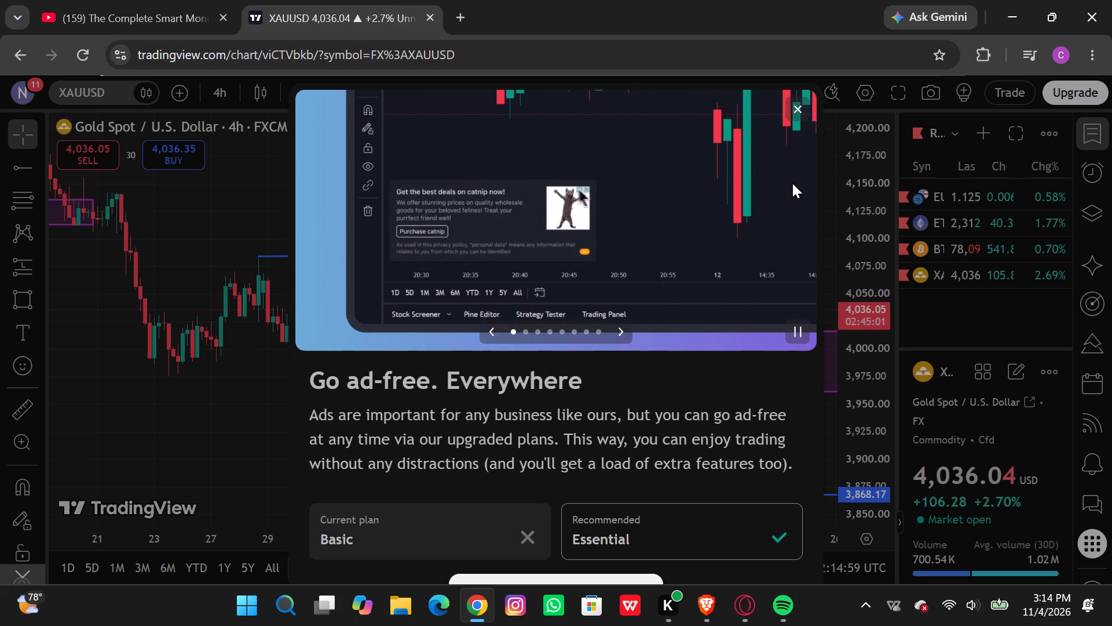
pyautogui.click(803, 100)
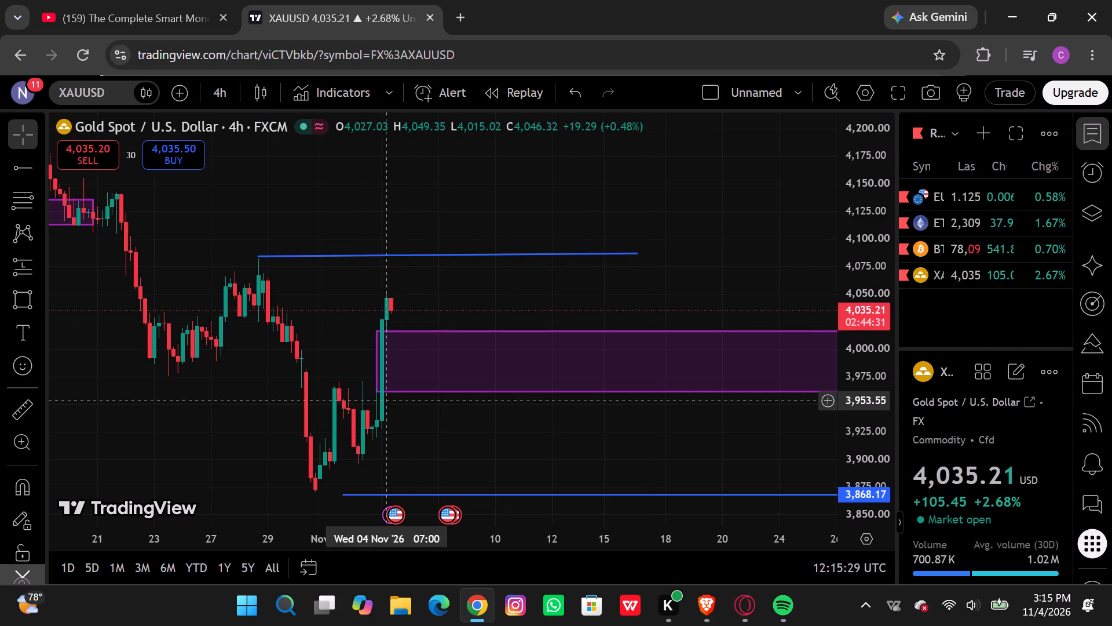
# Change the XAUUSD chart interval to 1 hour.
pyautogui.click(222, 92)
pyautogui.scroll(-2, 258, 440)
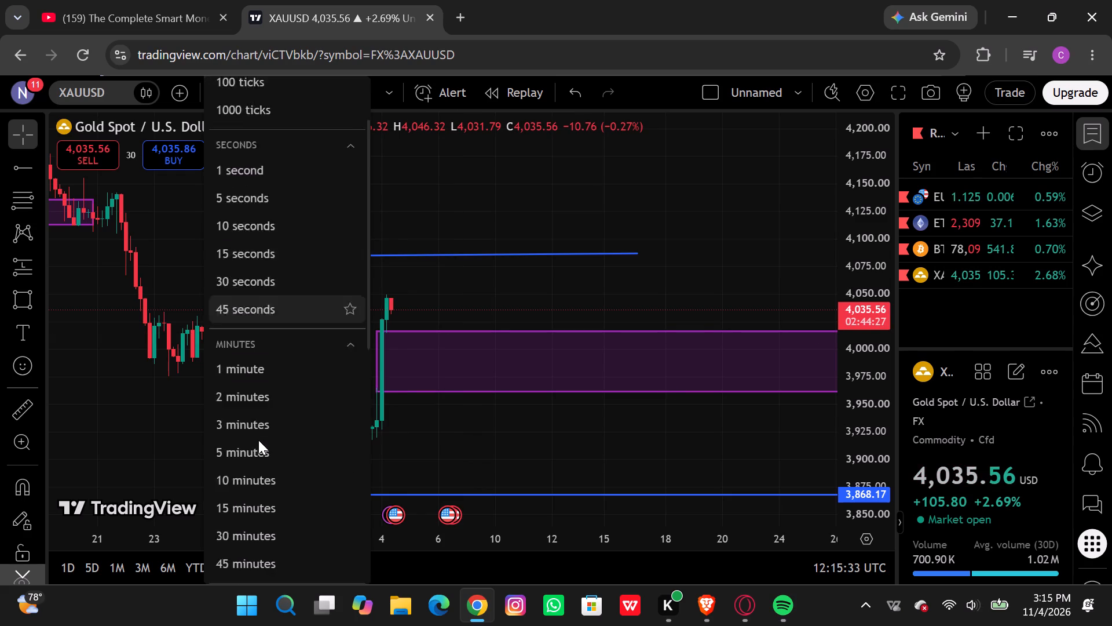
pyautogui.scroll(-2, 258, 440)
pyautogui.click(250, 463)
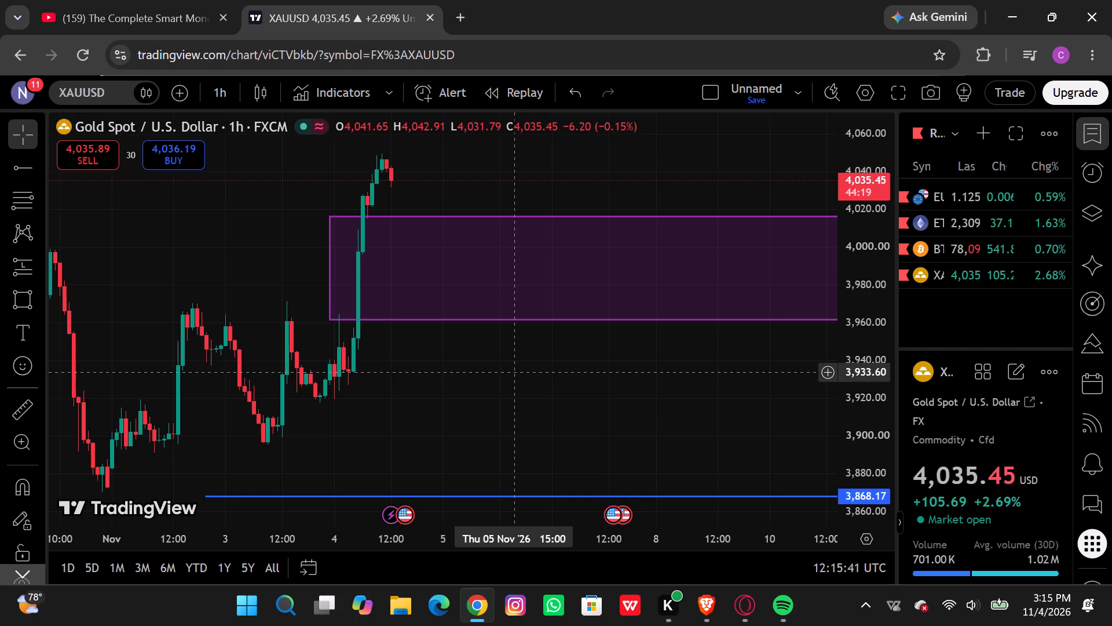
# Move the purple price zone beside the latest rally down so its top edge sits at about 3,996.
pyautogui.scroll(-1, 514, 372)
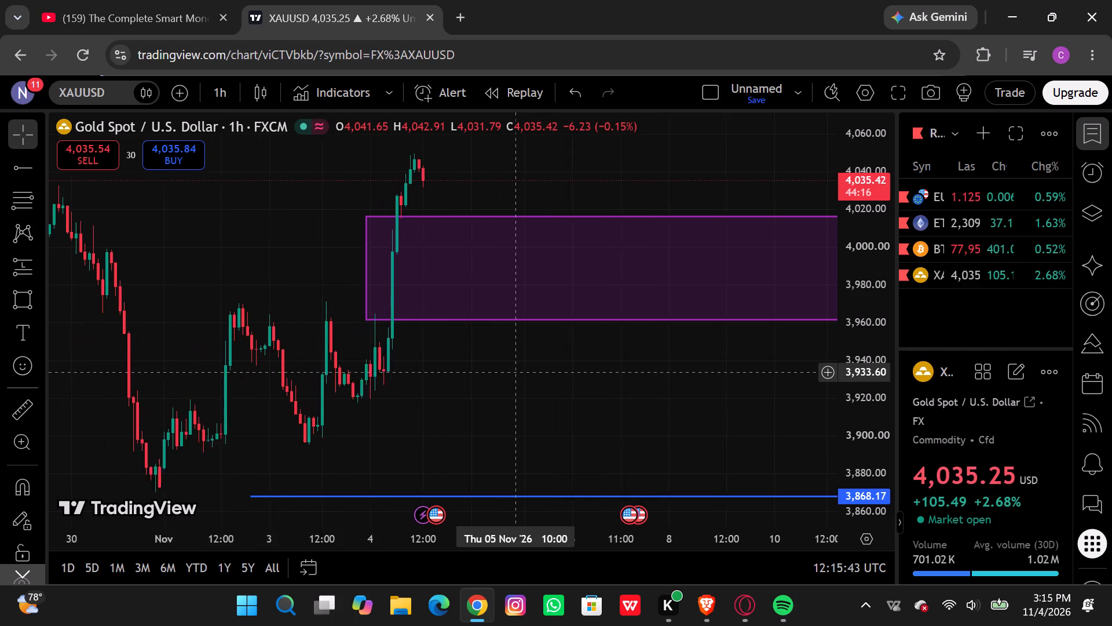
pyautogui.scroll(-1, 514, 372)
pyautogui.hscroll(-1, 514, 372)
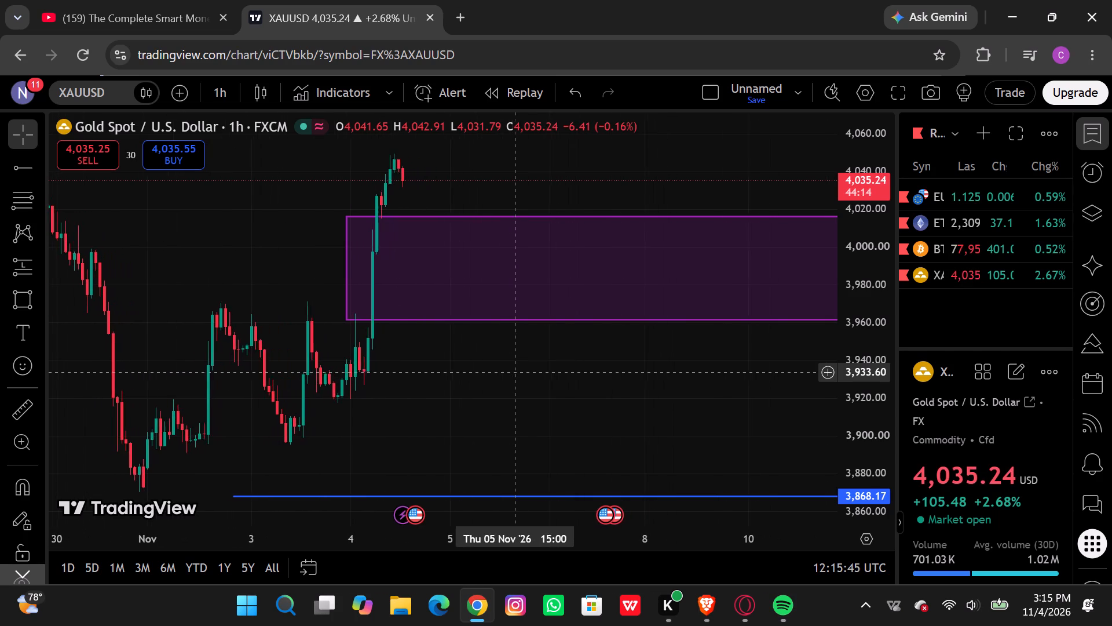
pyautogui.hscroll(-1, 514, 372)
pyautogui.scroll(1, 514, 372)
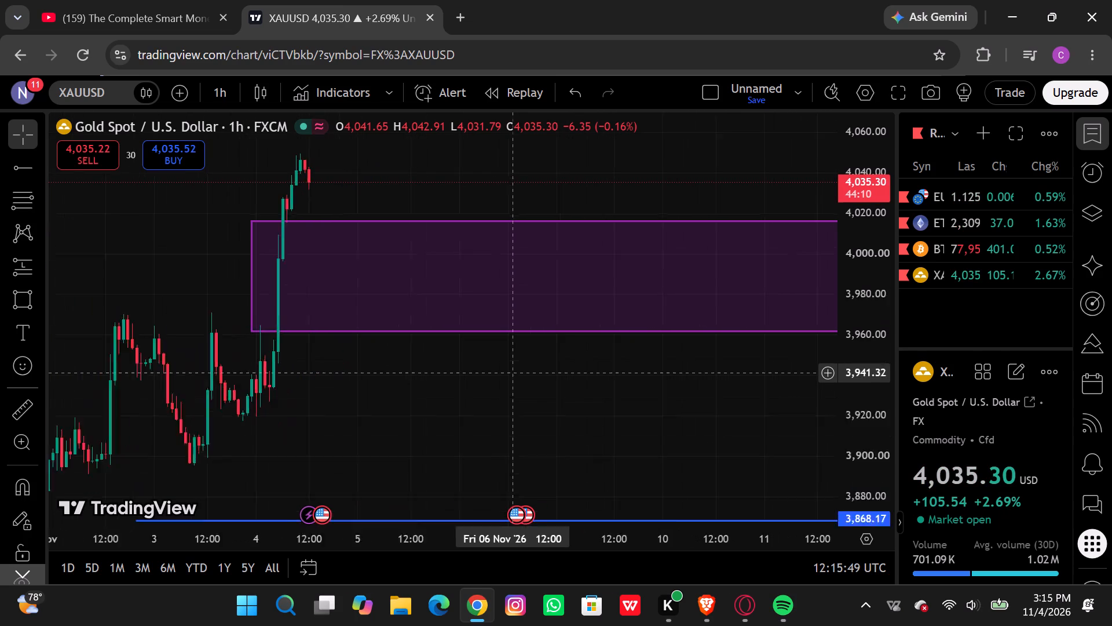
pyautogui.scroll(-1, 514, 372)
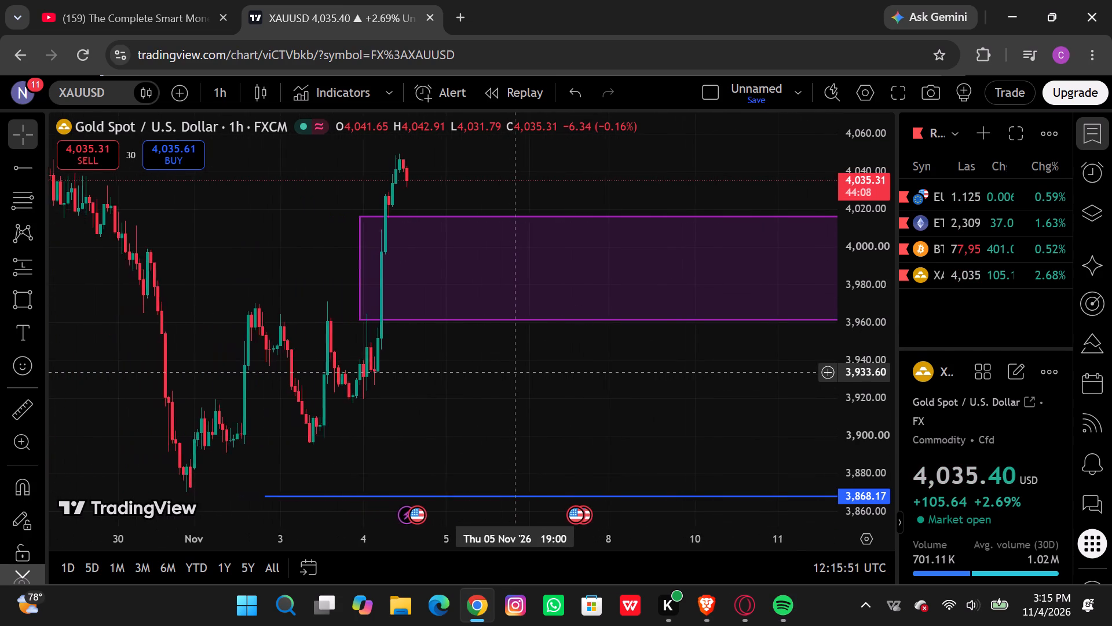
pyautogui.scroll(-1, 514, 372)
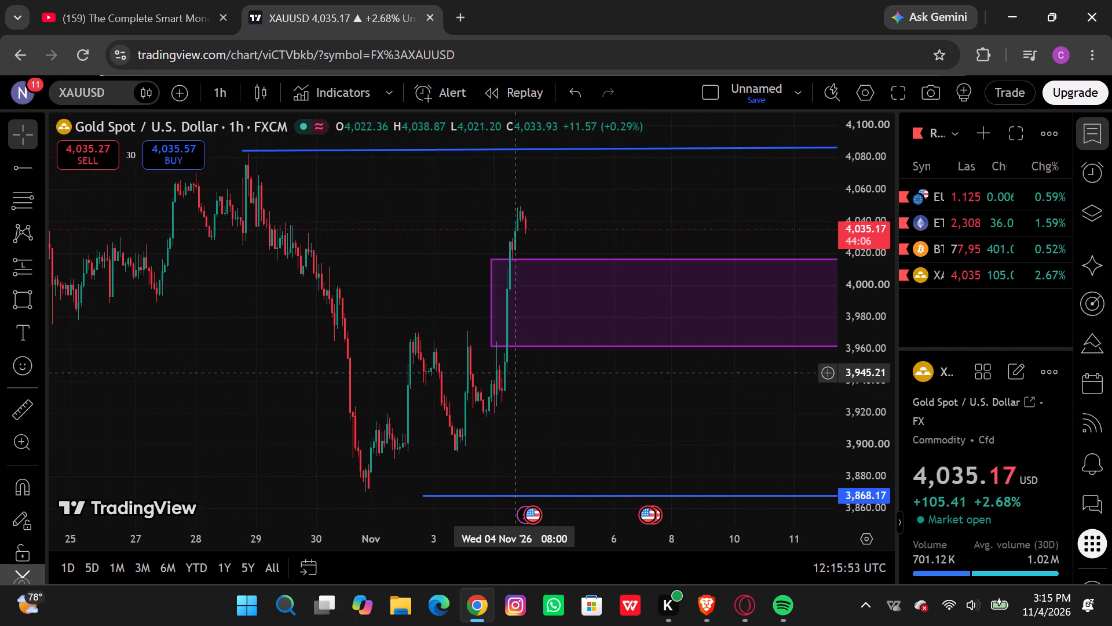
pyautogui.scroll(-1, 514, 372)
pyautogui.hscroll(-1, 514, 372)
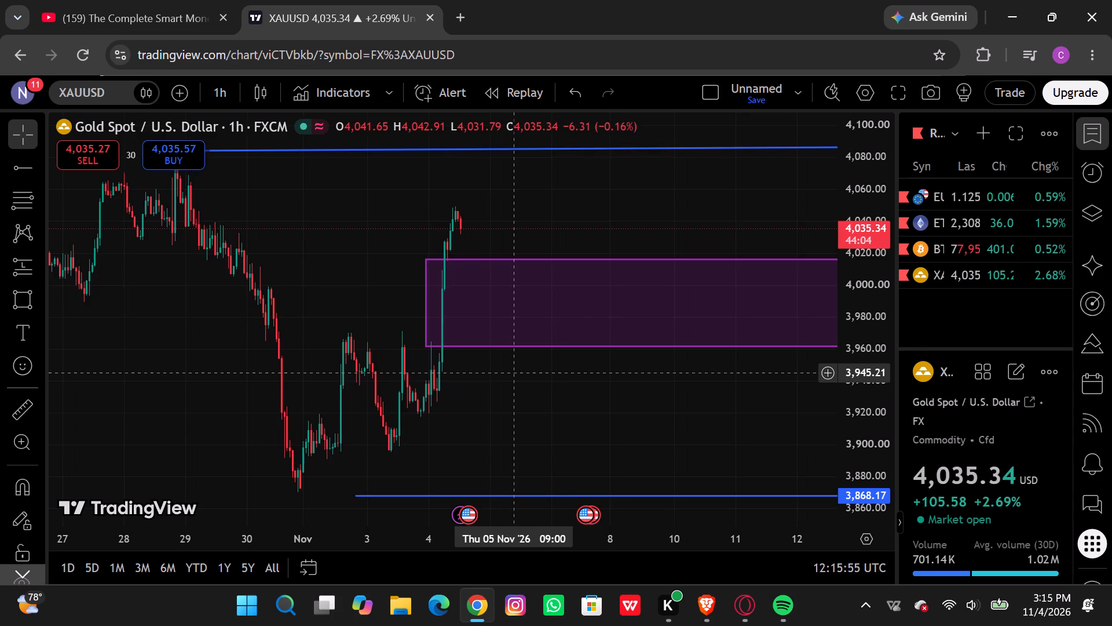
pyautogui.hscroll(-1, 514, 372)
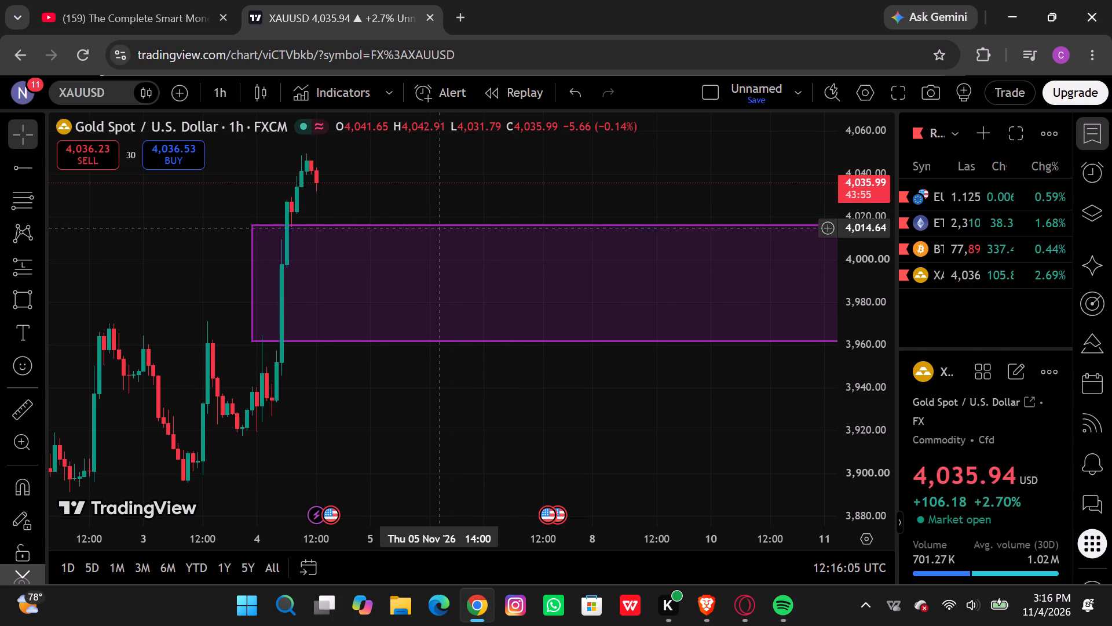
pyautogui.moveTo(440, 227); pyautogui.dragTo(444, 260)
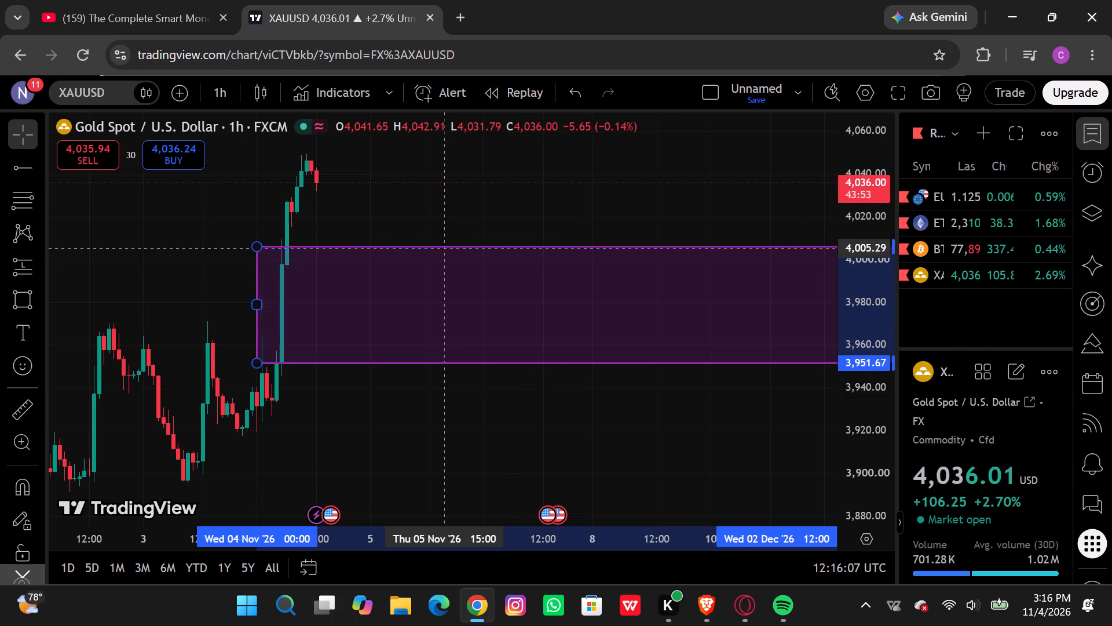
pyautogui.moveTo(444, 260); pyautogui.dragTo(444, 266)
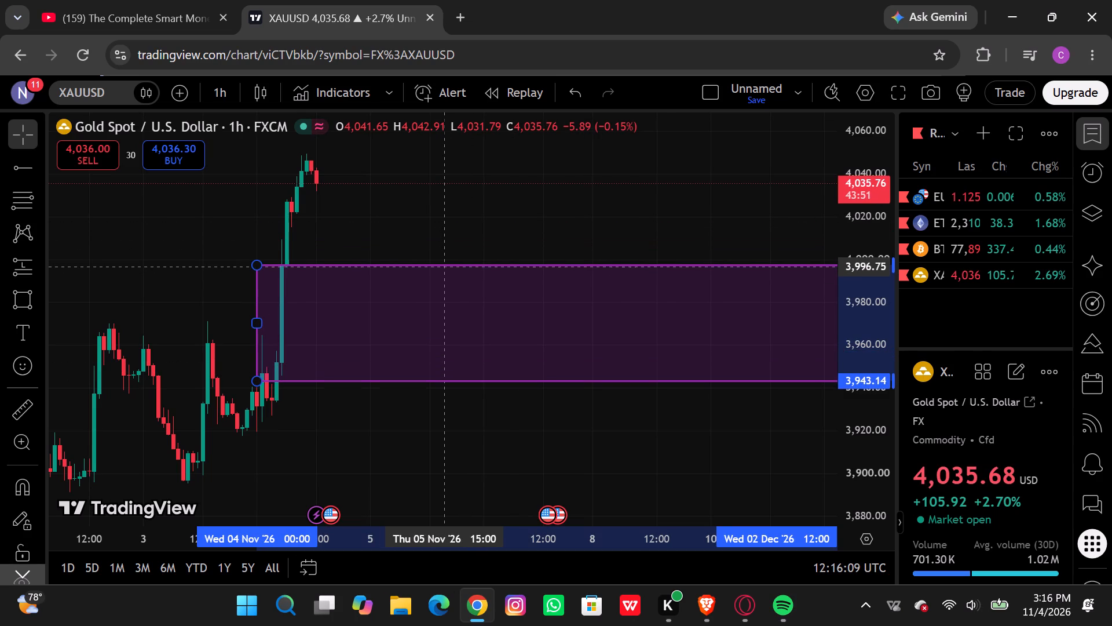
pyautogui.moveTo(444, 266); pyautogui.dragTo(445, 269)
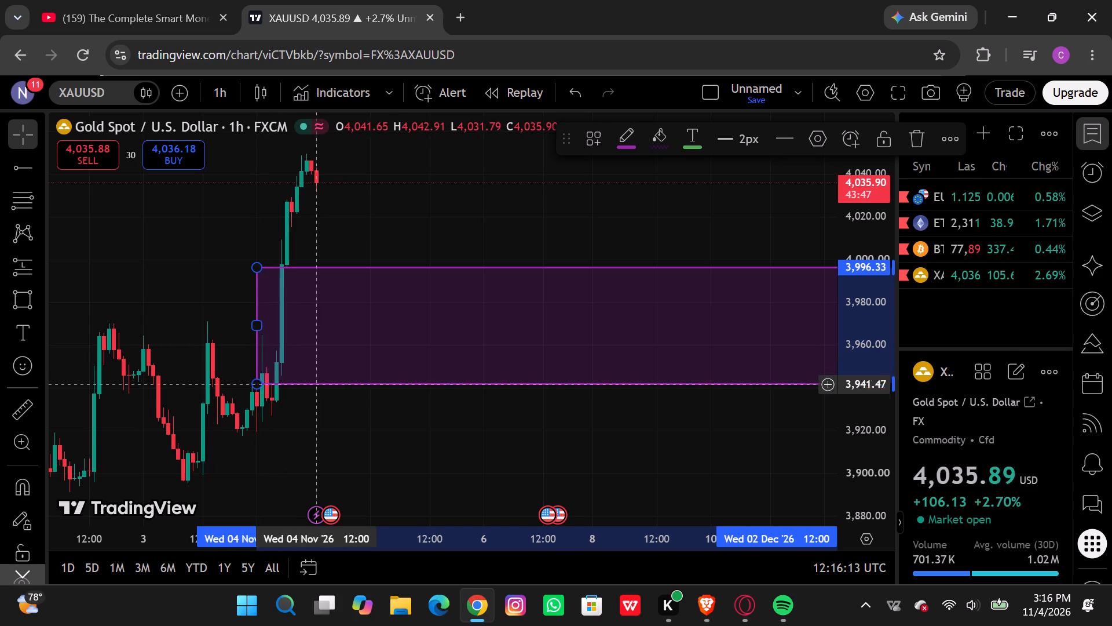
# Resize the purple zone from its lower-left corner to start at 4 Nov 03:00 with its bottom edge at about 3,957, and deselect it.
pyautogui.moveTo(259, 385); pyautogui.dragTo(275, 360)
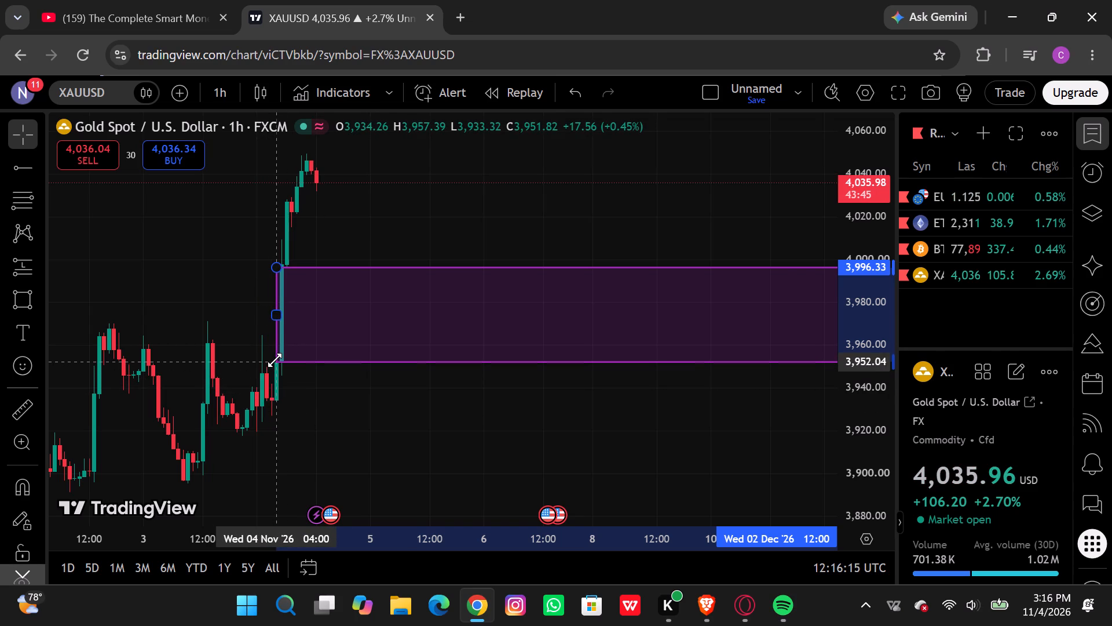
pyautogui.moveTo(275, 360); pyautogui.dragTo(273, 351)
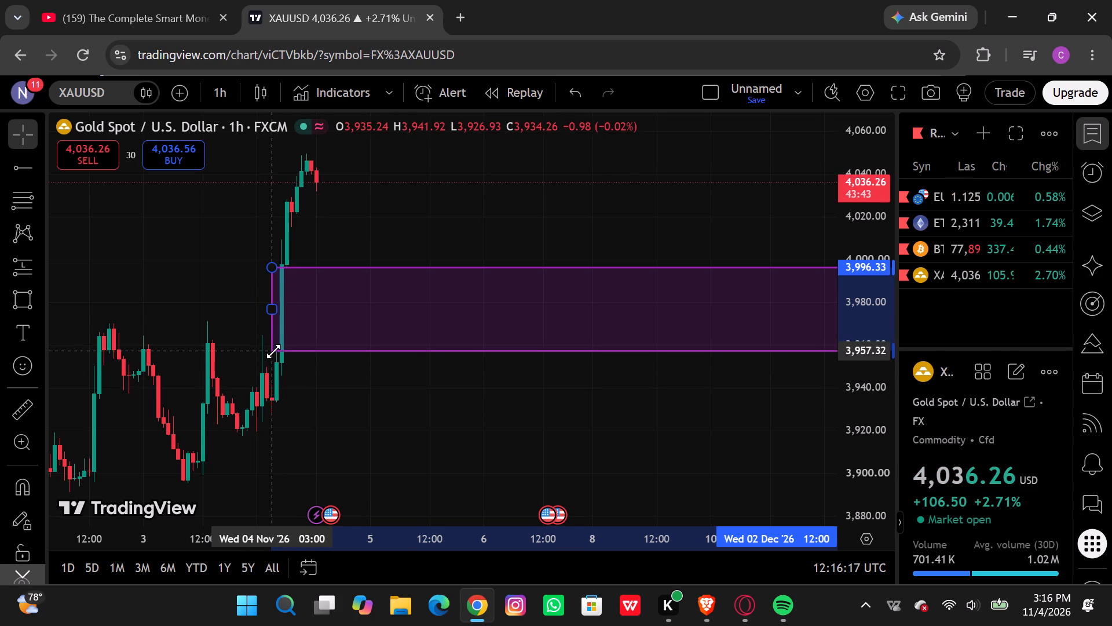
pyautogui.moveTo(273, 351); pyautogui.dragTo(272, 351)
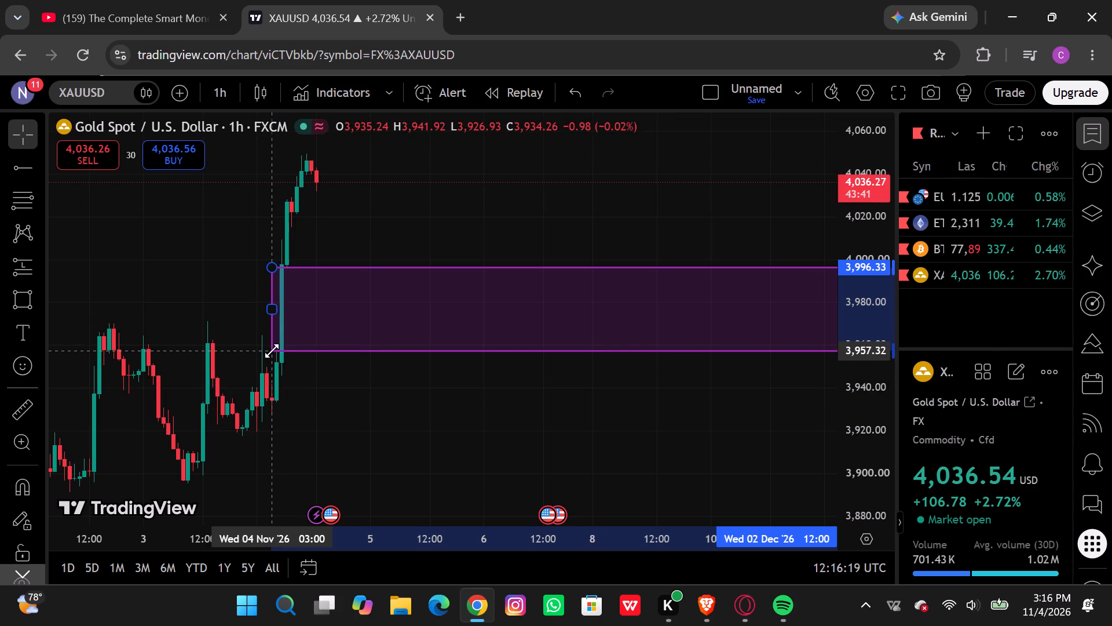
pyautogui.click(272, 351)
pyautogui.click(413, 312)
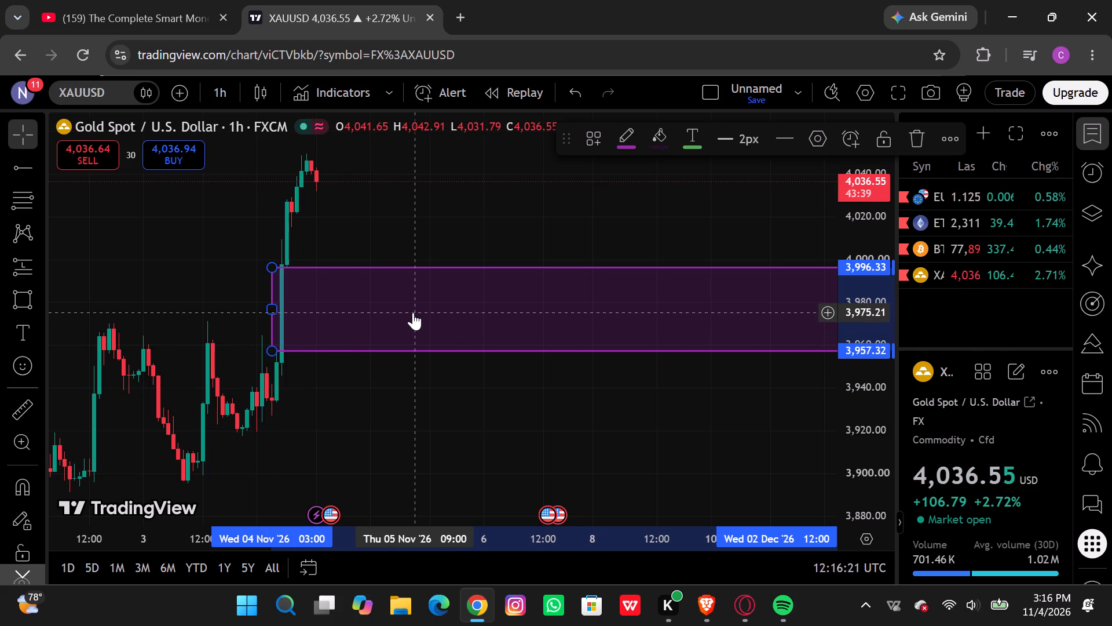
pyautogui.click(413, 312)
pyautogui.click(507, 410)
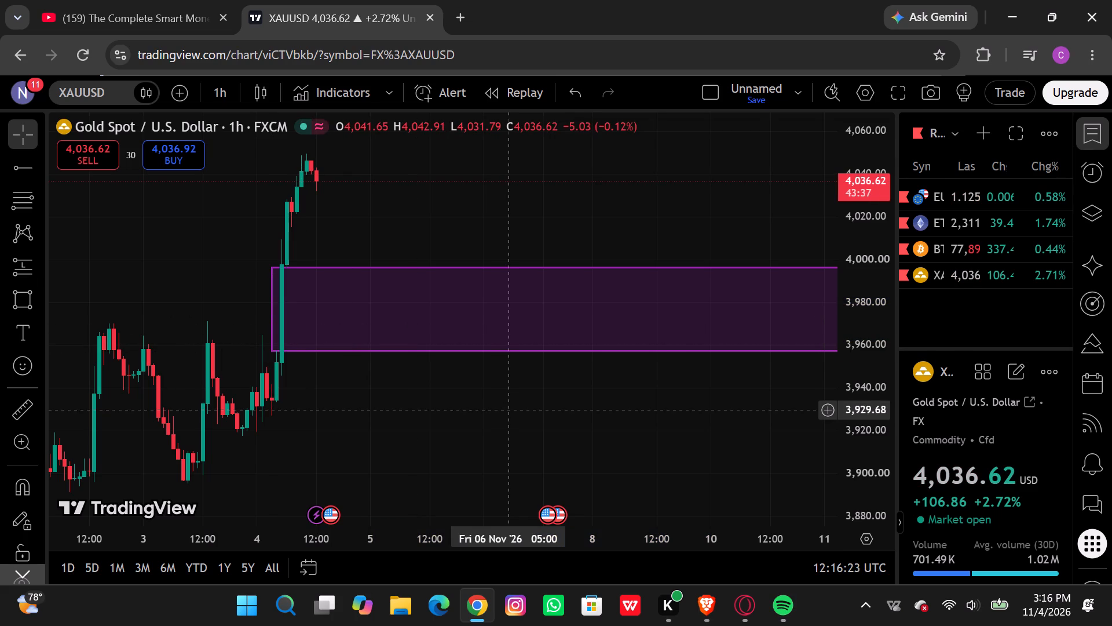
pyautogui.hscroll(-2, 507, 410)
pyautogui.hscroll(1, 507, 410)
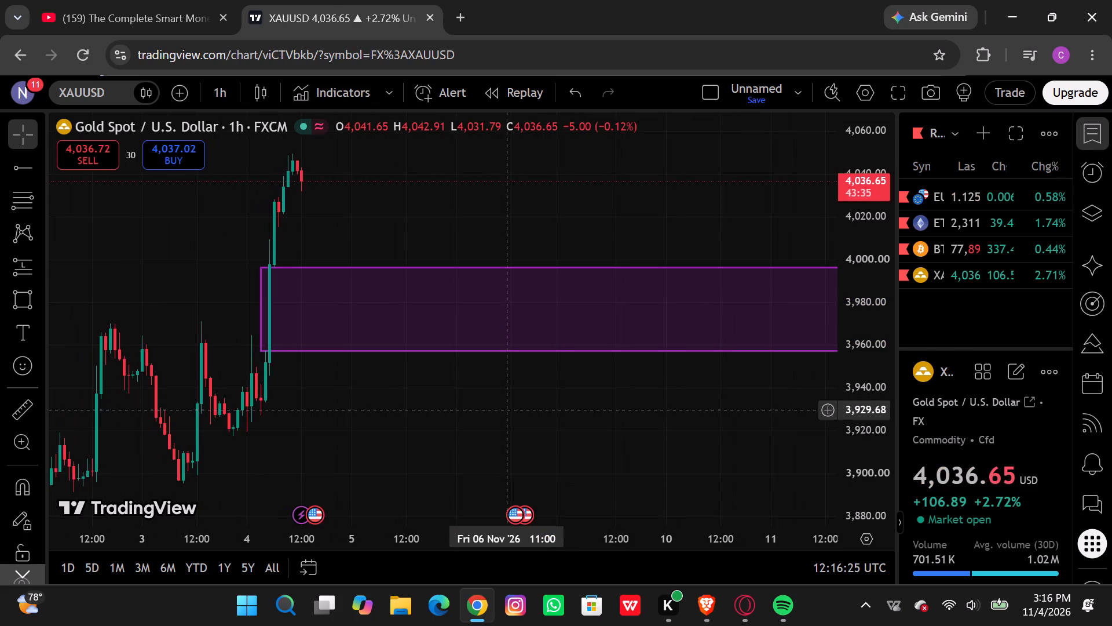
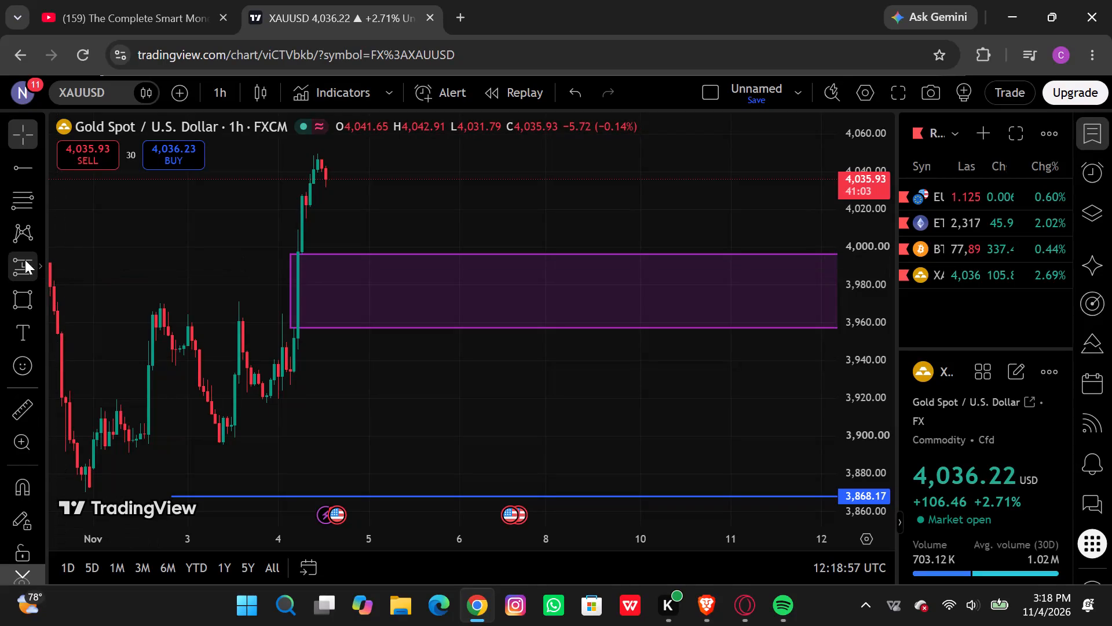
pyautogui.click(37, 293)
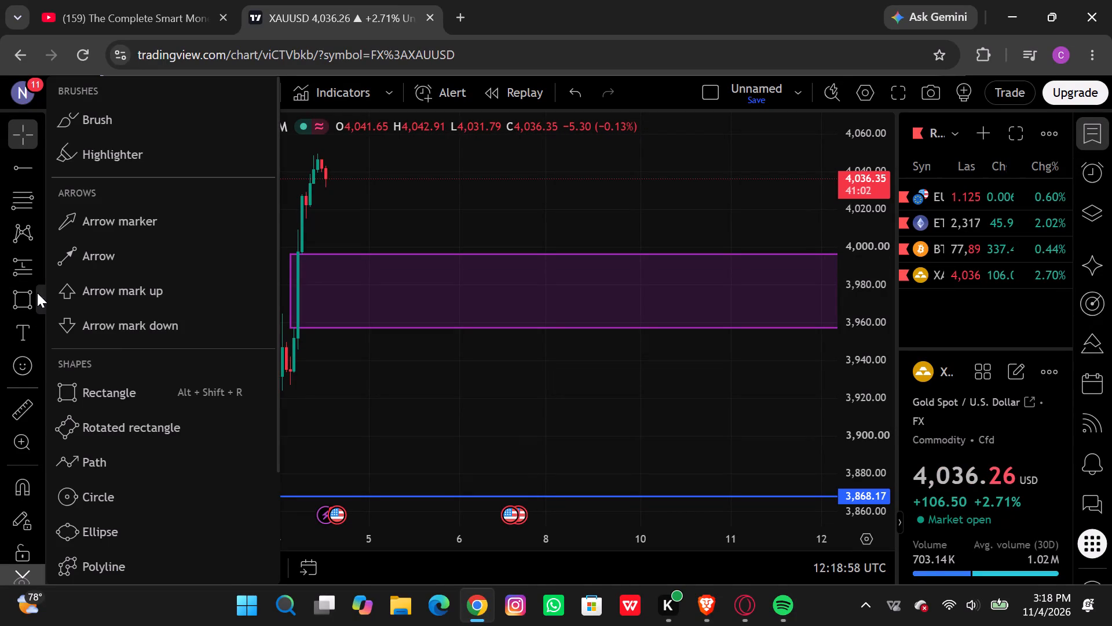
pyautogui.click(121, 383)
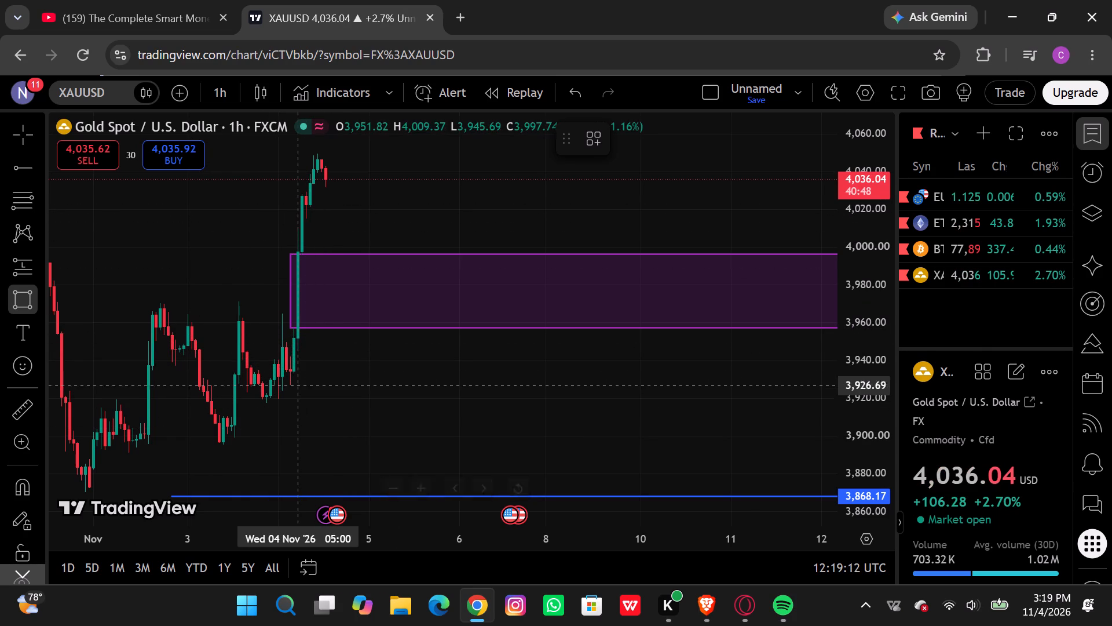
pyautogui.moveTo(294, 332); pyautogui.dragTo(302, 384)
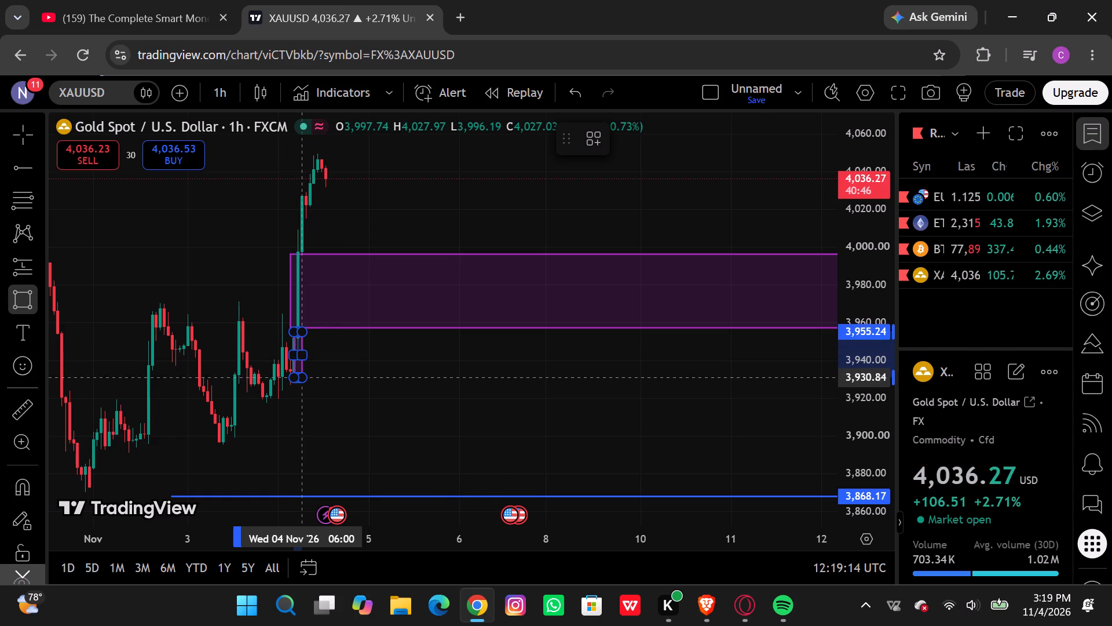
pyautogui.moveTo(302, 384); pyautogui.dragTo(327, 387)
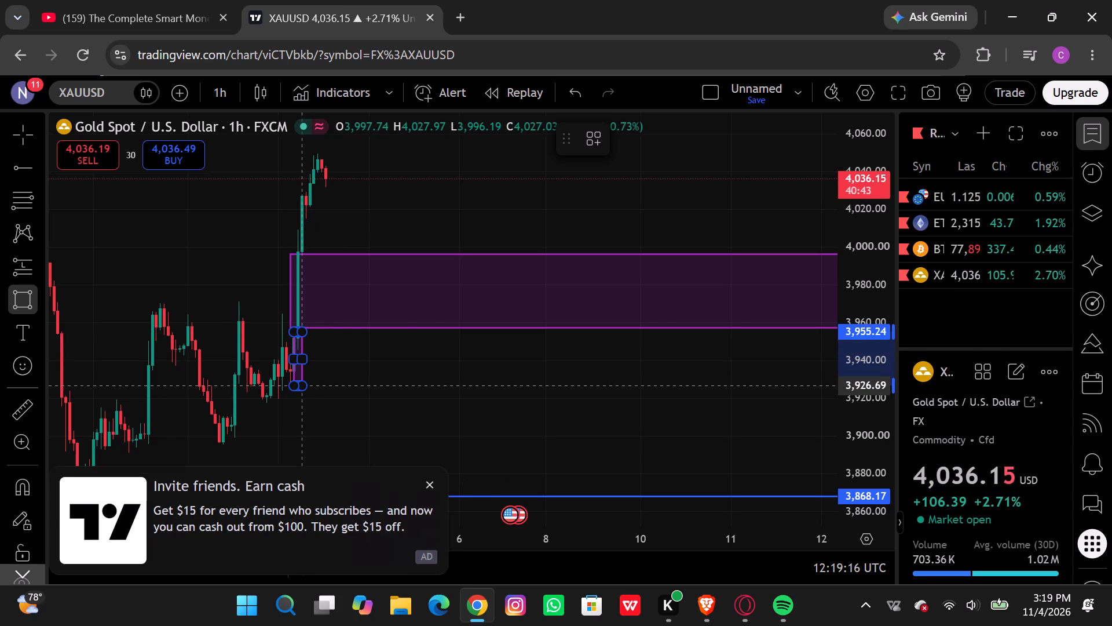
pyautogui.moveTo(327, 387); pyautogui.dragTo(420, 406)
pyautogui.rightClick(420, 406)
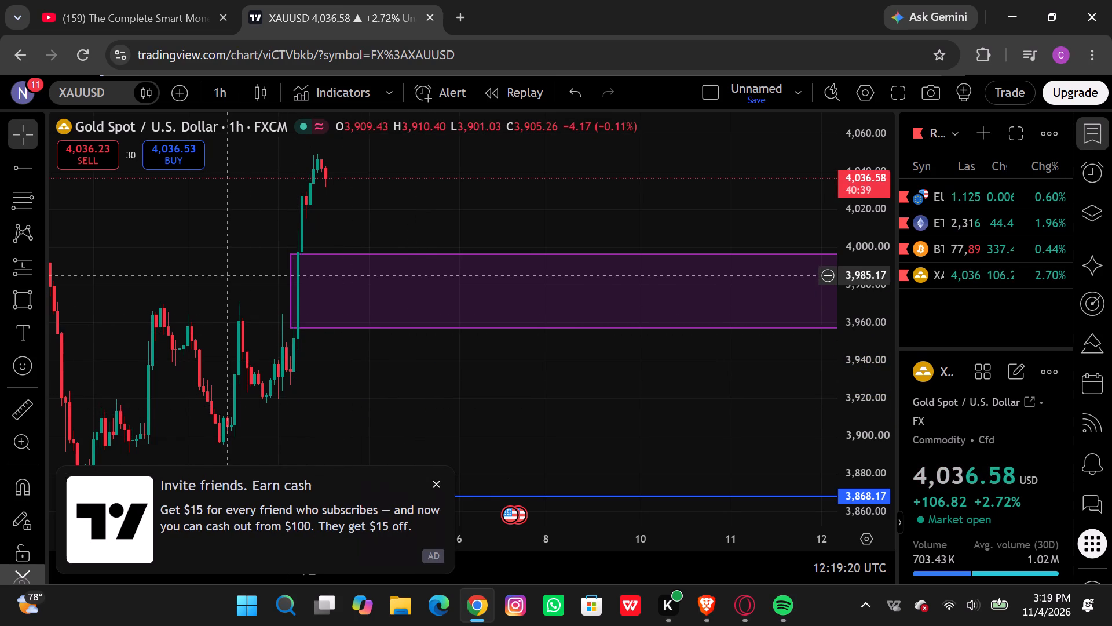
# Dismiss the referral ad and place a Fib retracement on the rally inside the purple zone, with both ends at about 3,969.5.
pyautogui.click(31, 192)
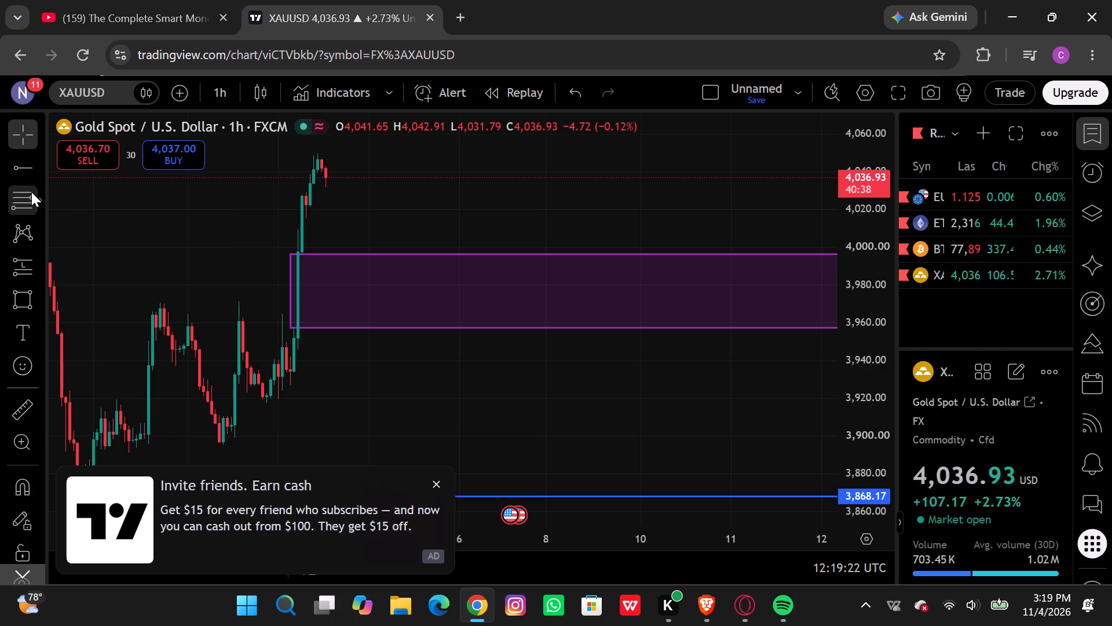
pyautogui.click(23, 198)
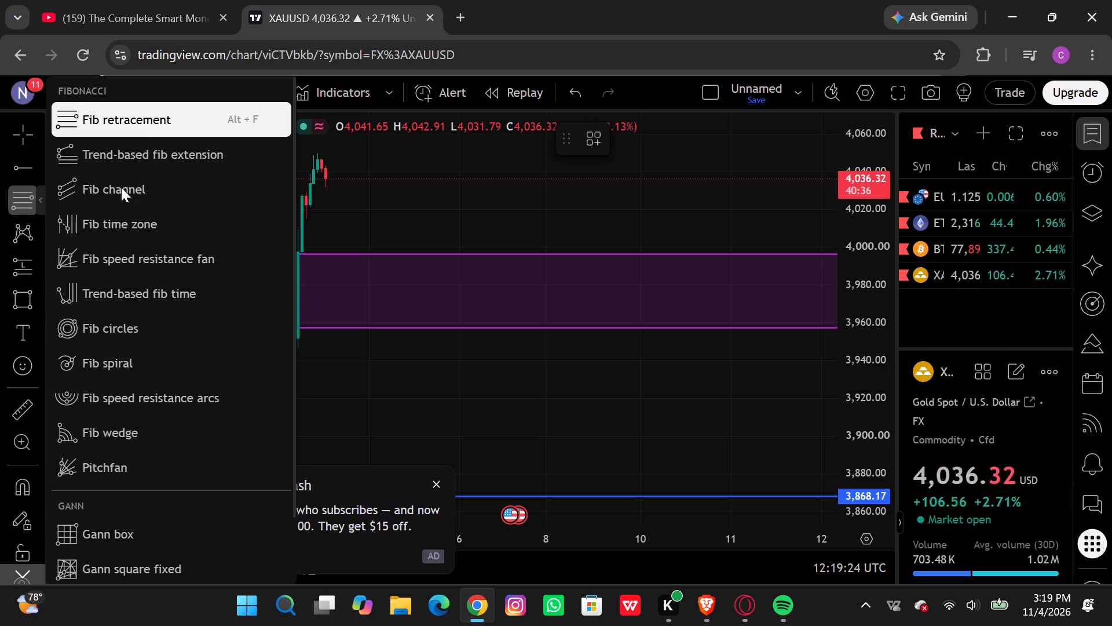
pyautogui.click(141, 125)
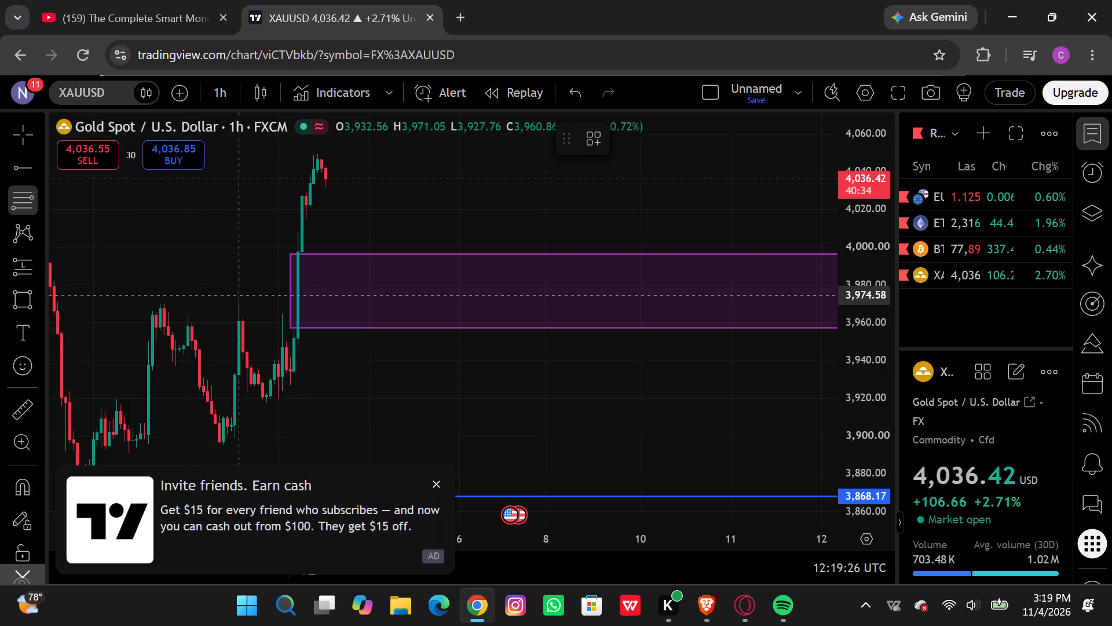
pyautogui.click(435, 481)
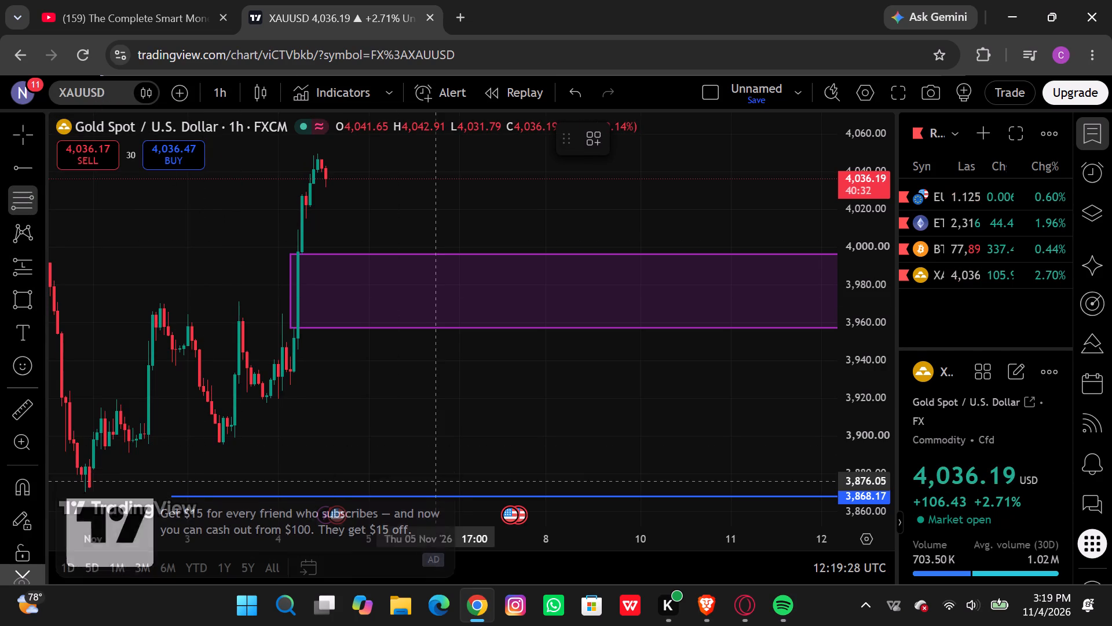
pyautogui.hscroll(-1, 429, 377)
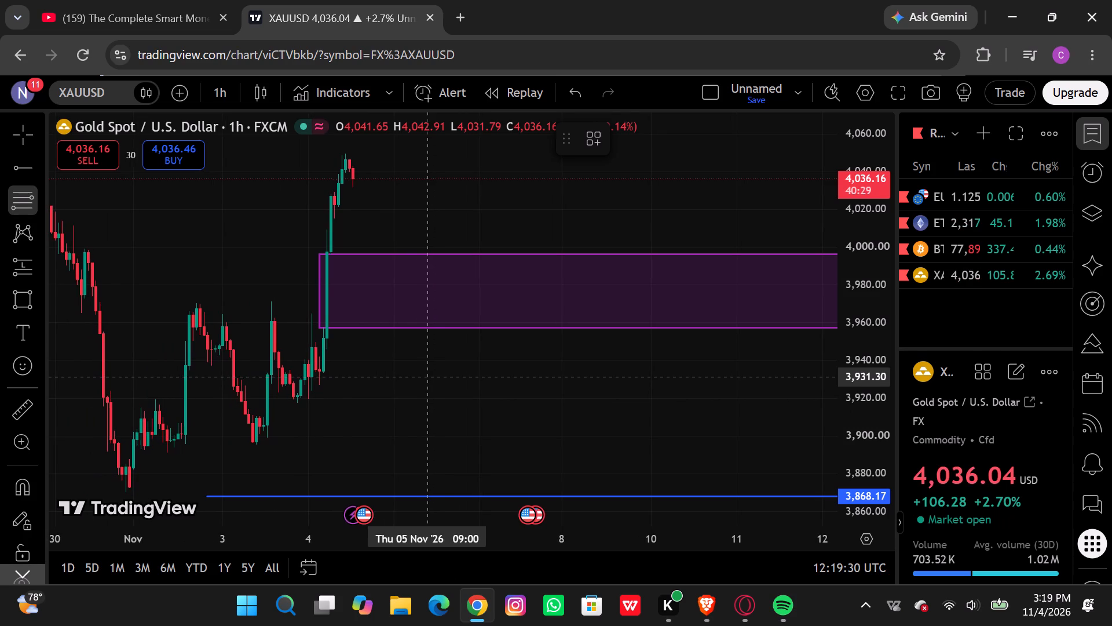
pyautogui.click(327, 304)
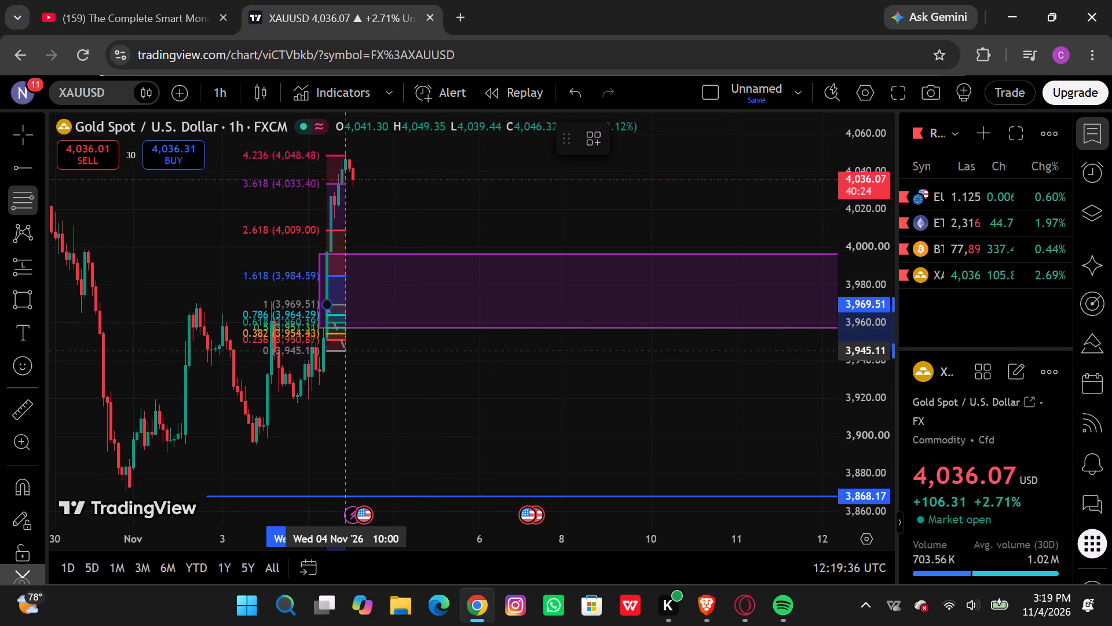
pyautogui.click(330, 305)
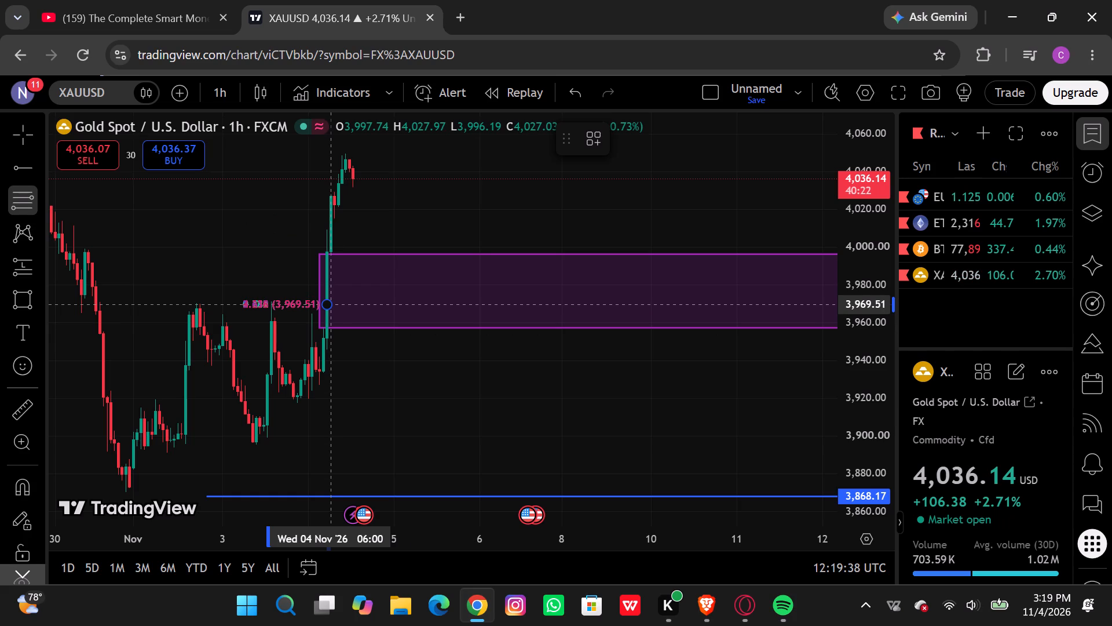
# Move the purple zone slightly down so it spans about 3,955 to 3,994, and deselect it.
pyautogui.click(332, 254)
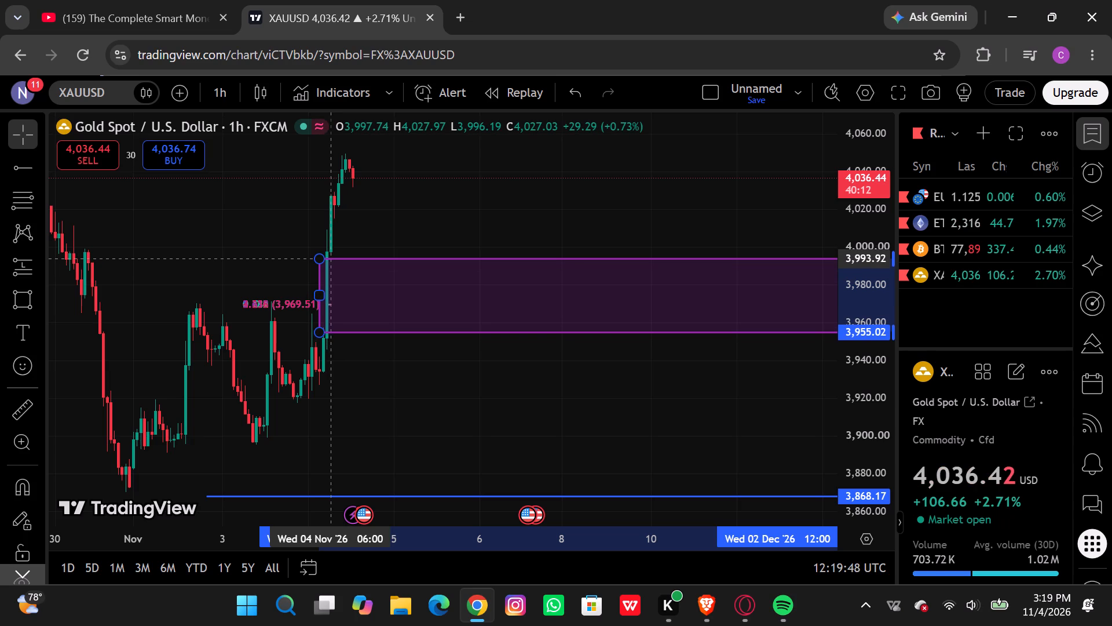
pyautogui.click(331, 259)
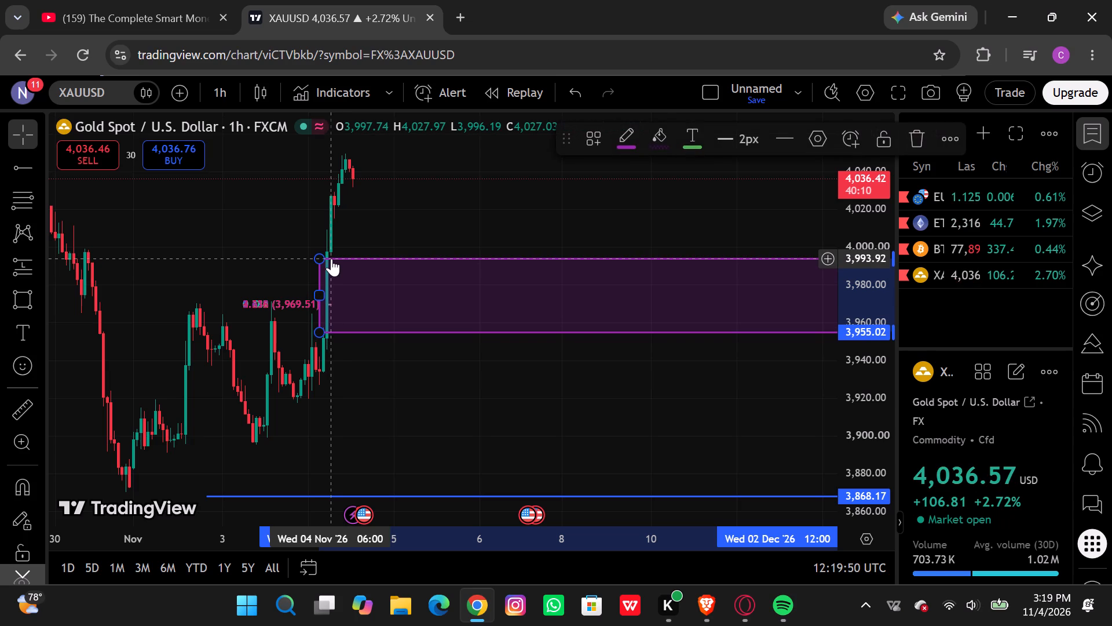
pyautogui.click(339, 267)
pyautogui.click(386, 284)
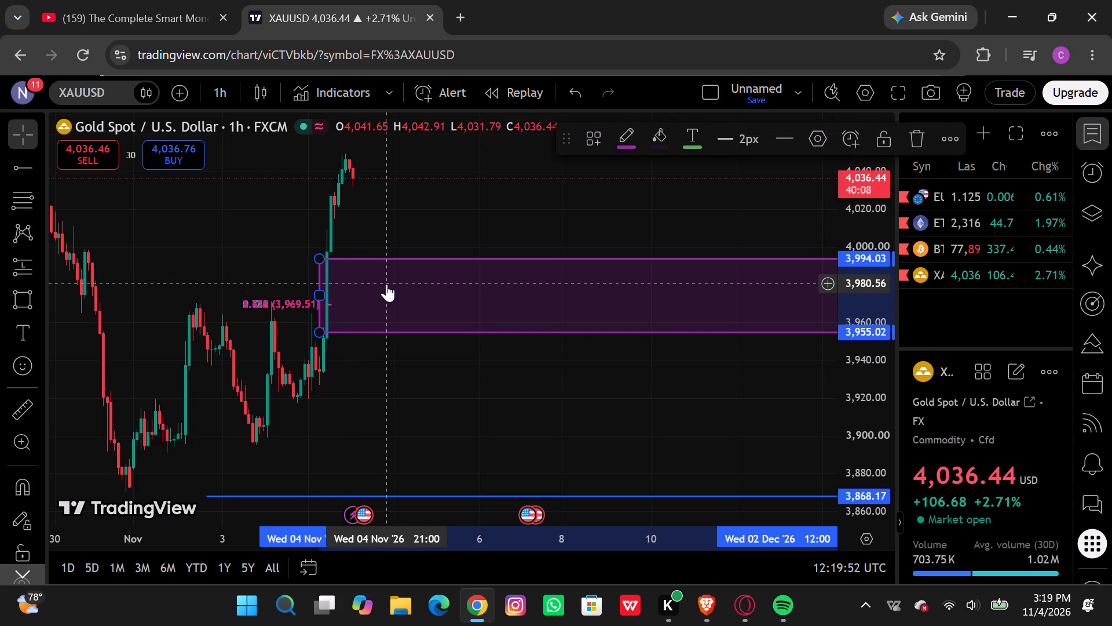
pyautogui.click(386, 284)
pyautogui.click(423, 388)
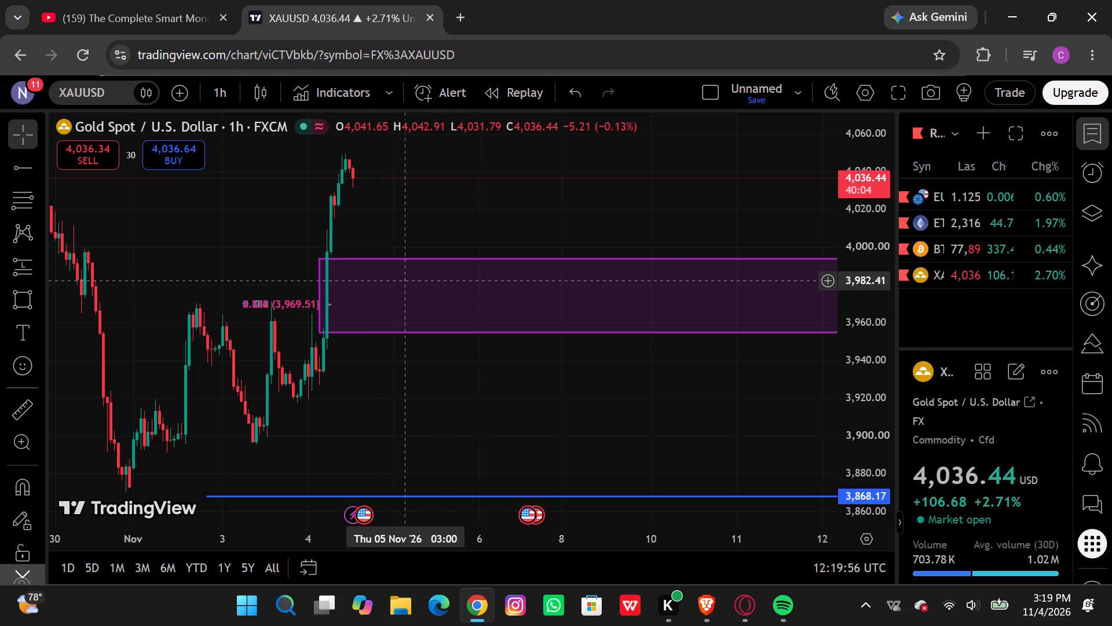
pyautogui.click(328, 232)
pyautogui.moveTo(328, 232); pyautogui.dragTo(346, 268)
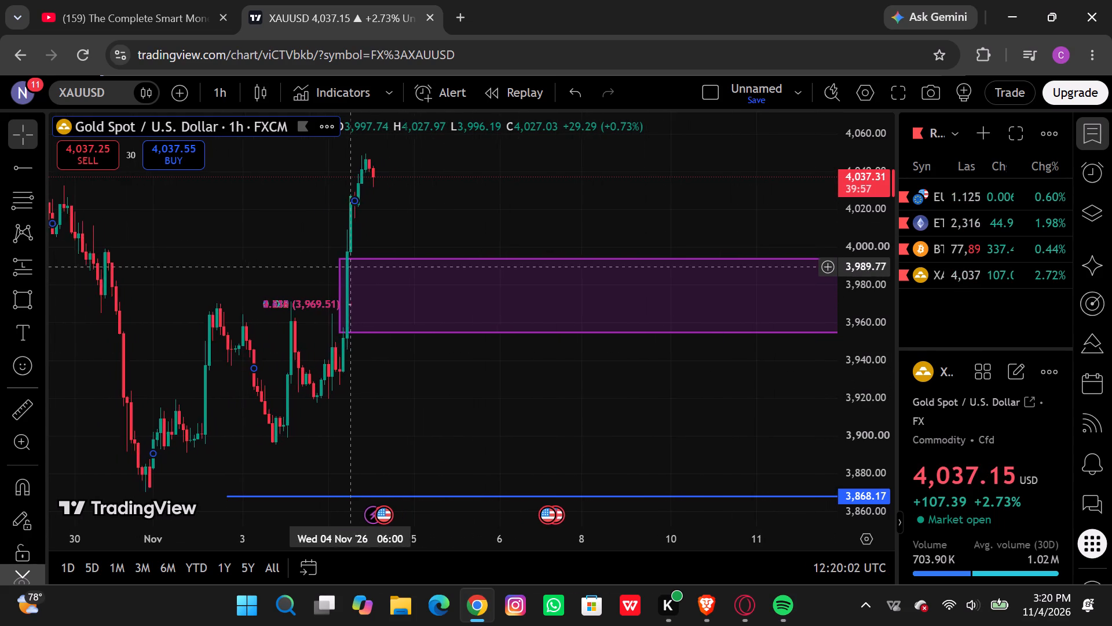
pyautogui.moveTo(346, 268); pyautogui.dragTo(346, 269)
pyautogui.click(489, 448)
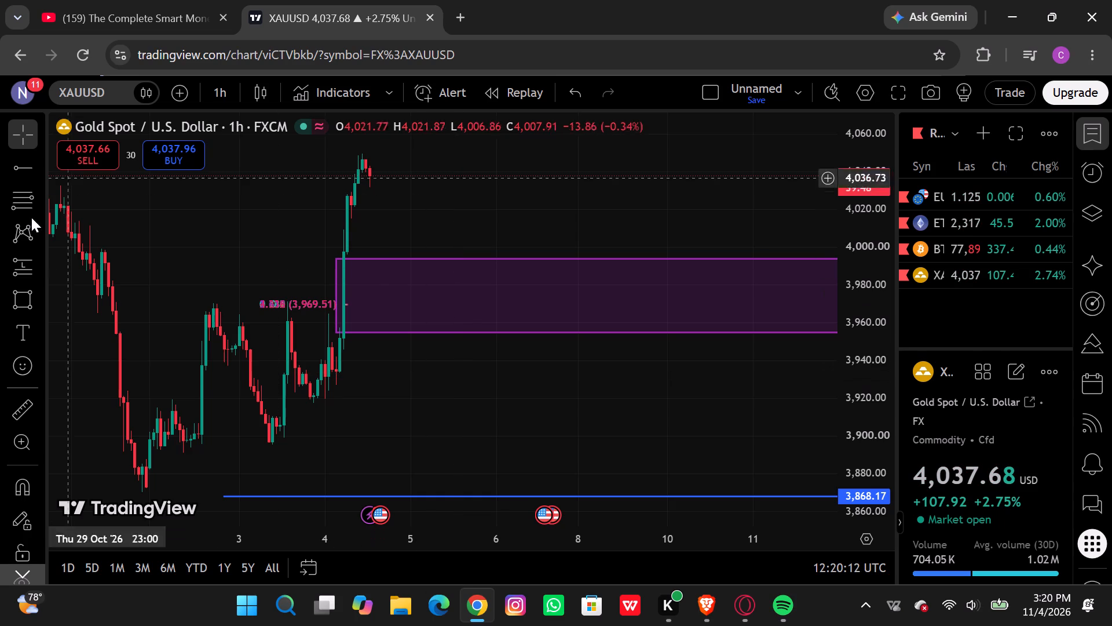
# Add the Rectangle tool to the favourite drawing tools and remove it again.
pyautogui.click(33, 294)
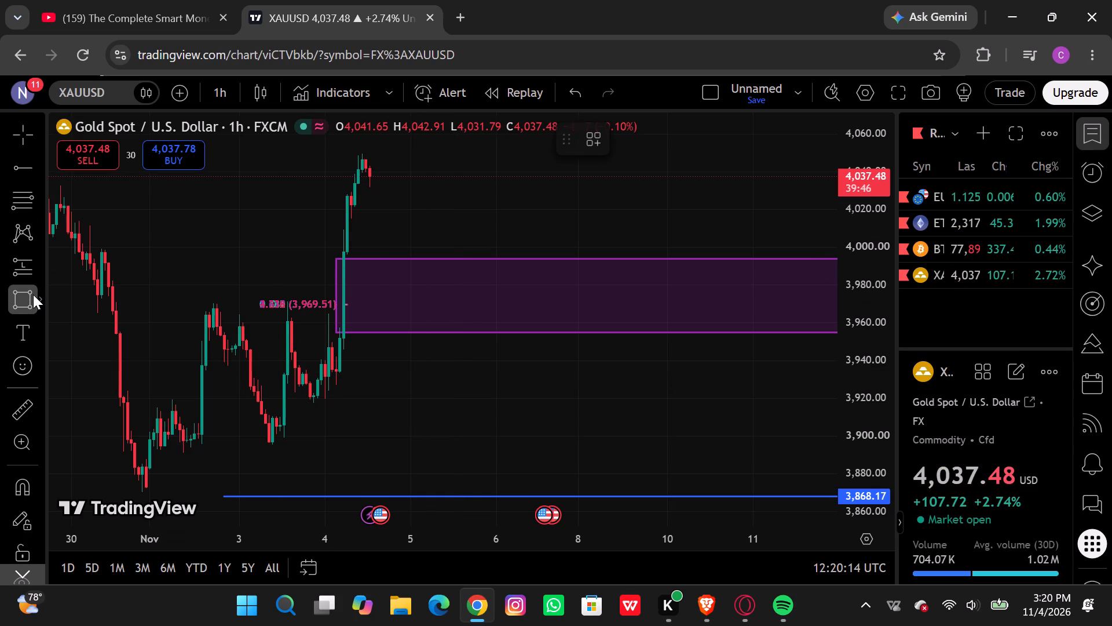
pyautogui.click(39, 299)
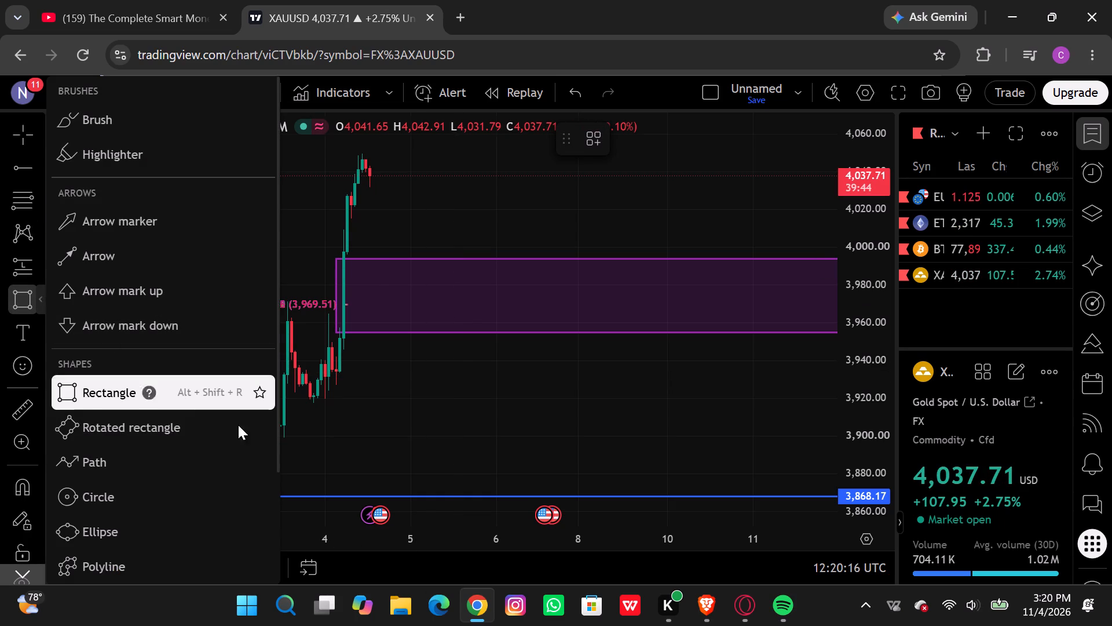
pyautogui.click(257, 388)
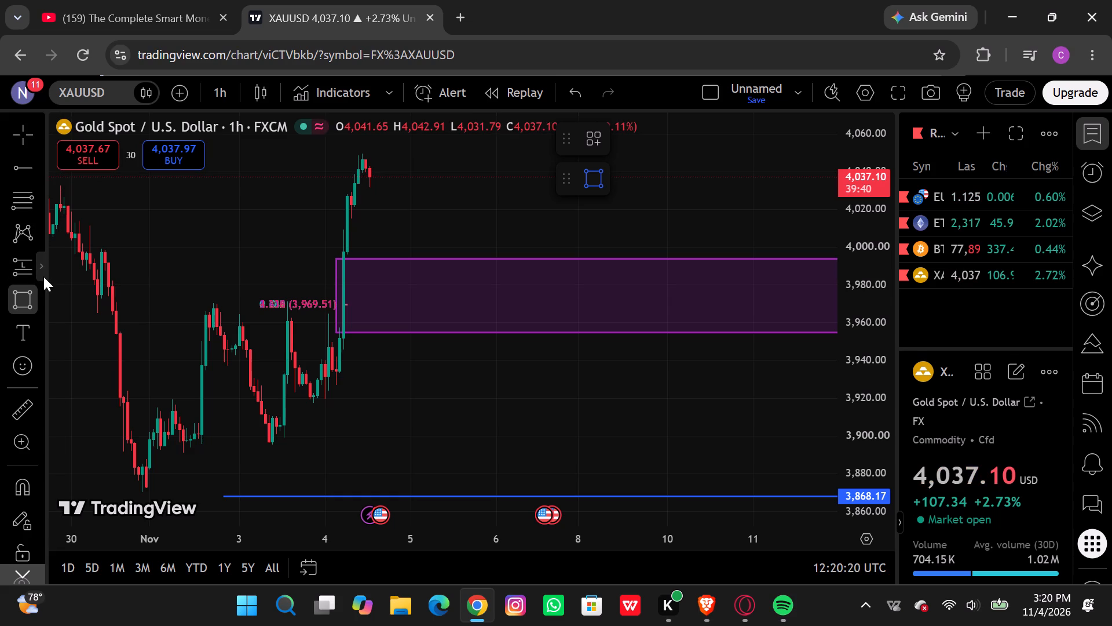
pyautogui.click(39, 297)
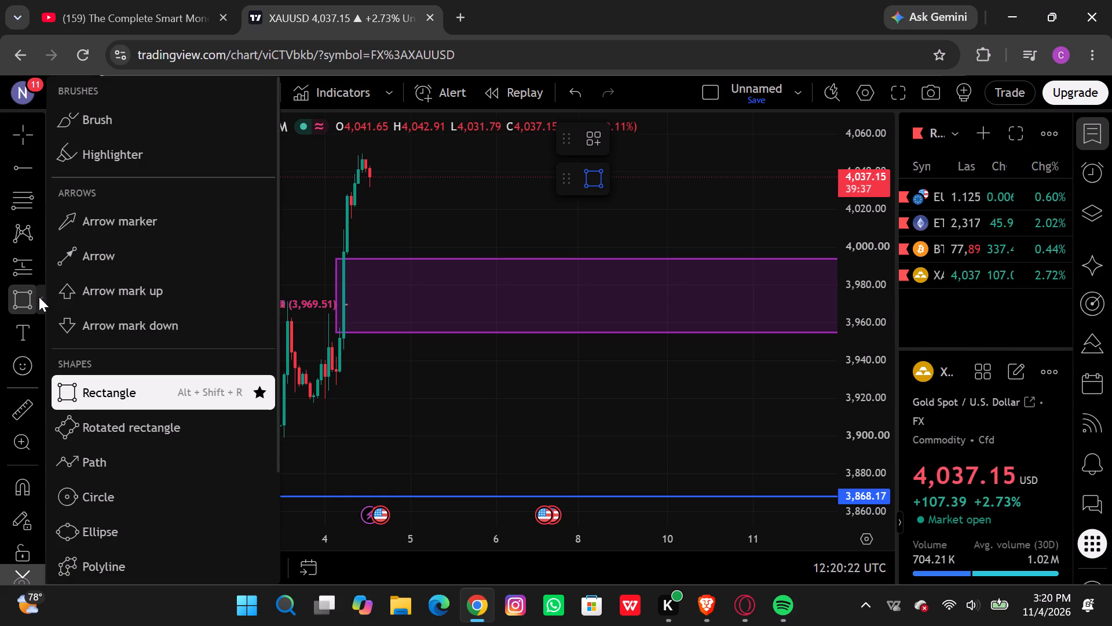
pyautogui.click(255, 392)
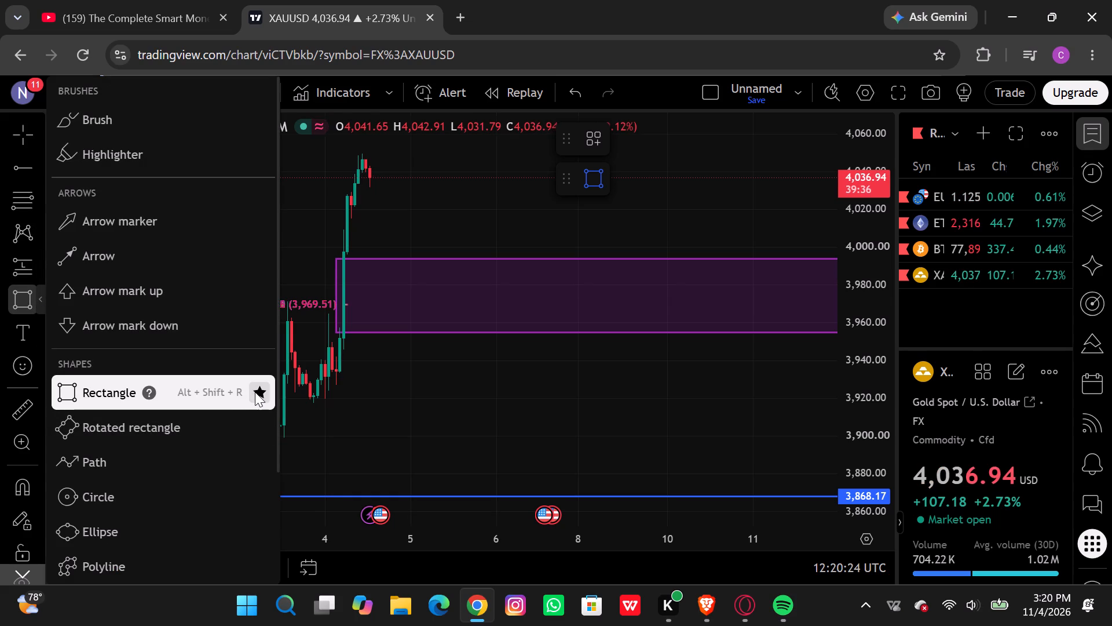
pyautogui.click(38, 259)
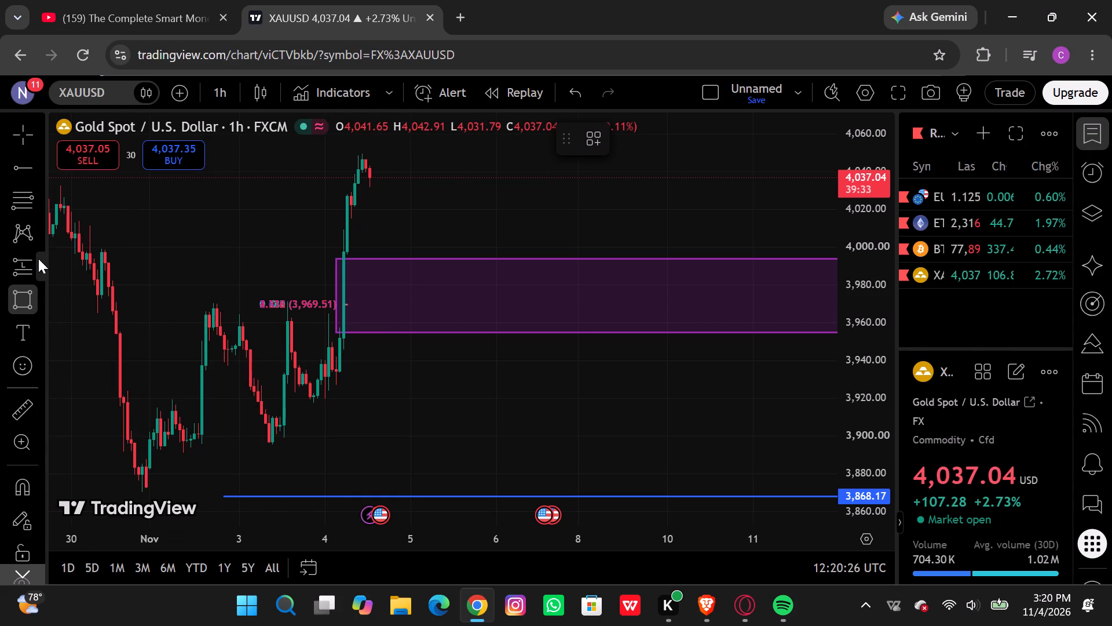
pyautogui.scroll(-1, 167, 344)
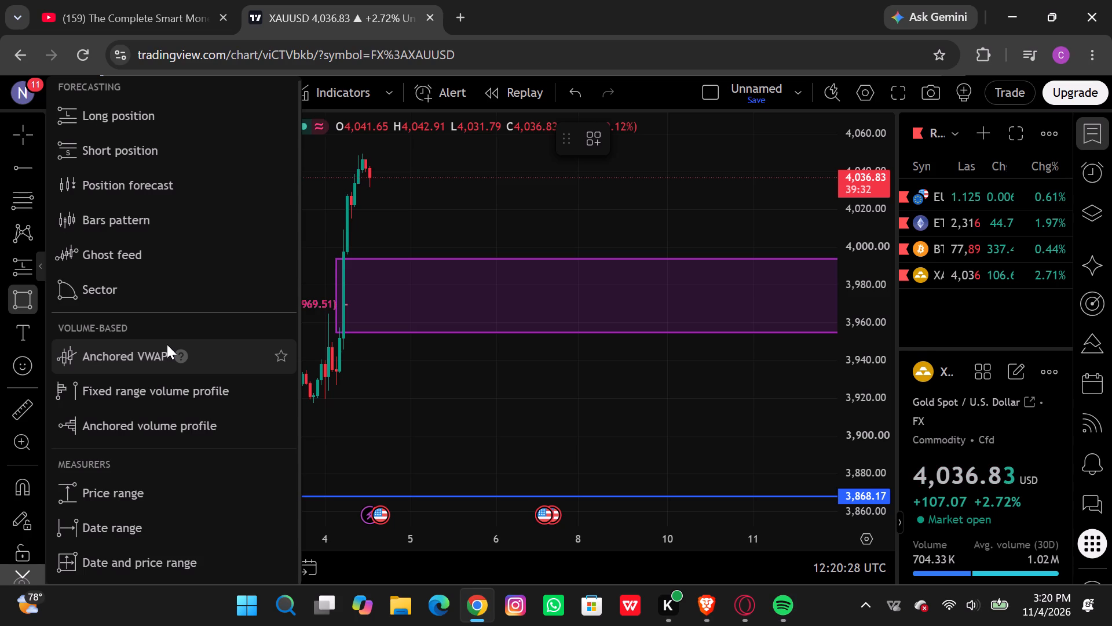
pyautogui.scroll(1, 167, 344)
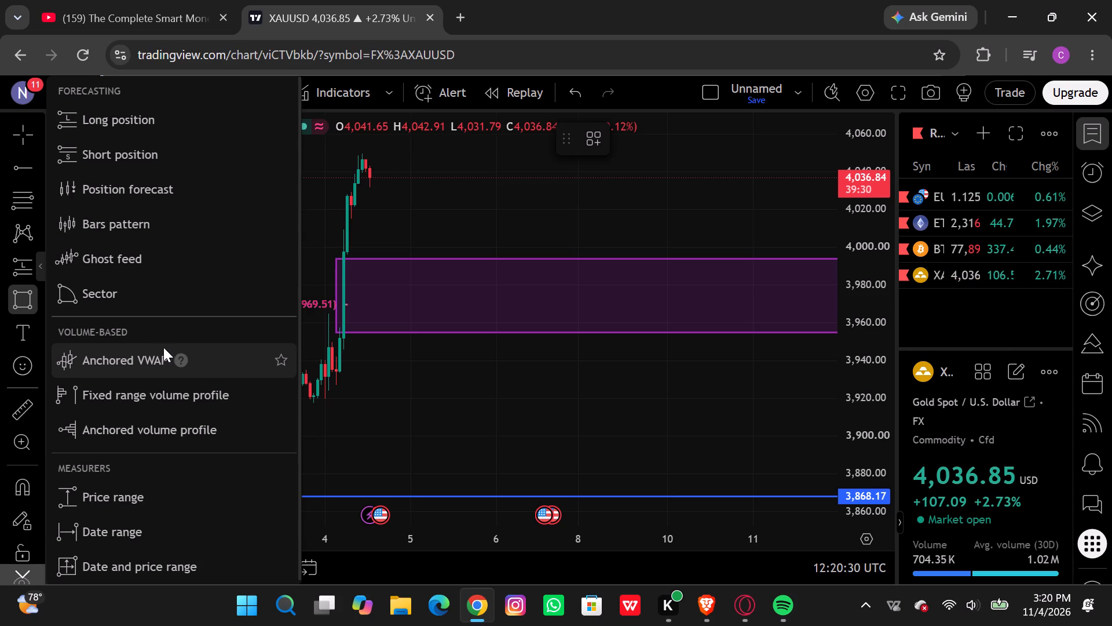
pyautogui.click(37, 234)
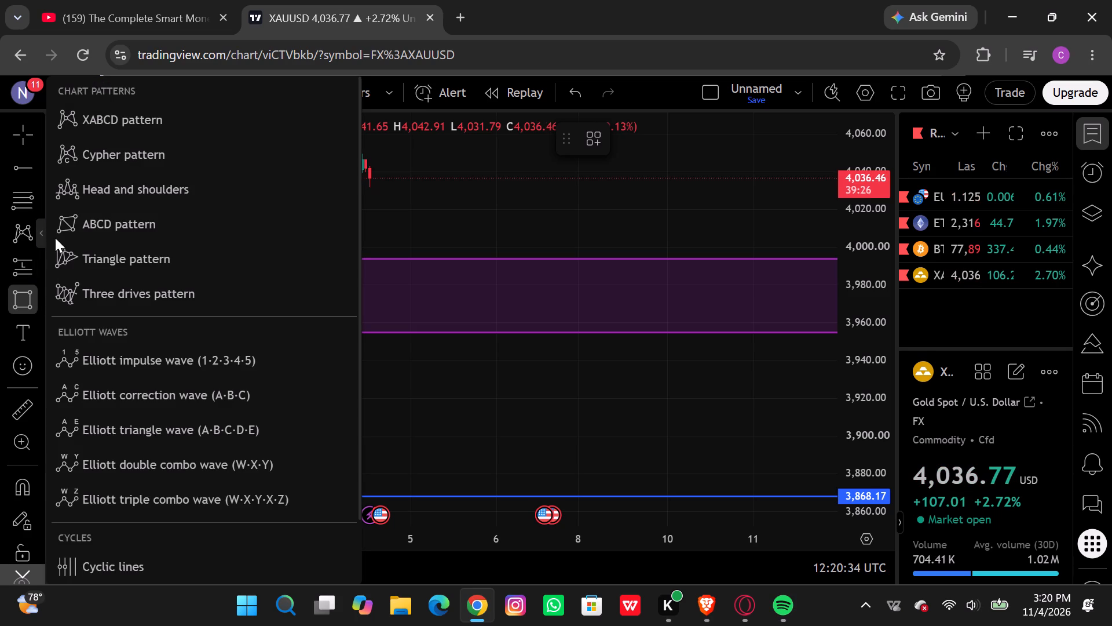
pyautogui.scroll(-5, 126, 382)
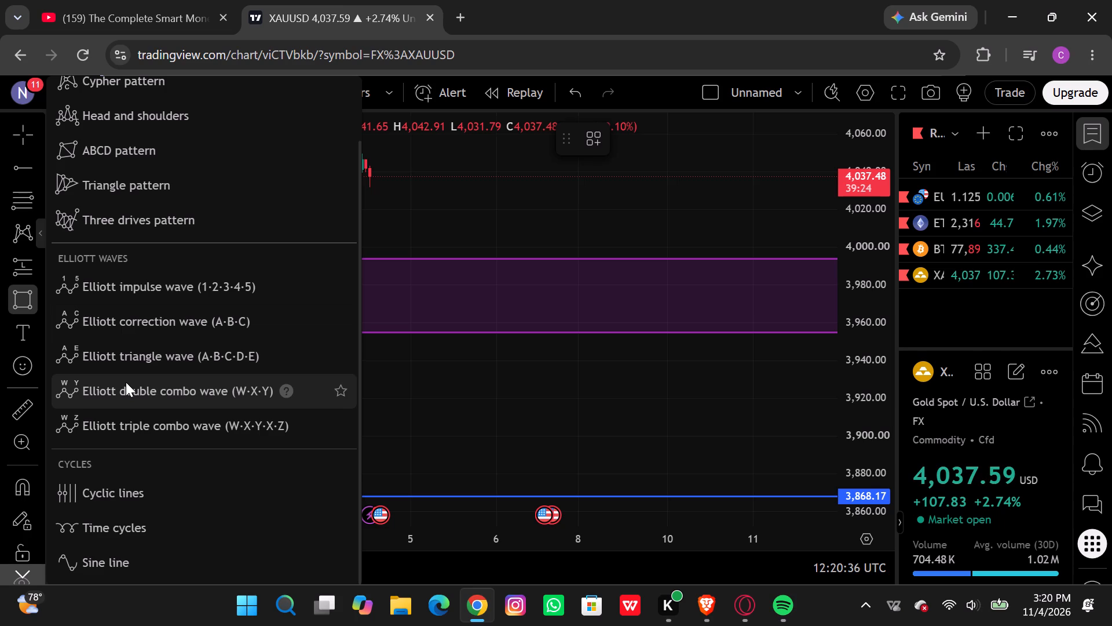
# Draw a Gann box below the purple zone from 4 Nov 05:00 at about 3,952 to 11 Nov 16:00 at about 3,933, and deselect it.
pyautogui.click(34, 199)
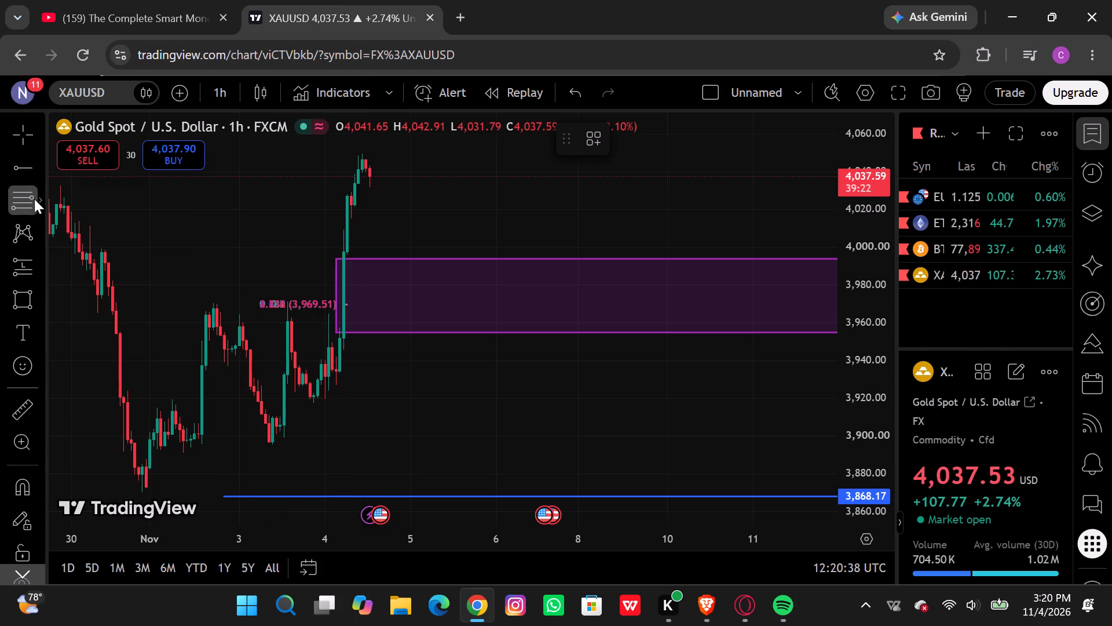
pyautogui.click(38, 198)
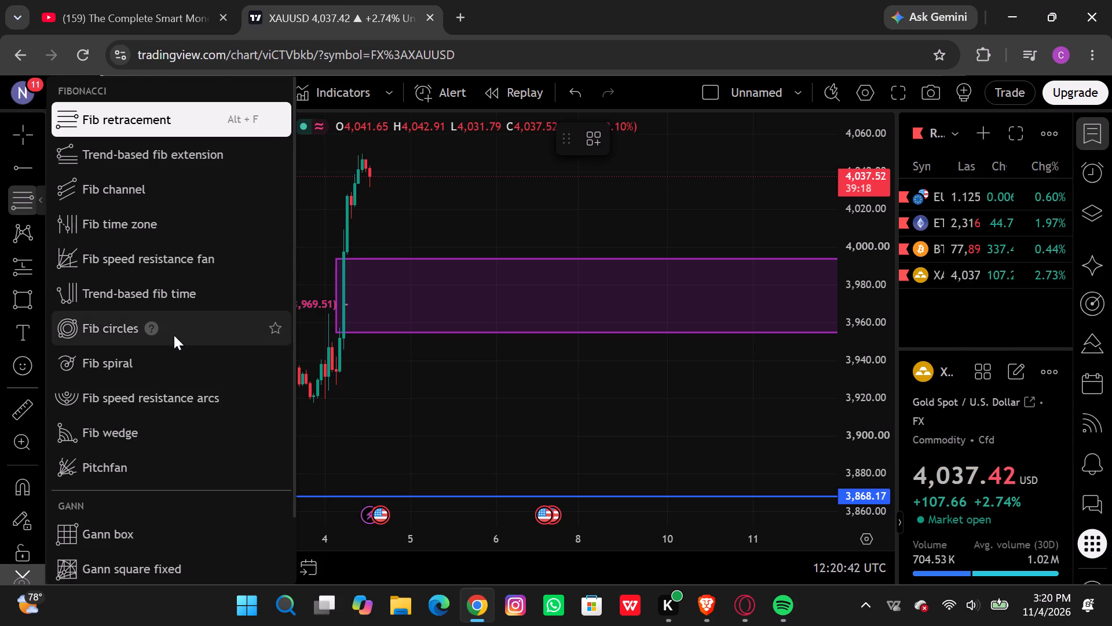
pyautogui.scroll(-3, 174, 335)
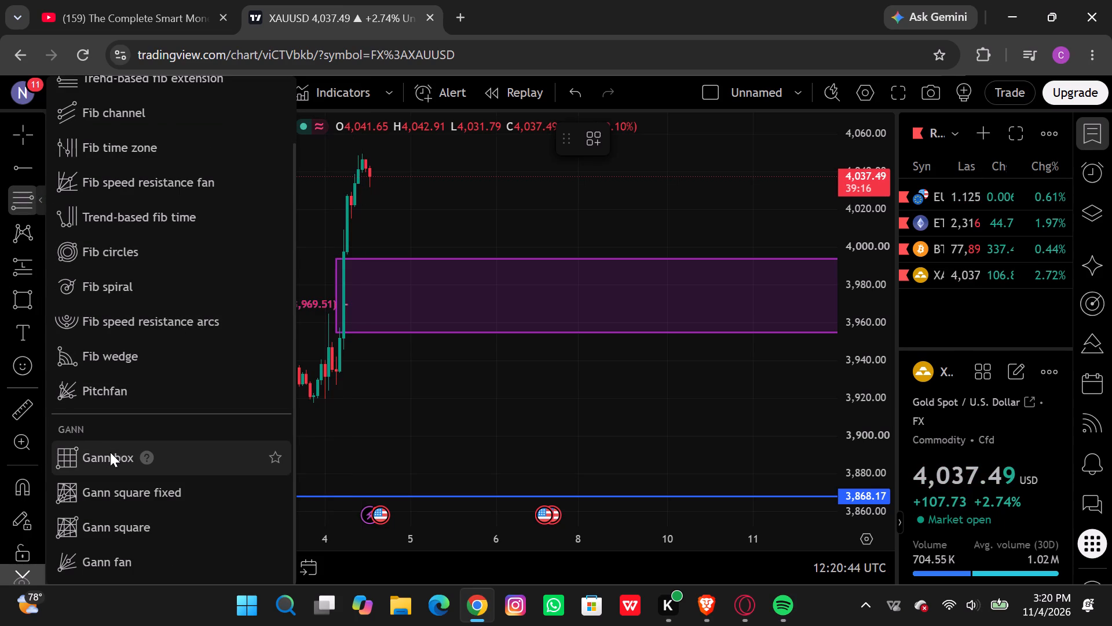
pyautogui.click(110, 452)
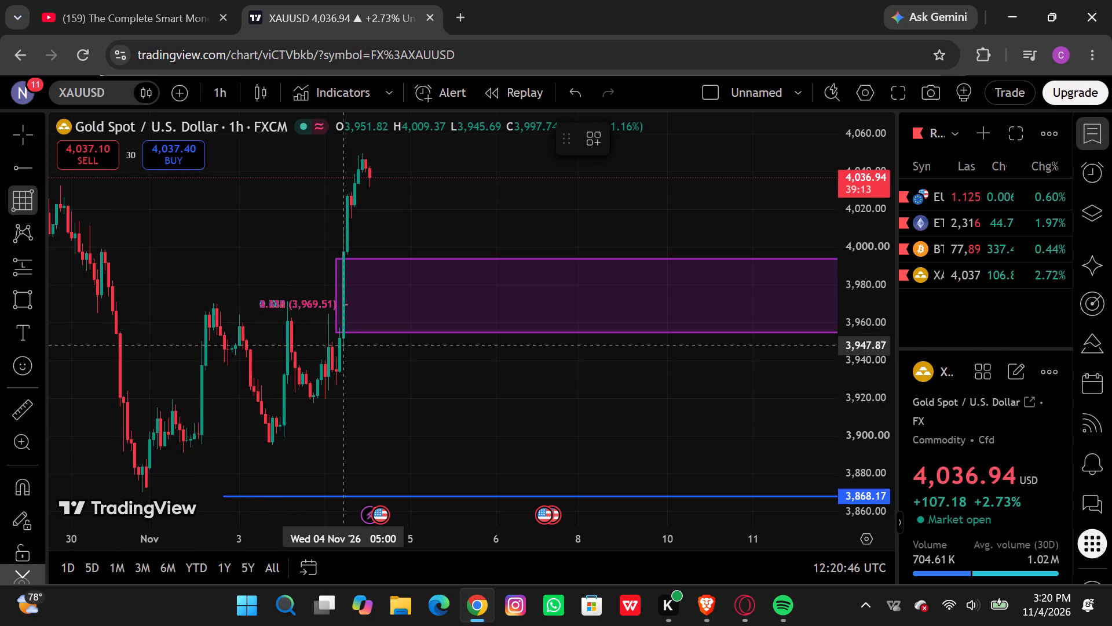
pyautogui.moveTo(345, 337); pyautogui.dragTo(479, 384)
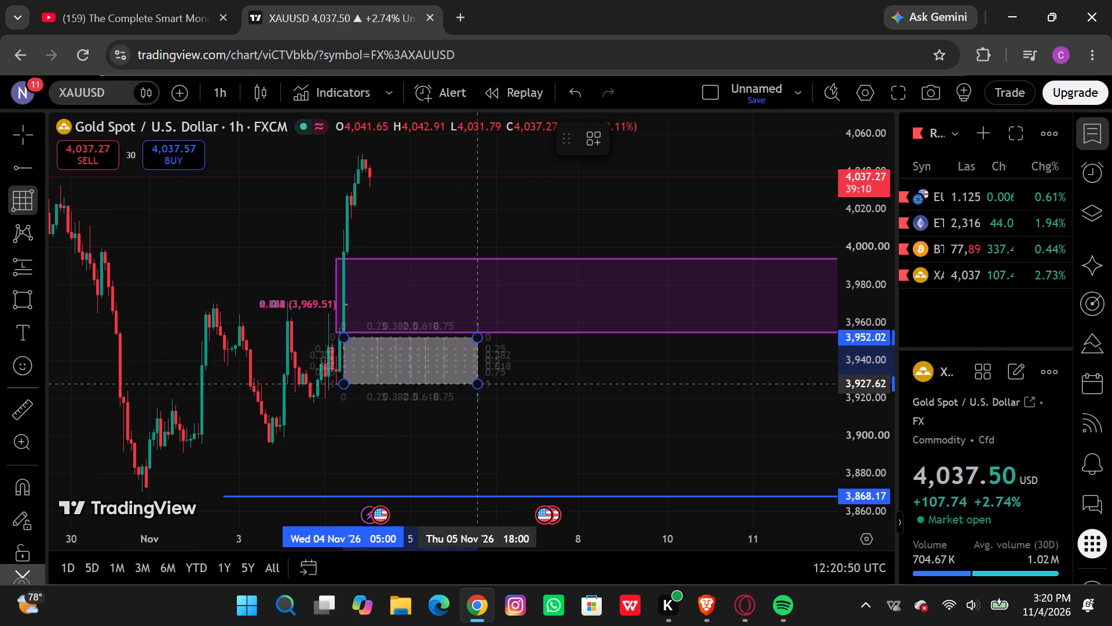
pyautogui.moveTo(479, 384); pyautogui.dragTo(584, 378)
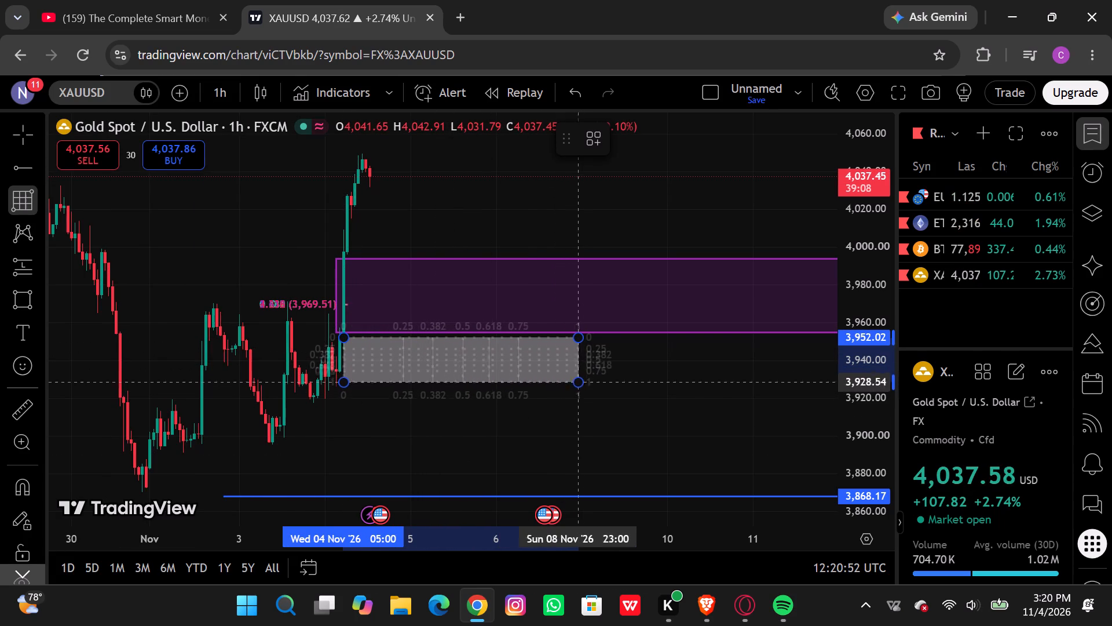
pyautogui.moveTo(584, 378); pyautogui.dragTo(672, 382)
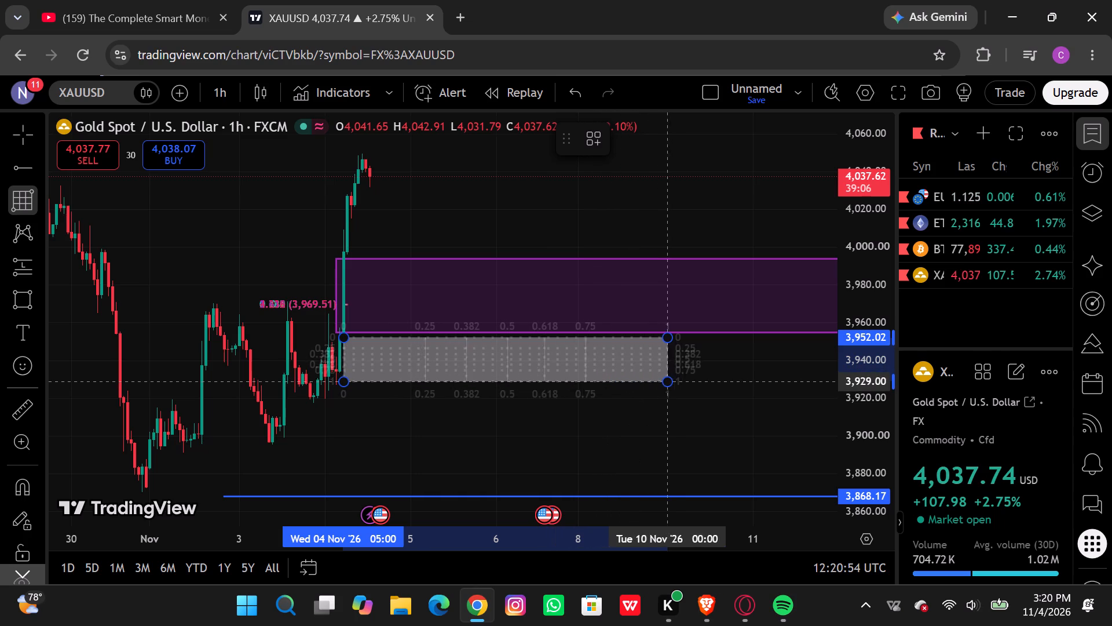
pyautogui.moveTo(672, 382); pyautogui.dragTo(782, 378)
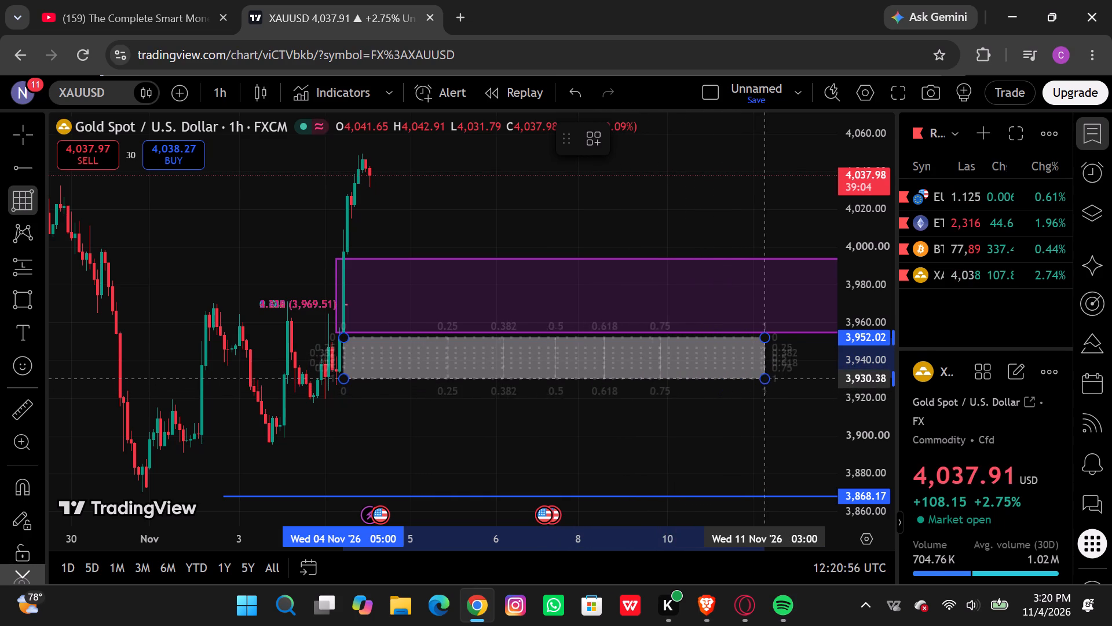
pyautogui.moveTo(782, 378); pyautogui.dragTo(813, 374)
pyautogui.click(813, 374)
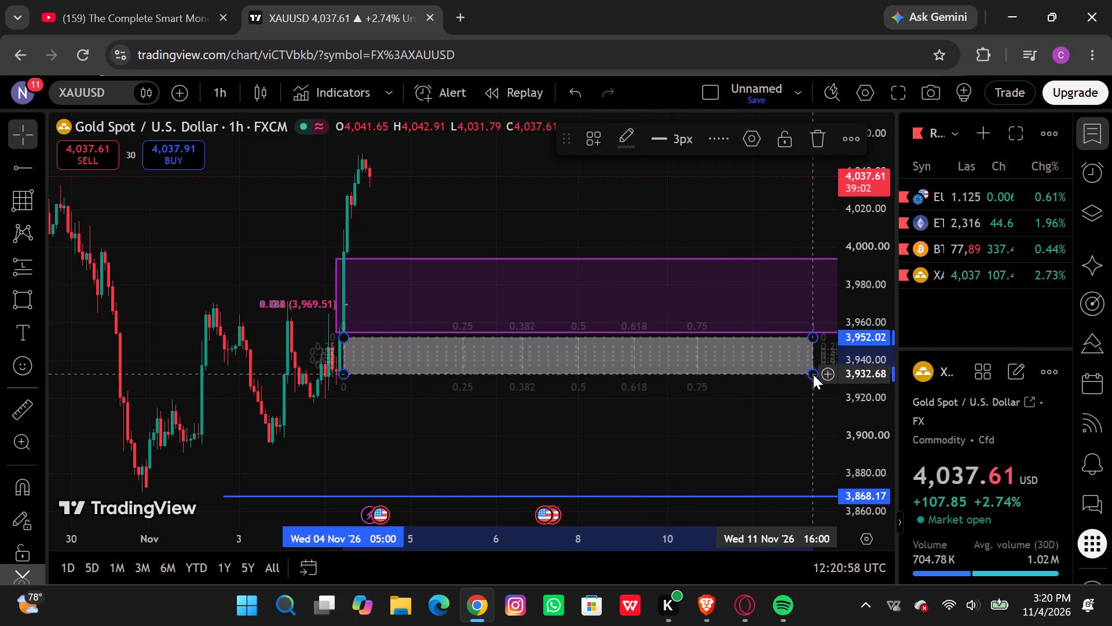
pyautogui.click(475, 395)
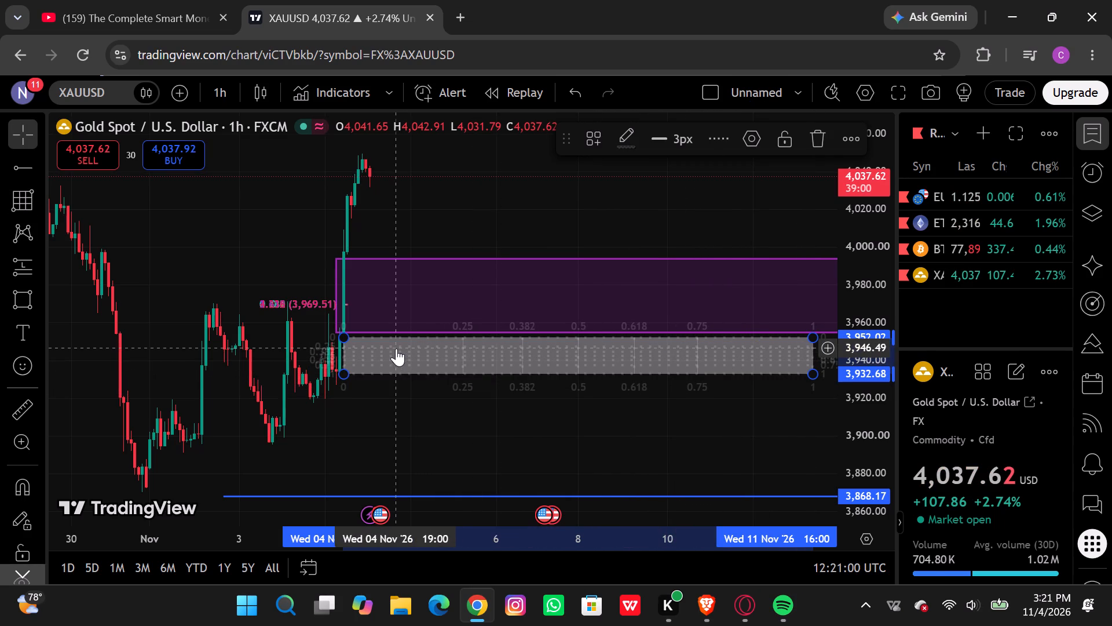
pyautogui.click(404, 404)
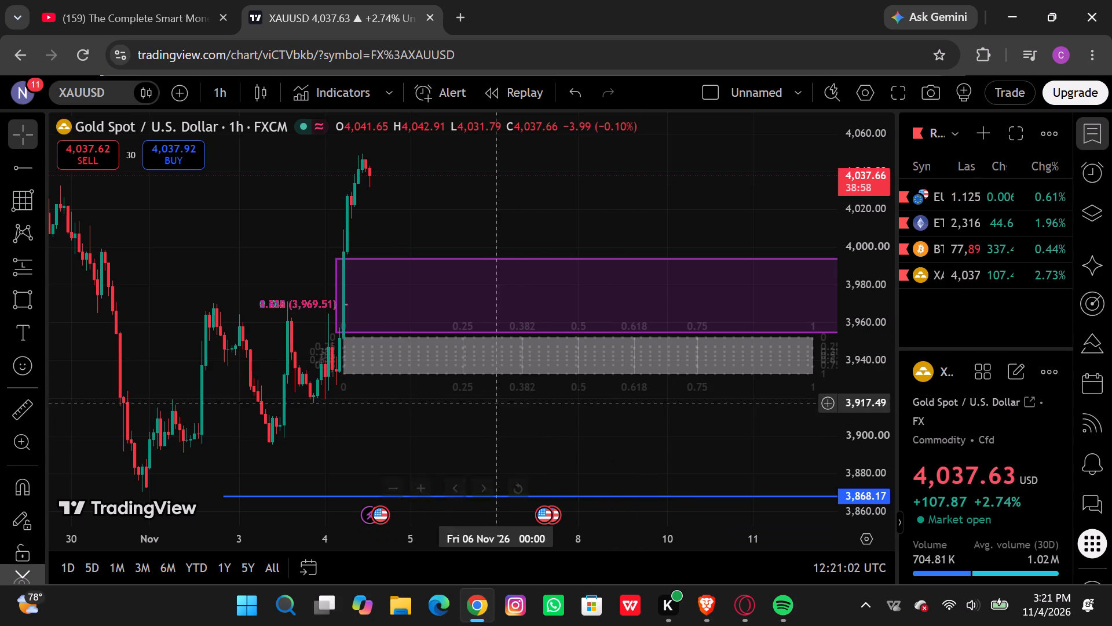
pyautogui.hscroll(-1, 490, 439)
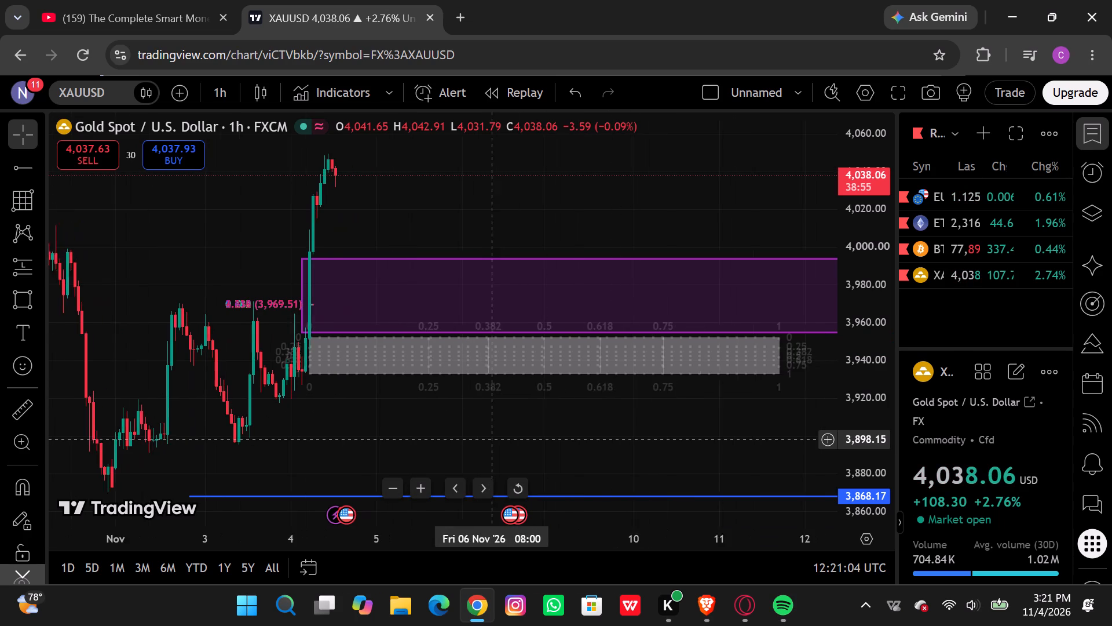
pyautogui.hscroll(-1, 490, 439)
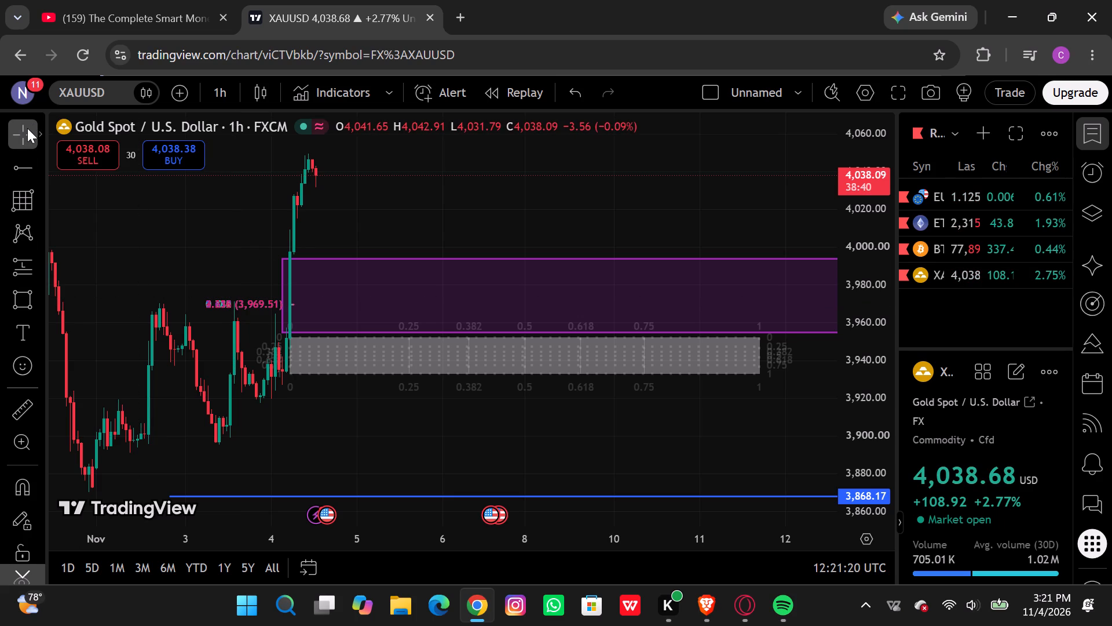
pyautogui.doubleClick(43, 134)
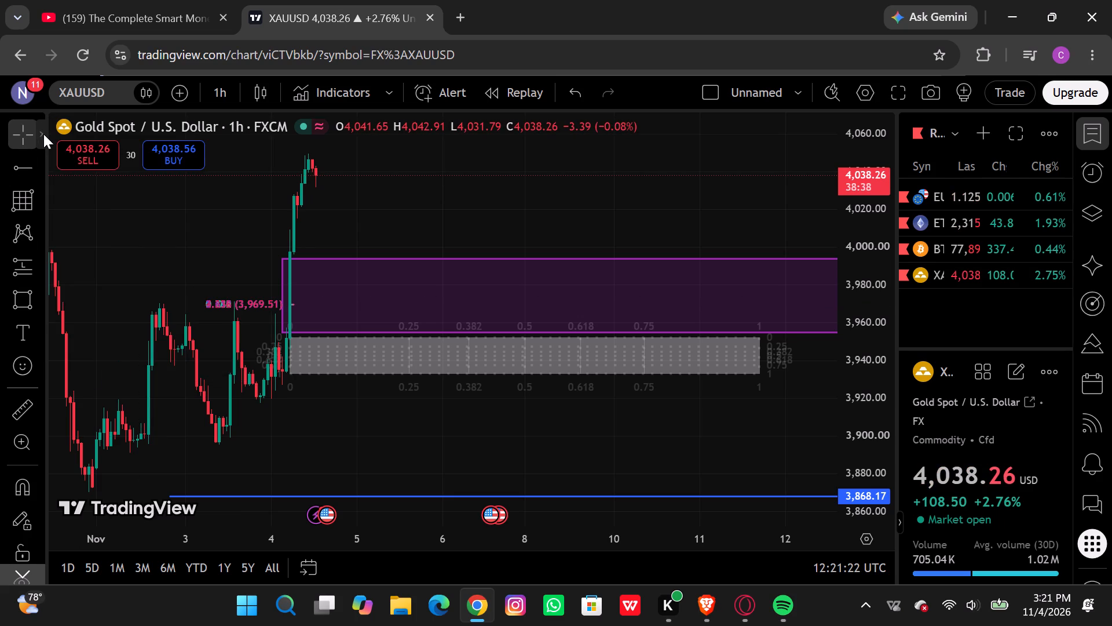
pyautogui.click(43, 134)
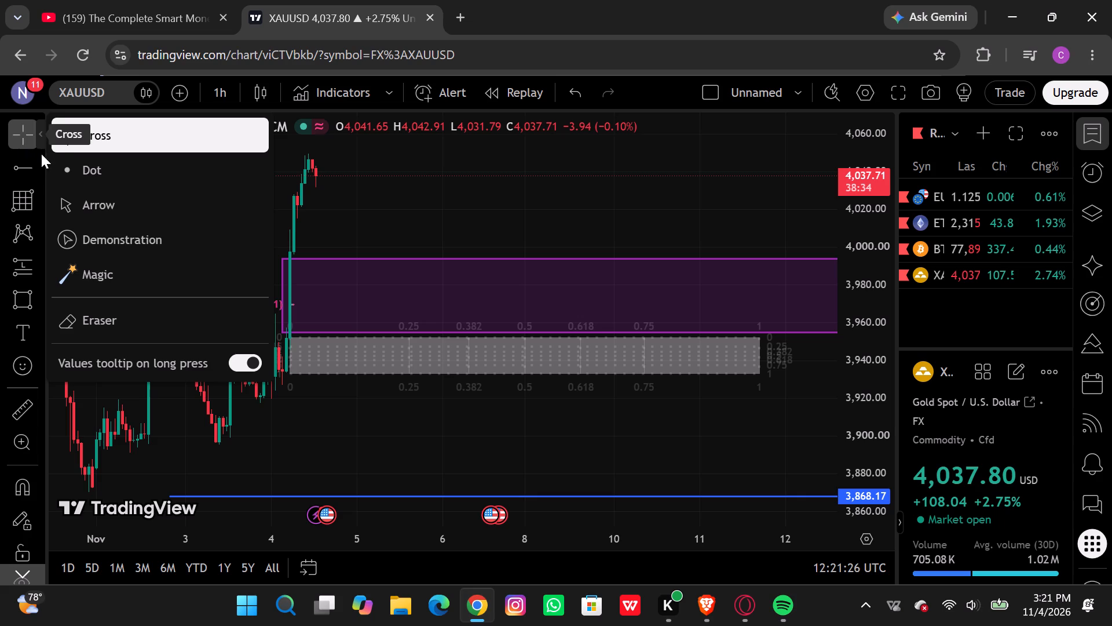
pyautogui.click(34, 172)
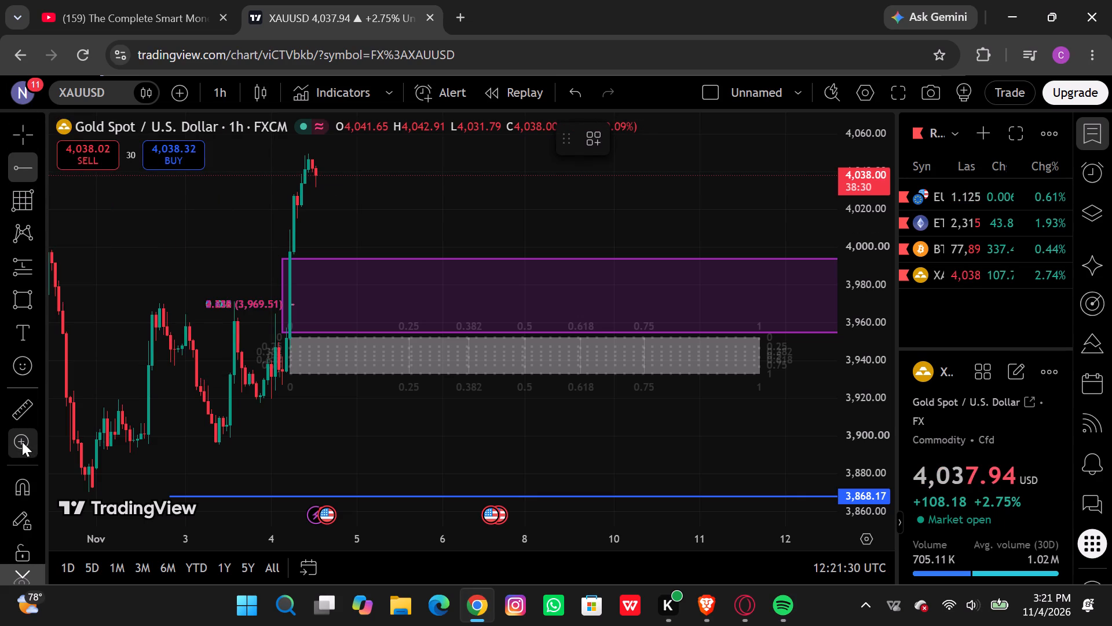
# Measure inside the purple zone from 5 Nov 09:00 at about 3,993 to 5 Nov 21:00 at about 3,984, and clear the measurement.
pyautogui.click(29, 410)
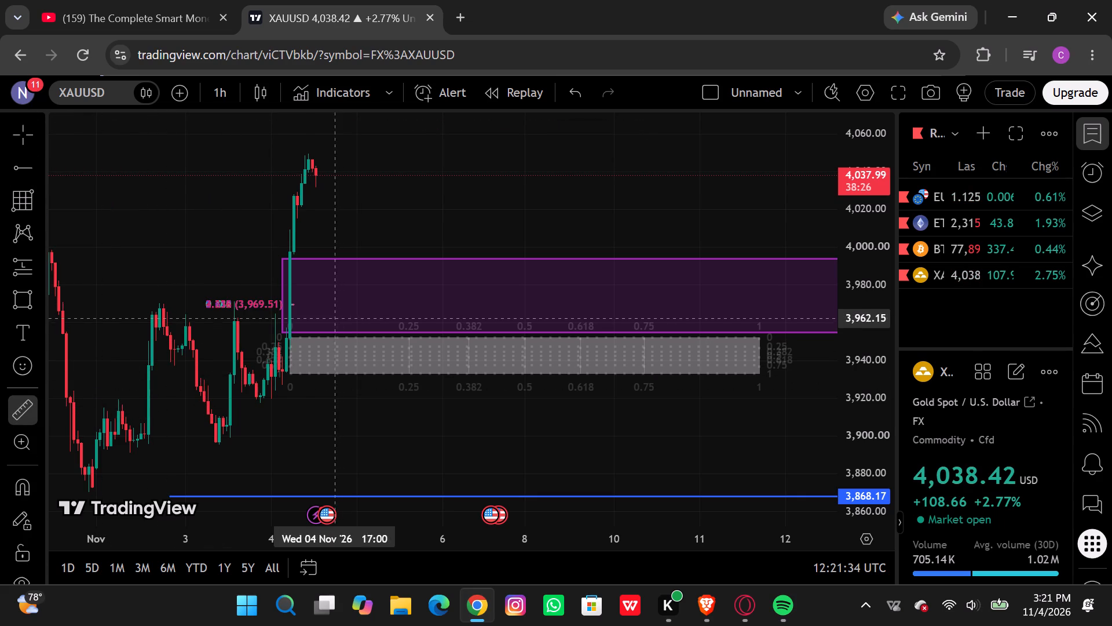
pyautogui.click(27, 410)
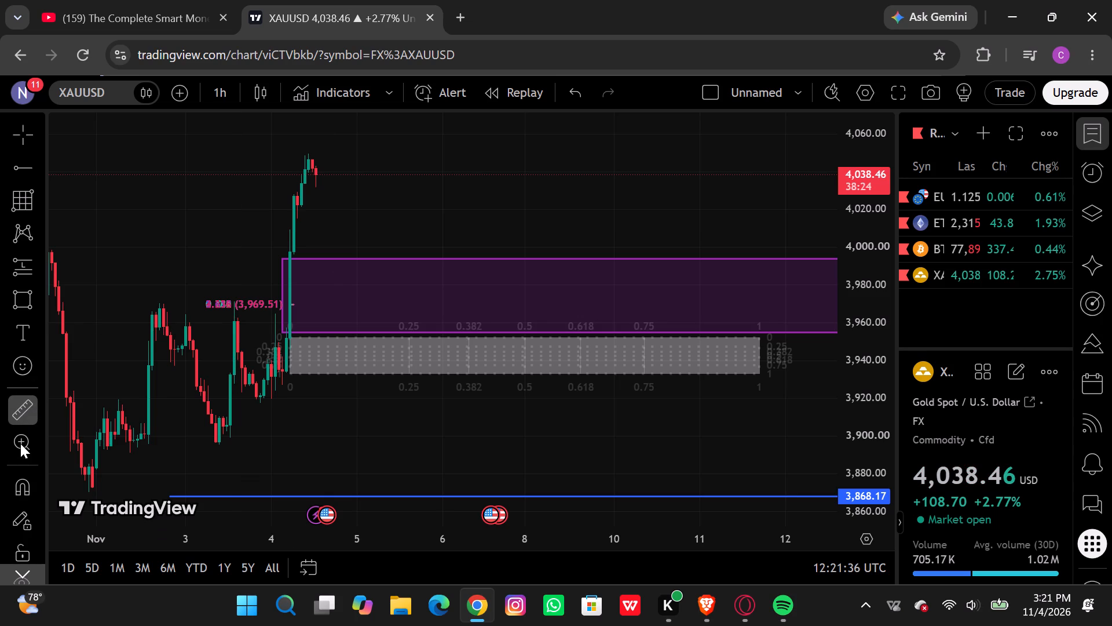
pyautogui.scroll(1, 28, 523)
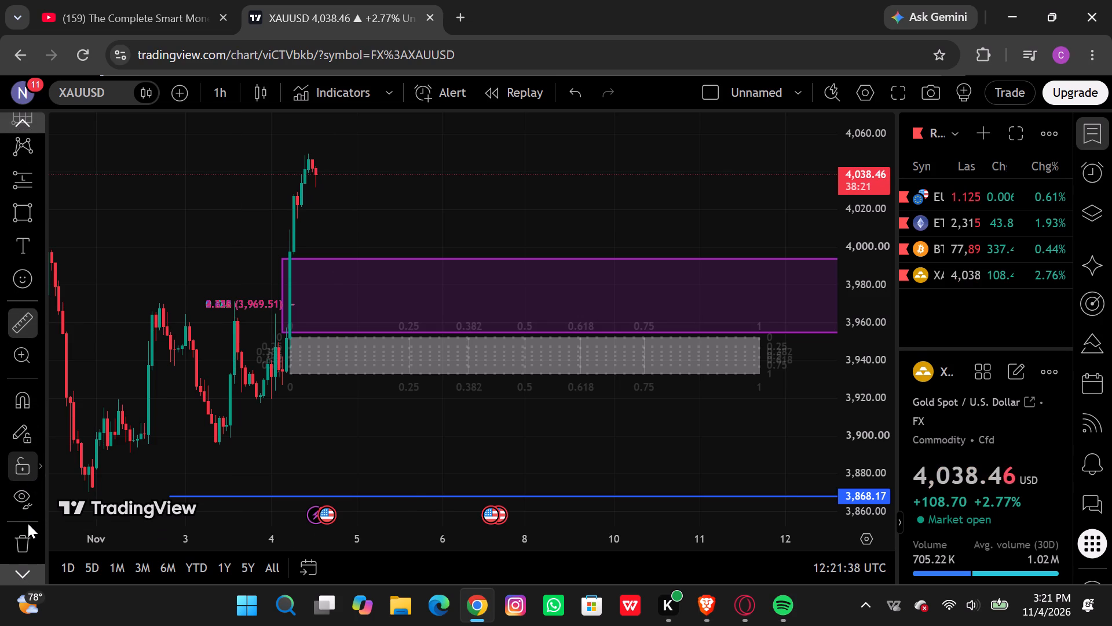
pyautogui.scroll(1, 28, 523)
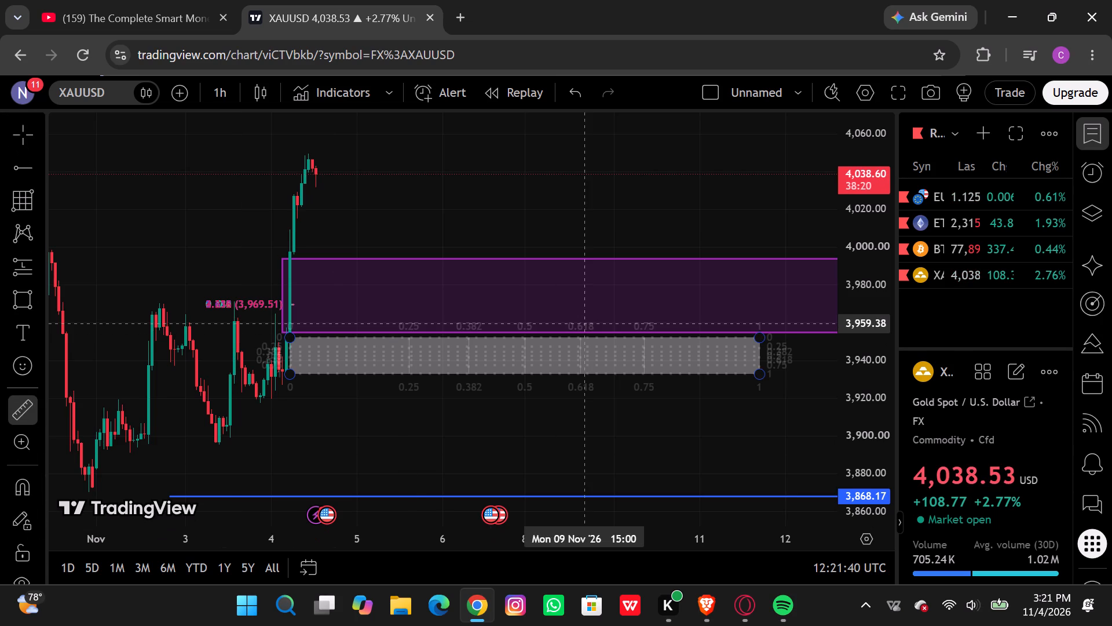
pyautogui.scroll(3, 585, 324)
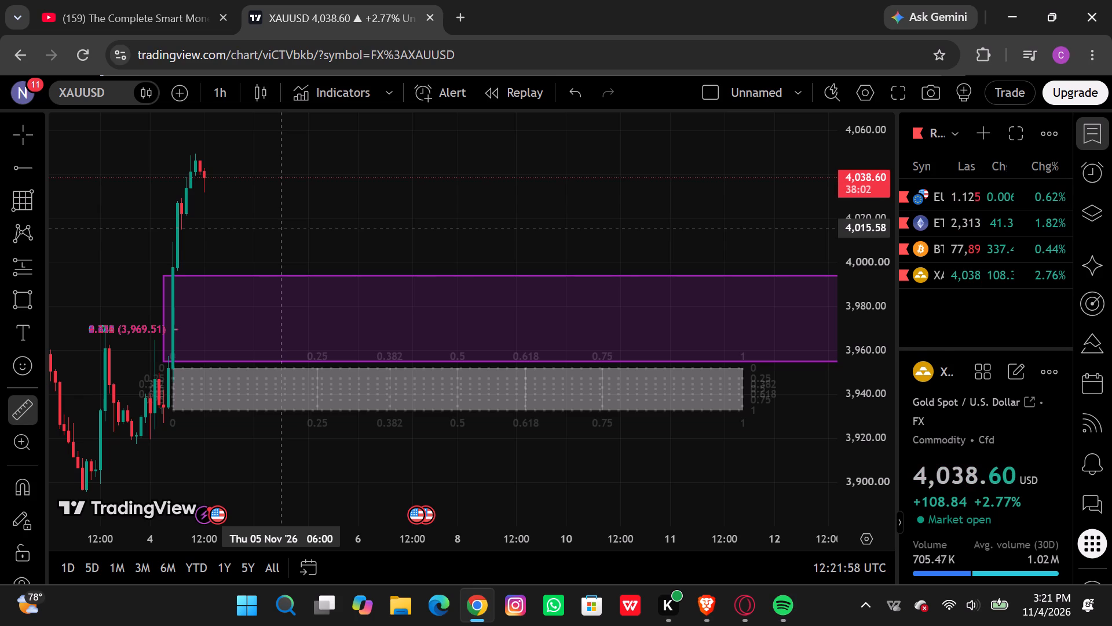
pyautogui.click(294, 277)
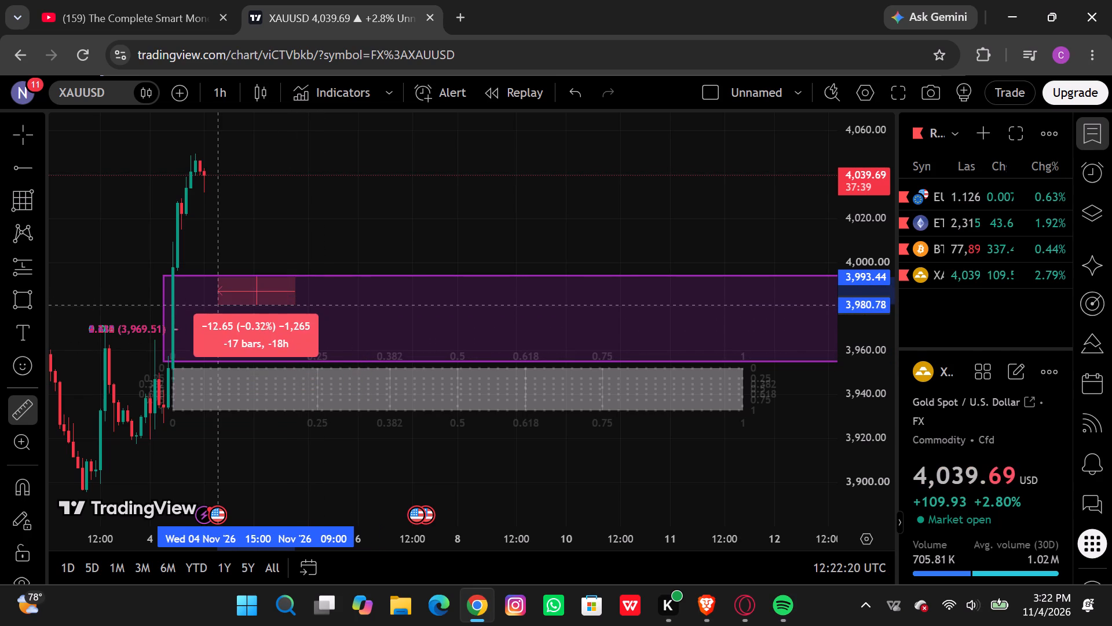
pyautogui.click(350, 297)
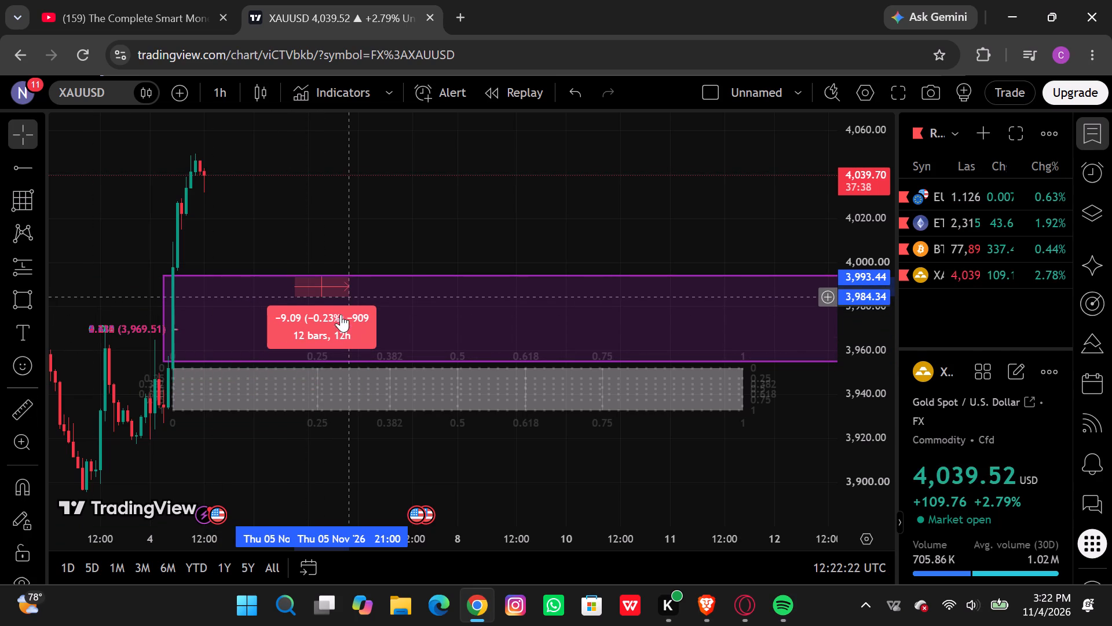
pyautogui.click(330, 285)
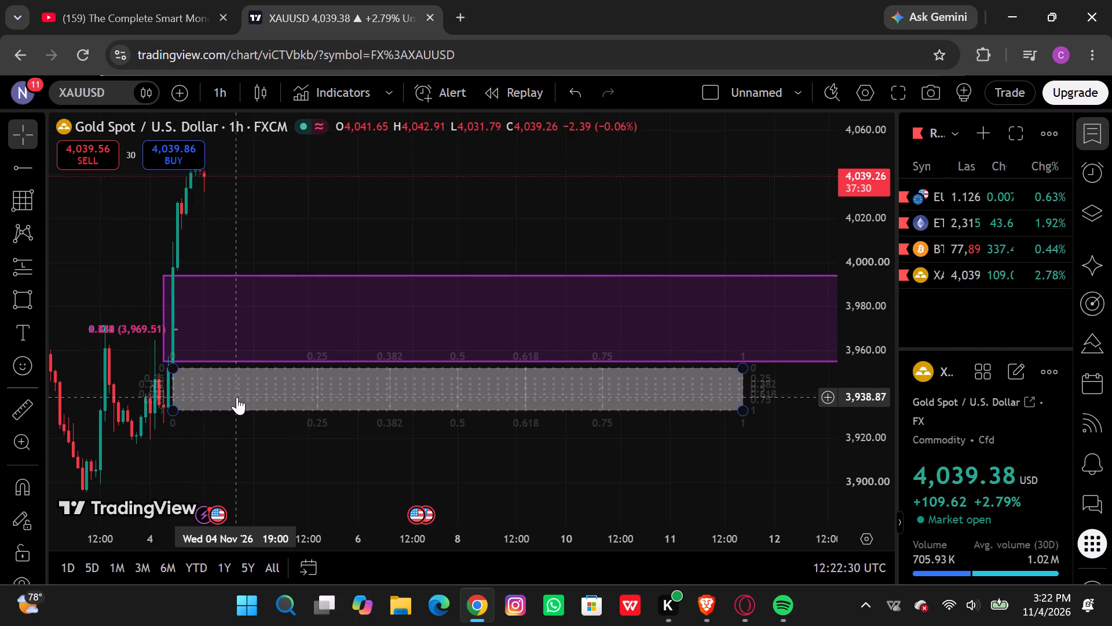
# Recolour the Gann box below the purple zone blue, and deselect it.
pyautogui.click(469, 381)
pyautogui.click(469, 381)
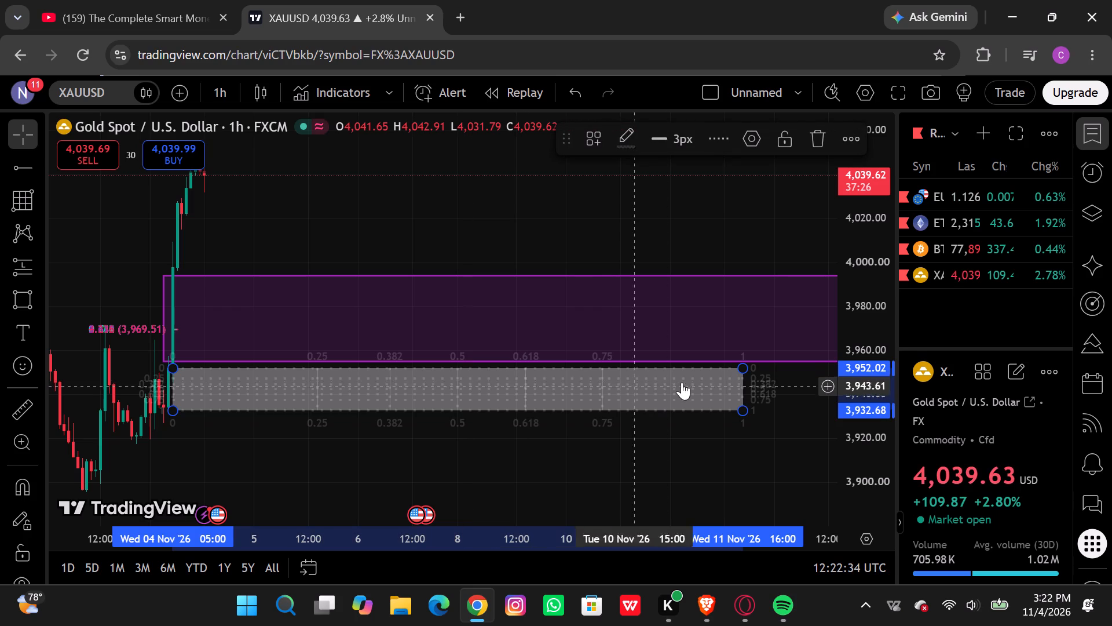
pyautogui.click(741, 389)
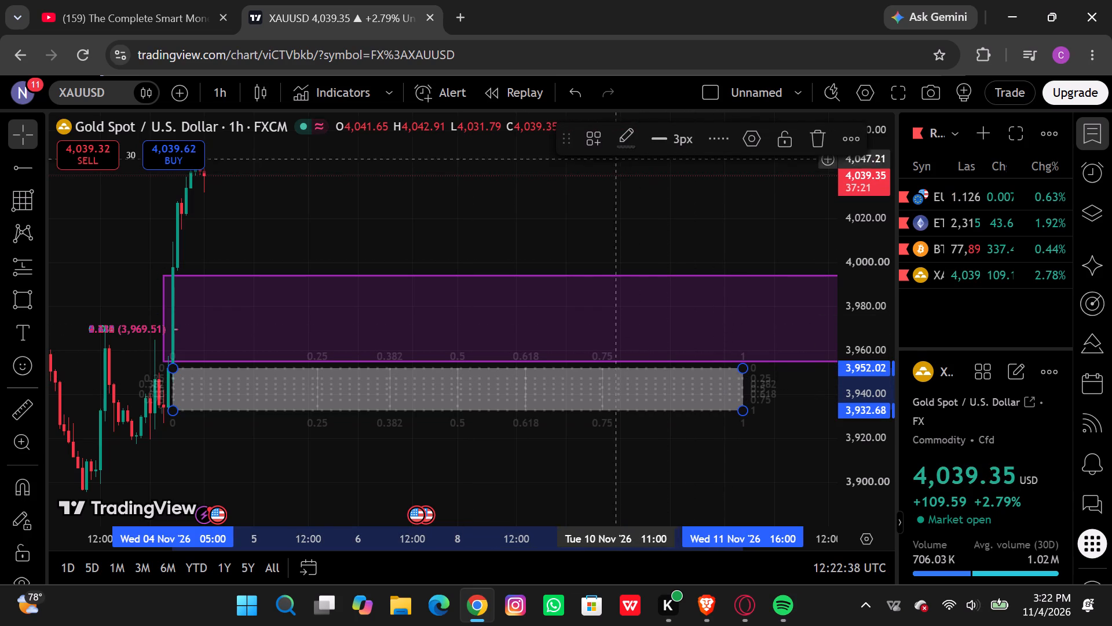
pyautogui.click(630, 136)
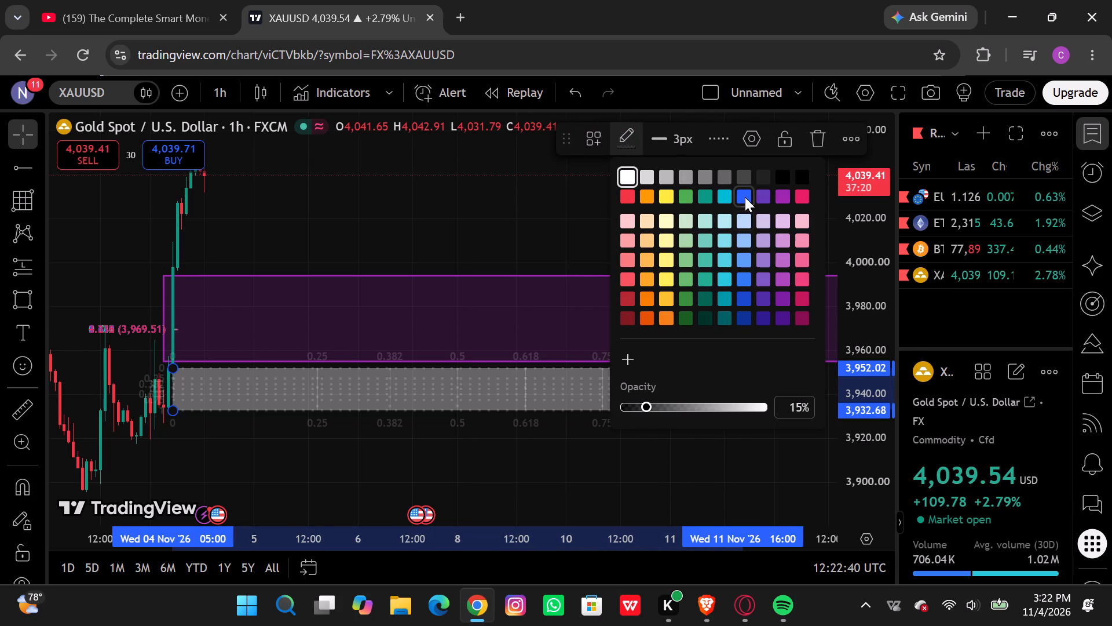
pyautogui.click(745, 197)
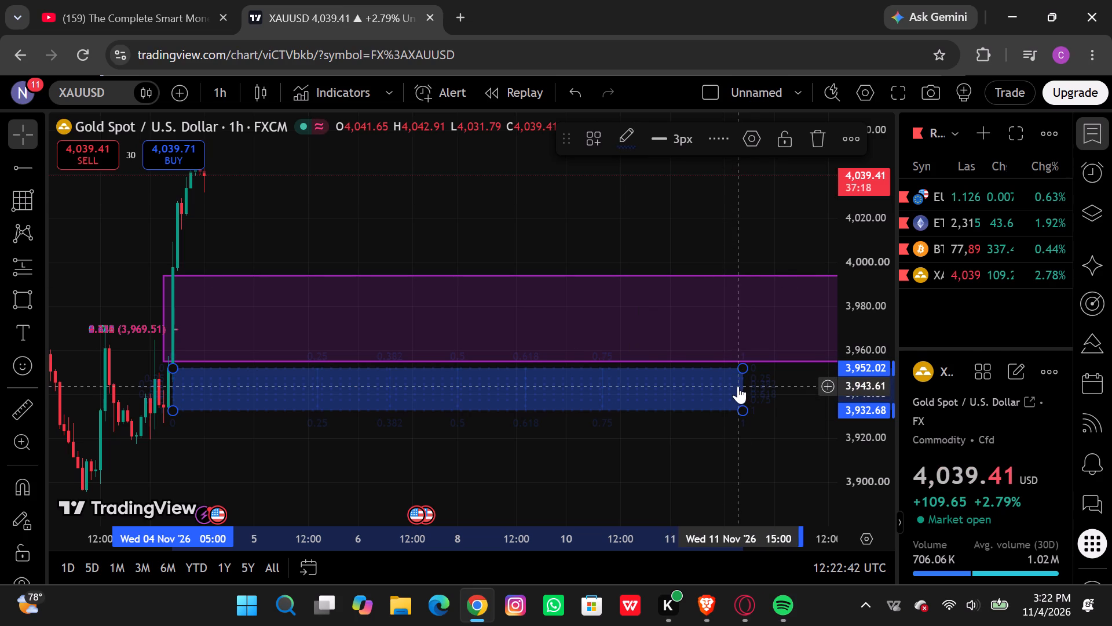
pyautogui.click(738, 386)
pyautogui.click(693, 392)
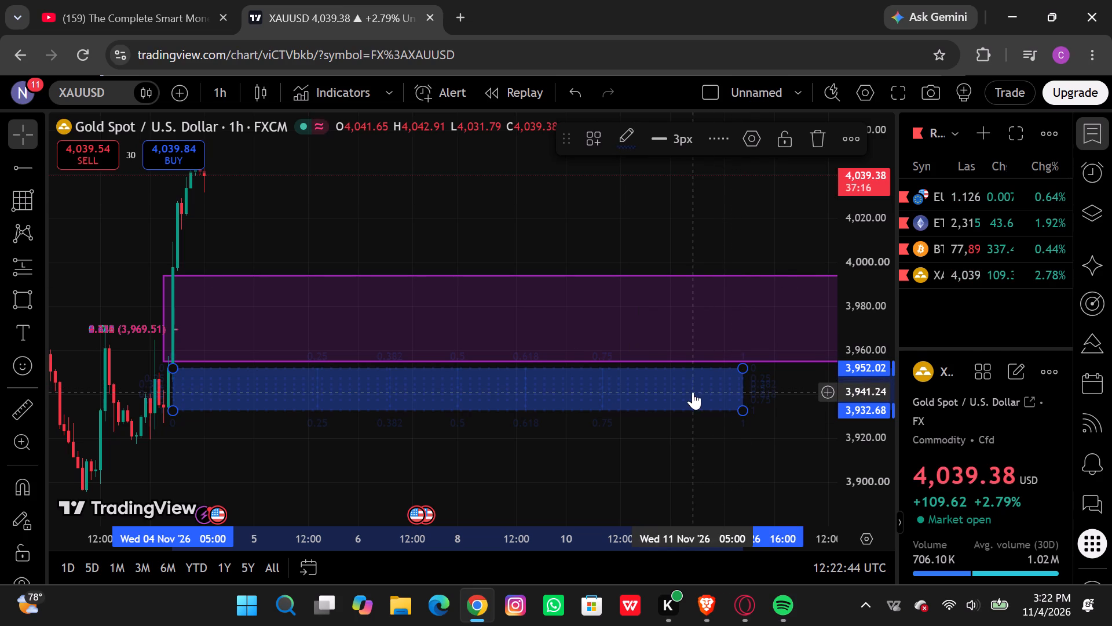
pyautogui.click(645, 441)
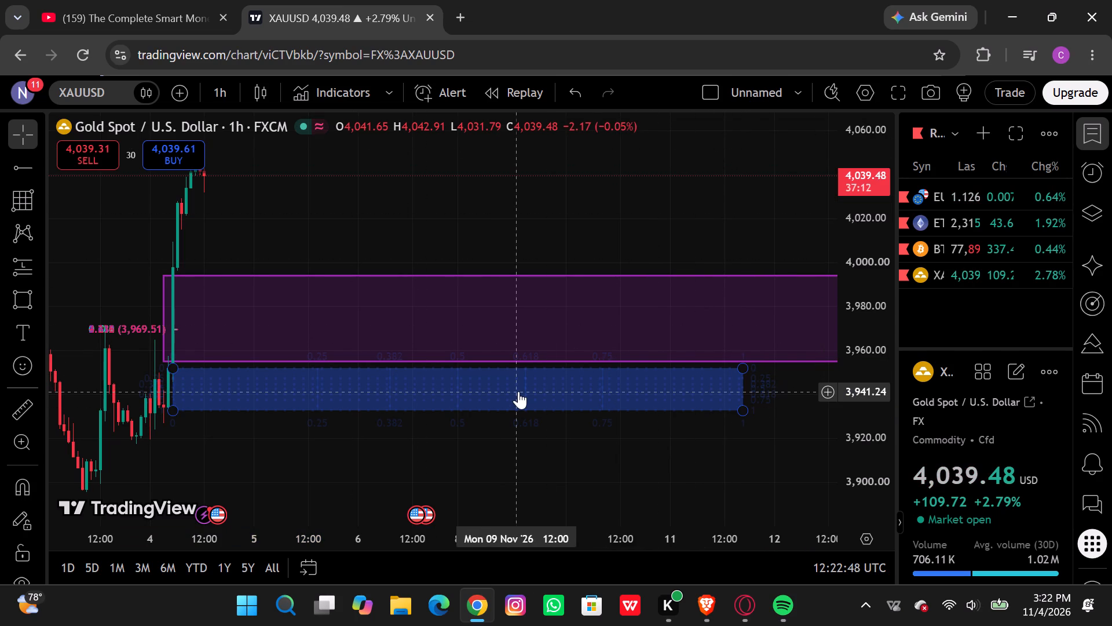
# Switch the chart interval to 15 minutes.
pyautogui.hscroll(-1, 518, 391)
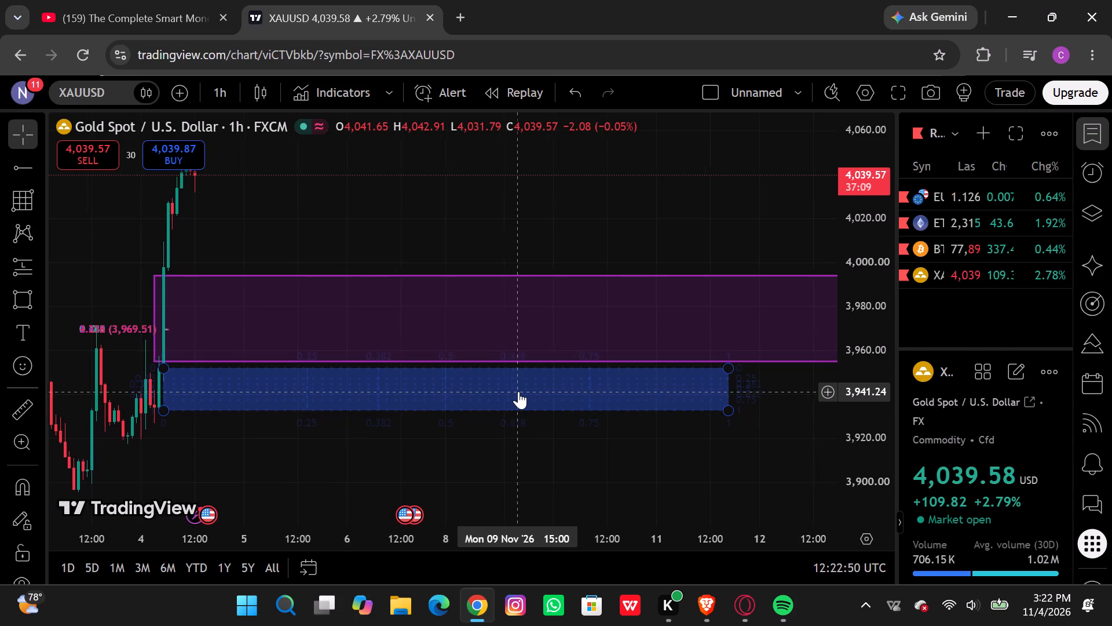
pyautogui.hscroll(-1, 518, 391)
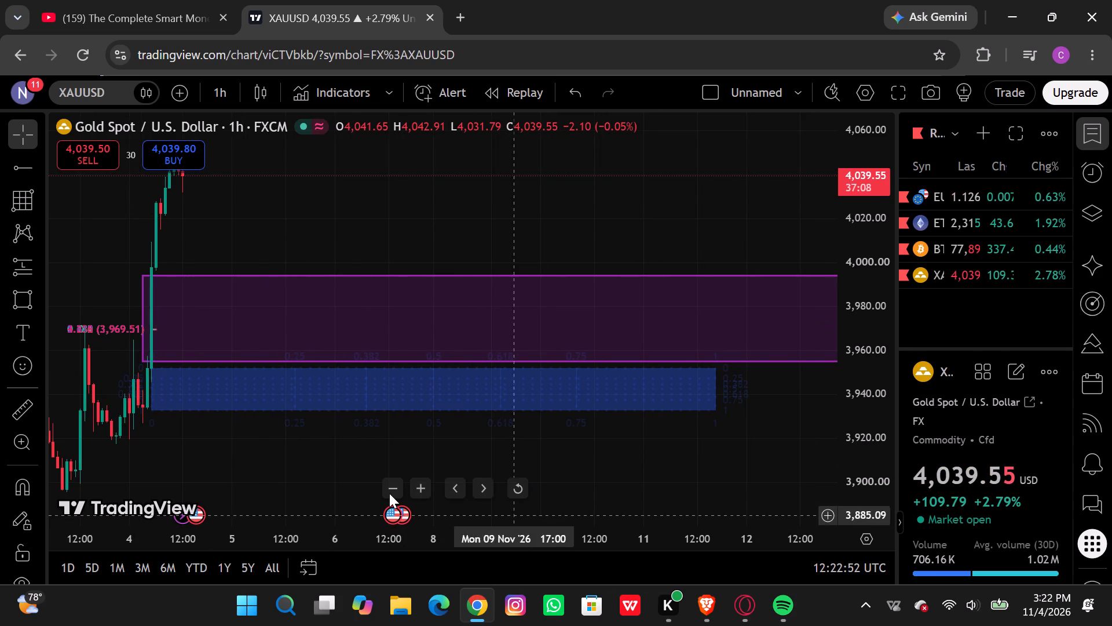
pyautogui.click(222, 93)
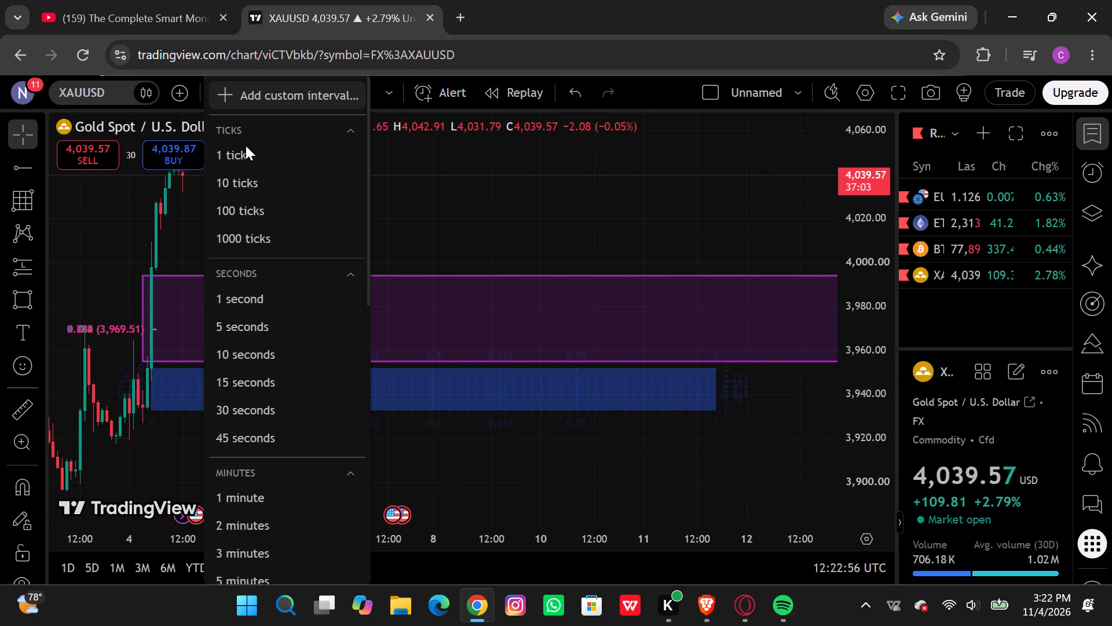
pyautogui.scroll(-2, 247, 493)
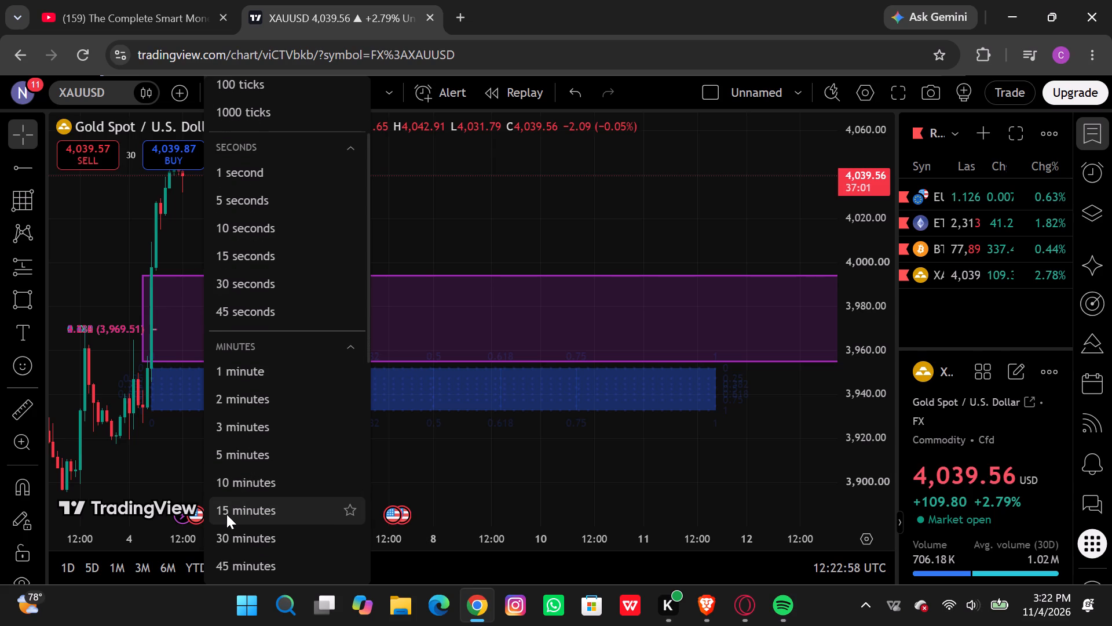
pyautogui.click(226, 514)
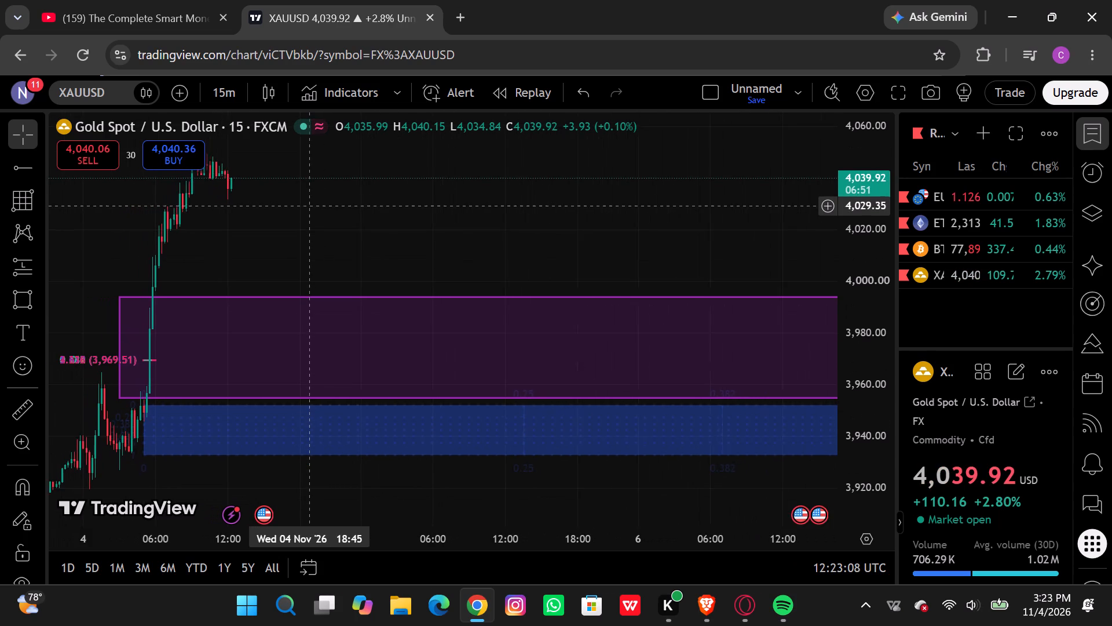
# Examine recent price action around the purple zone and the blue Gann box on the 15-minute gold chart.
pyautogui.scroll(1, 310, 206)
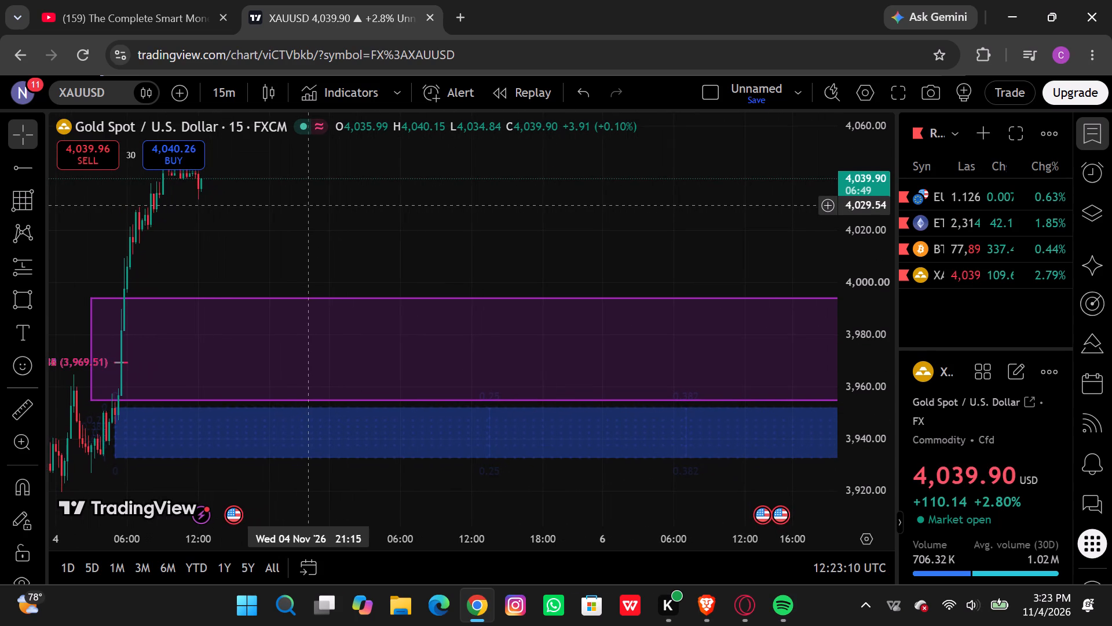
pyautogui.scroll(1, 310, 206)
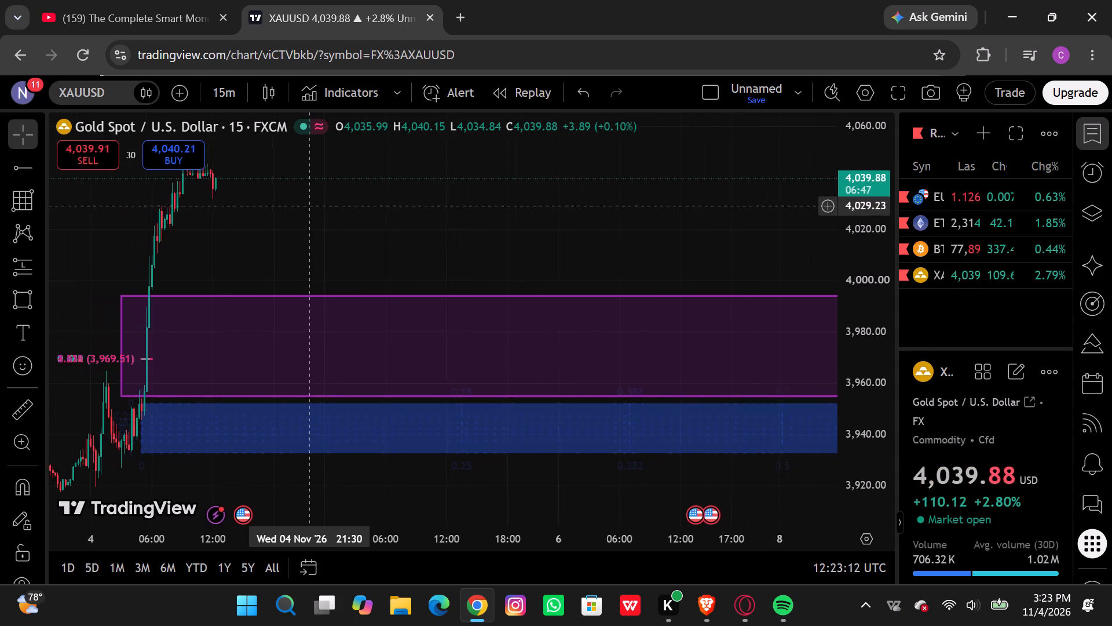
pyautogui.scroll(1, 310, 206)
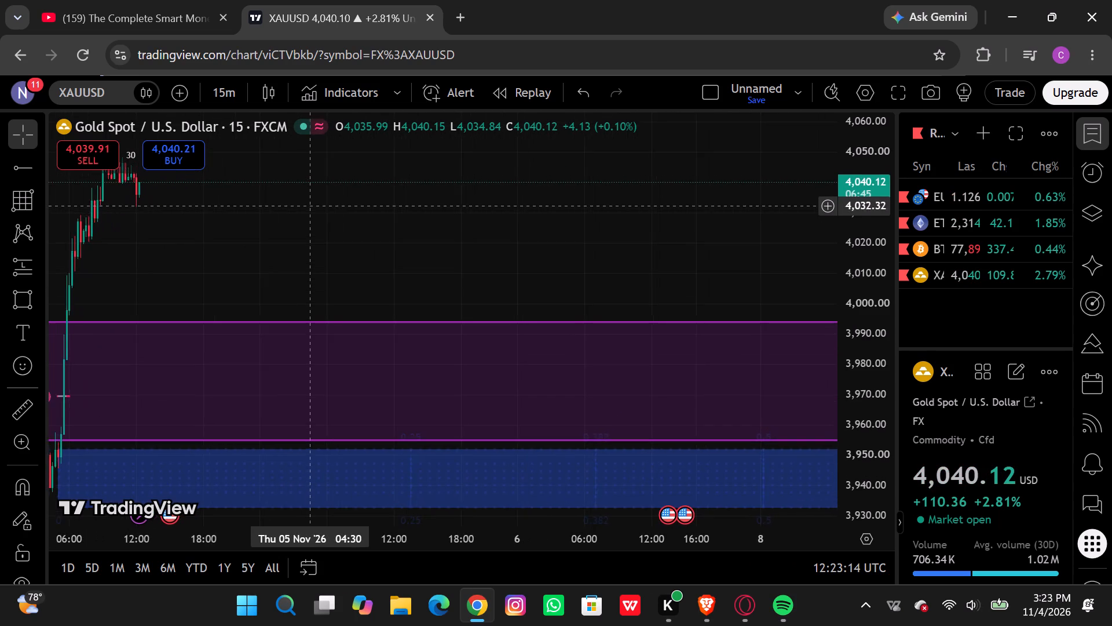
pyautogui.scroll(1, 310, 206)
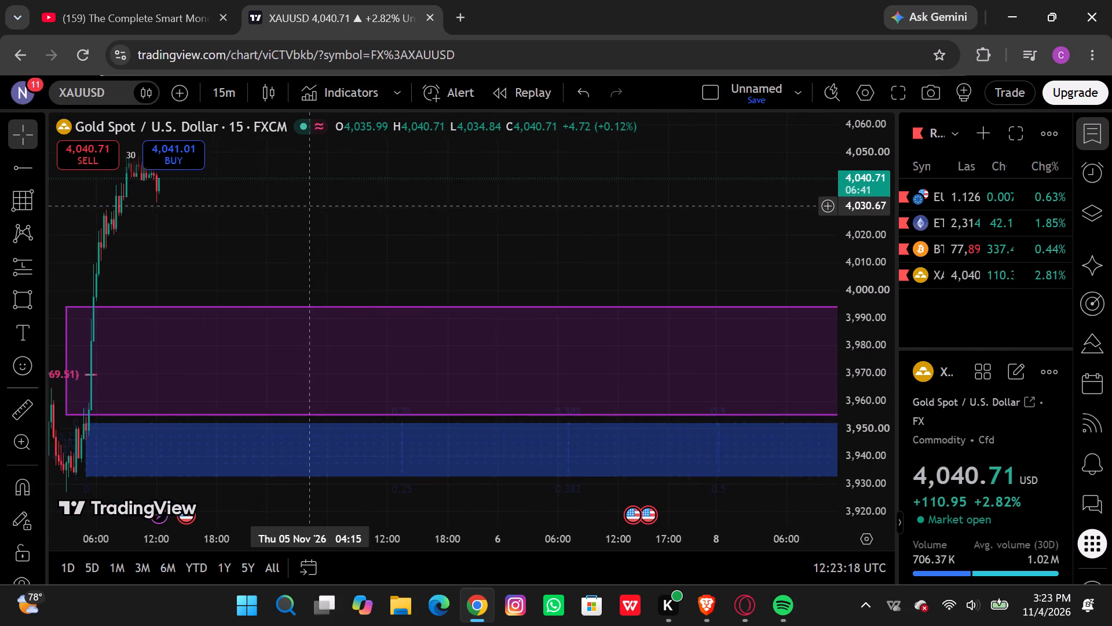
pyautogui.hscroll(1, 310, 206)
pyautogui.scroll(-1, 310, 206)
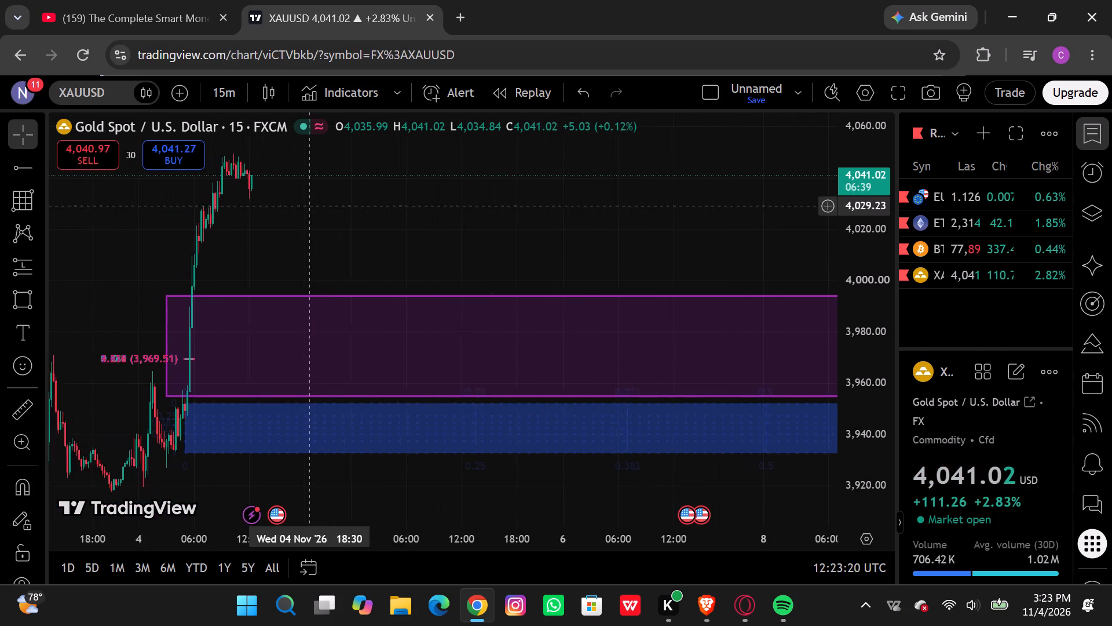
pyautogui.scroll(-4, 310, 206)
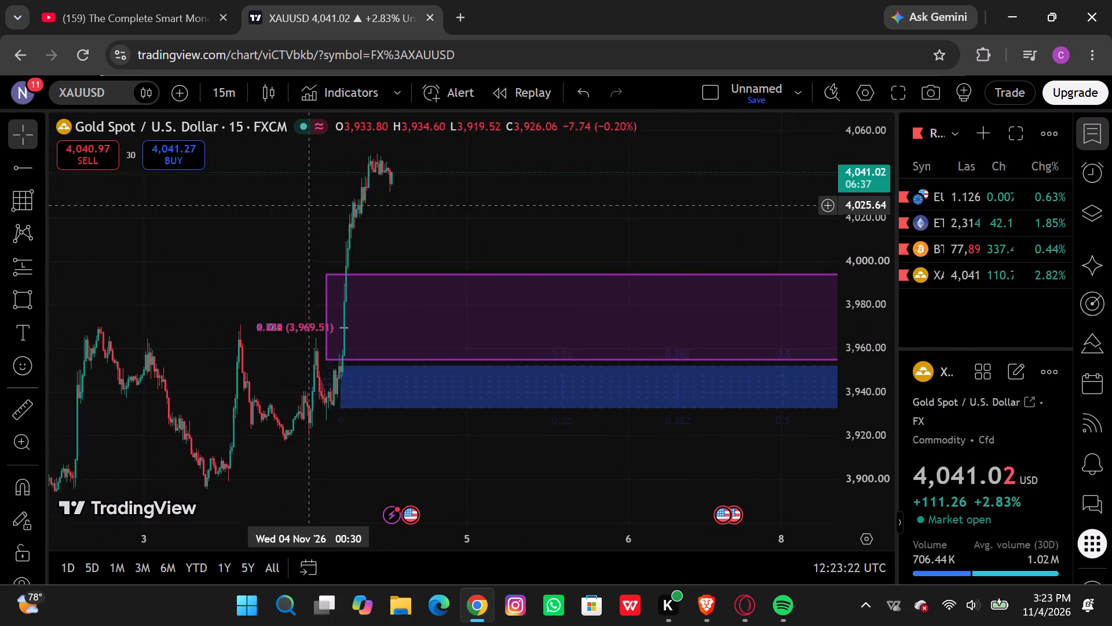
pyautogui.scroll(-2, 310, 206)
pyautogui.hscroll(-1, 310, 206)
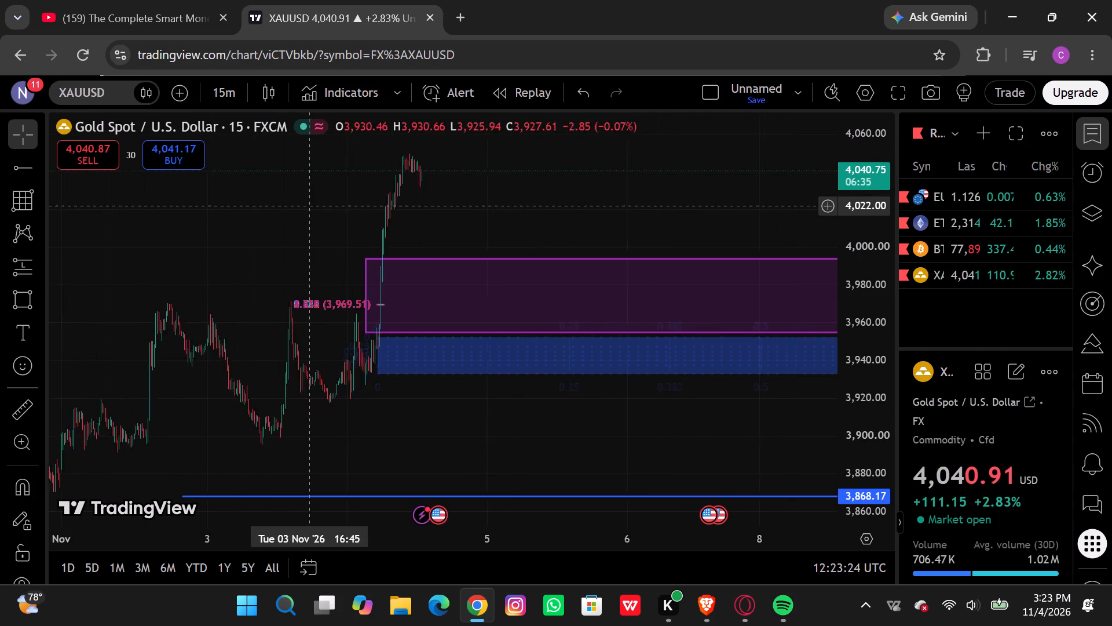
pyautogui.hscroll(-1, 310, 206)
pyautogui.scroll(4, 310, 206)
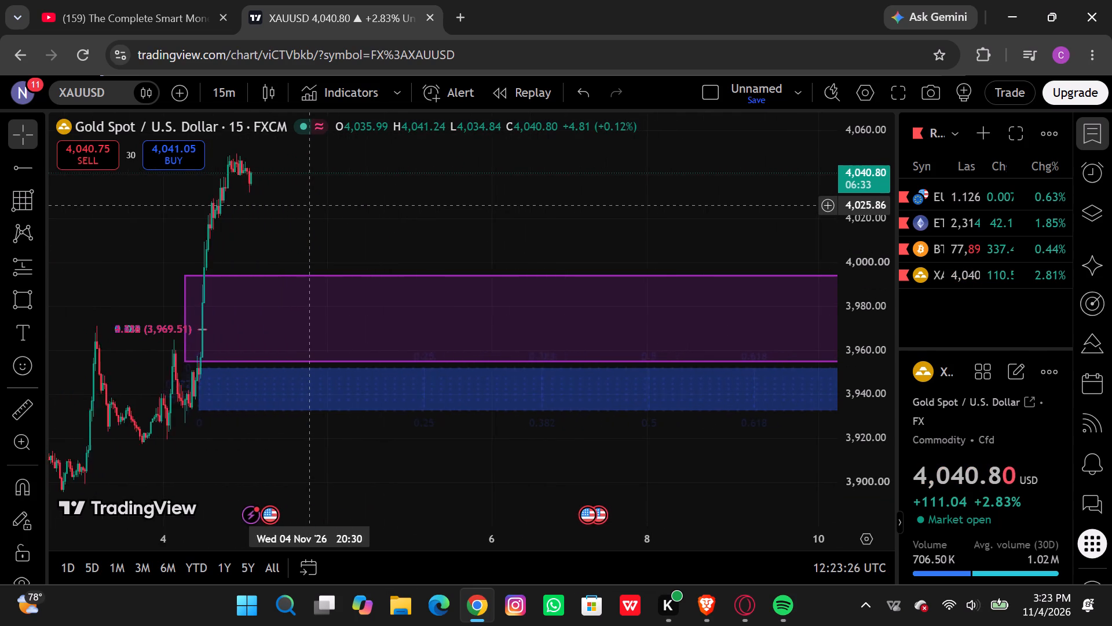
pyautogui.scroll(1, 310, 206)
pyautogui.scroll(-1, 310, 206)
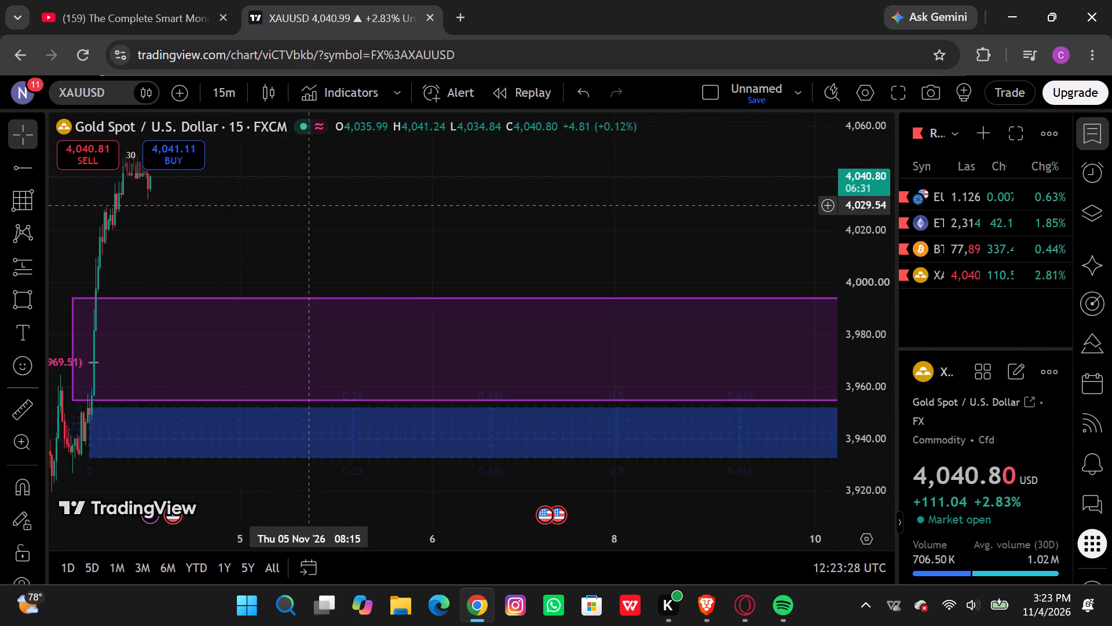
pyautogui.scroll(-1, 310, 206)
pyautogui.scroll(1, 310, 206)
pyautogui.scroll(-1, 310, 206)
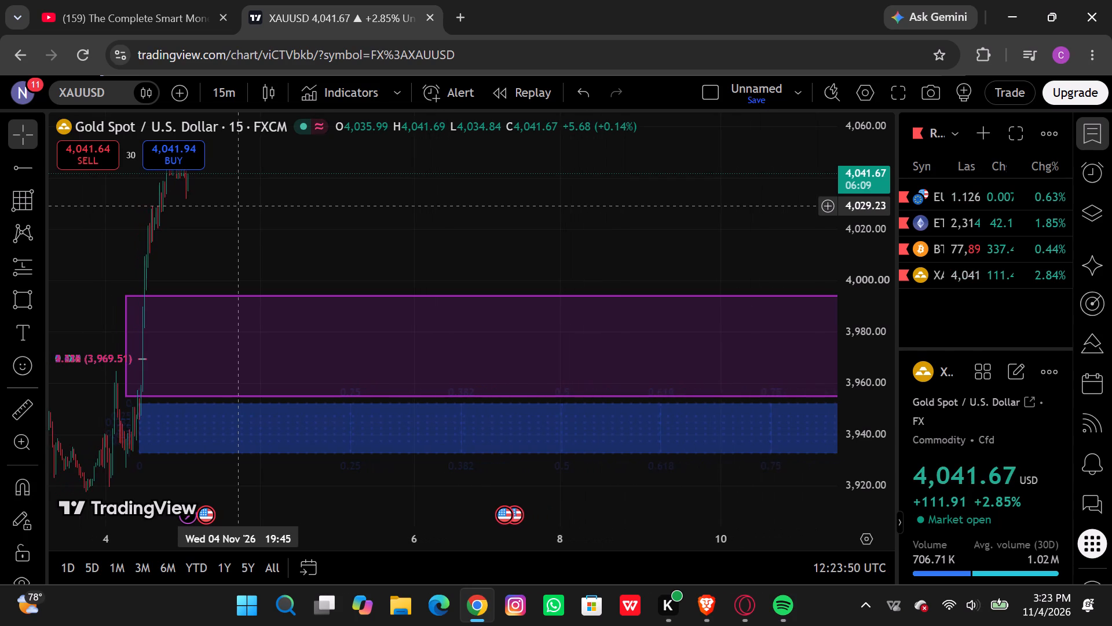
pyautogui.click(502, 216)
pyautogui.moveTo(502, 216); pyautogui.dragTo(645, 302)
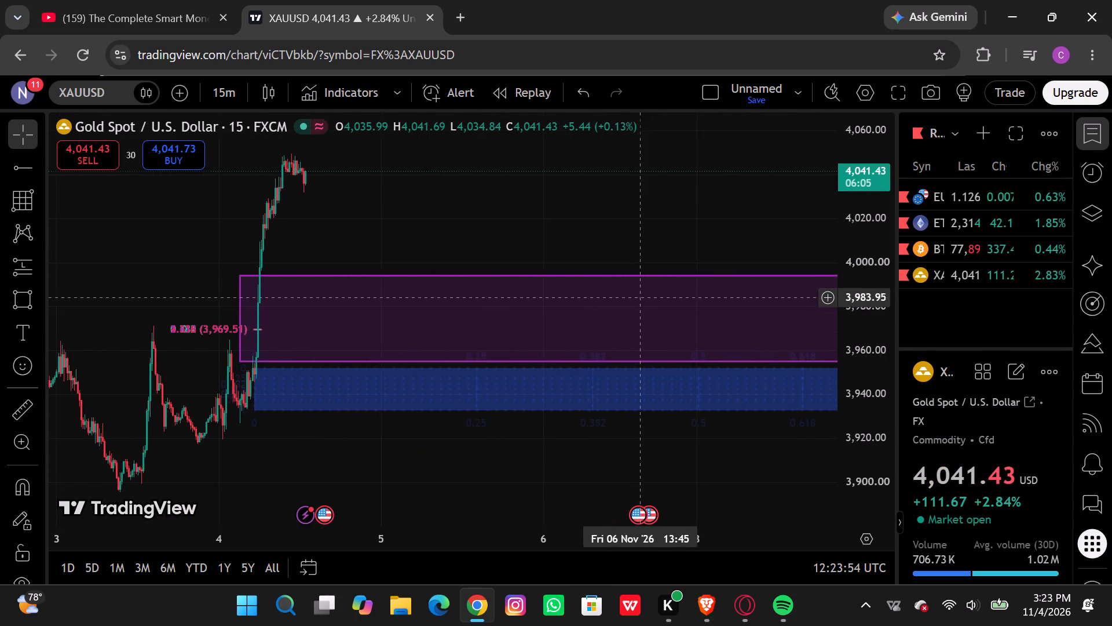
pyautogui.moveTo(645, 302); pyautogui.dragTo(636, 368)
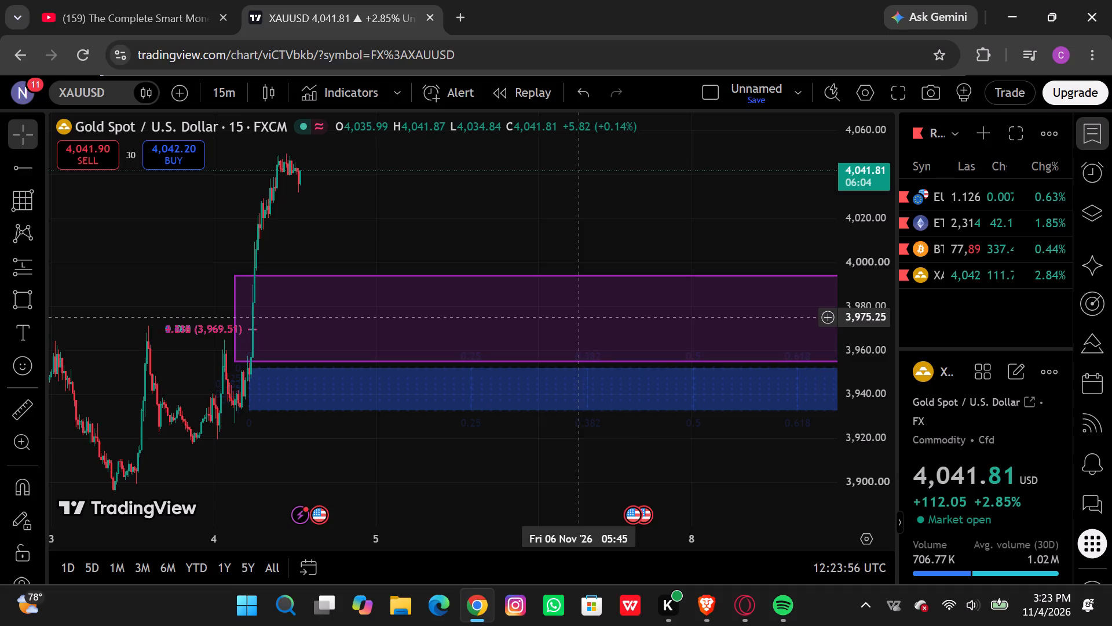
pyautogui.scroll(-1, 579, 316)
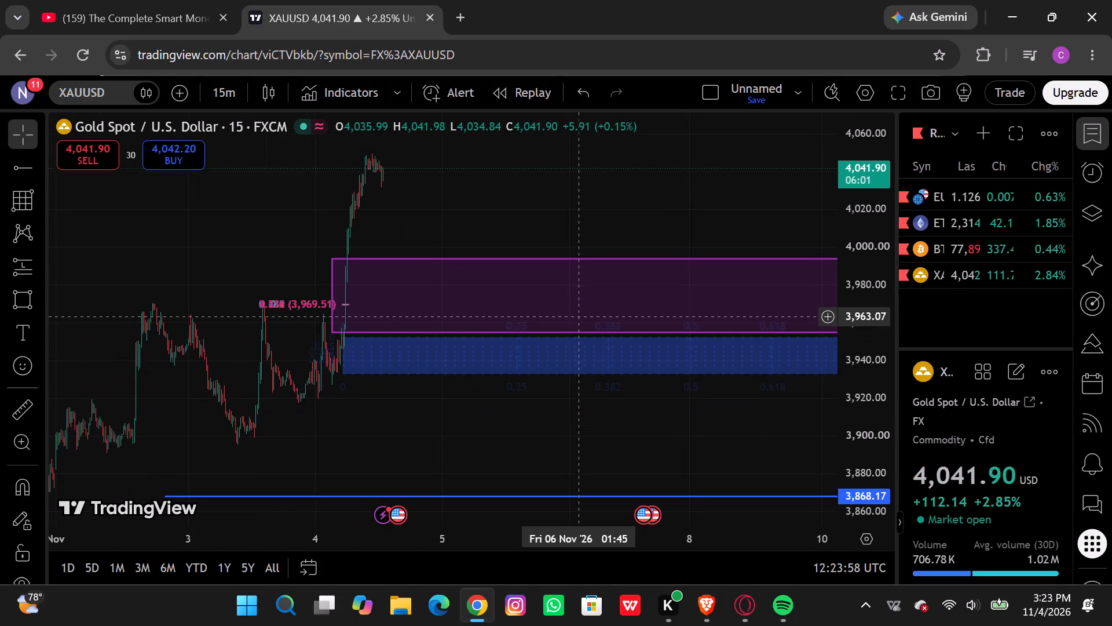
pyautogui.scroll(-2, 579, 316)
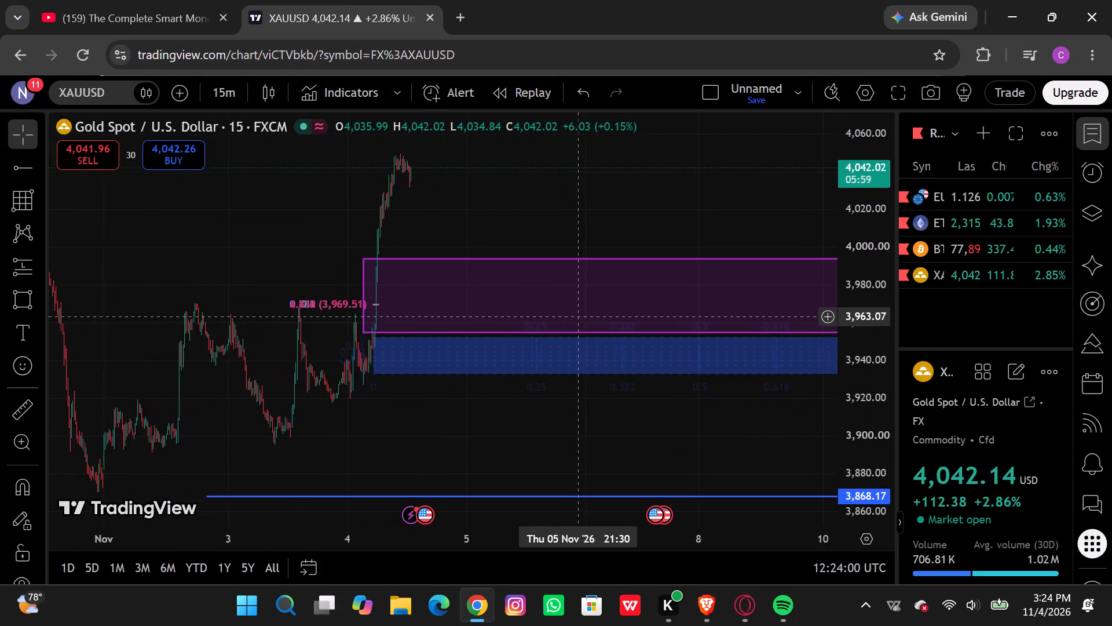
pyautogui.scroll(-2, 579, 316)
pyautogui.hscroll(-2, 579, 316)
pyautogui.scroll(-1, 579, 316)
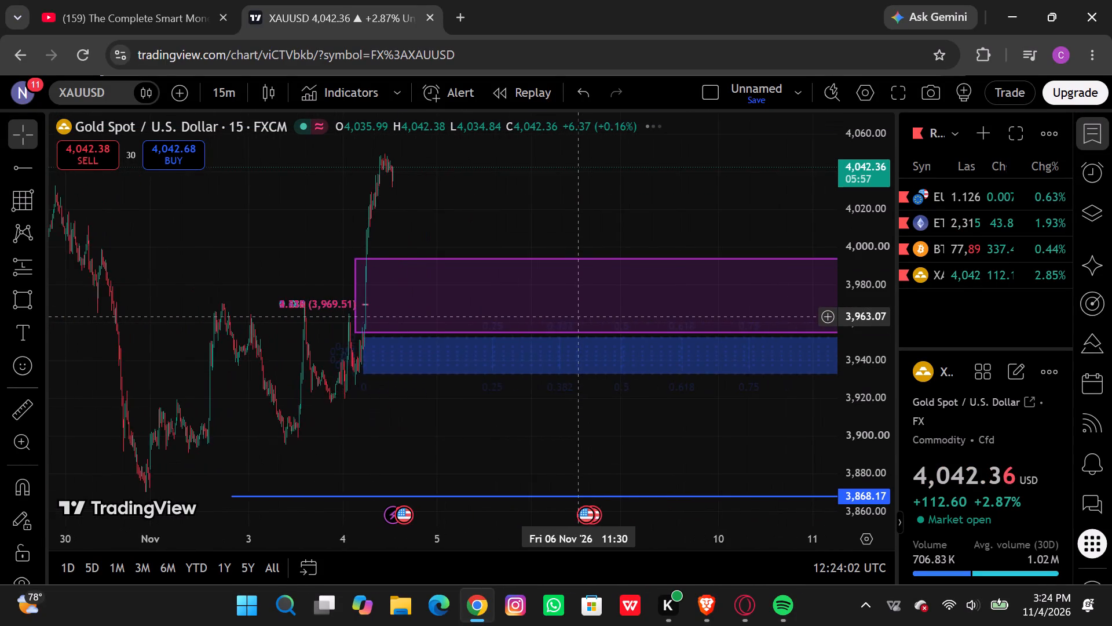
pyautogui.scroll(-2, 579, 316)
pyautogui.hscroll(-1, 579, 316)
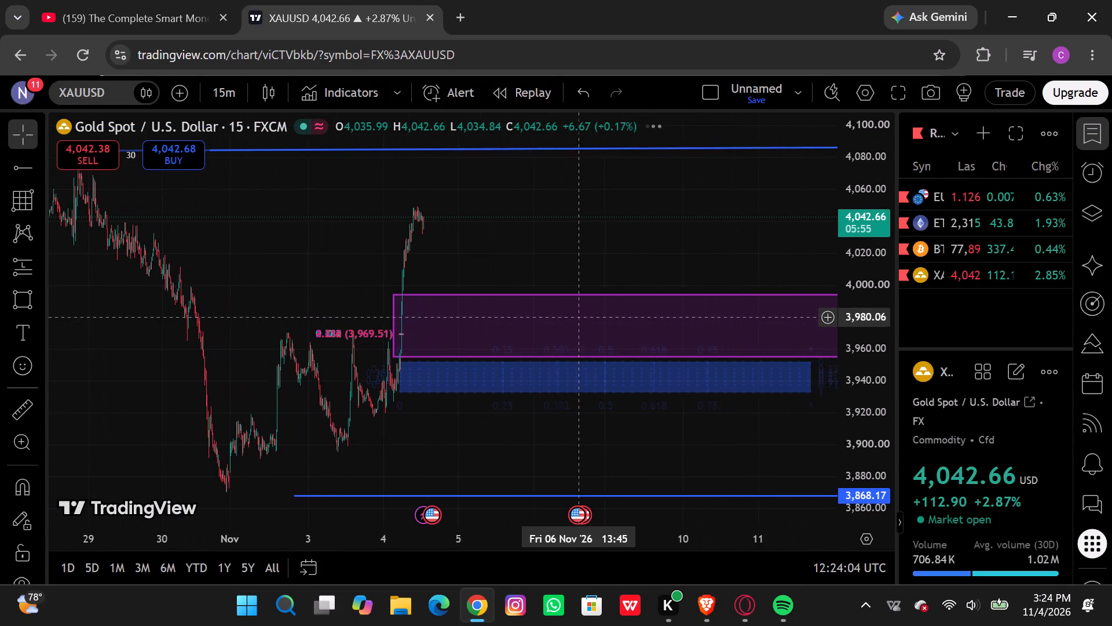
pyautogui.hscroll(-2, 579, 316)
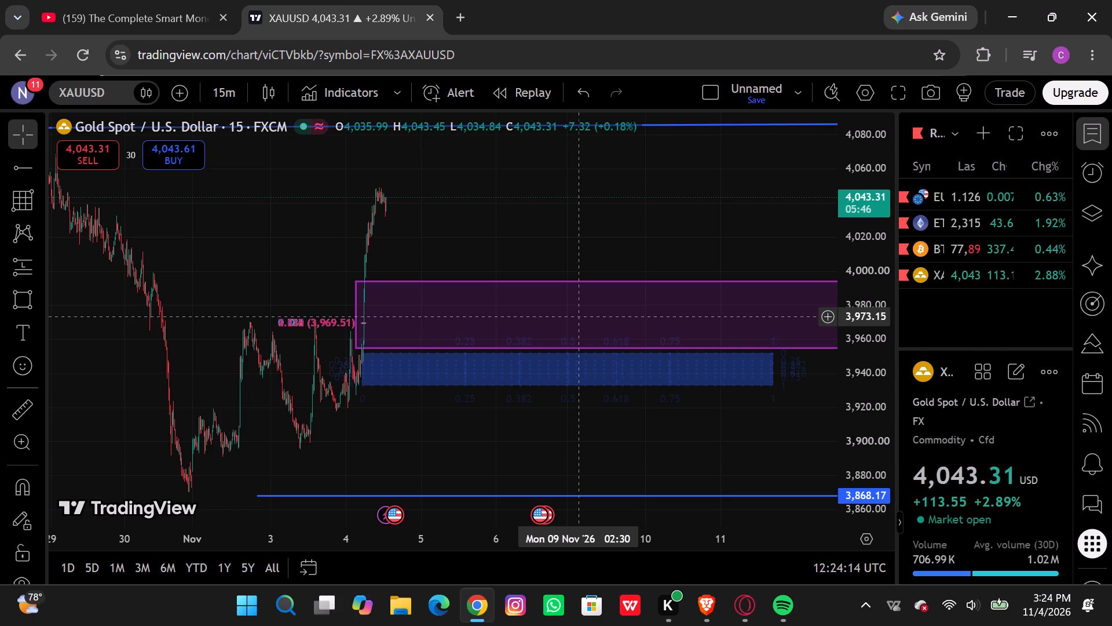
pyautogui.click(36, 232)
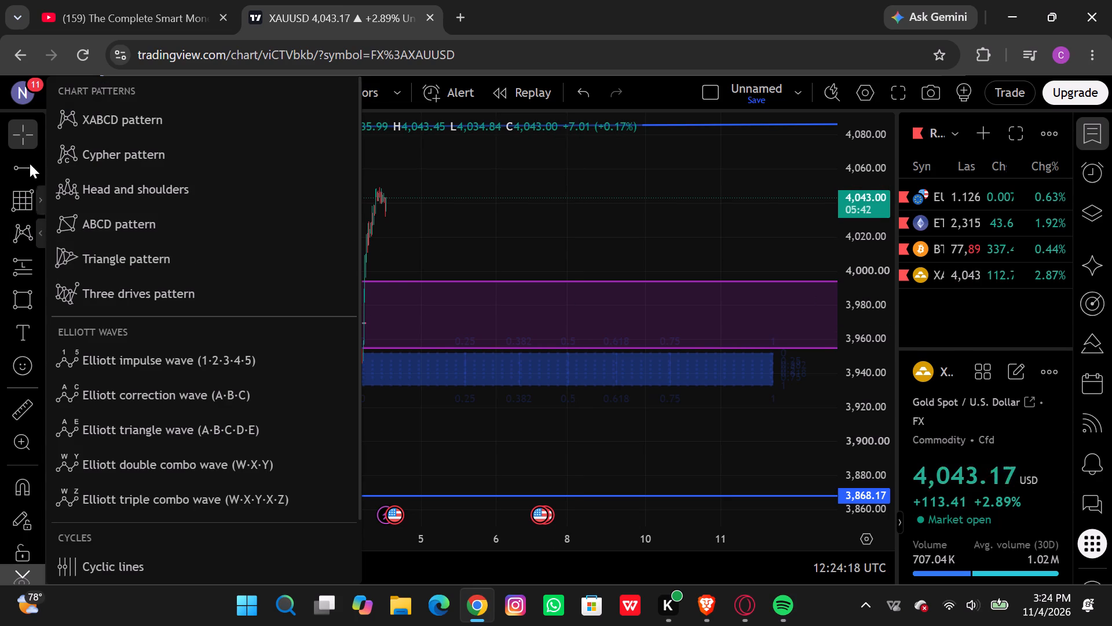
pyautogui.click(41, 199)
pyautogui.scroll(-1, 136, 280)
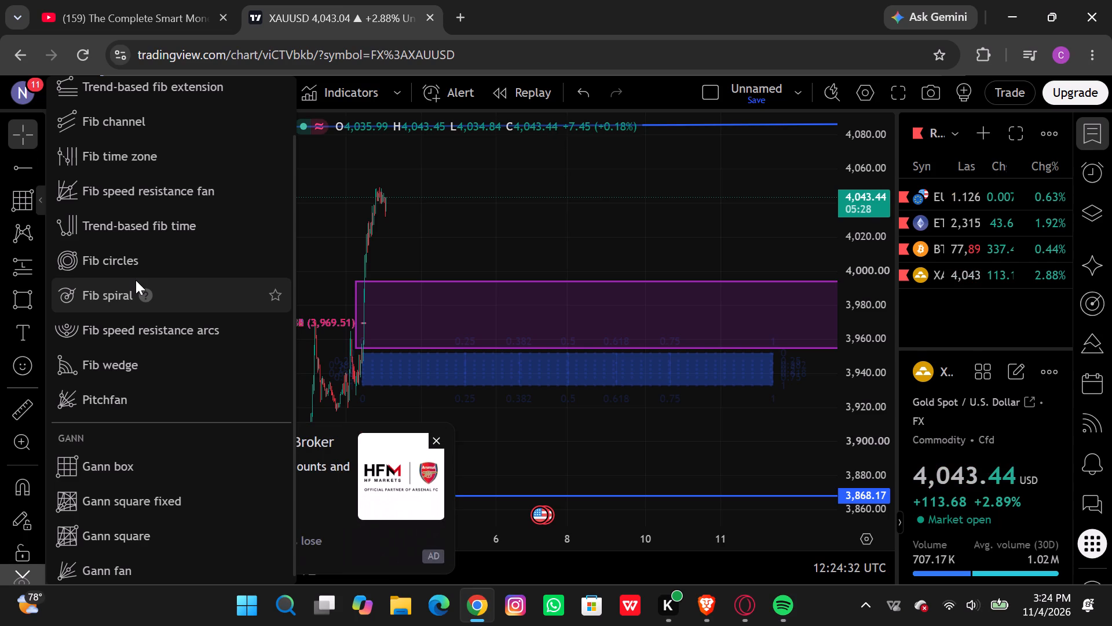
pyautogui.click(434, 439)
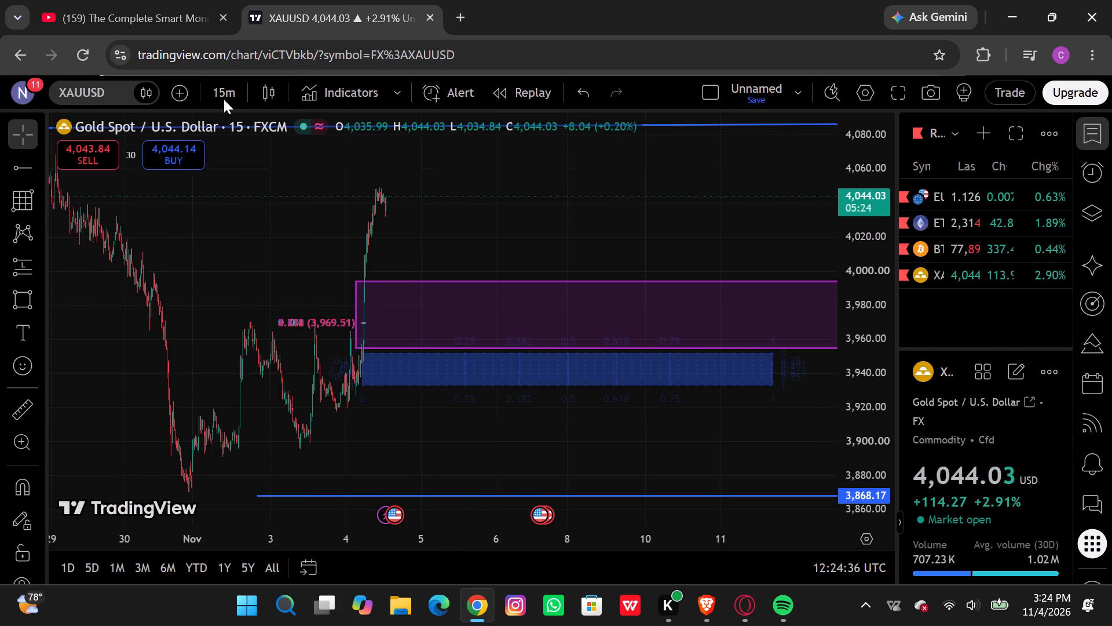
# Switch the chart interval to 1 hour.
pyautogui.click(224, 99)
pyautogui.scroll(-3, 289, 420)
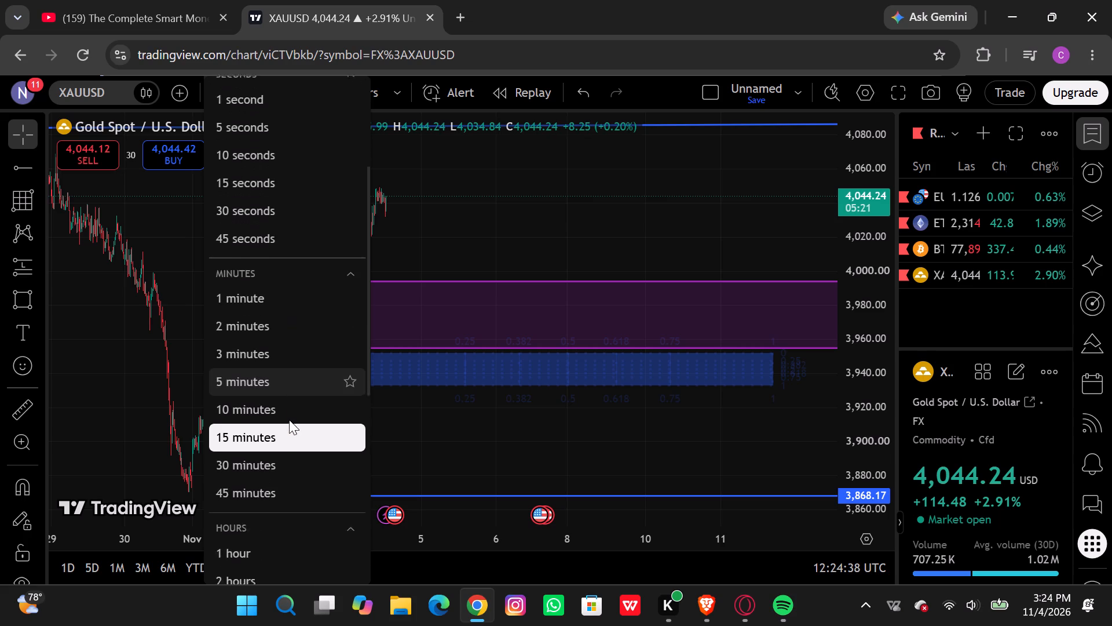
pyautogui.scroll(-2, 289, 420)
pyautogui.click(272, 493)
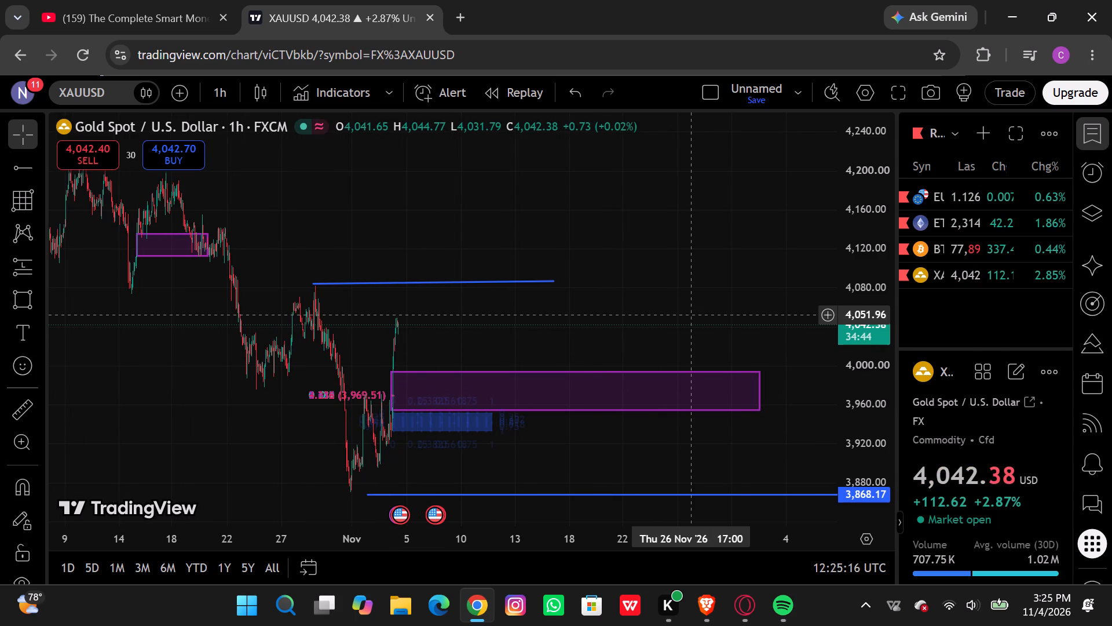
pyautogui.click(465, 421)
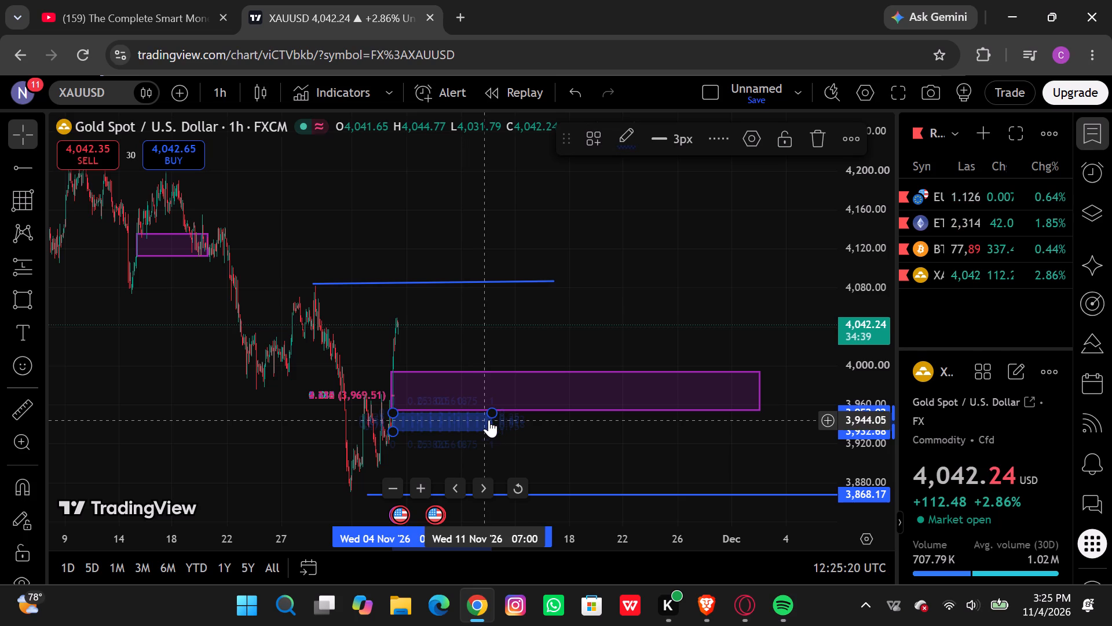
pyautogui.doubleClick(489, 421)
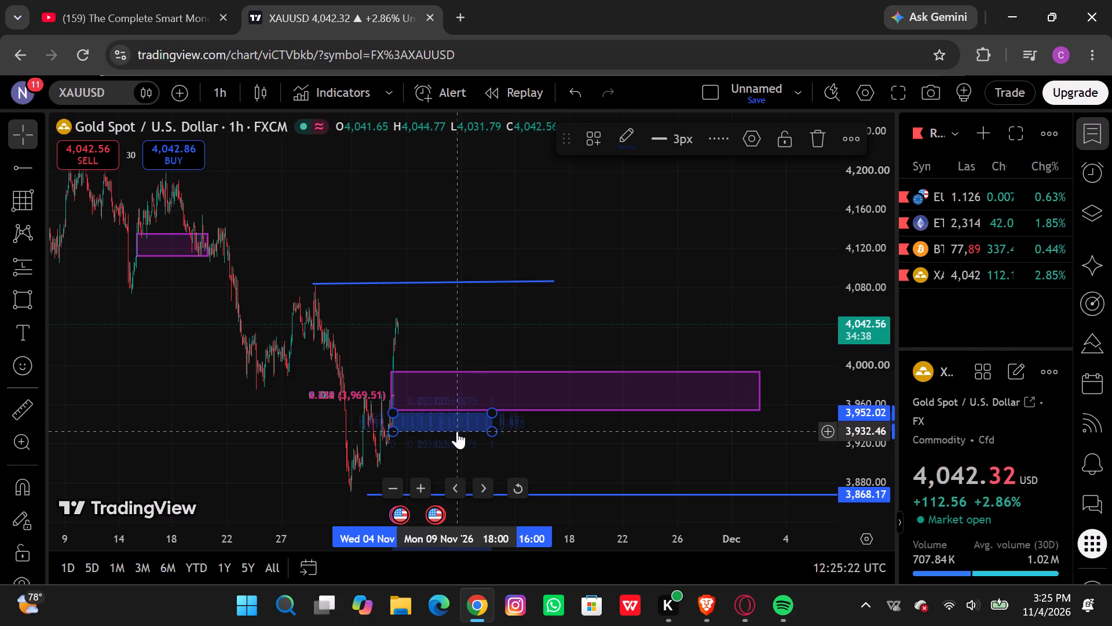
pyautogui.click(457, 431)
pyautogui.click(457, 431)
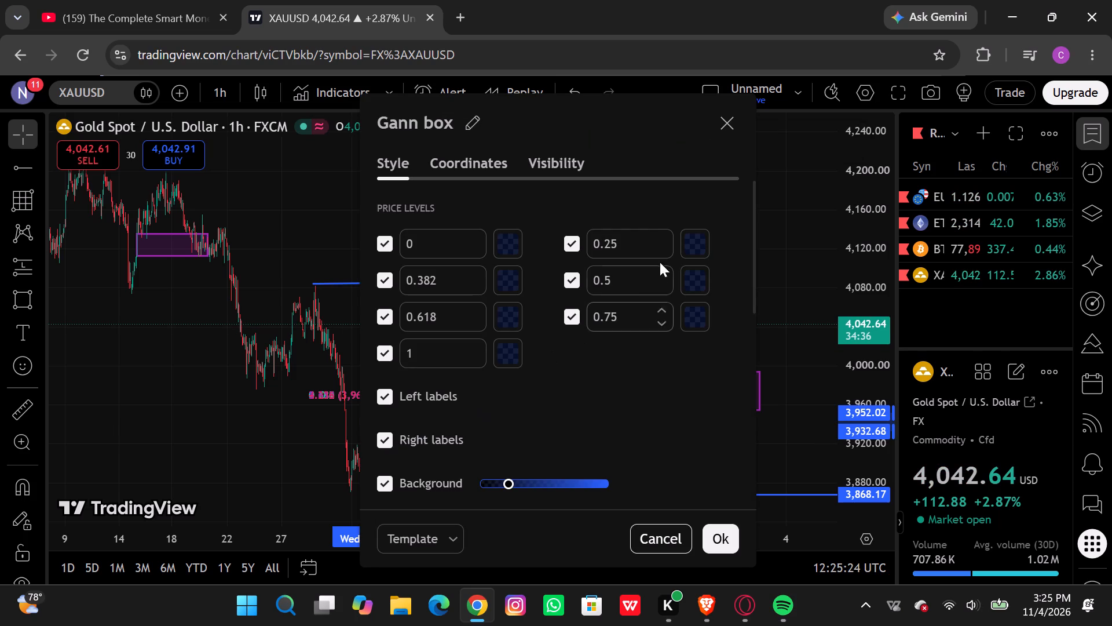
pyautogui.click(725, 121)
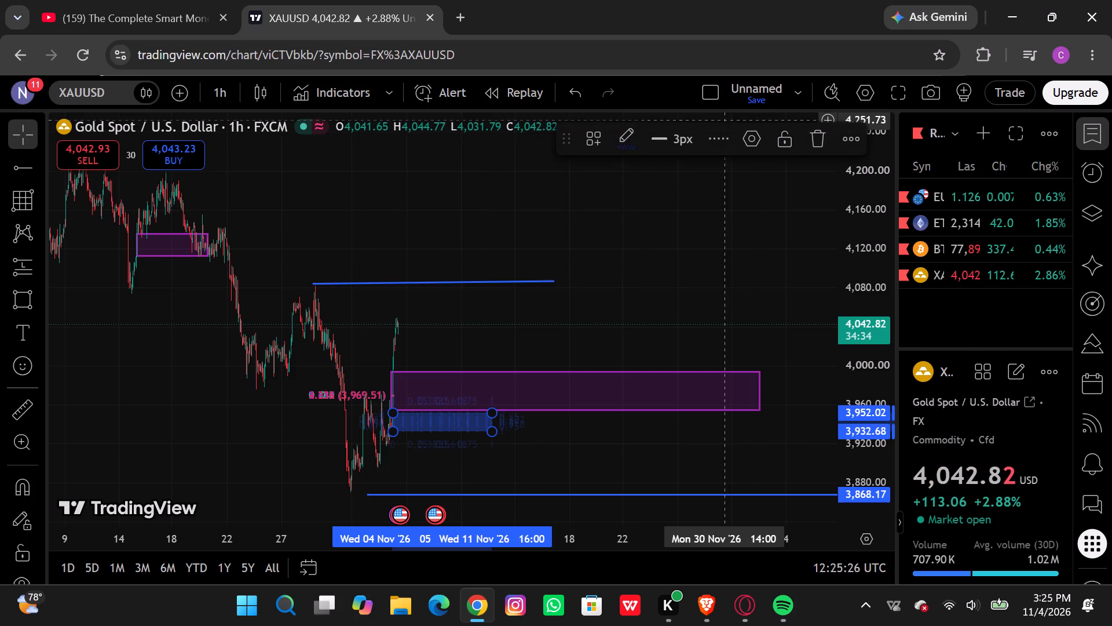
# Delete the blue Gann box below the purple zone.
pyautogui.click(474, 418)
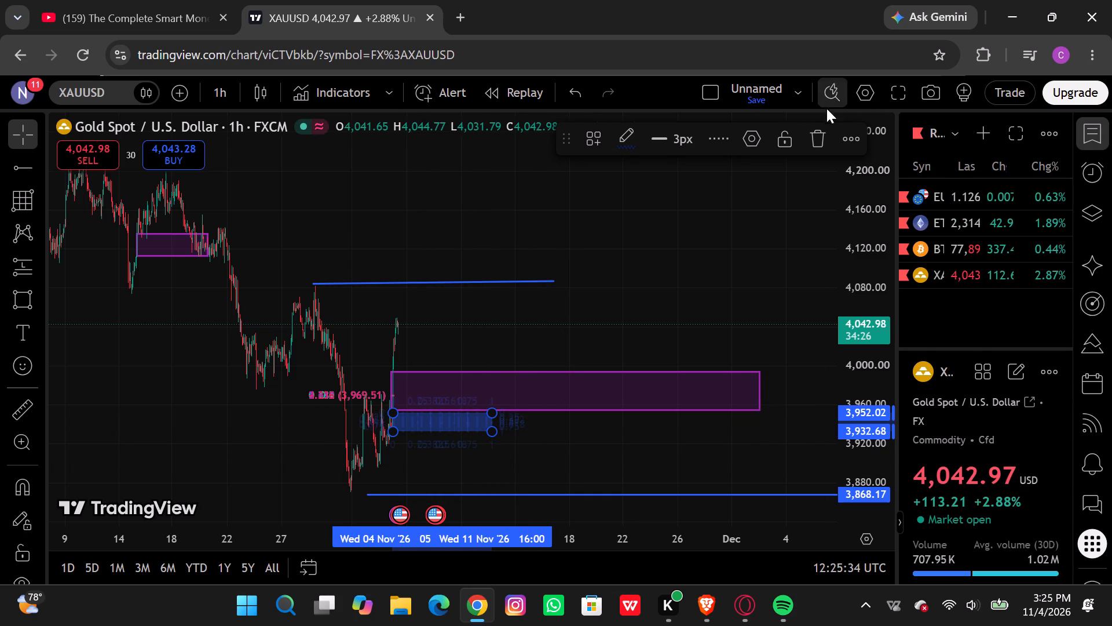
pyautogui.click(815, 129)
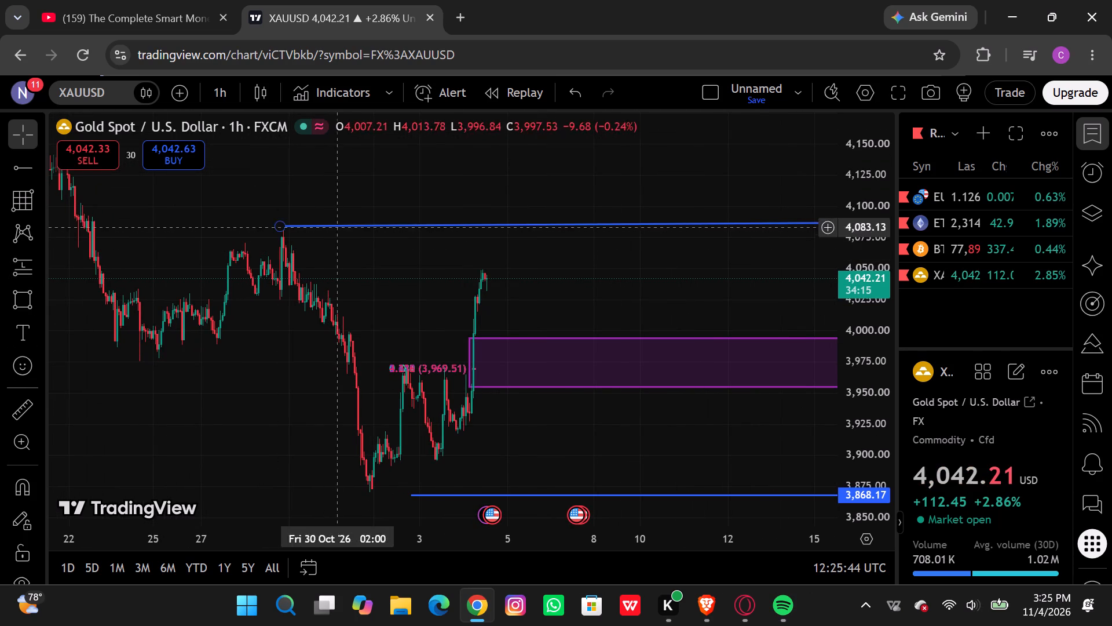
# Examine the 1-hour chart around the purple zone, the two blue swing lines and the late-October price action.
pyautogui.moveTo(677, 283); pyautogui.dragTo(516, 297)
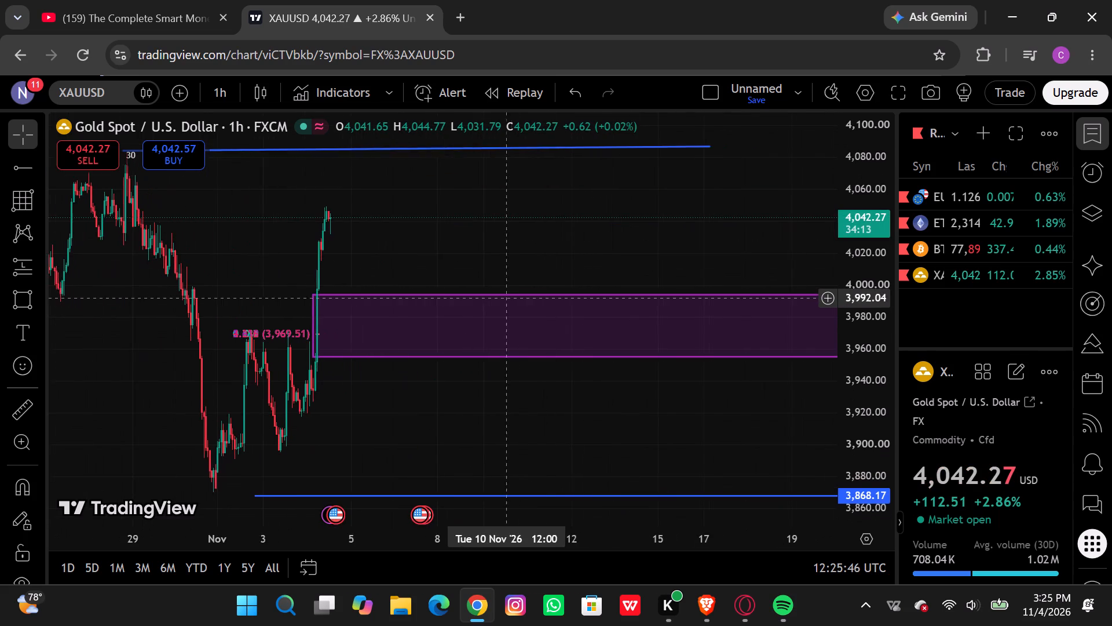
pyautogui.moveTo(516, 297); pyautogui.dragTo(525, 297)
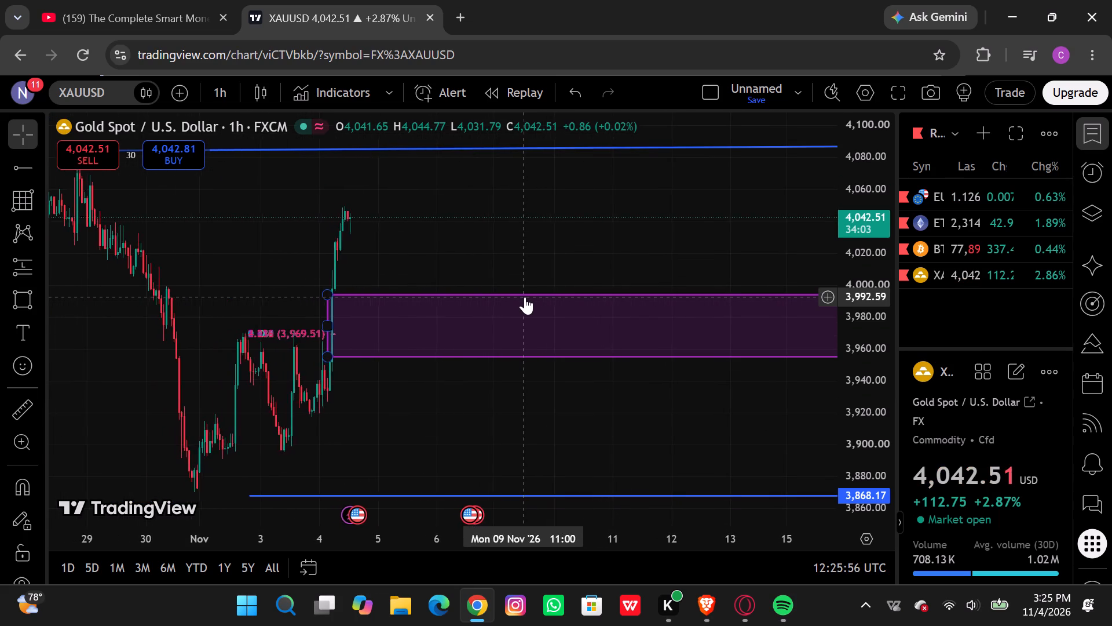
pyautogui.scroll(-3, 525, 297)
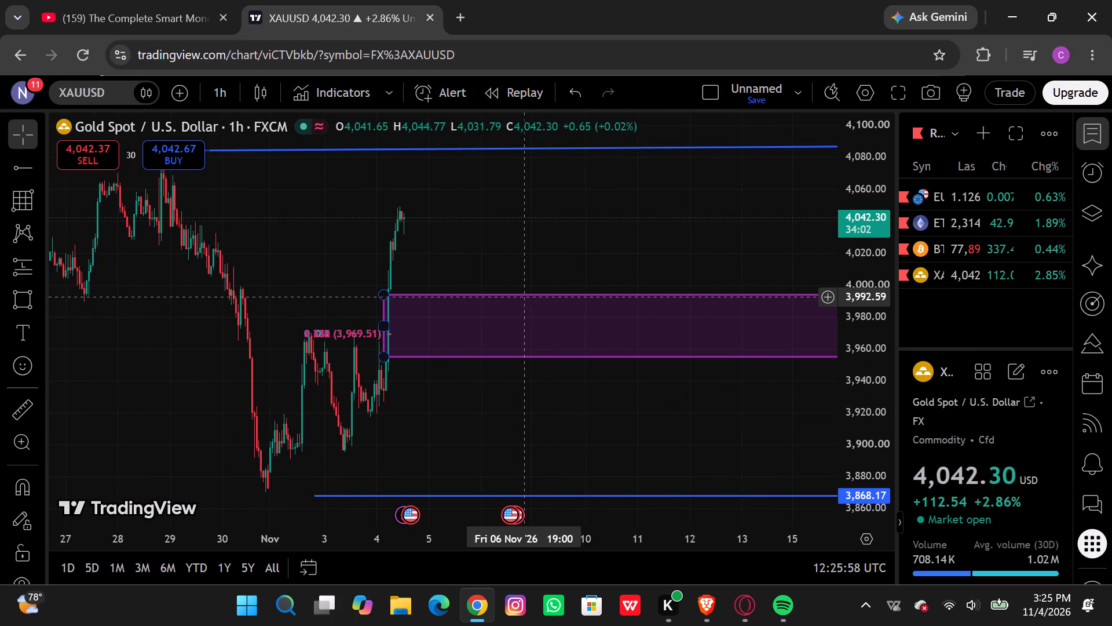
pyautogui.scroll(-1, 528, 290)
pyautogui.click(535, 278)
pyautogui.scroll(-1, 535, 278)
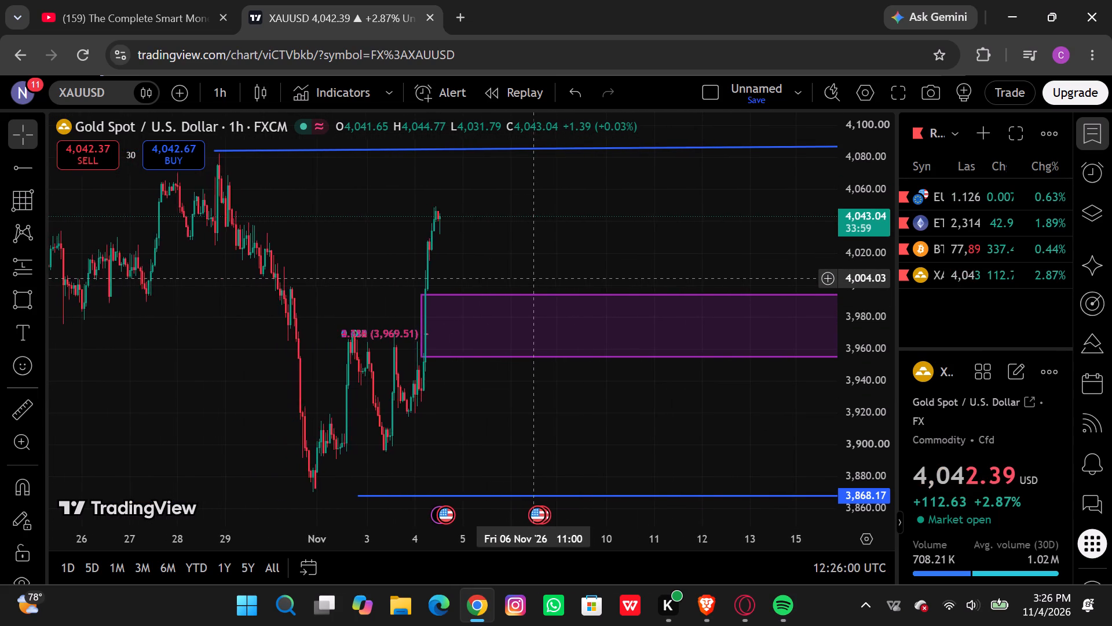
pyautogui.scroll(-2, 535, 278)
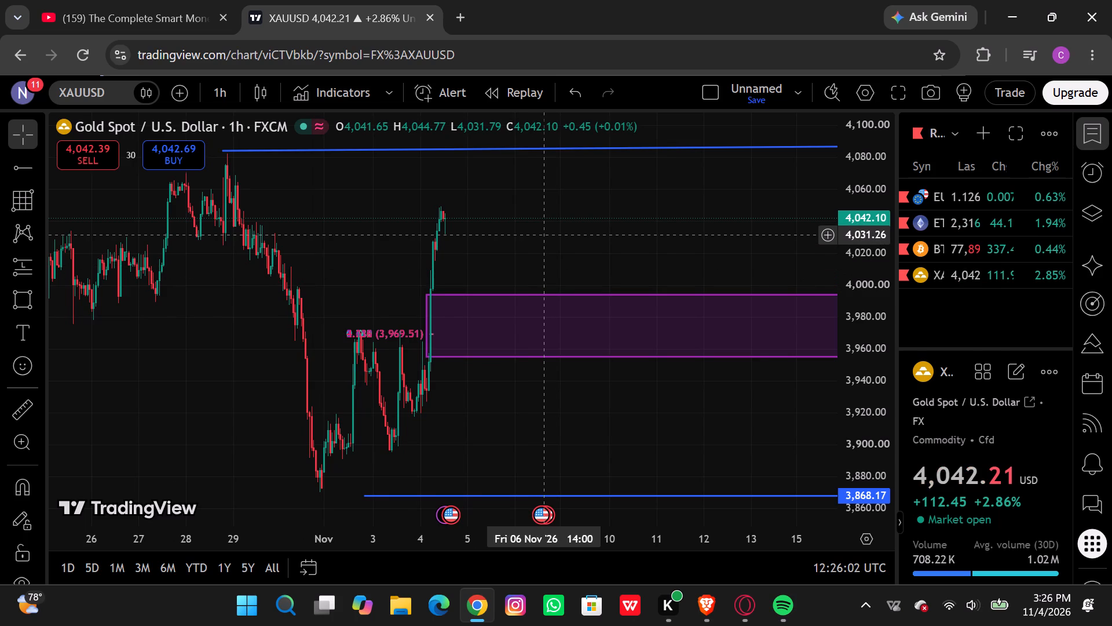
pyautogui.scroll(-1, 543, 235)
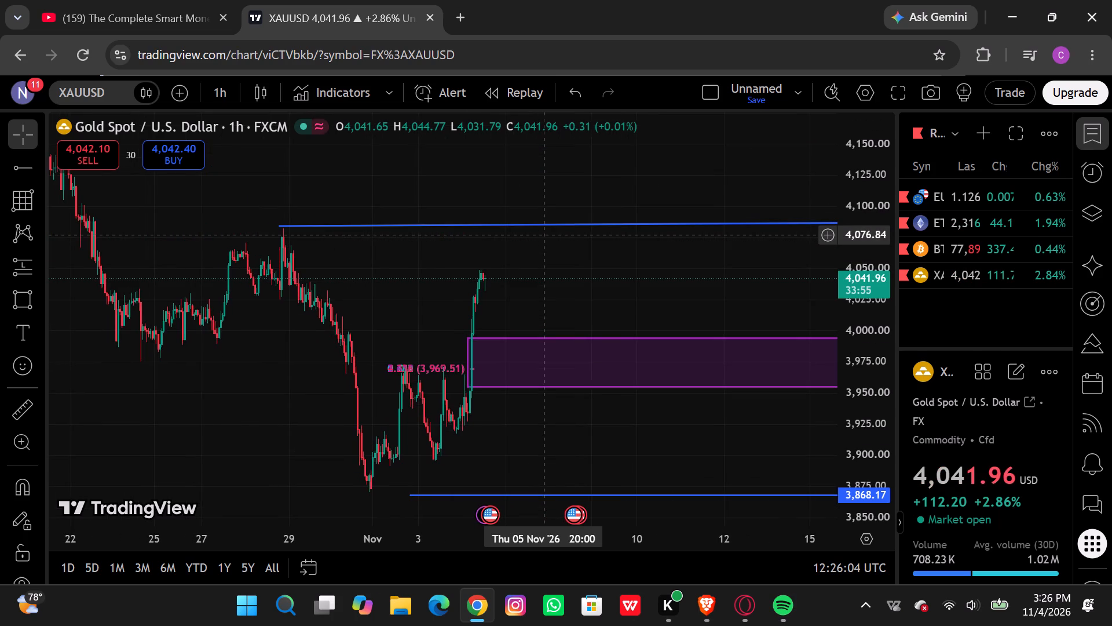
pyautogui.scroll(-3, 543, 235)
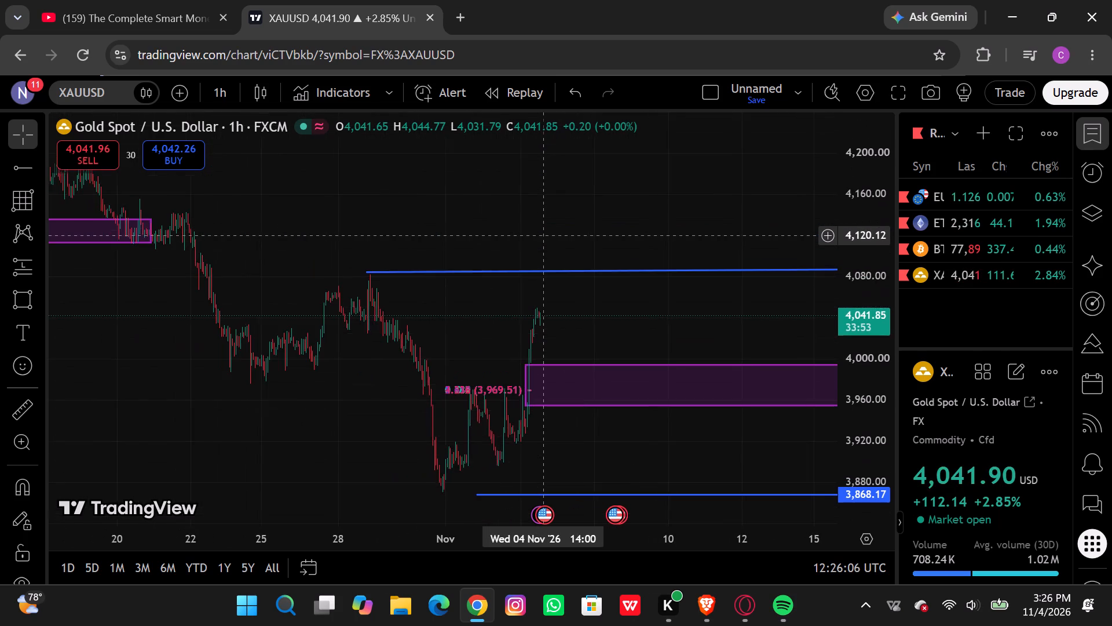
# Draw a Gann box from the 29 October swing high at about 4,083 down to about 3,870 on 23 November.
pyautogui.scroll(-2, 543, 235)
pyautogui.scroll(1, 466, 310)
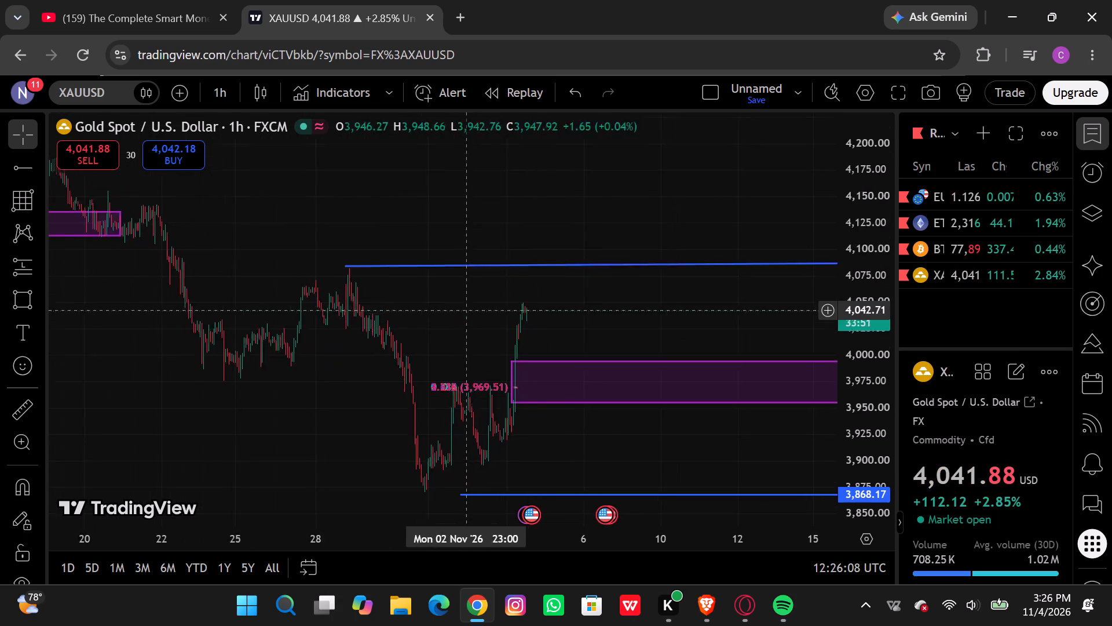
pyautogui.scroll(2, 466, 310)
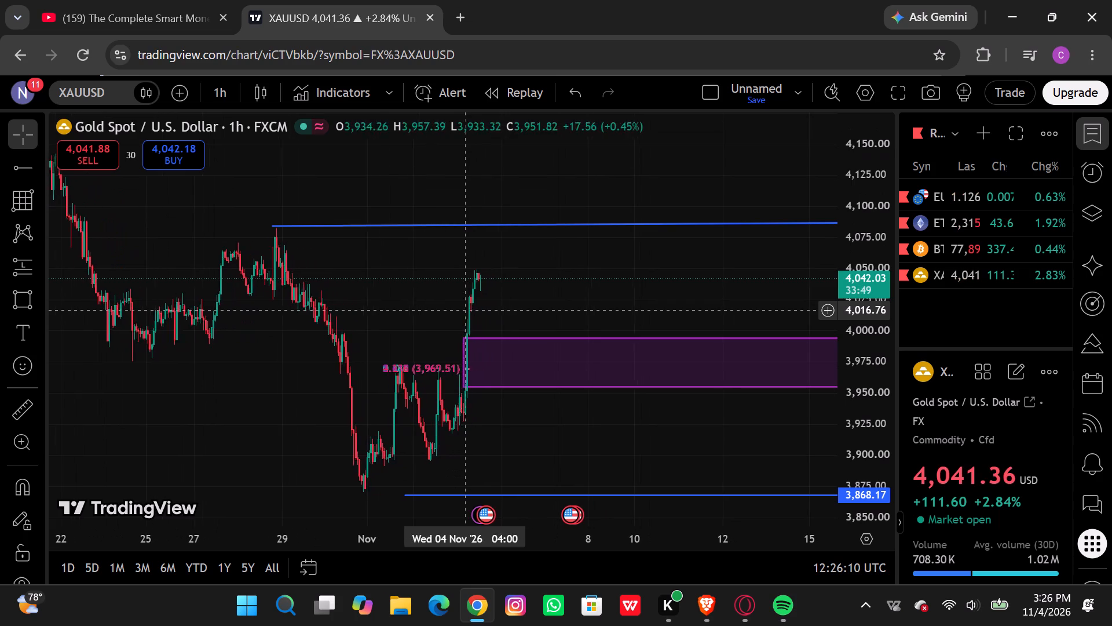
pyautogui.scroll(1, 466, 310)
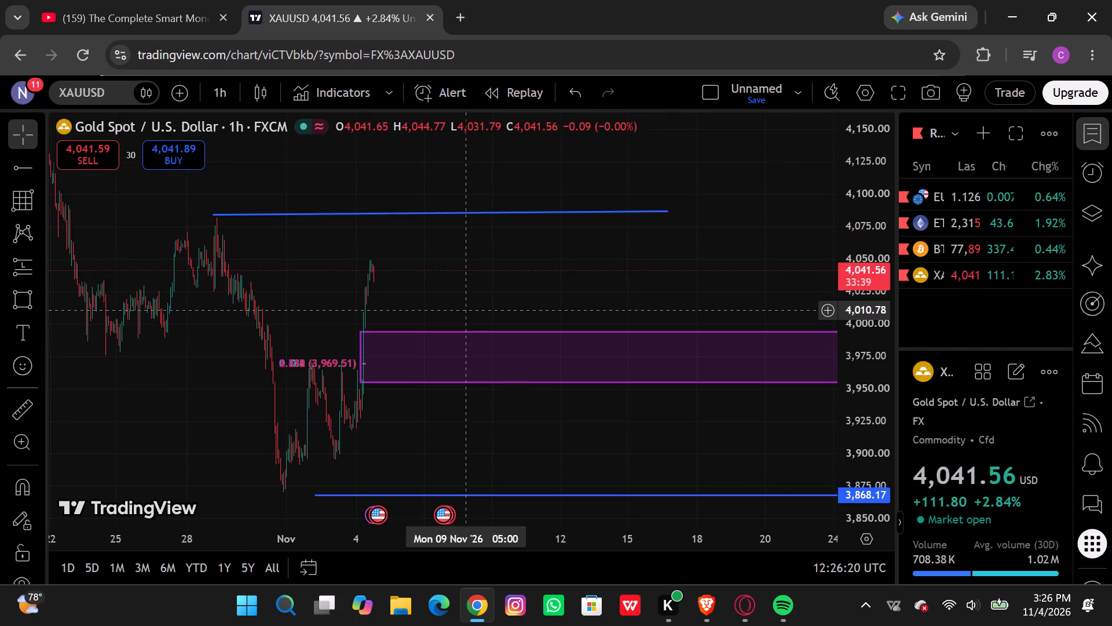
pyautogui.click(34, 203)
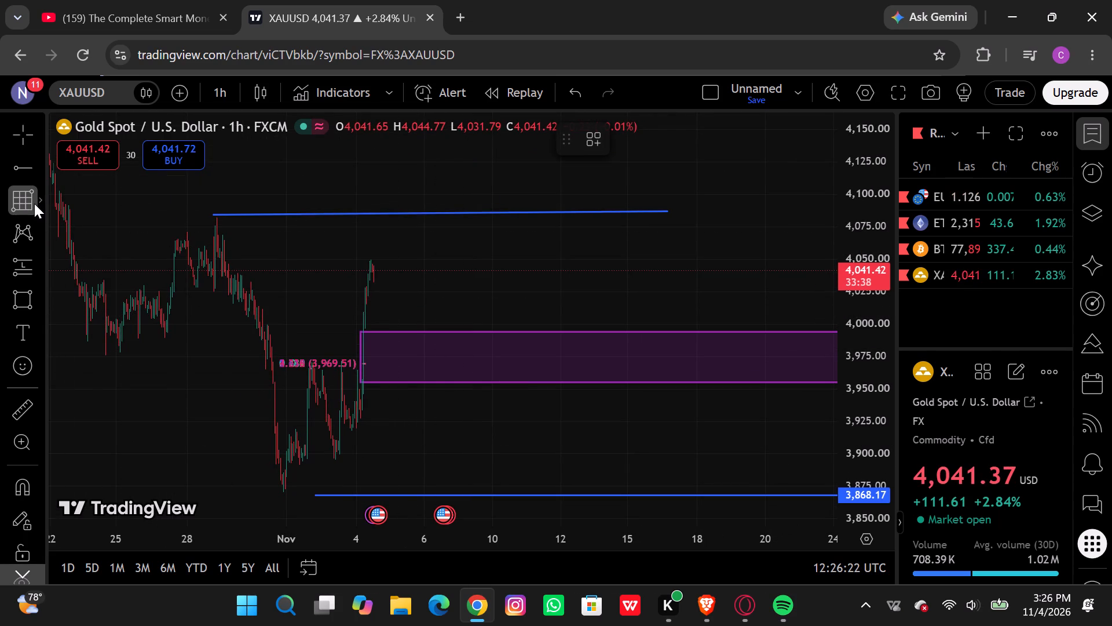
pyautogui.click(36, 197)
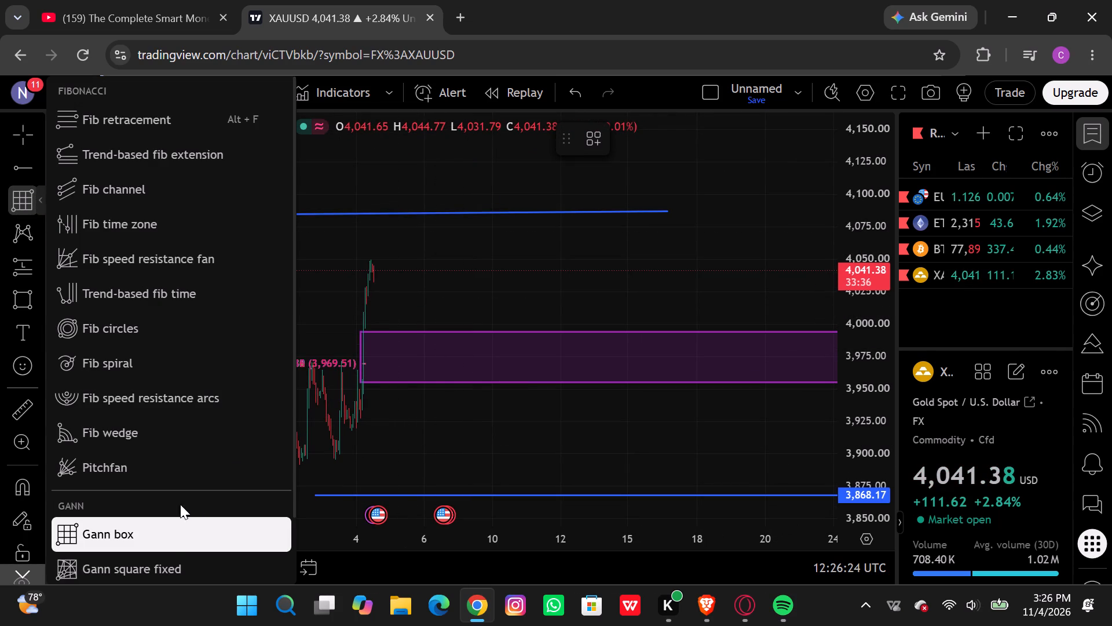
pyautogui.click(169, 534)
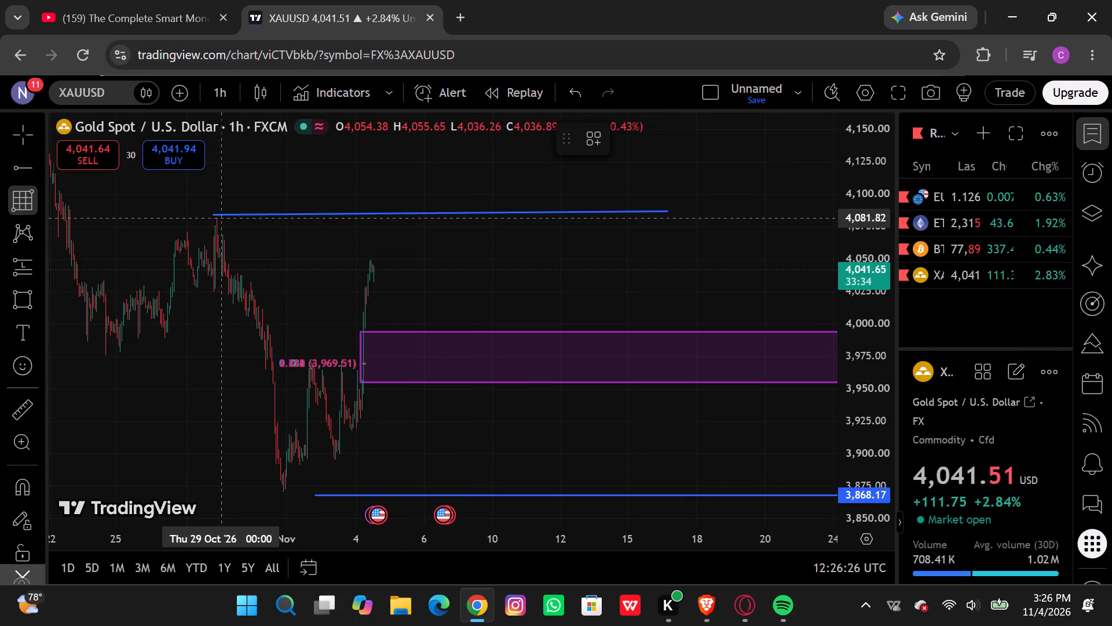
pyautogui.moveTo(221, 216); pyautogui.dragTo(273, 367)
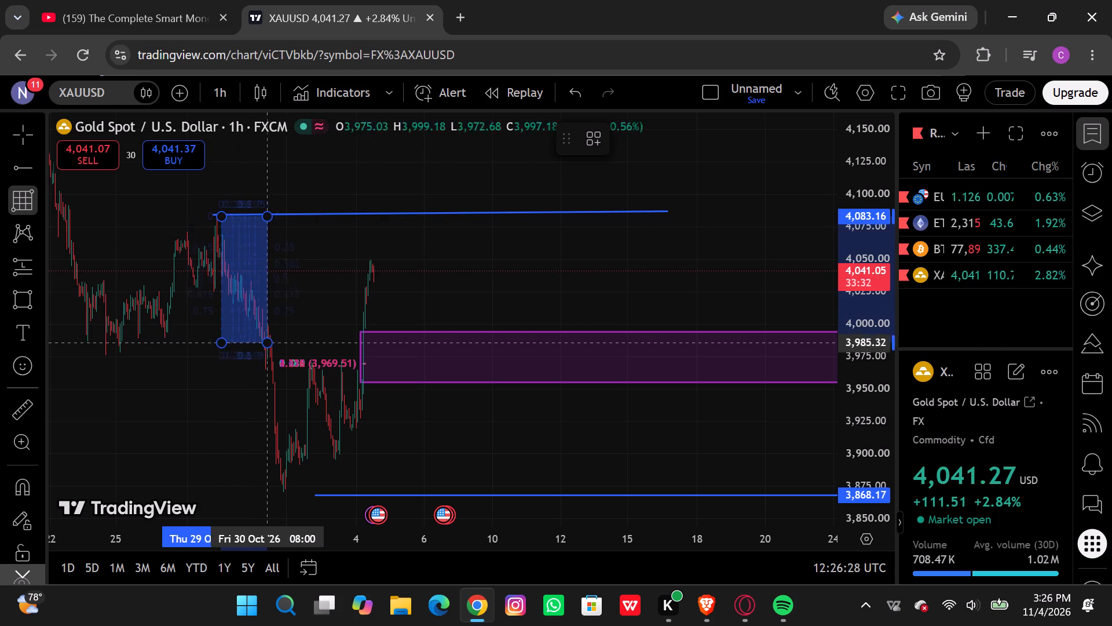
pyautogui.moveTo(273, 367); pyautogui.dragTo(312, 489)
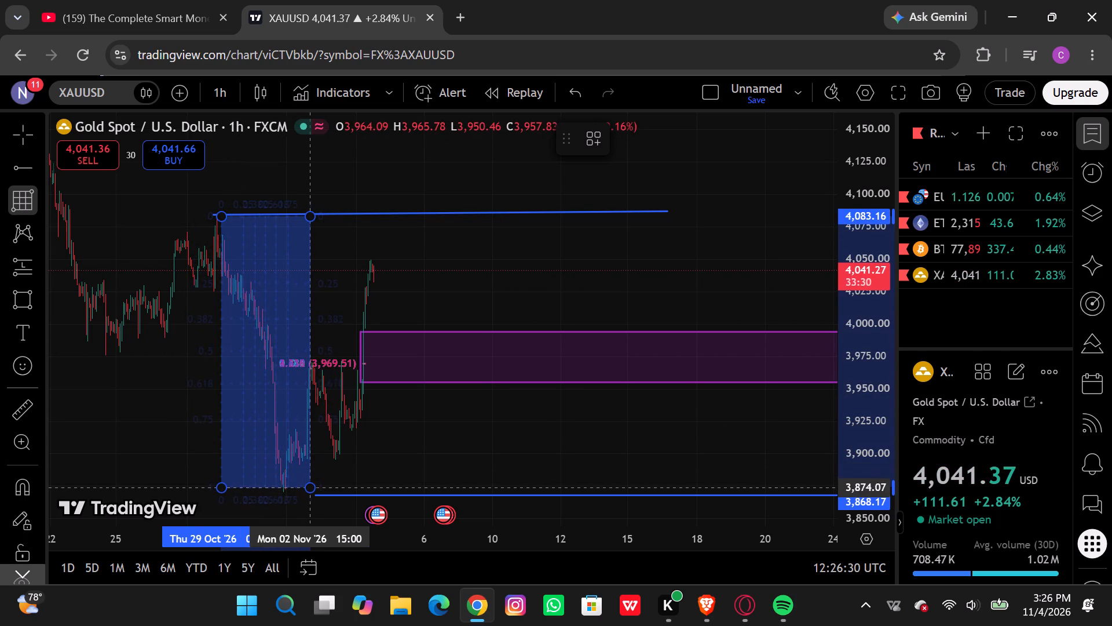
pyautogui.moveTo(312, 489); pyautogui.dragTo(420, 494)
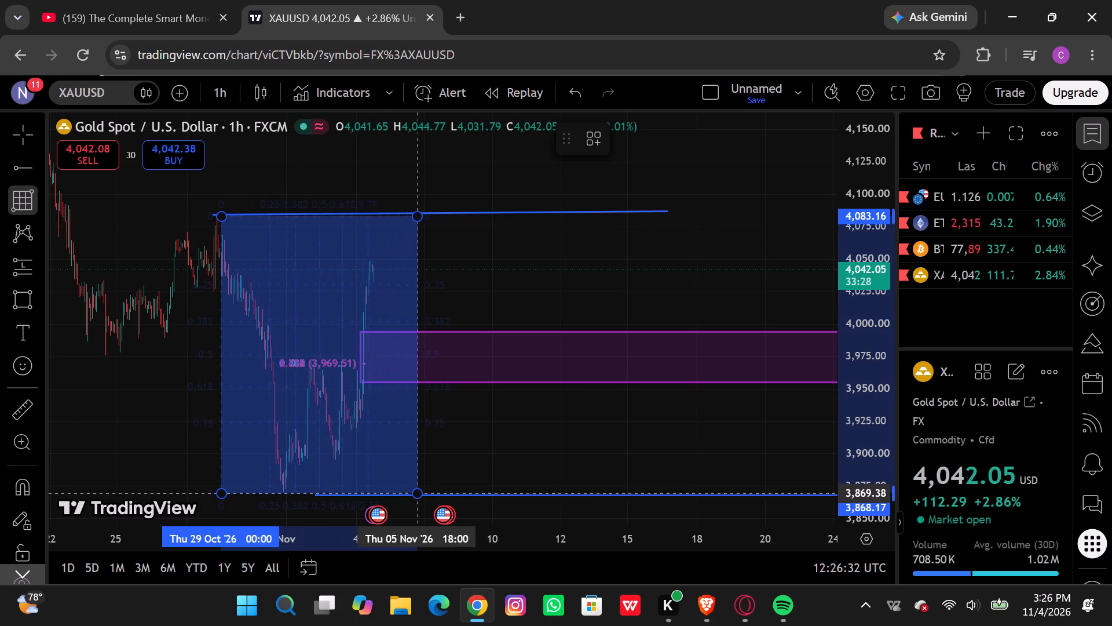
pyautogui.moveTo(420, 494); pyautogui.dragTo(546, 493)
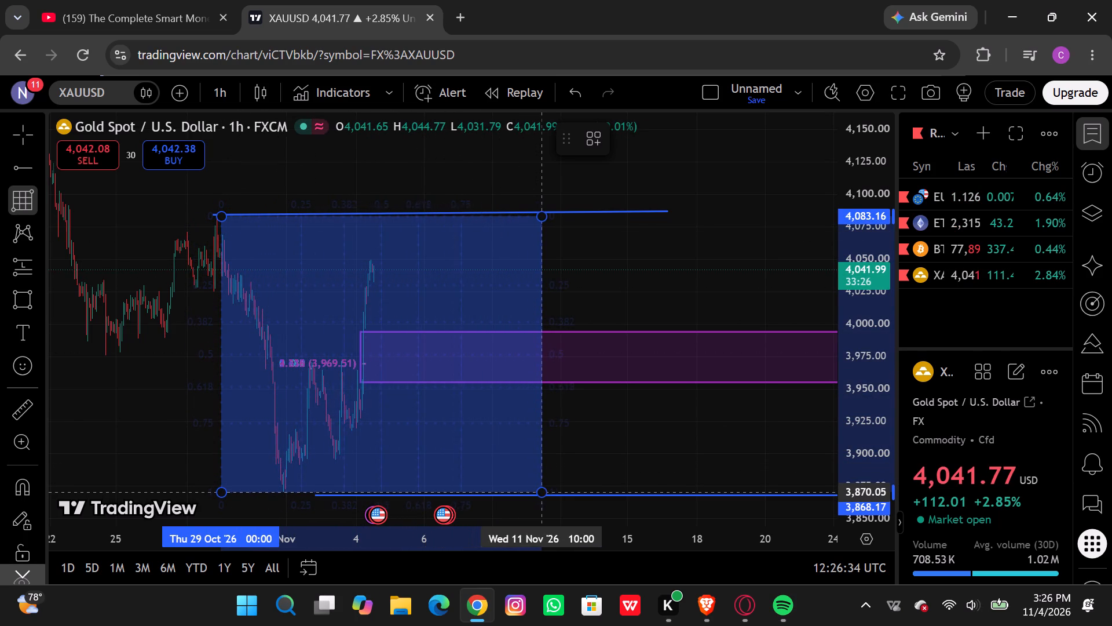
pyautogui.moveTo(546, 493); pyautogui.dragTo(833, 491)
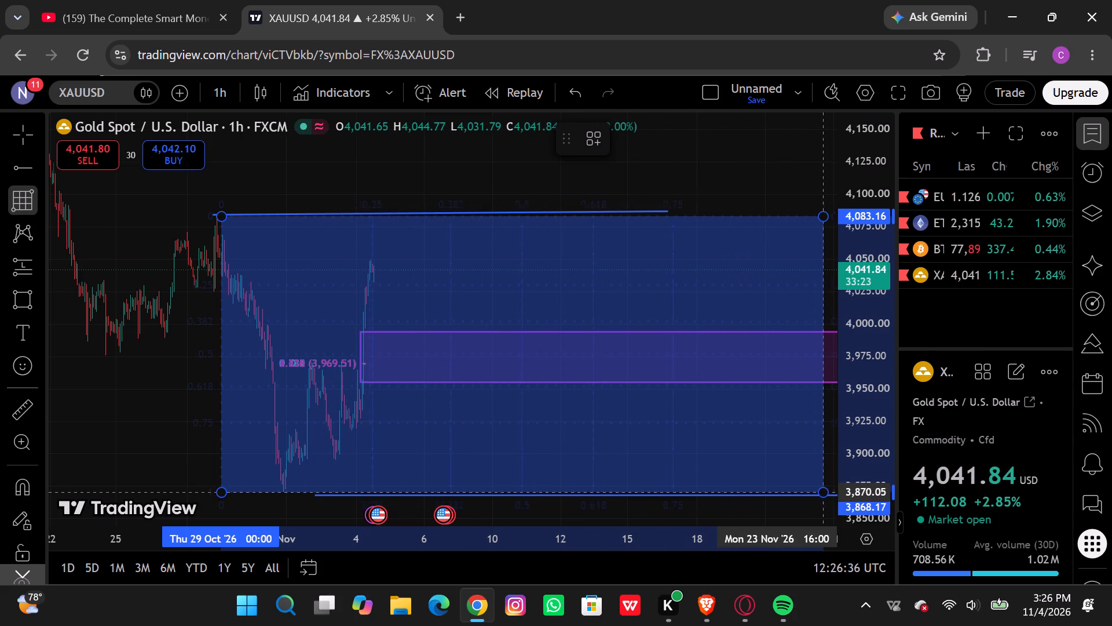
pyautogui.moveTo(833, 491); pyautogui.dragTo(939, 489)
pyautogui.click(939, 489)
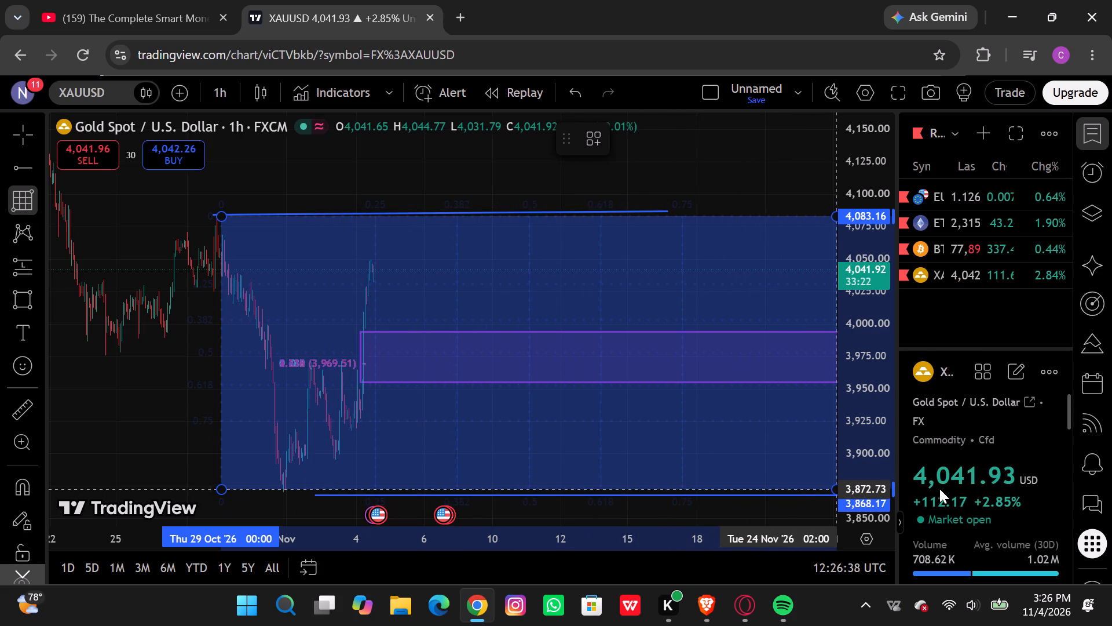
pyautogui.click(821, 493)
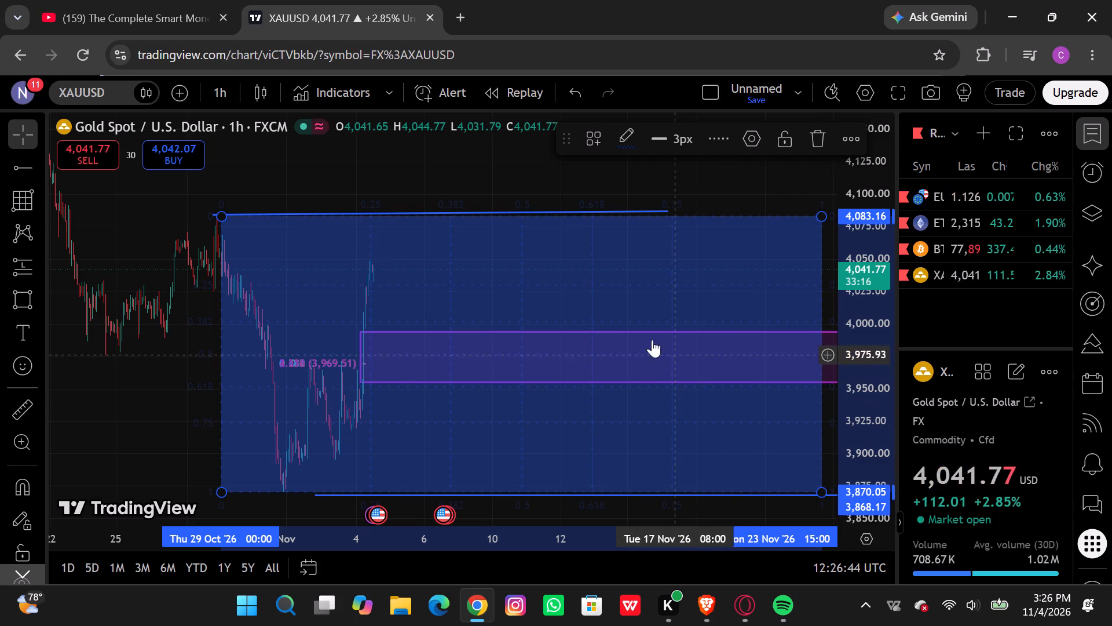
pyautogui.click(746, 304)
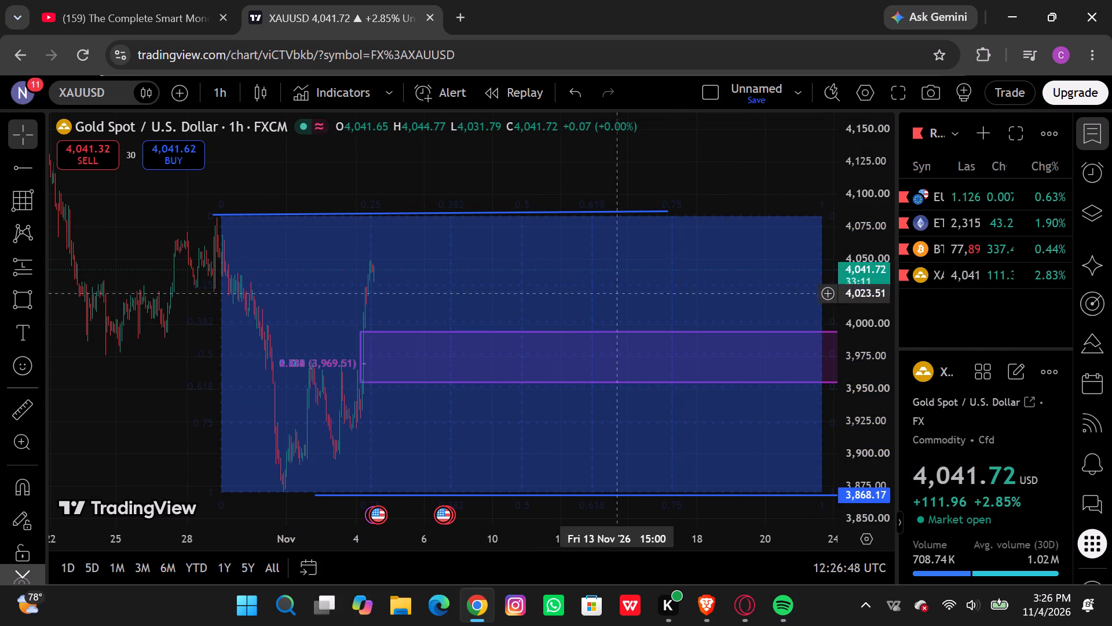
pyautogui.click(659, 276)
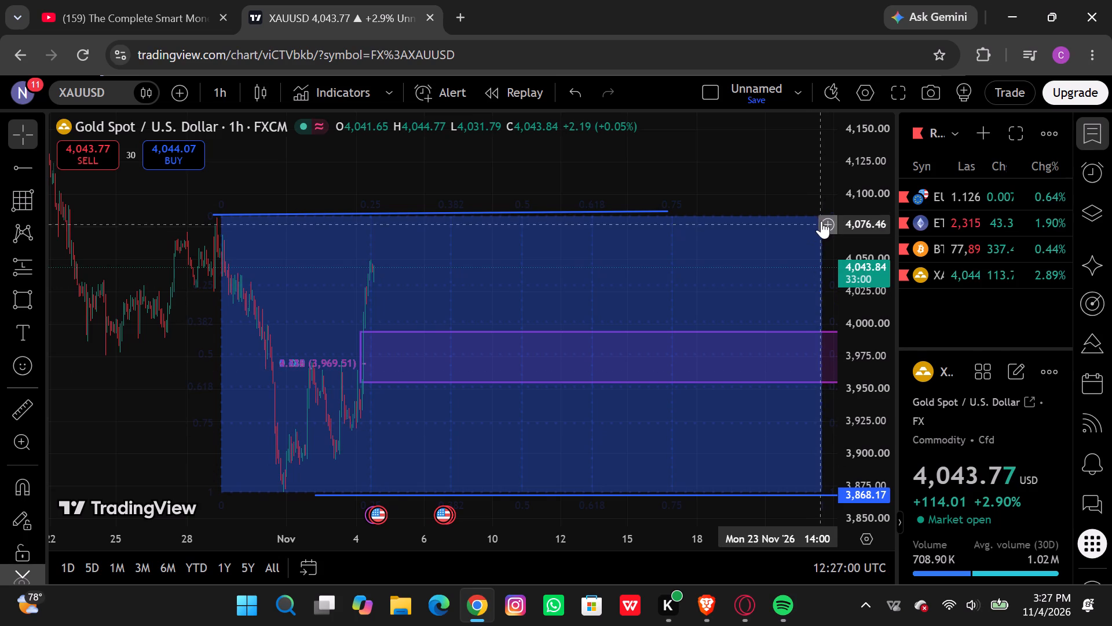
# Shift the new Gann box slightly earlier so it starts on 28 October and spans about 4,082 to 3,869.
pyautogui.moveTo(819, 232); pyautogui.dragTo(809, 238)
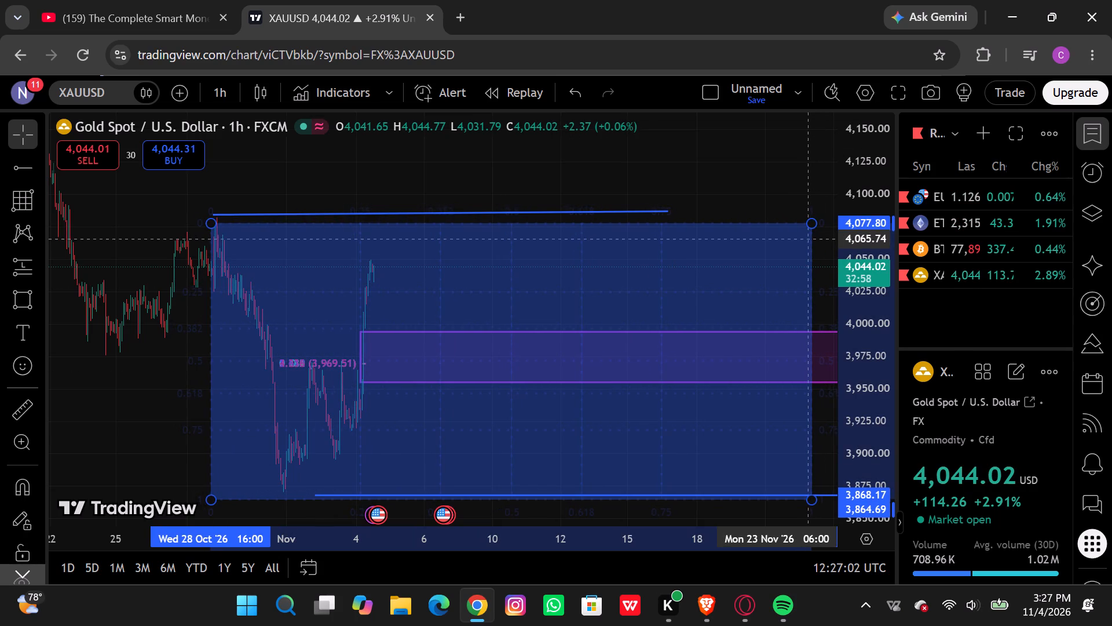
pyautogui.moveTo(809, 238); pyautogui.dragTo(809, 232)
pyautogui.click(809, 232)
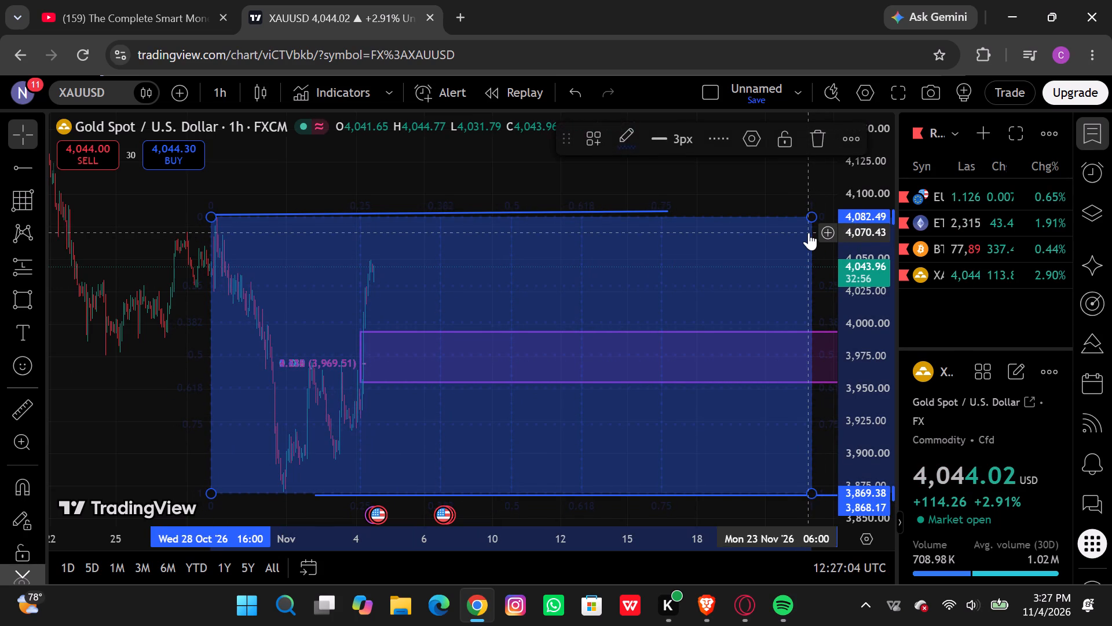
# Recolour the Gann box red, try line widths of 1 px and 4 px, and settle on 2 px.
pyautogui.click(632, 136)
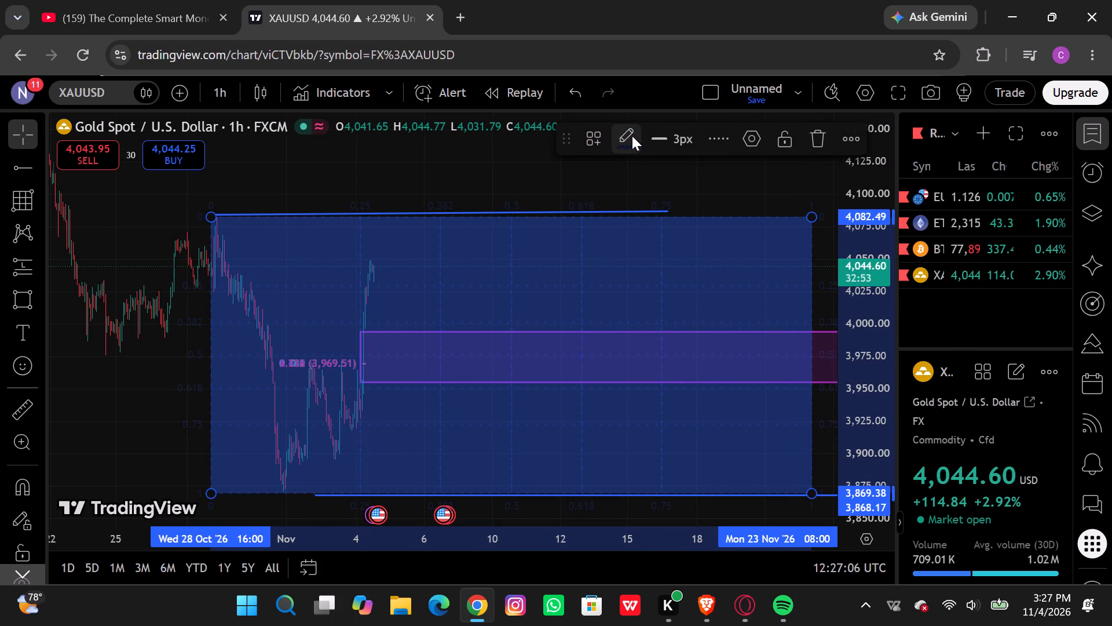
pyautogui.click(623, 192)
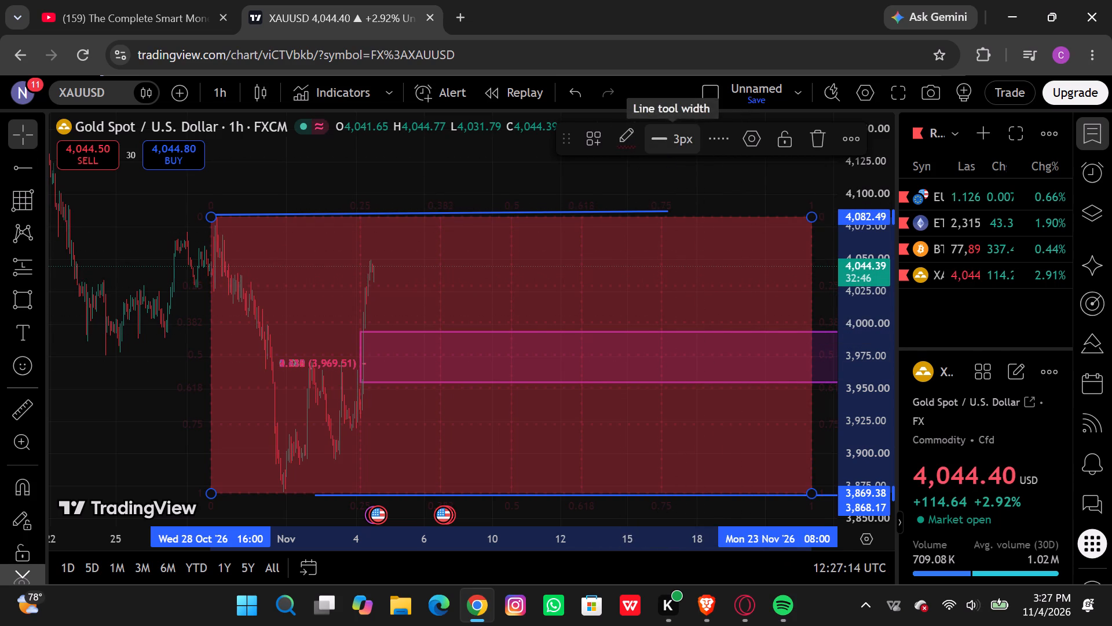
pyautogui.click(680, 143)
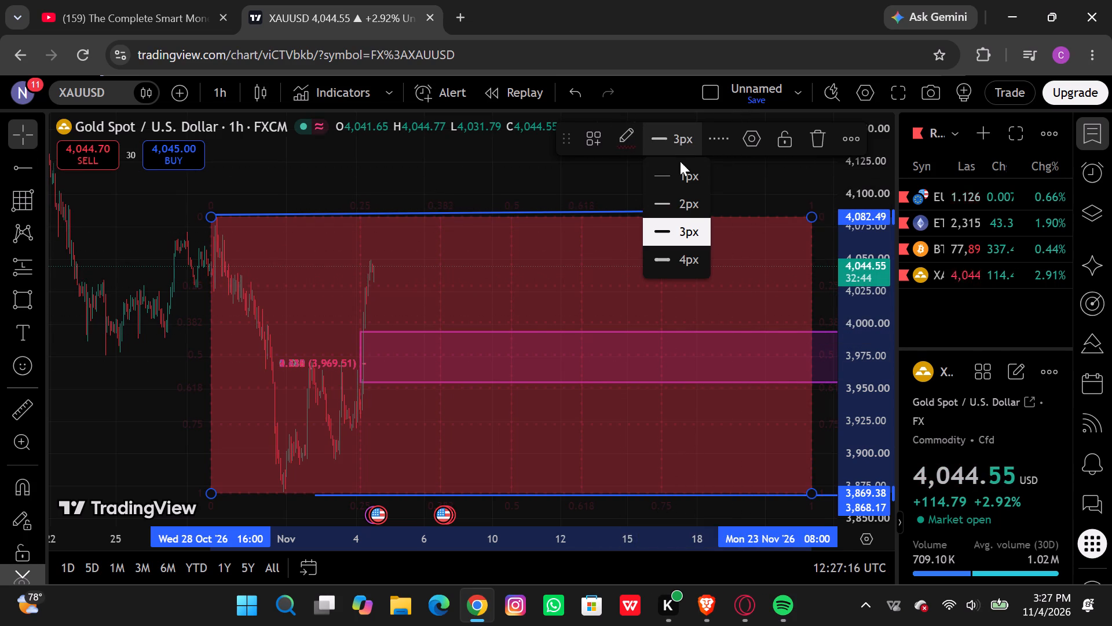
pyautogui.click(681, 184)
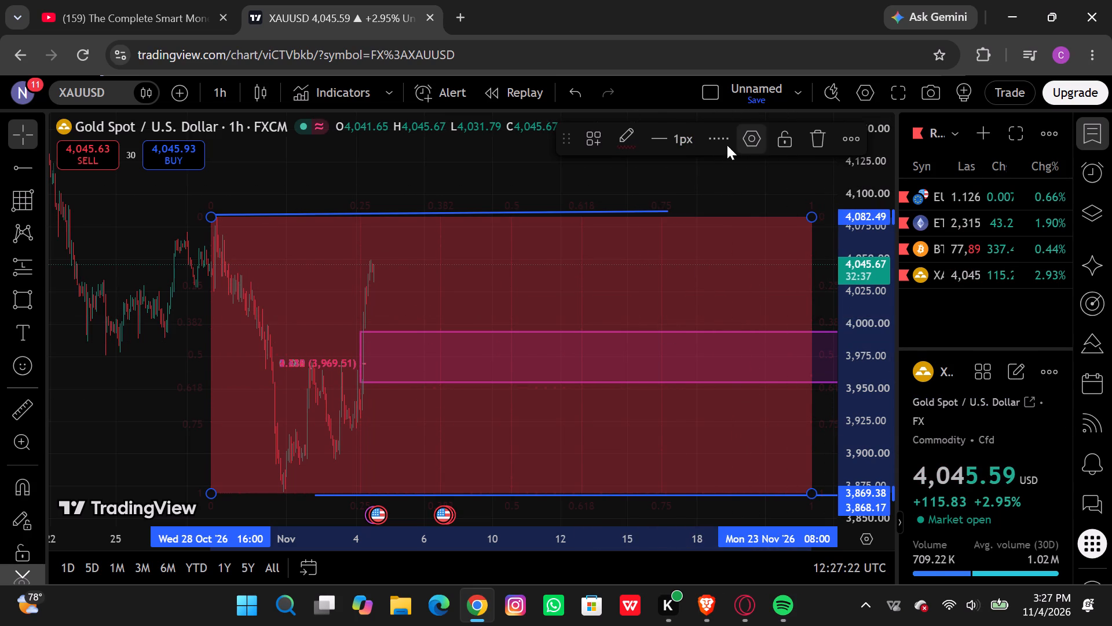
pyautogui.click(686, 126)
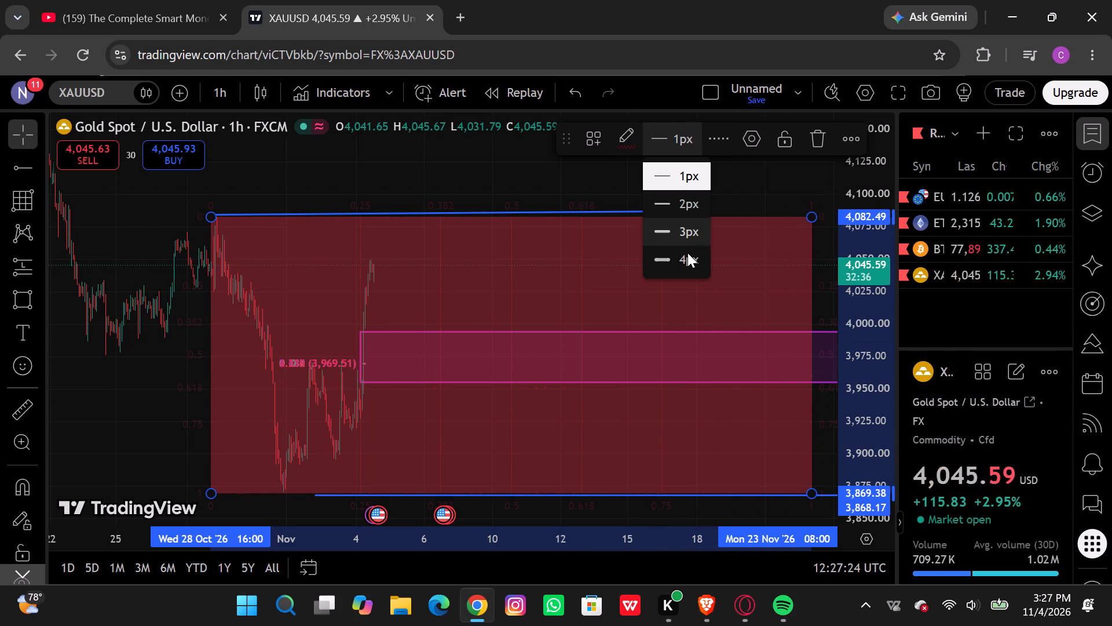
pyautogui.click(687, 256)
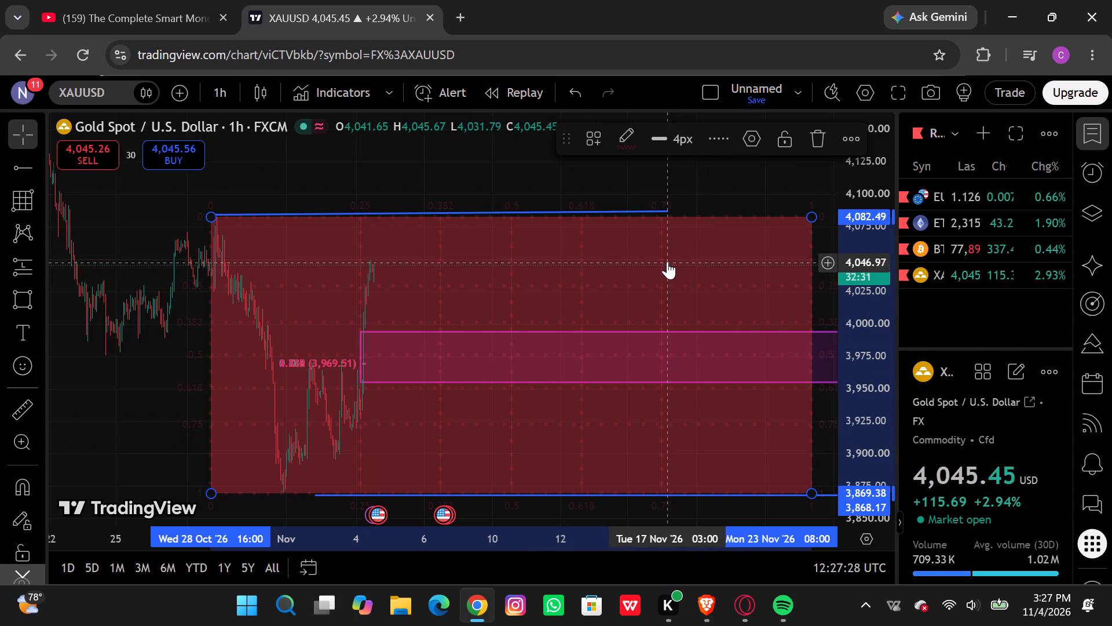
pyautogui.click(668, 142)
pyautogui.click(676, 210)
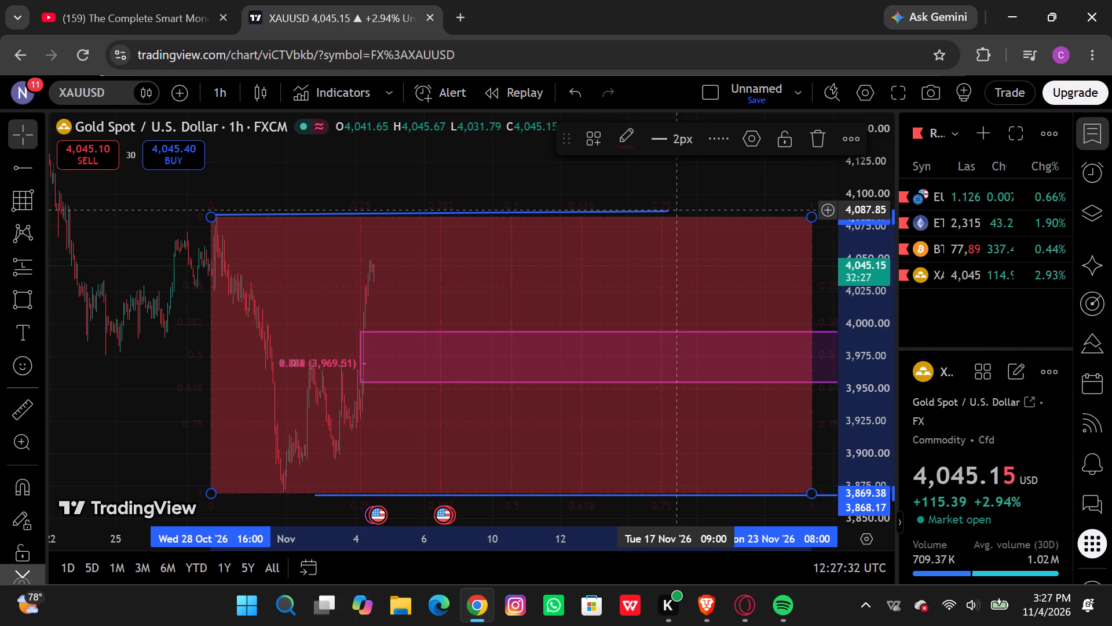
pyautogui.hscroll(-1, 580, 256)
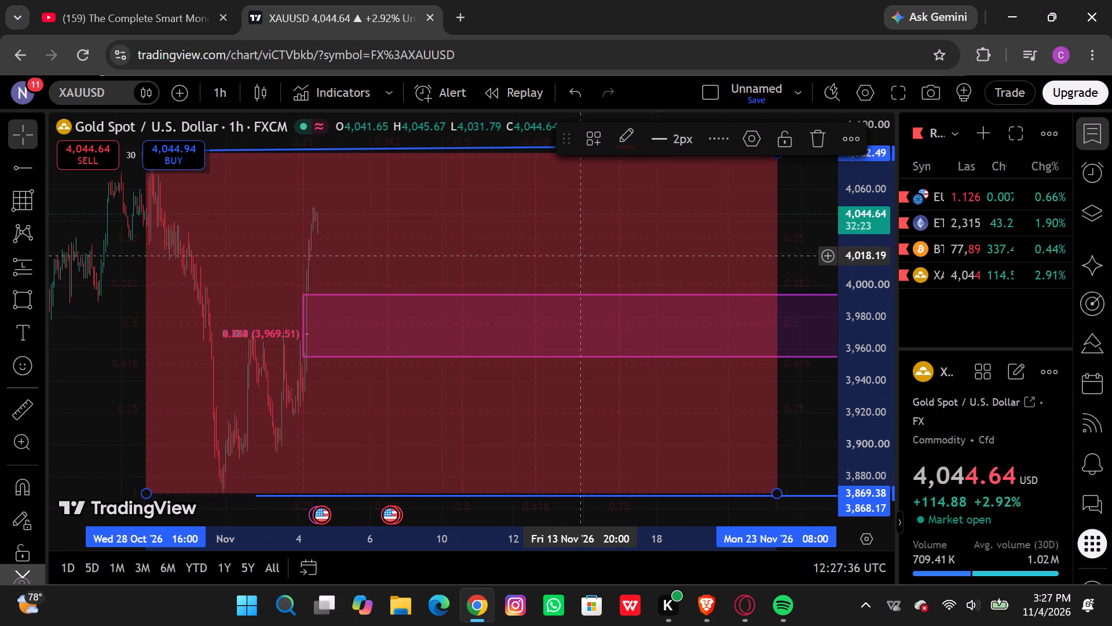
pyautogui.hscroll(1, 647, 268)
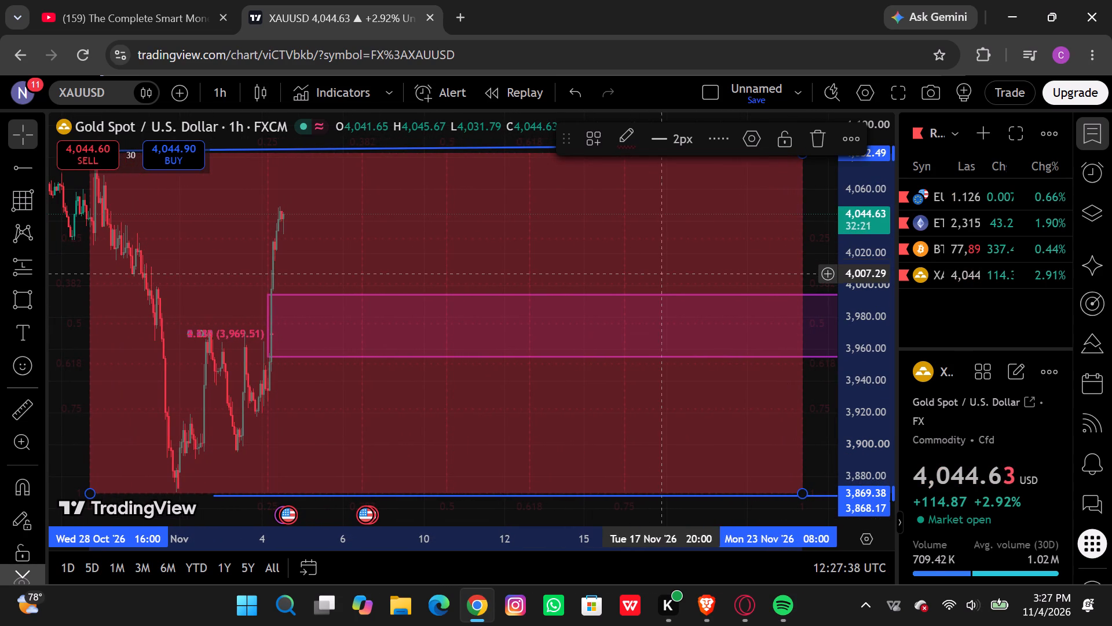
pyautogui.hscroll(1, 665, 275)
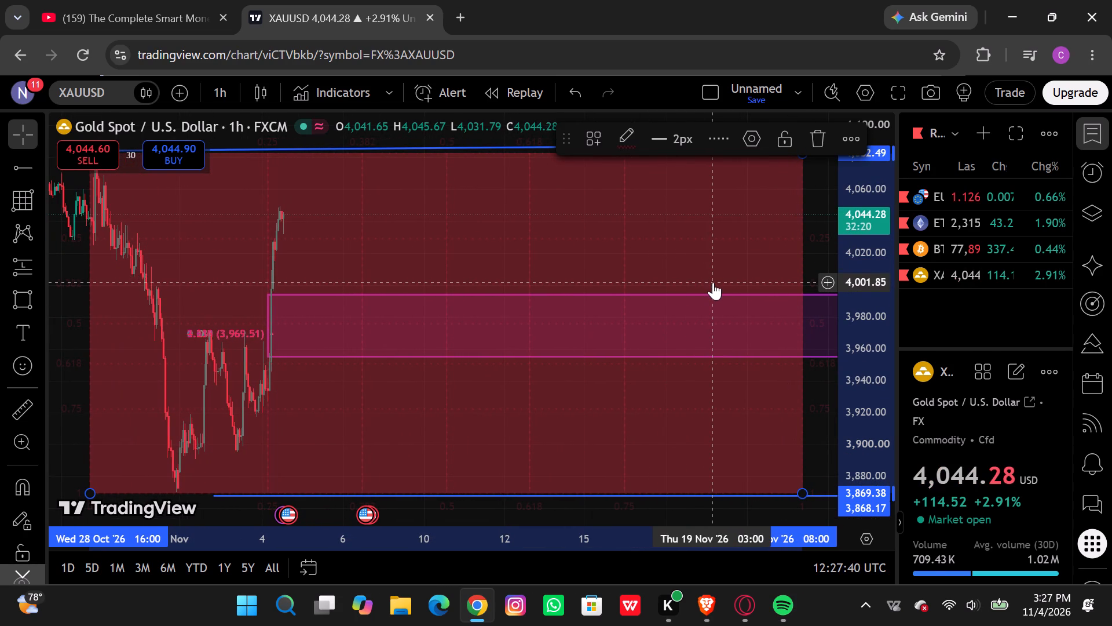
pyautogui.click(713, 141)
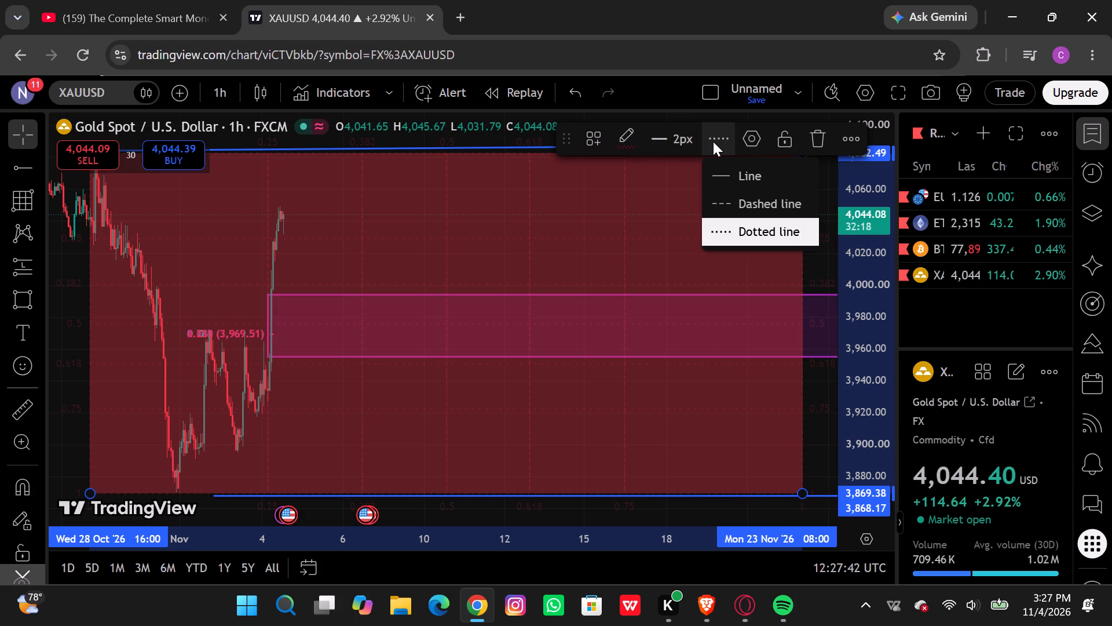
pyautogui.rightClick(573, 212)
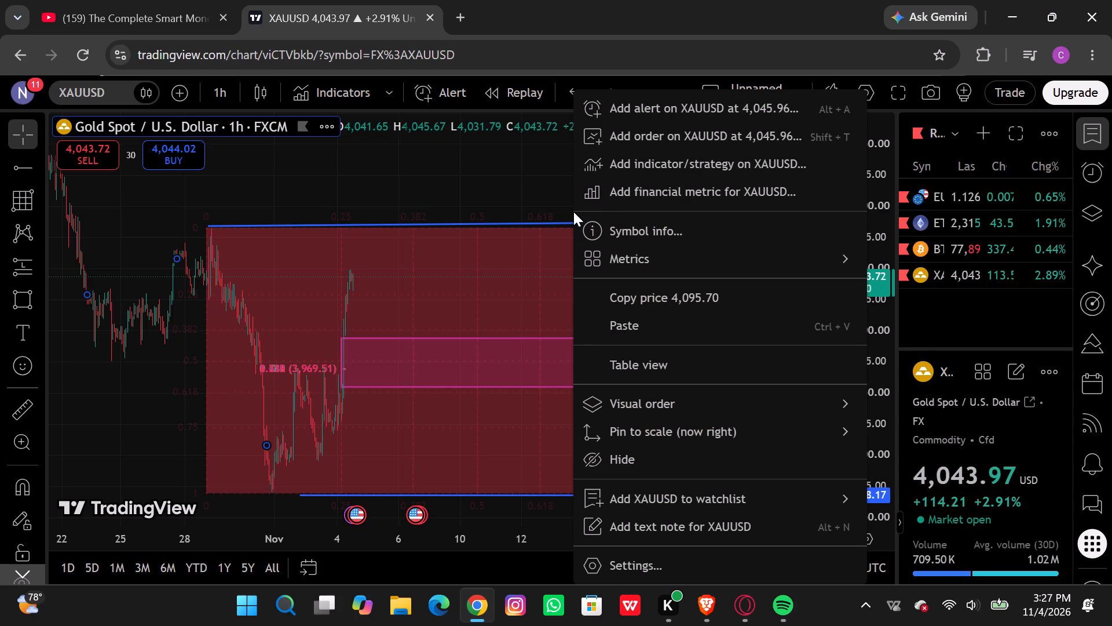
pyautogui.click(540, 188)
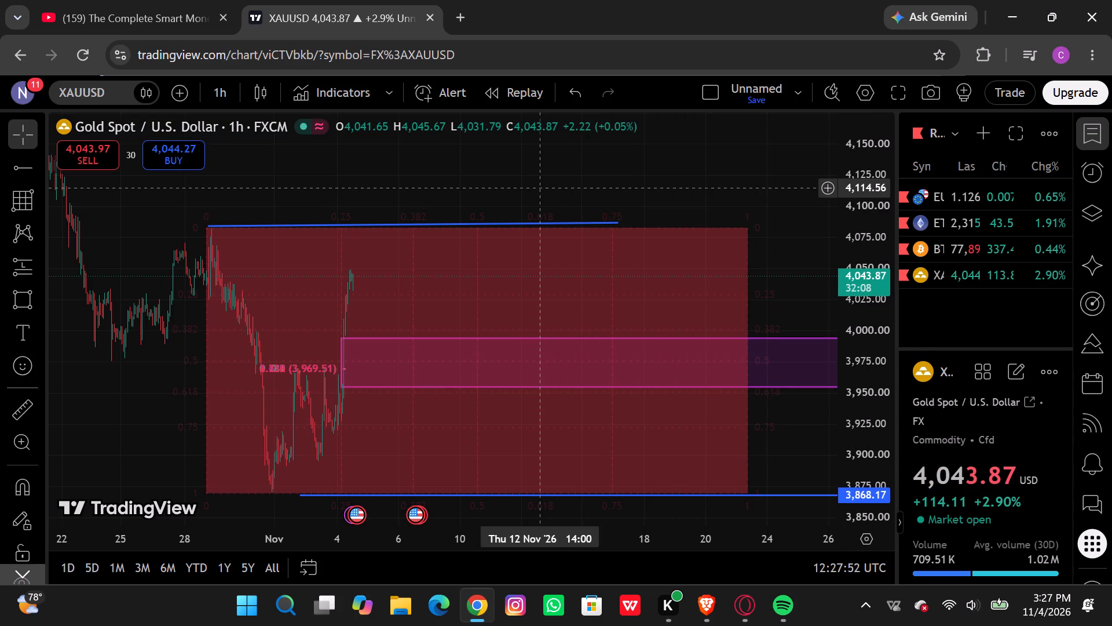
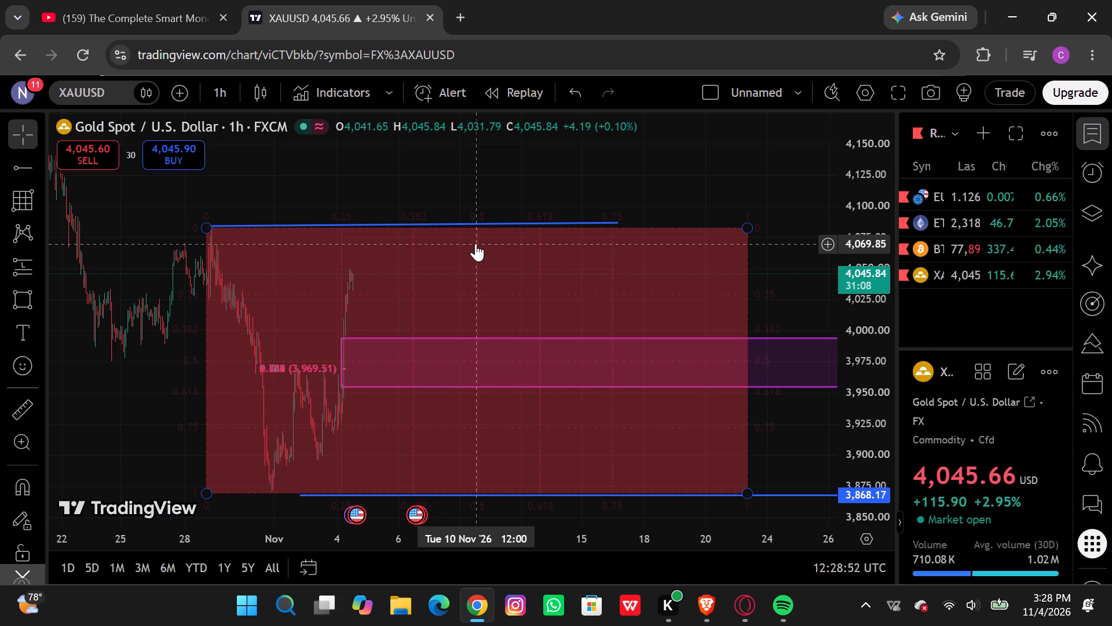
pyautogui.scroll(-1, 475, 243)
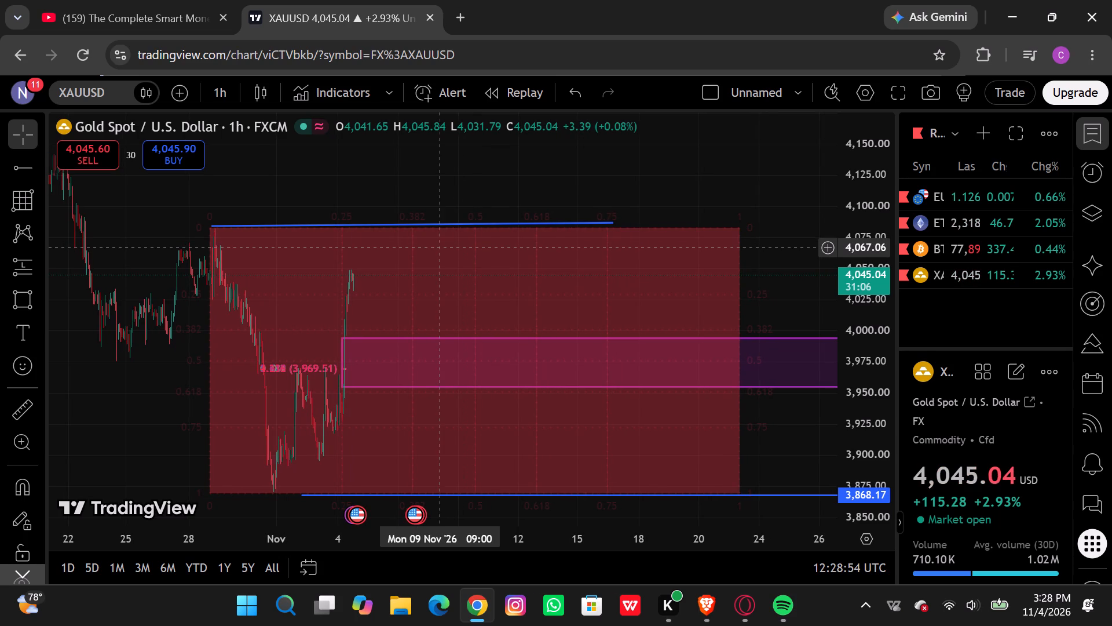
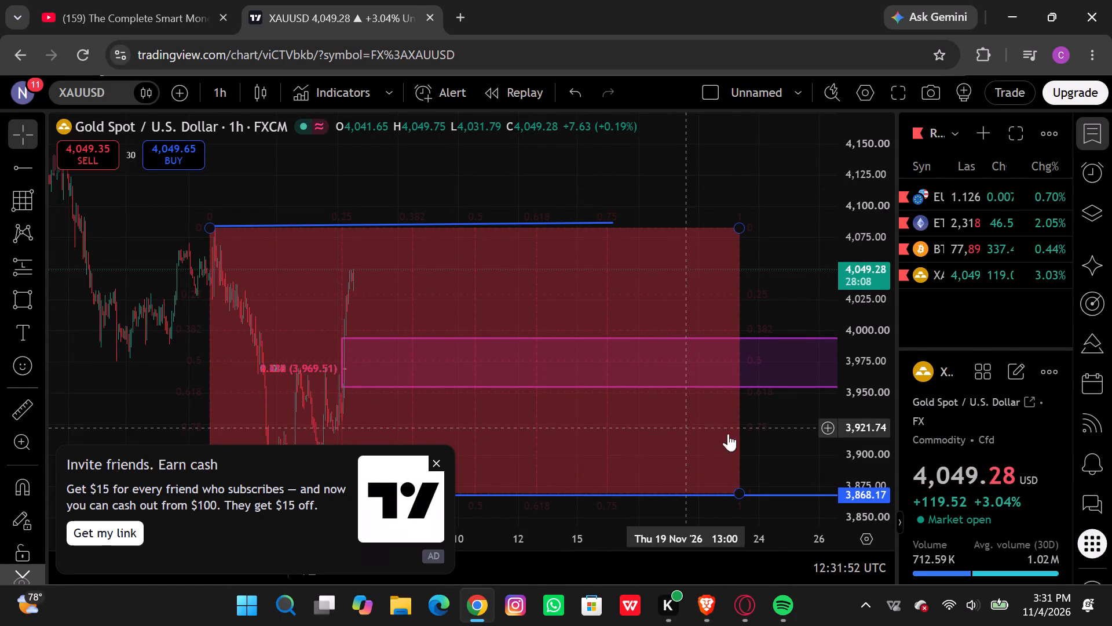
# Dismiss the invite-friends promotion covering the lower part of the gold chart.
pyautogui.click(748, 438)
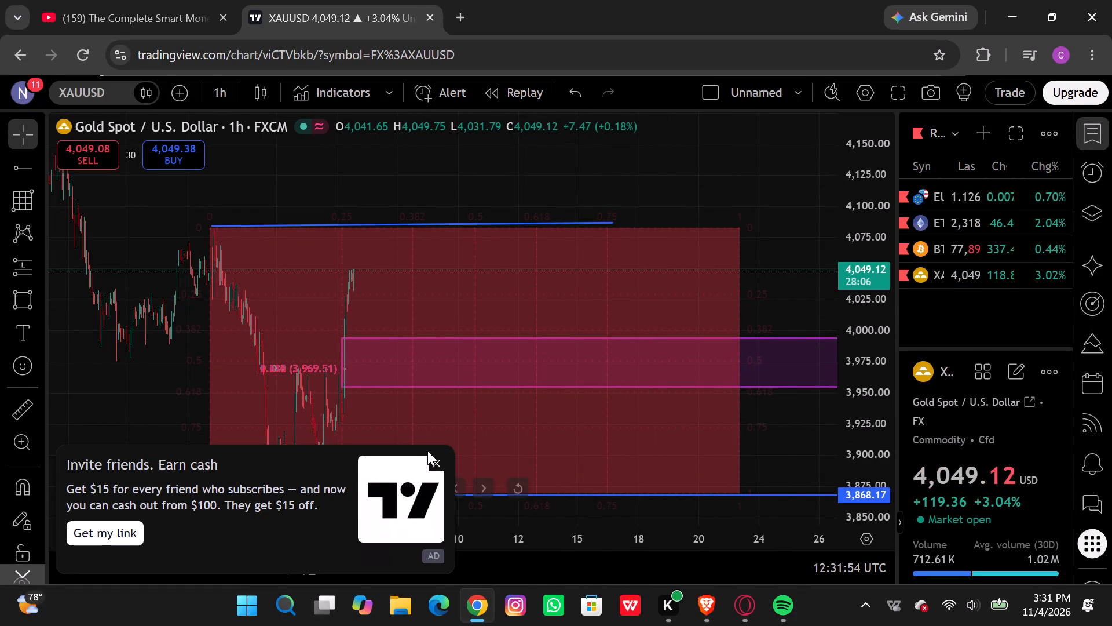
pyautogui.click(435, 454)
pyautogui.click(434, 462)
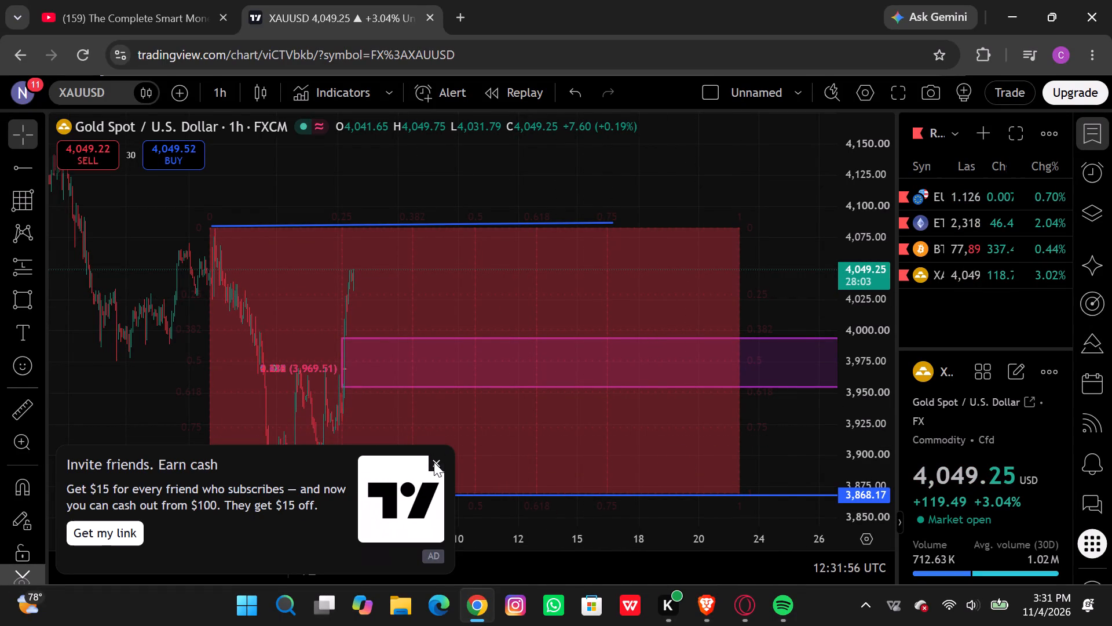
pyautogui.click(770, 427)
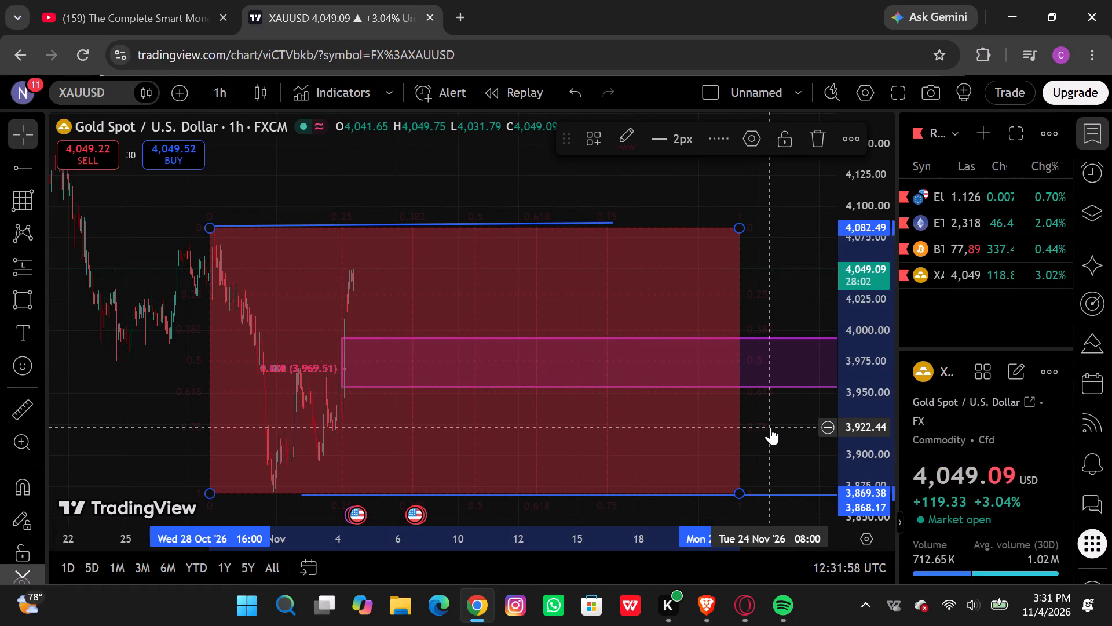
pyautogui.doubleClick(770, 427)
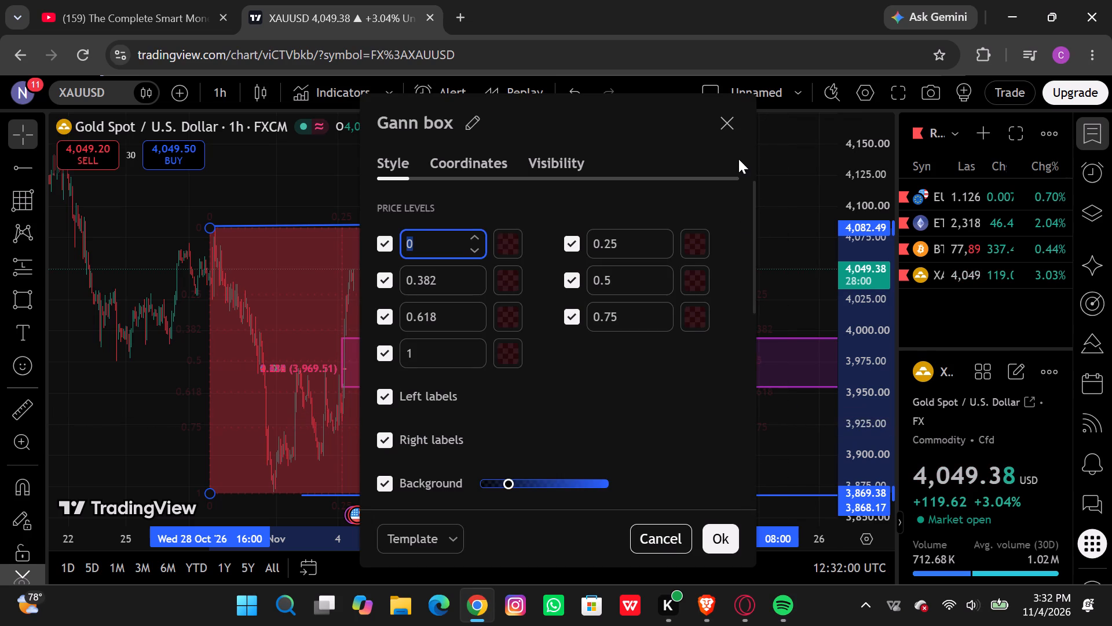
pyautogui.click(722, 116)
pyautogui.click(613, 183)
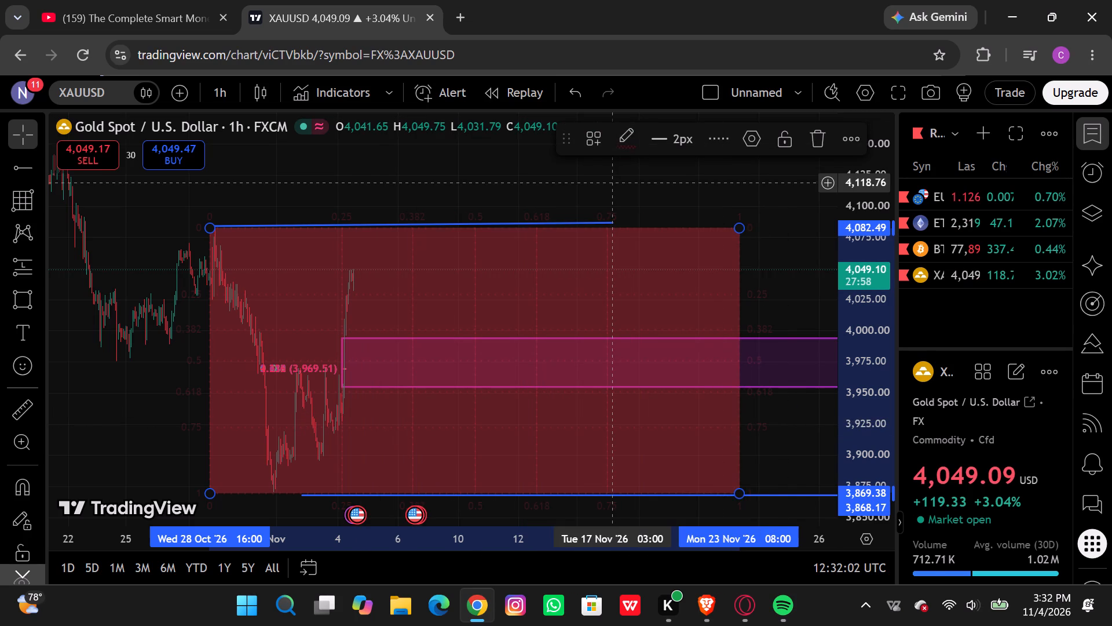
# Switch the XAUUSD chart interval to 15 minutes.
pyautogui.hscroll(-2, 483, 305)
pyautogui.scroll(-1, 483, 305)
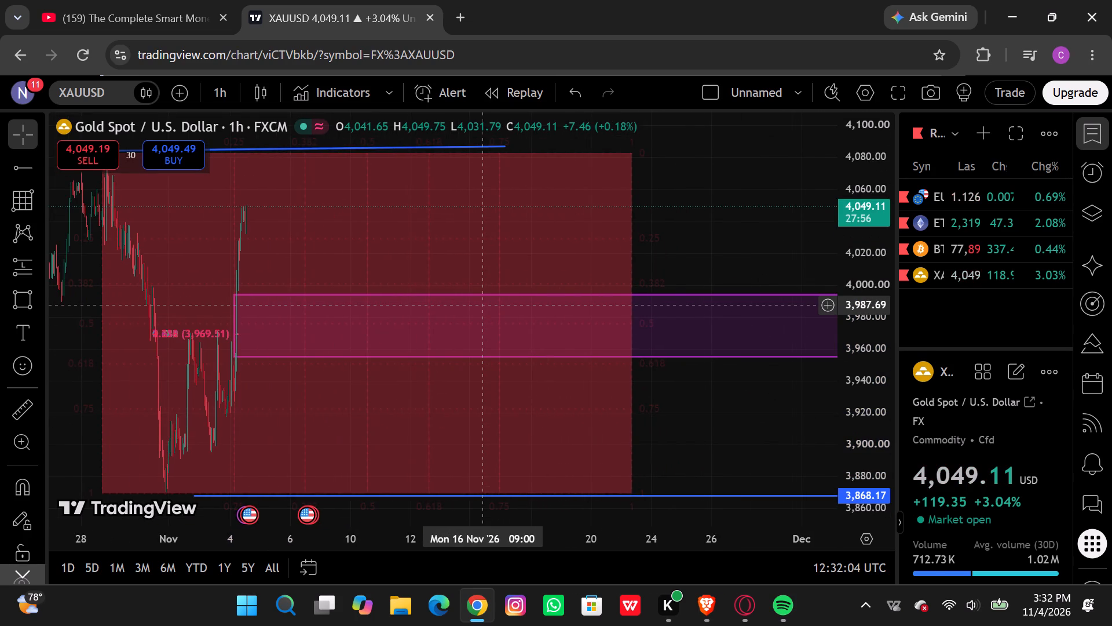
pyautogui.scroll(-1, 483, 305)
pyautogui.click(225, 90)
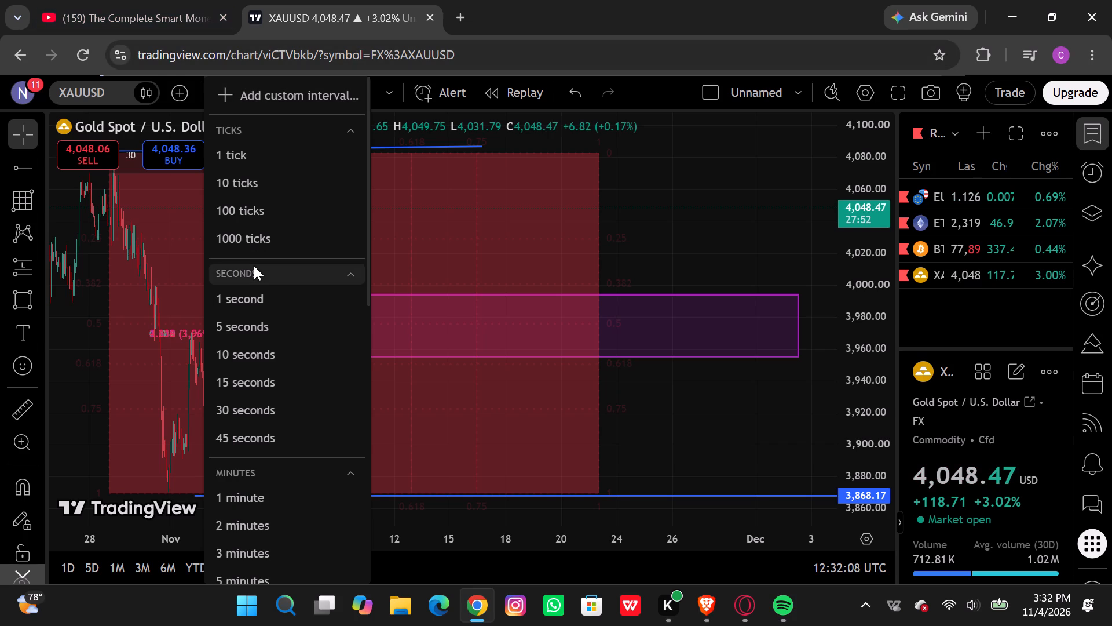
pyautogui.scroll(-4, 254, 265)
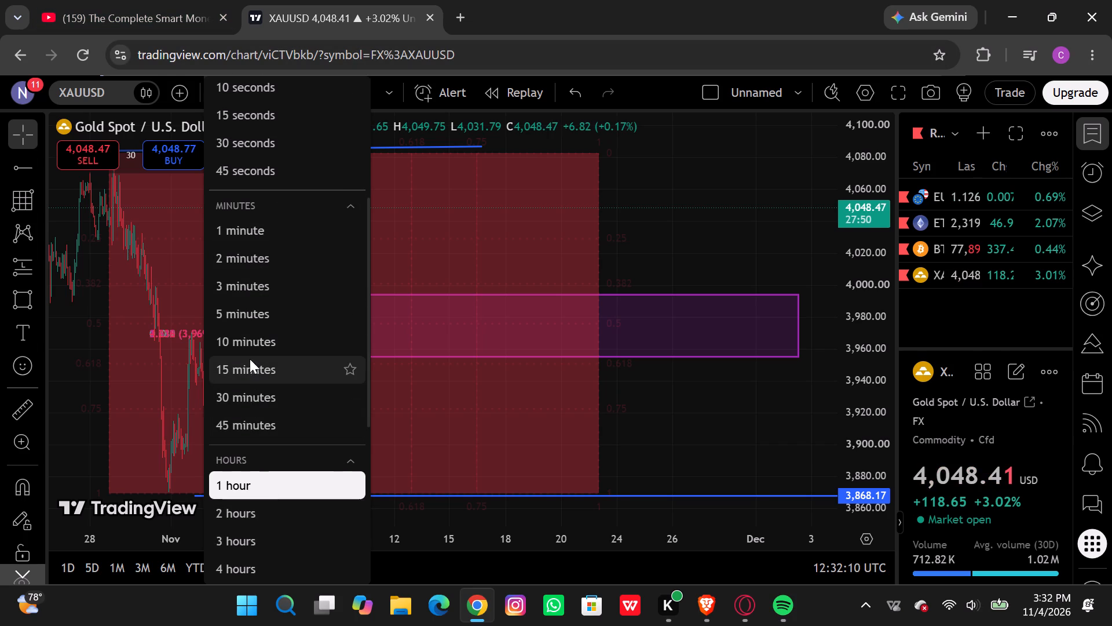
pyautogui.click(248, 364)
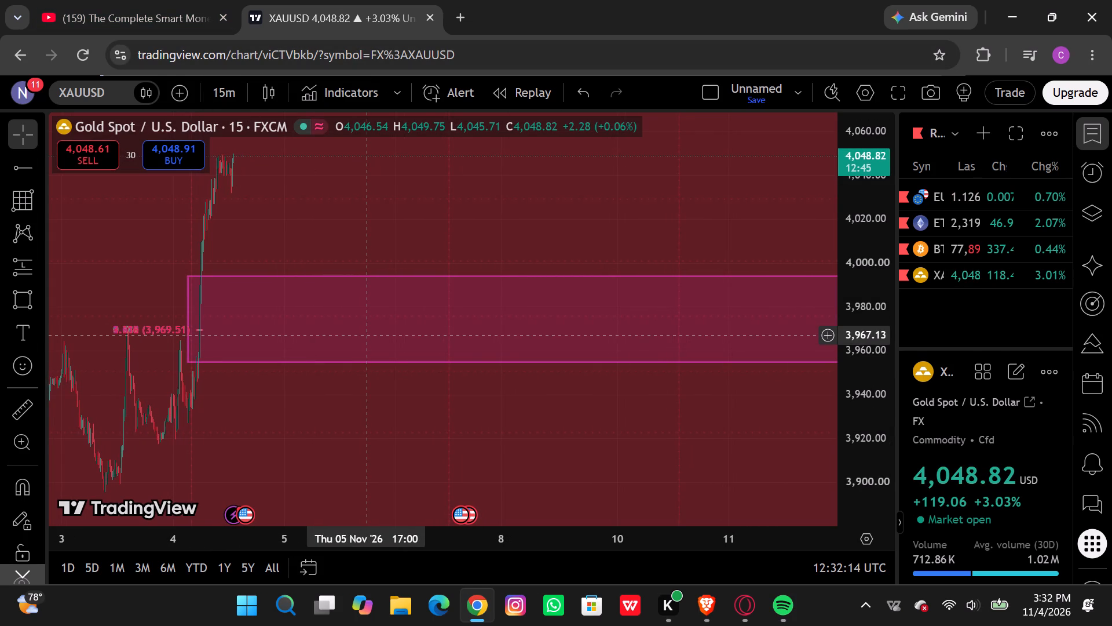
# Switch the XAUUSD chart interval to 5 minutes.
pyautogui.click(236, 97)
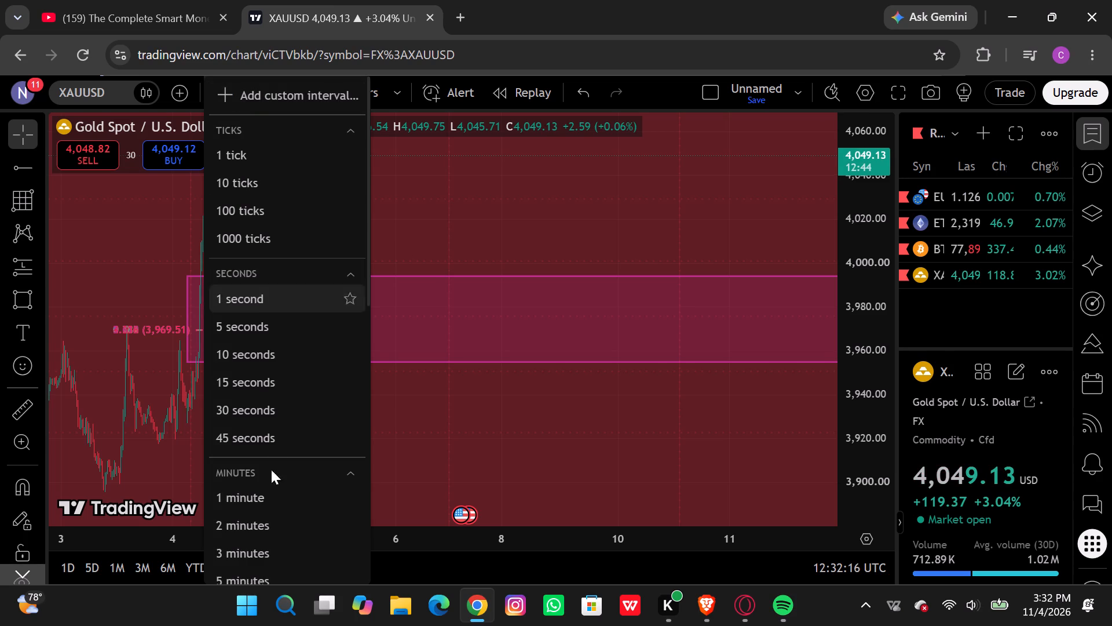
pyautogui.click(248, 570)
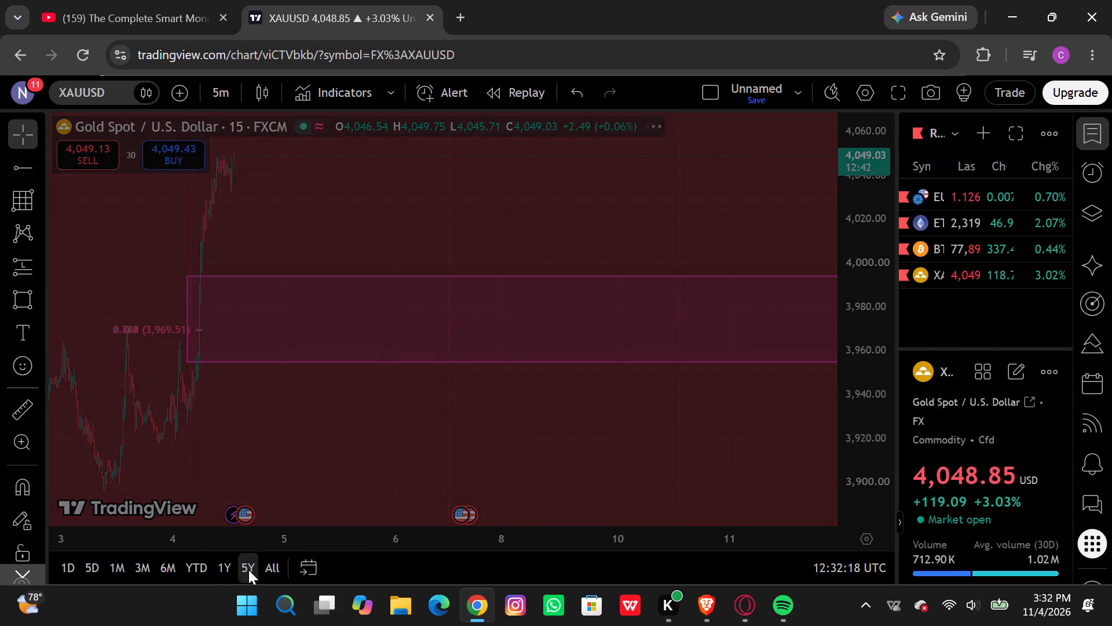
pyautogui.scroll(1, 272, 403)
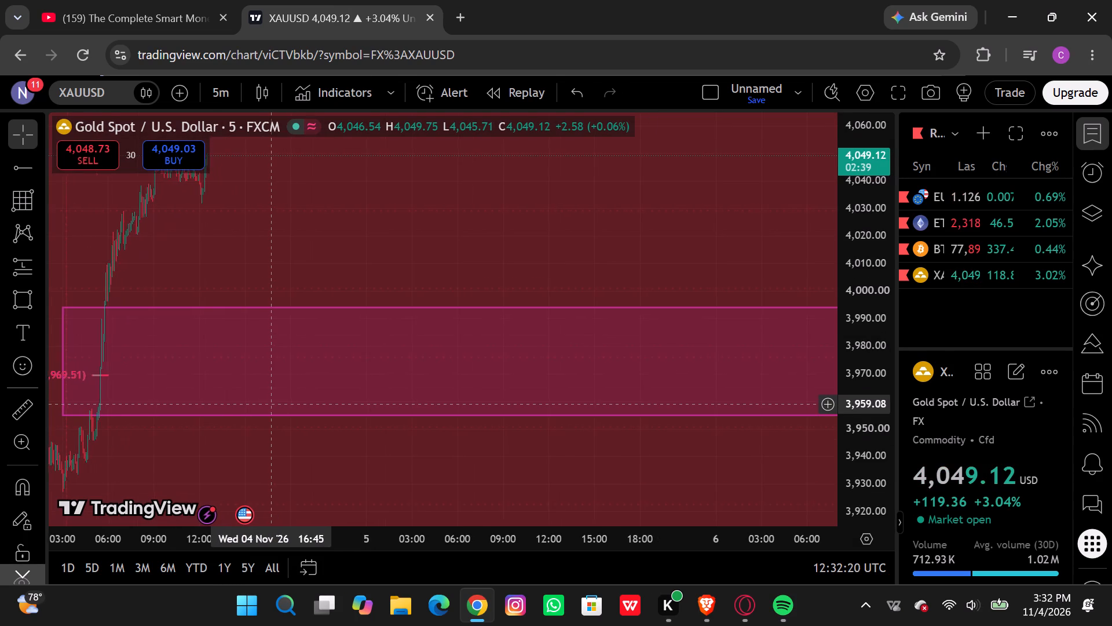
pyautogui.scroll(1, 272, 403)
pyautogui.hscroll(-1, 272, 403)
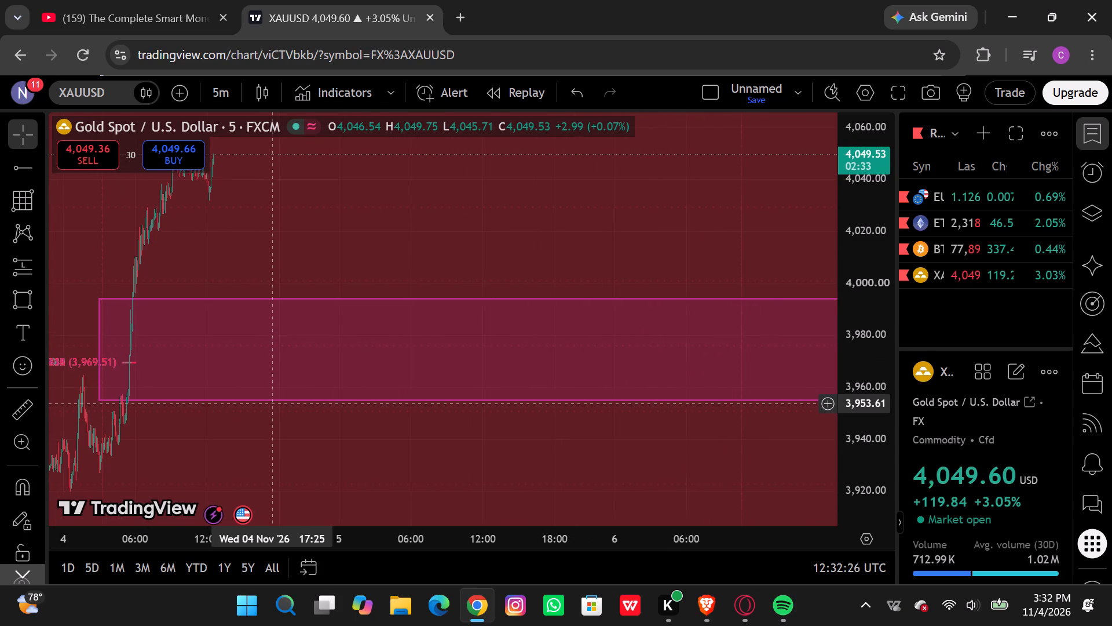
# Set the XAUUSD chart interval back to 15 minutes.
pyautogui.click(224, 91)
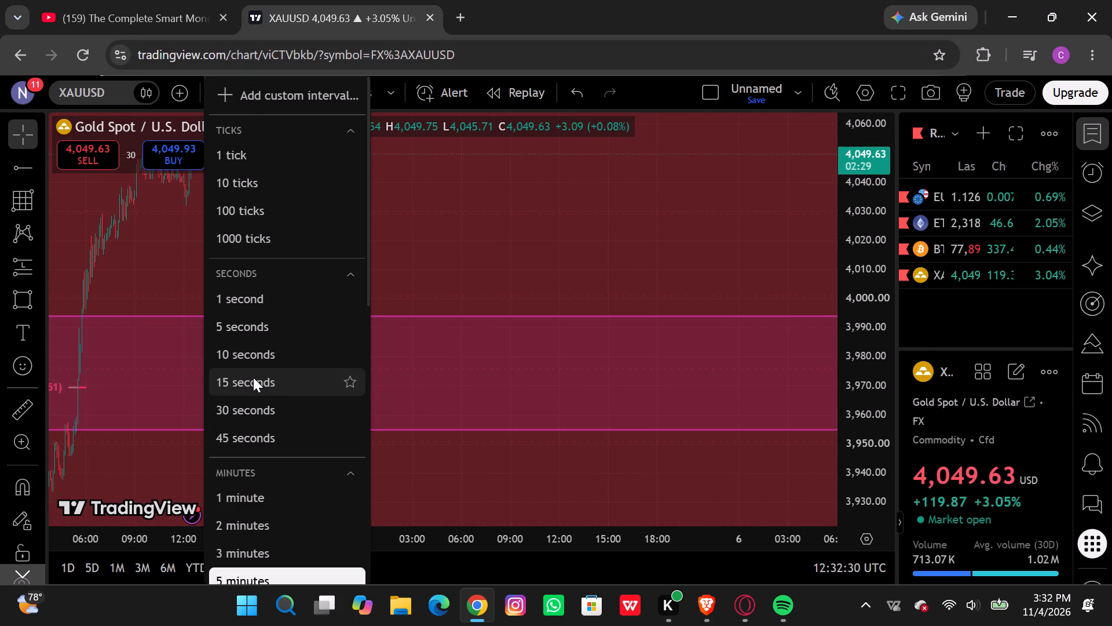
pyautogui.scroll(-1, 265, 519)
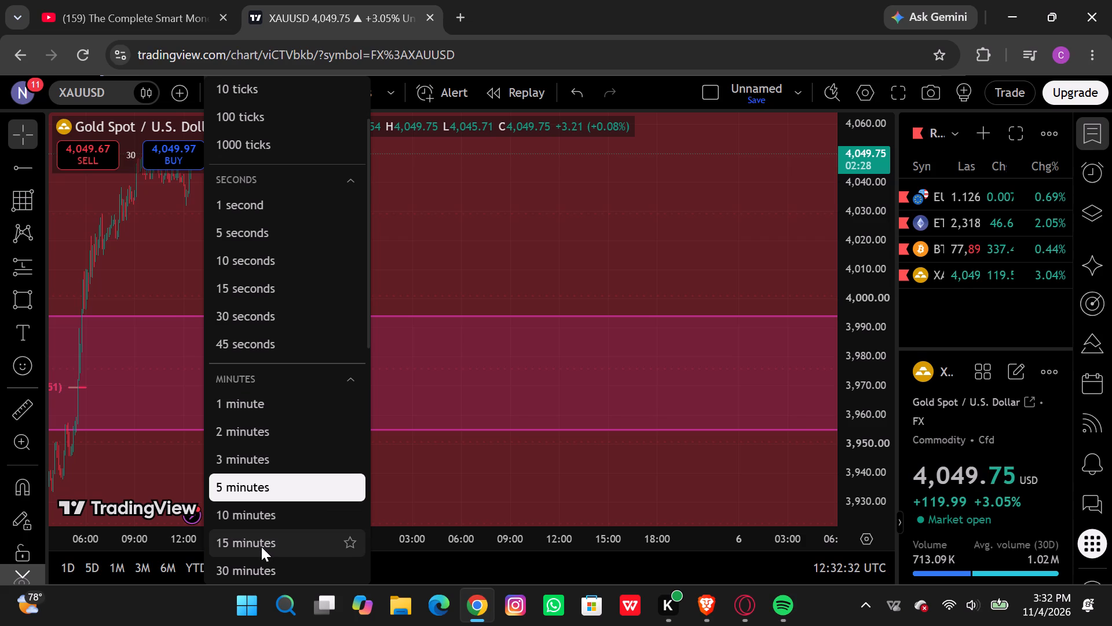
pyautogui.click(261, 547)
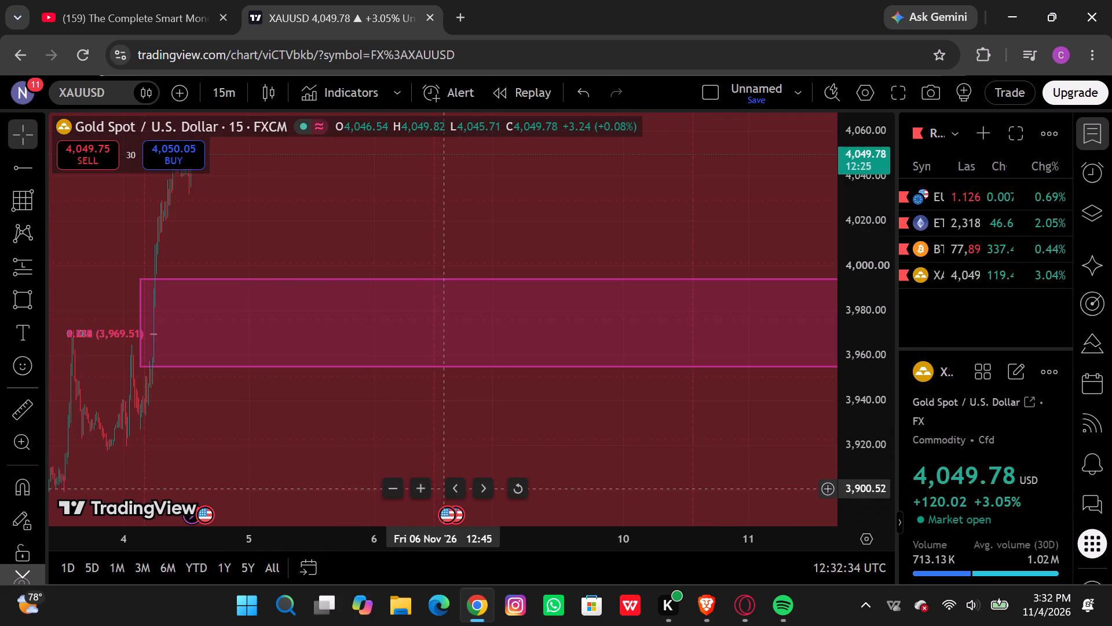
# Examine the 15-minute candles around the purple price zone and the rally above it.
pyautogui.click(420, 486)
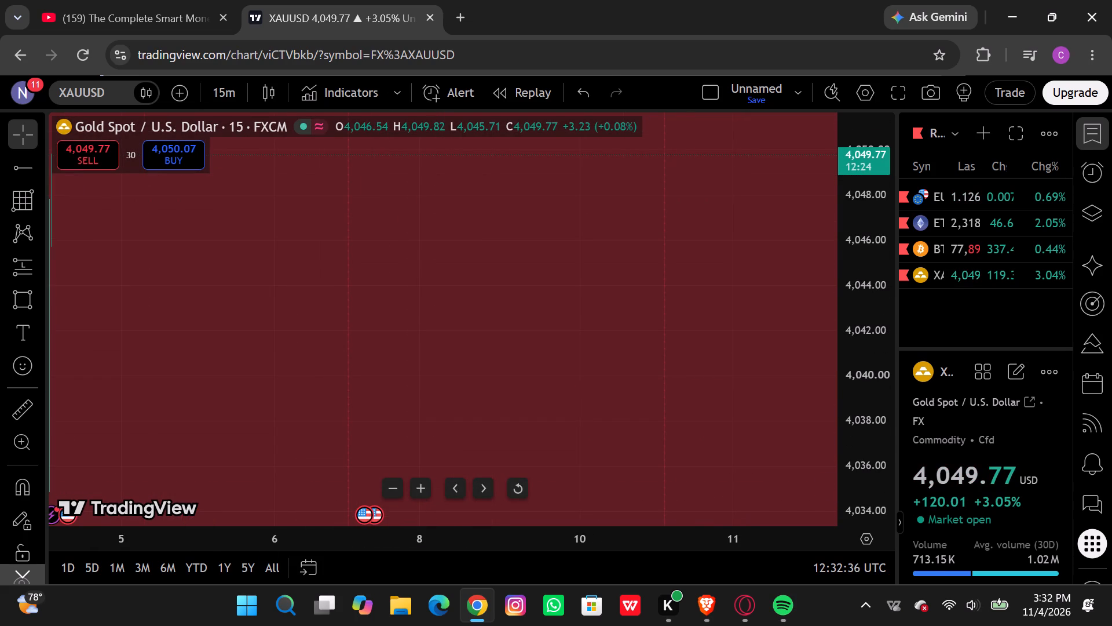
pyautogui.click(388, 487)
pyautogui.click(515, 494)
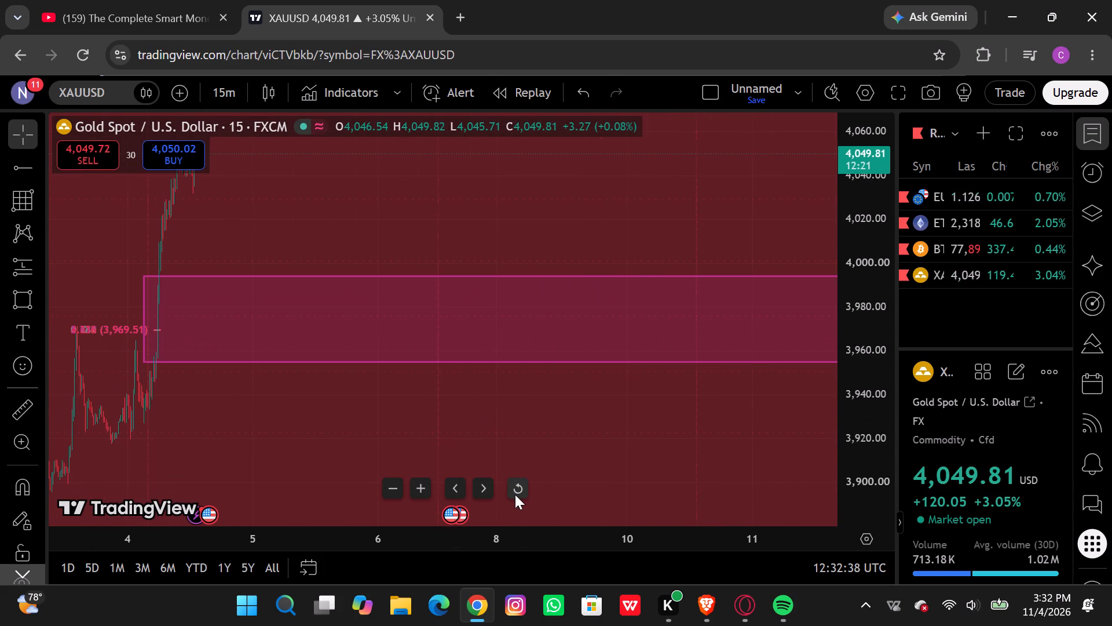
pyautogui.hscroll(-4, 488, 392)
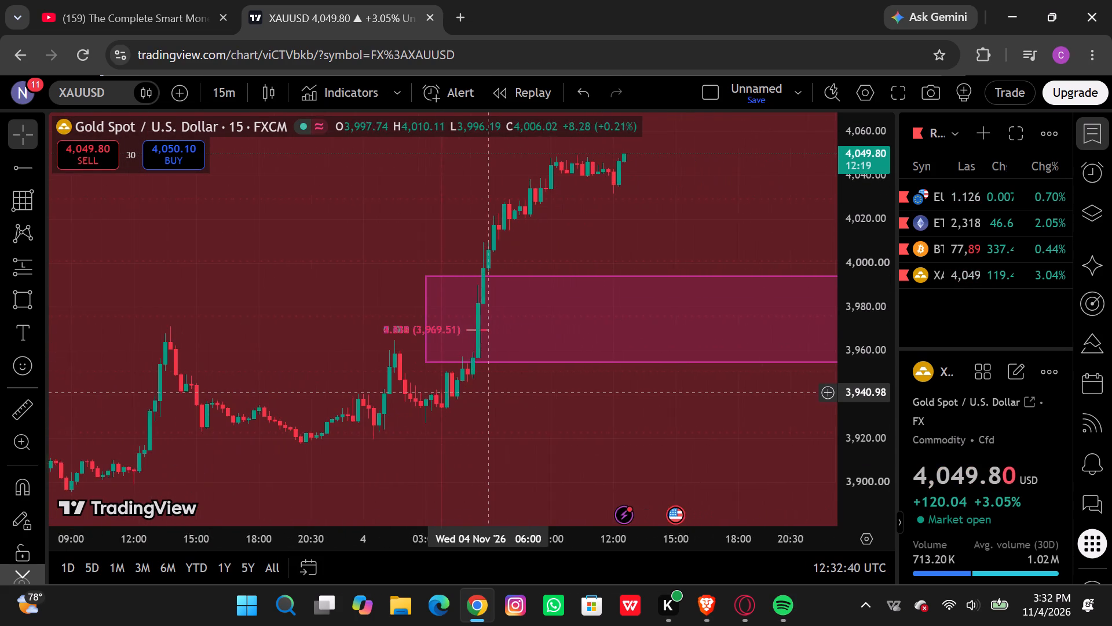
pyautogui.hscroll(-2, 488, 392)
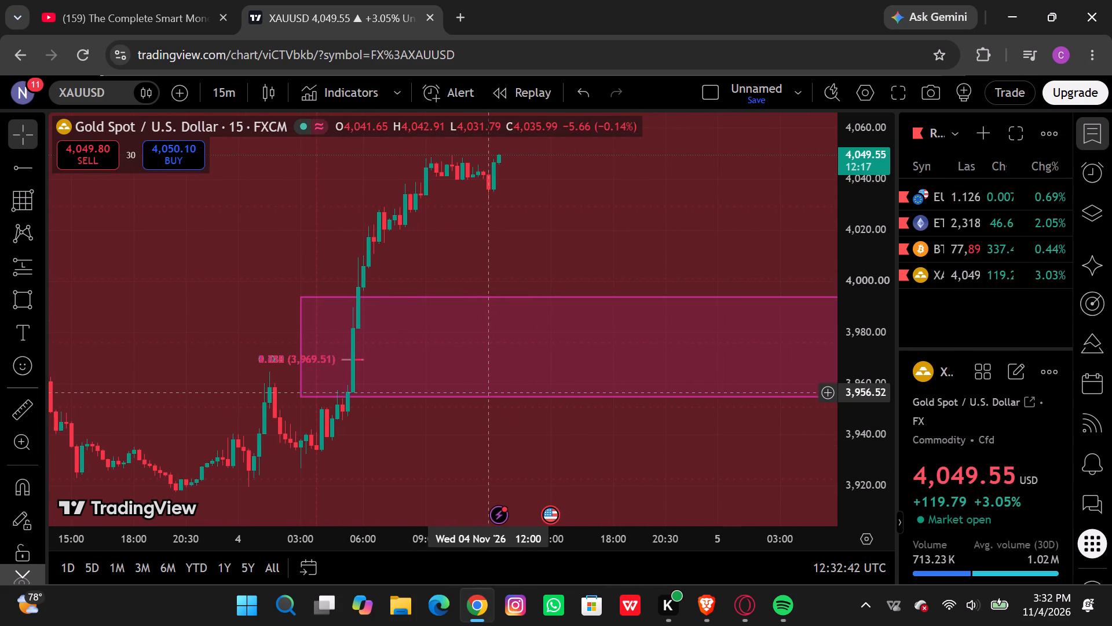
pyautogui.scroll(1, 488, 392)
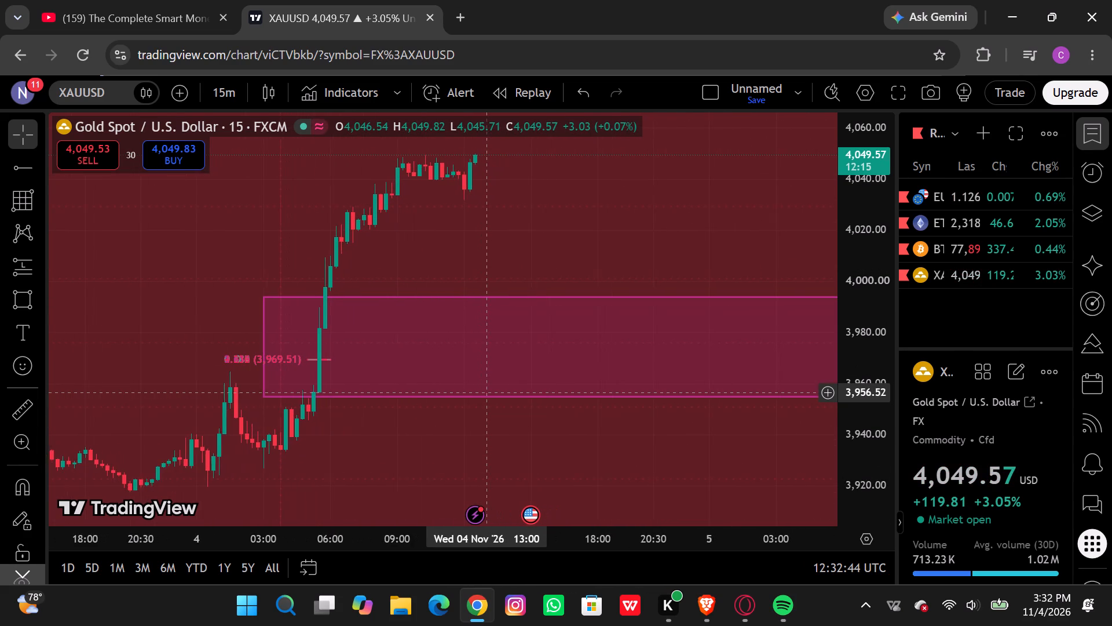
pyautogui.scroll(1, 488, 392)
pyautogui.hscroll(-1, 488, 392)
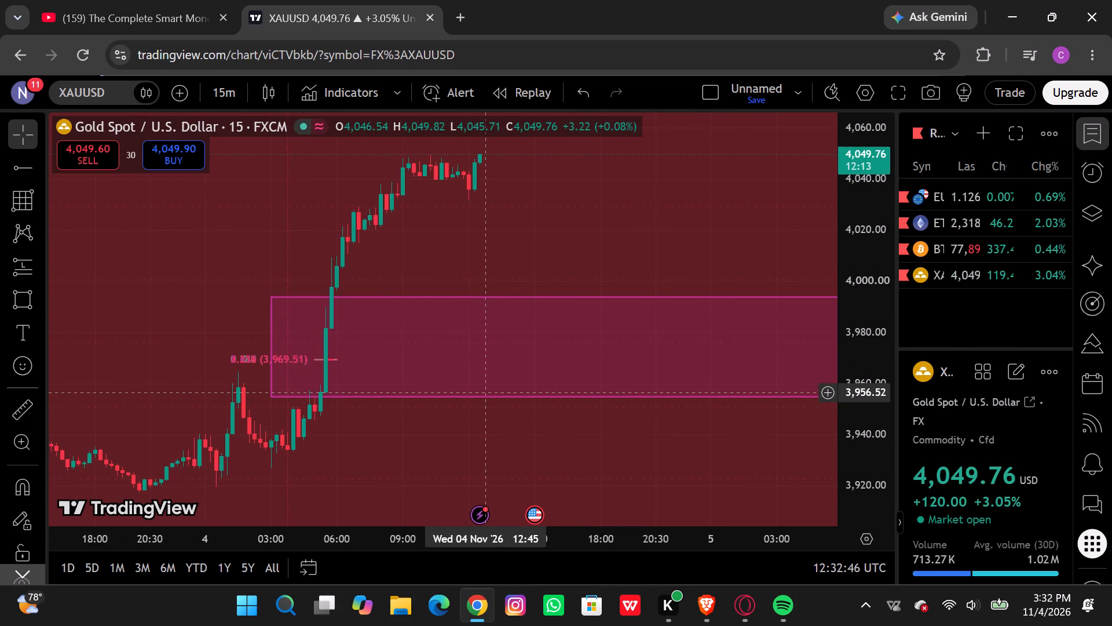
pyautogui.hscroll(-1, 488, 392)
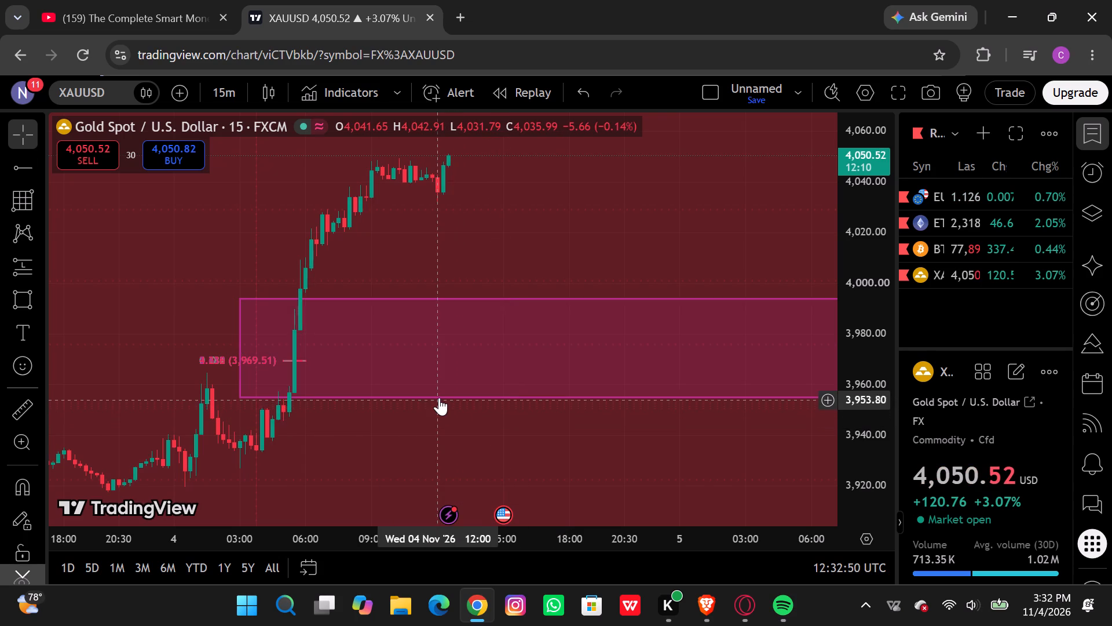
pyautogui.click(363, 395)
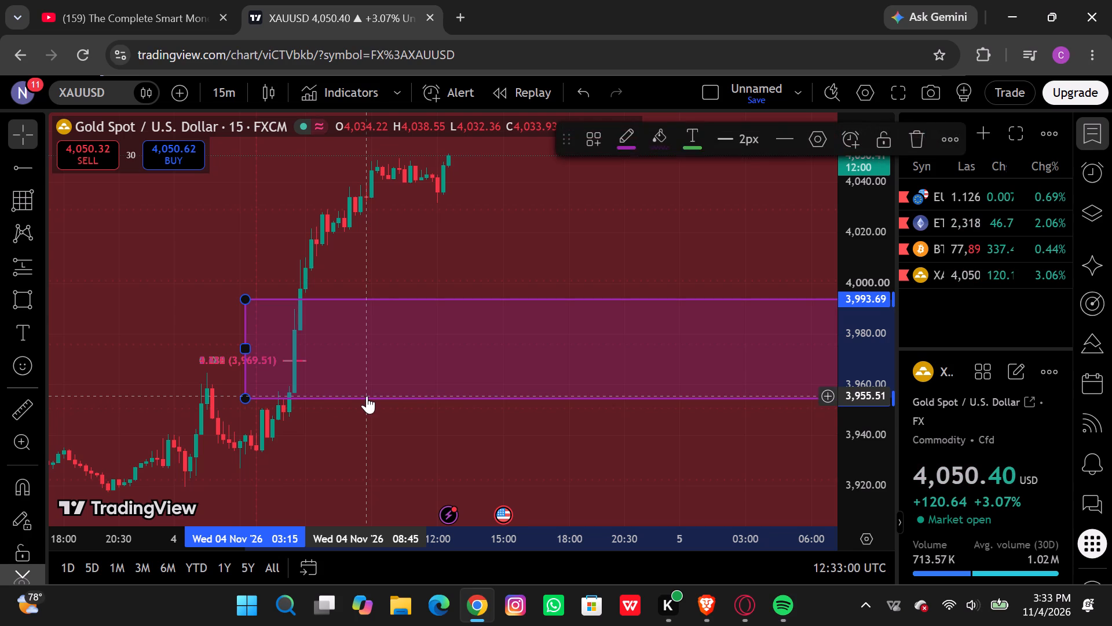
pyautogui.click(434, 453)
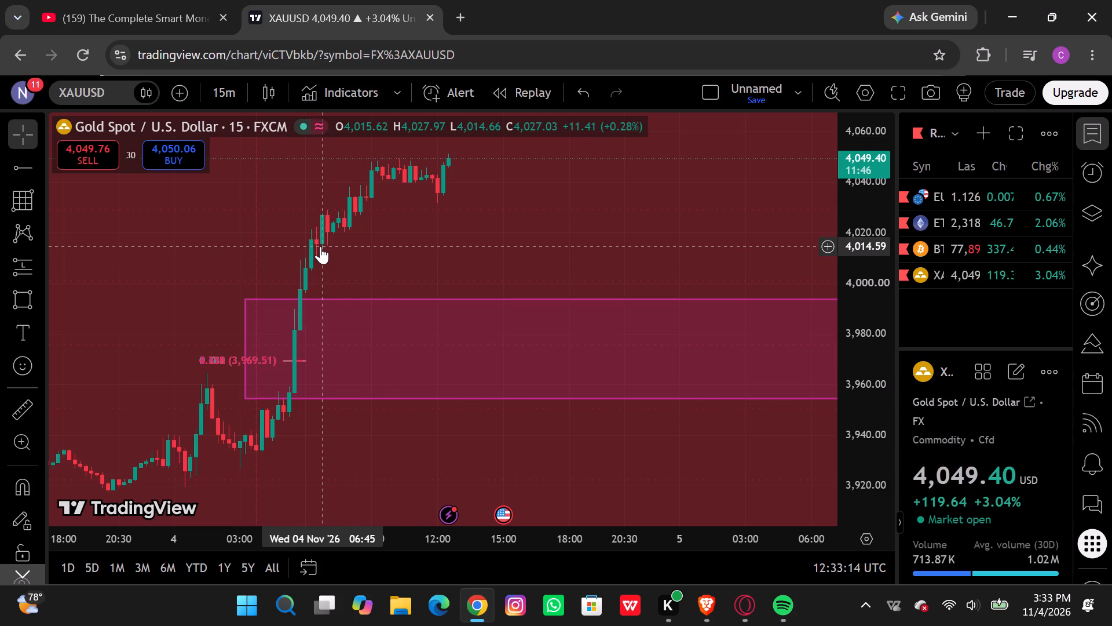
pyautogui.hscroll(-3, 433, 300)
pyautogui.scroll(-2, 433, 300)
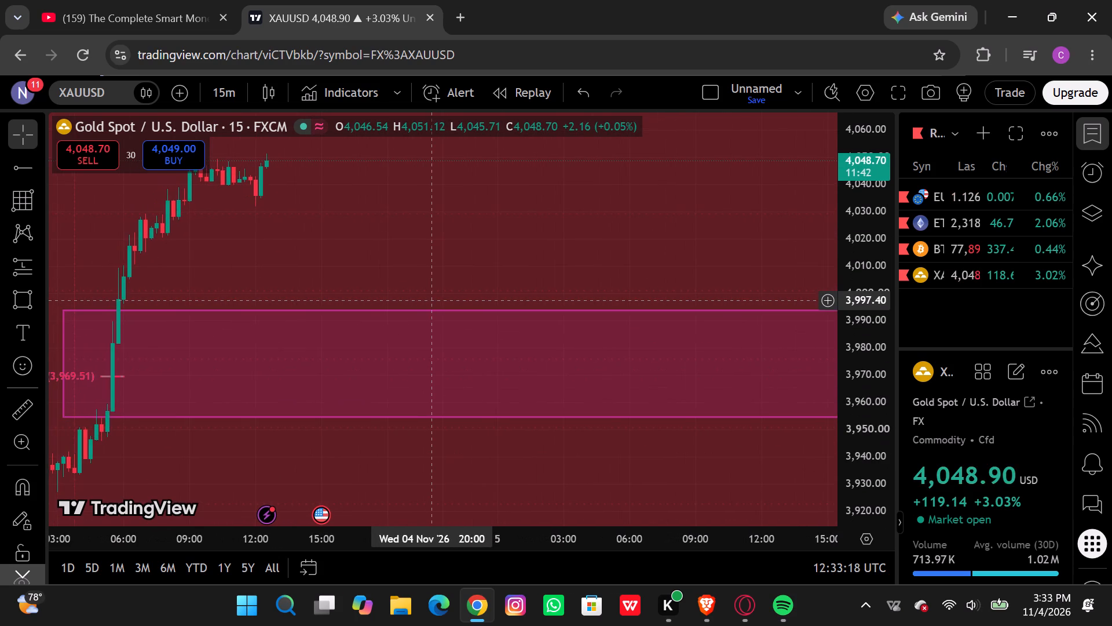
pyautogui.scroll(-2, 433, 300)
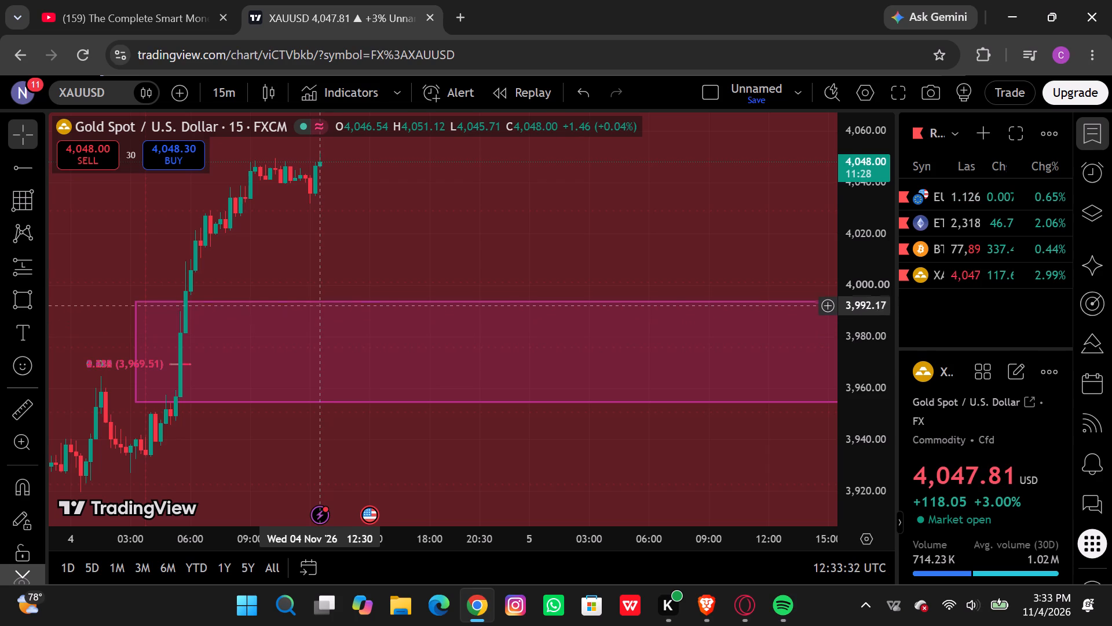
# Browse the built-in technical indicators, strategies and volume profiles available for the XAUUSD chart.
pyautogui.click(337, 100)
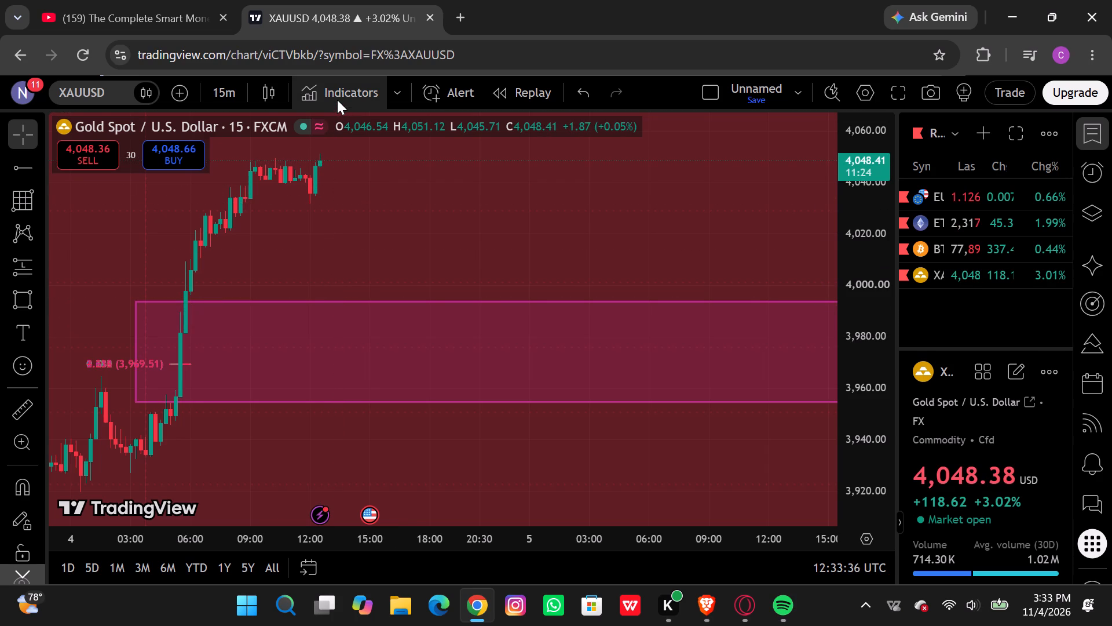
pyautogui.click(396, 94)
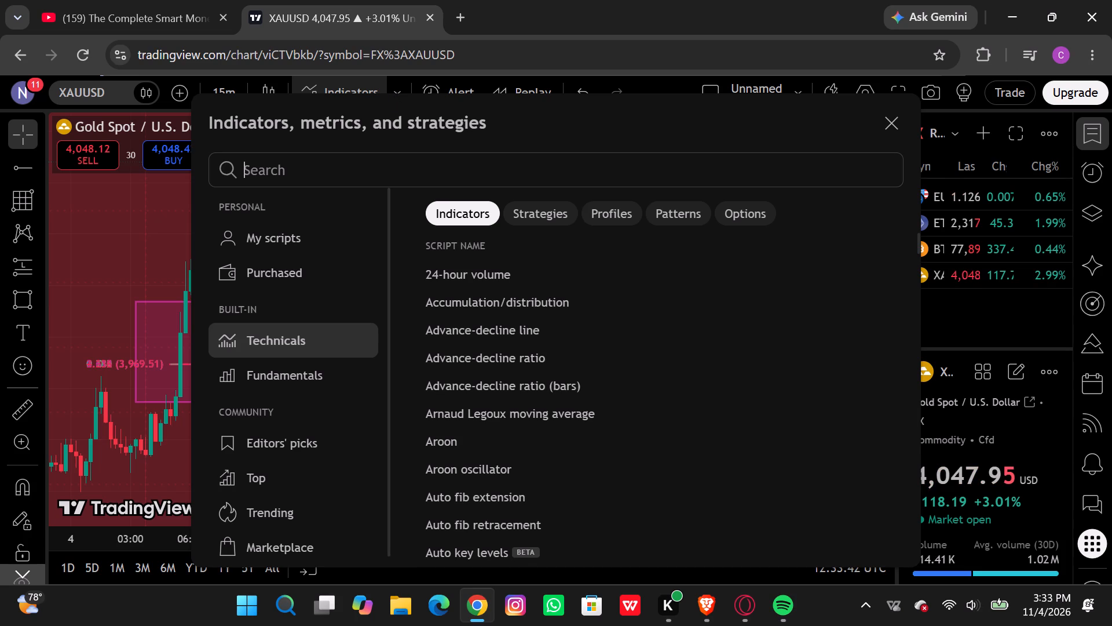
pyautogui.scroll(-2, 319, 468)
pyautogui.scroll(1, 319, 468)
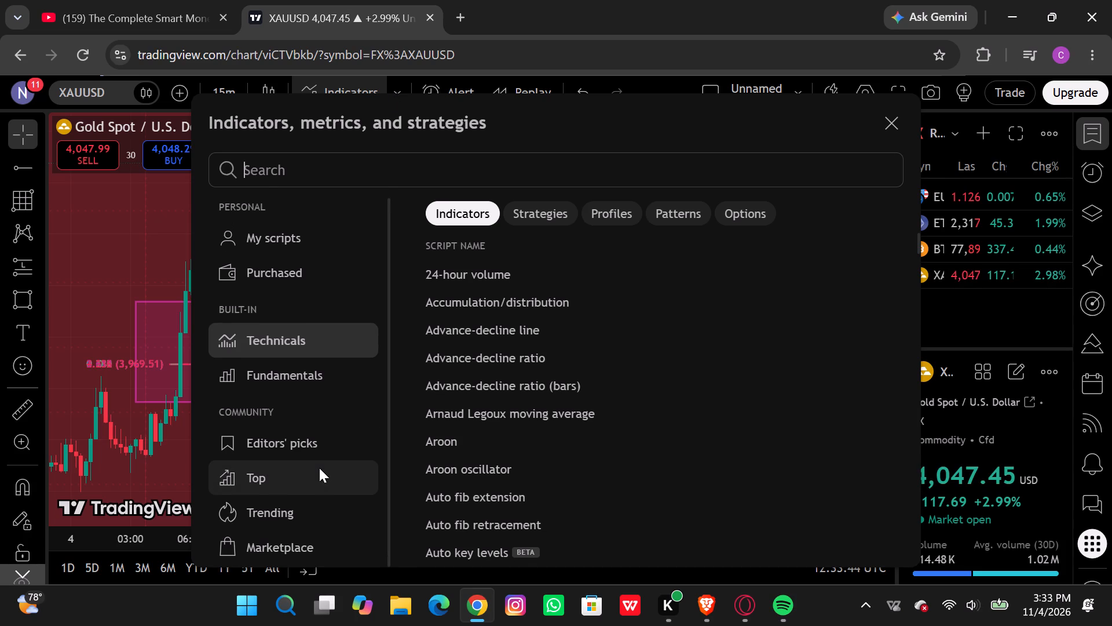
pyautogui.scroll(1, 319, 468)
pyautogui.click(543, 214)
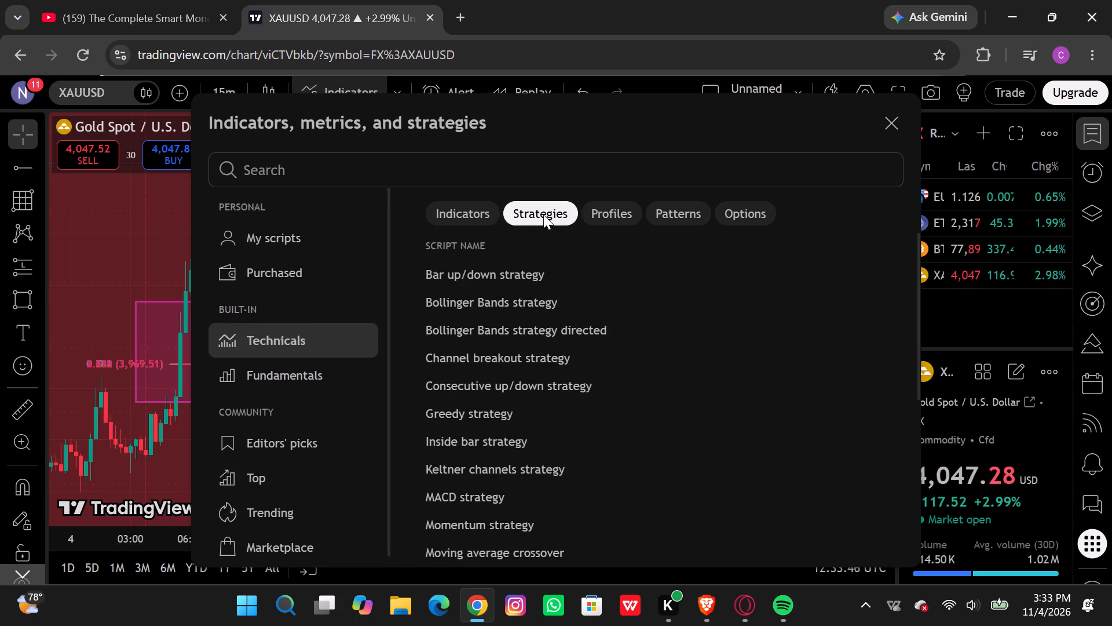
pyautogui.click(601, 207)
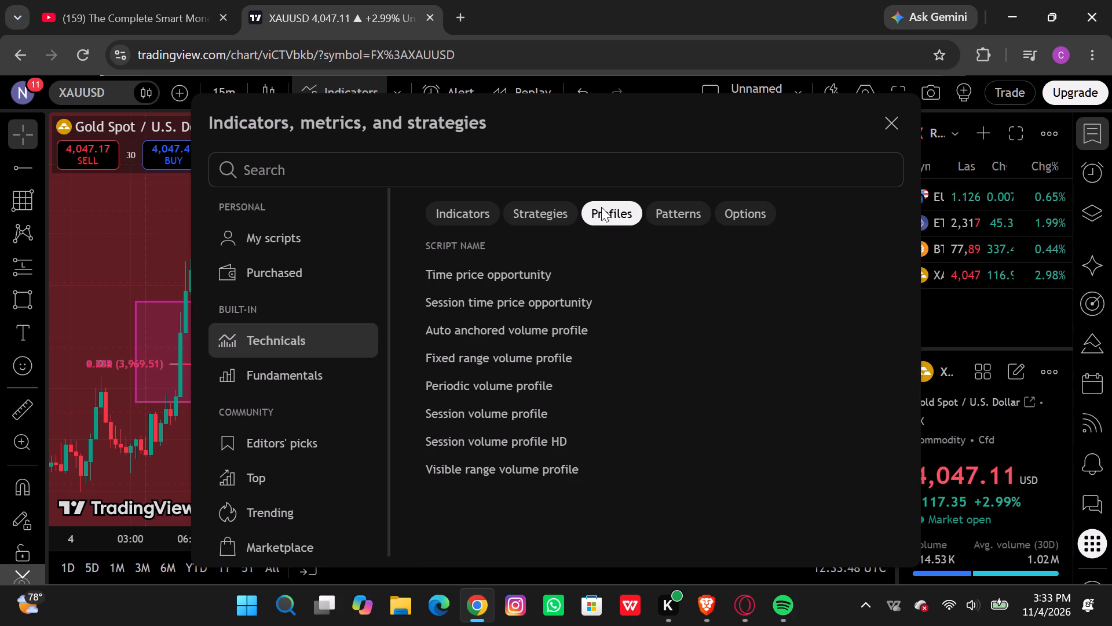
# Look through the built-in chart patterns and candlestick patterns.
pyautogui.click(672, 218)
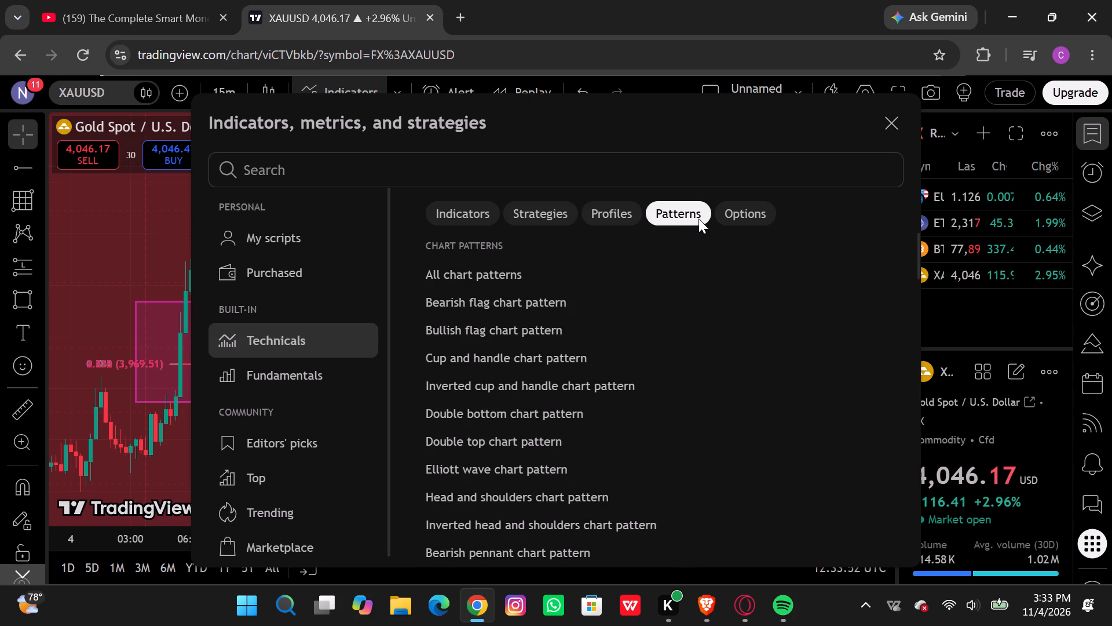
pyautogui.scroll(-4, 520, 398)
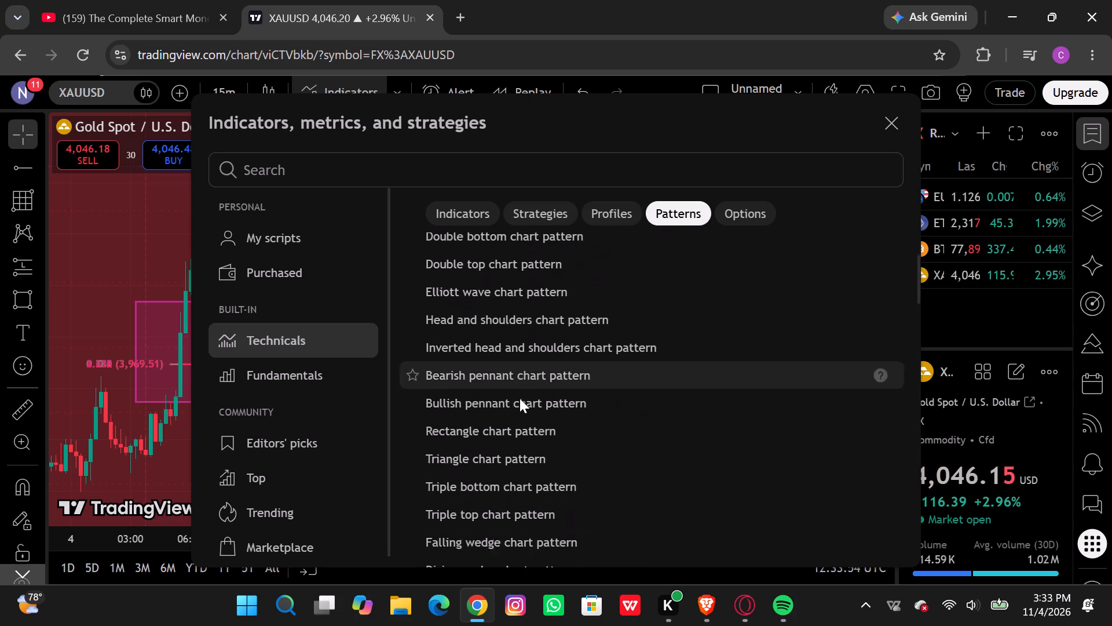
pyautogui.scroll(-5, 520, 398)
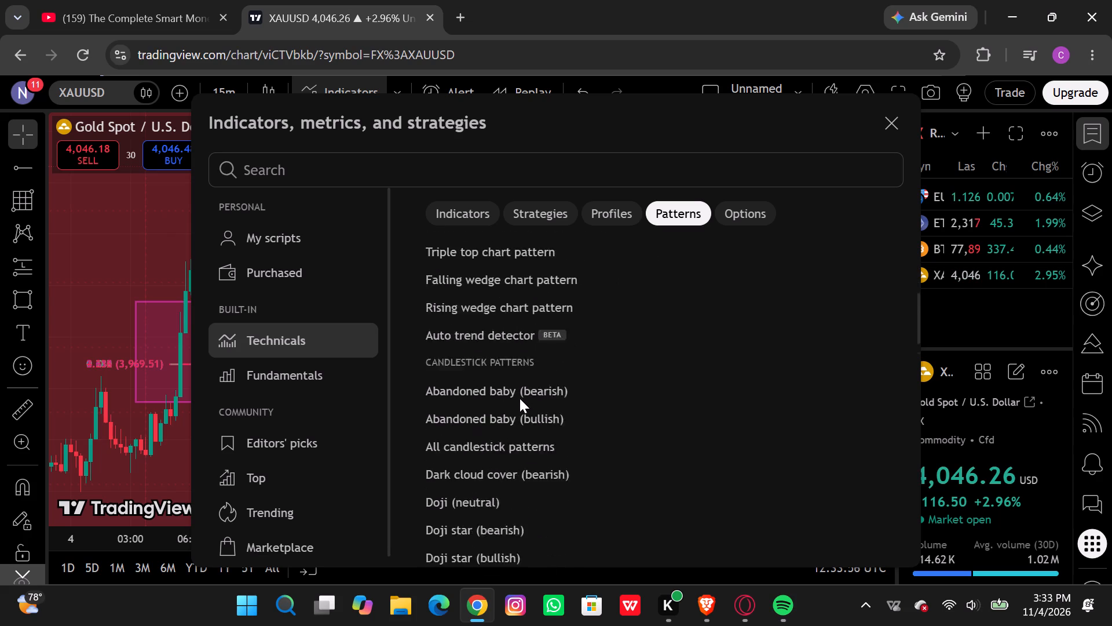
pyautogui.scroll(-5, 520, 398)
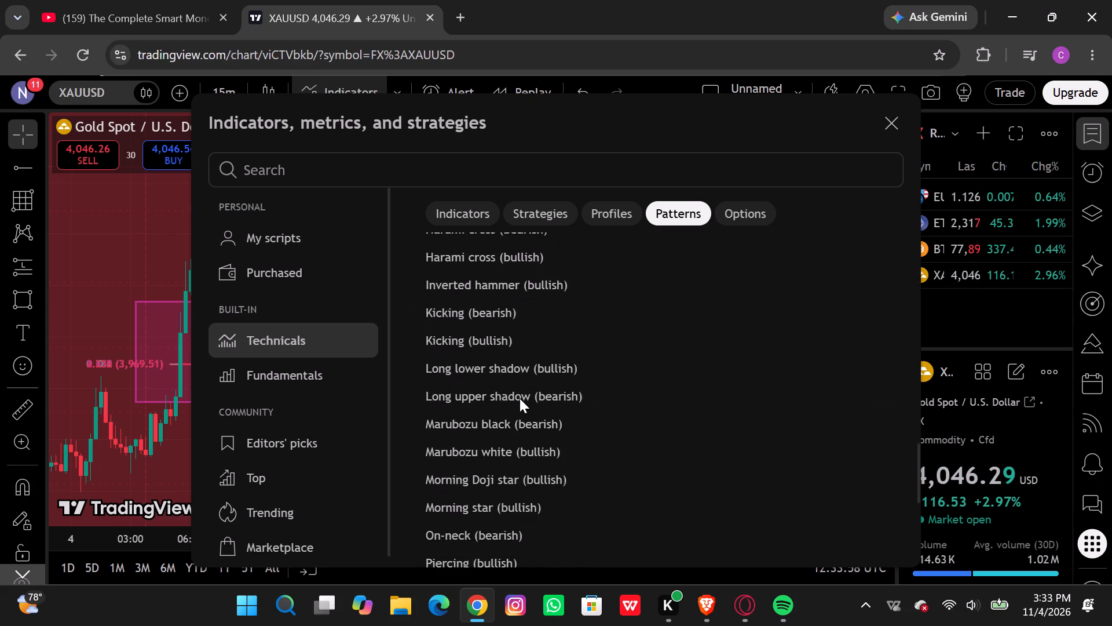
pyautogui.scroll(-2, 520, 398)
# Check the built-in options scripts, the alphabetical technical indicators and the fundamental metrics.
pyautogui.click(725, 215)
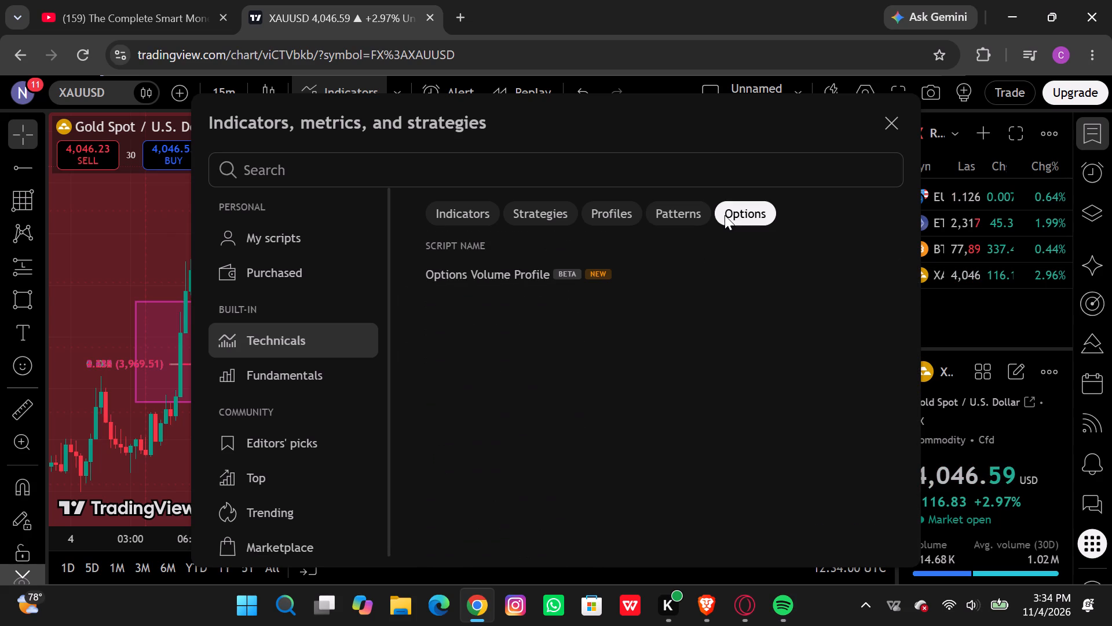
pyautogui.click(539, 205)
pyautogui.click(472, 222)
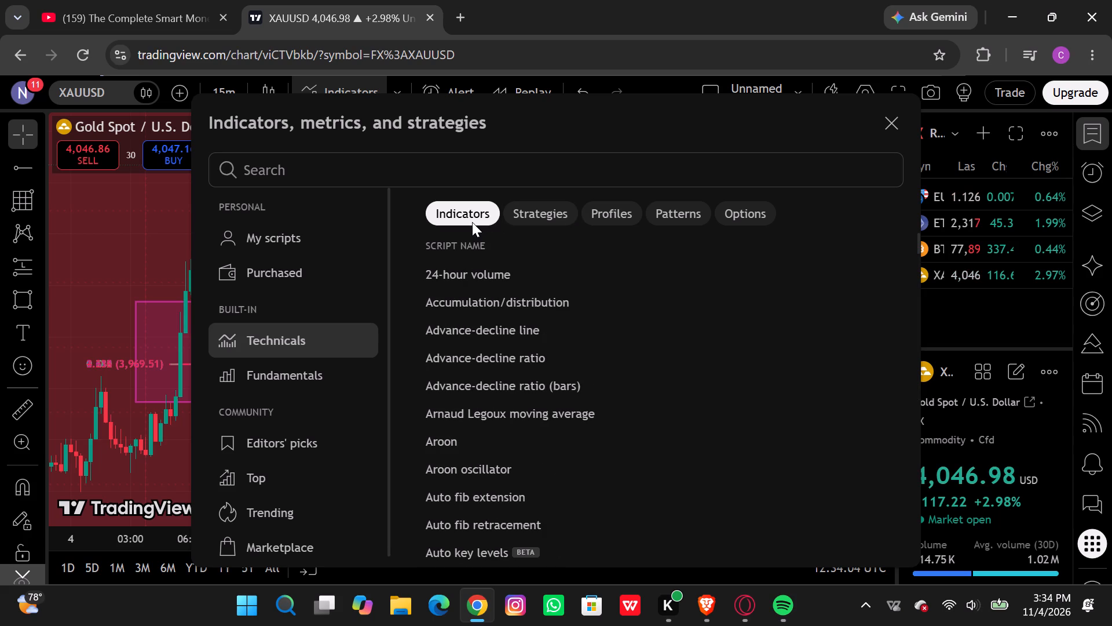
pyautogui.scroll(-8, 503, 336)
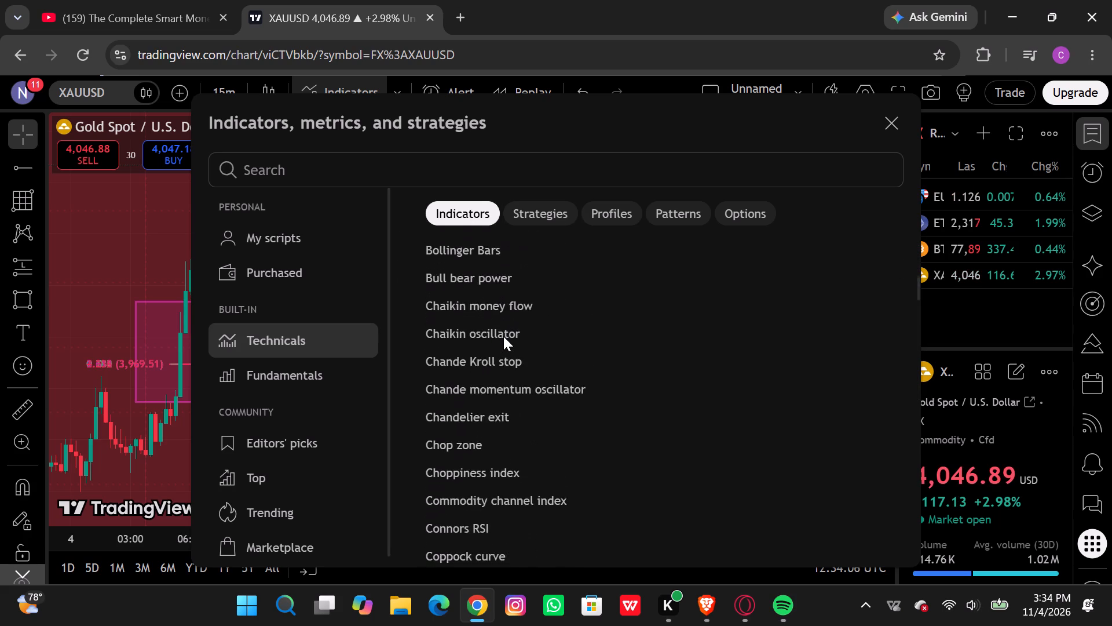
pyautogui.scroll(-2, 503, 336)
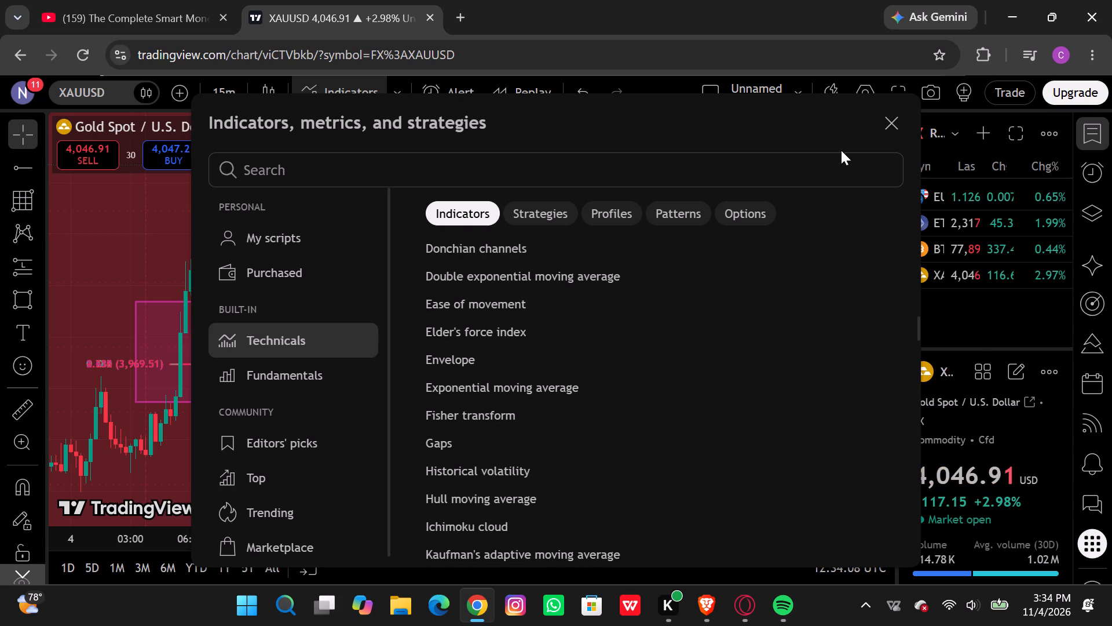
pyautogui.click(298, 372)
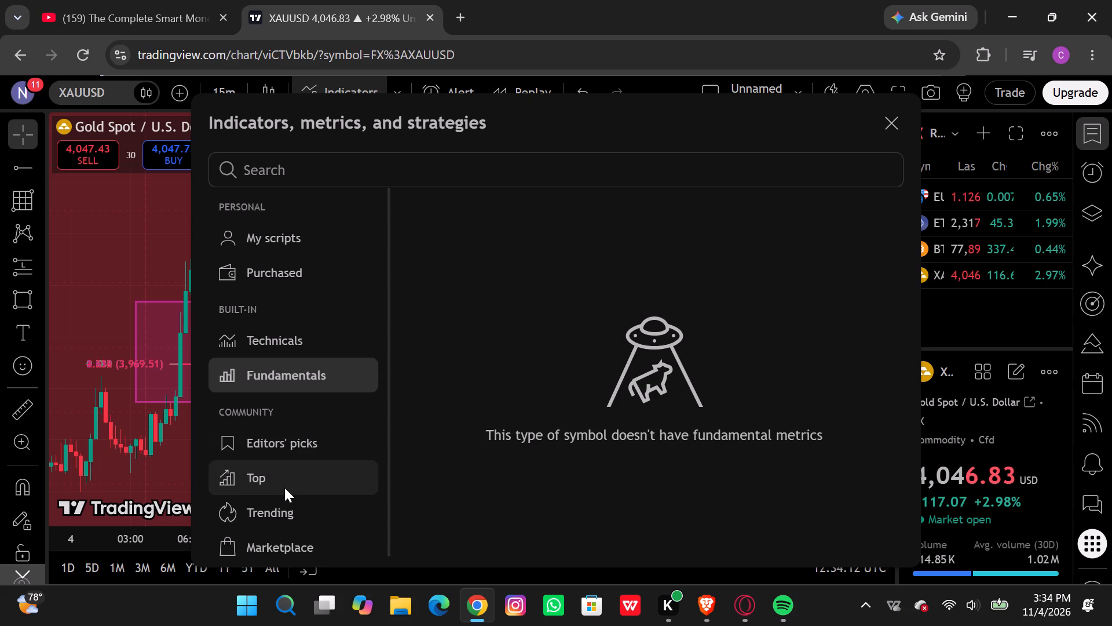
# Add the Smart Money Concepts (SMC) [LuxAlgo] indicator from the top community scripts to the chart.
pyautogui.click(284, 487)
pyautogui.scroll(-1, 284, 487)
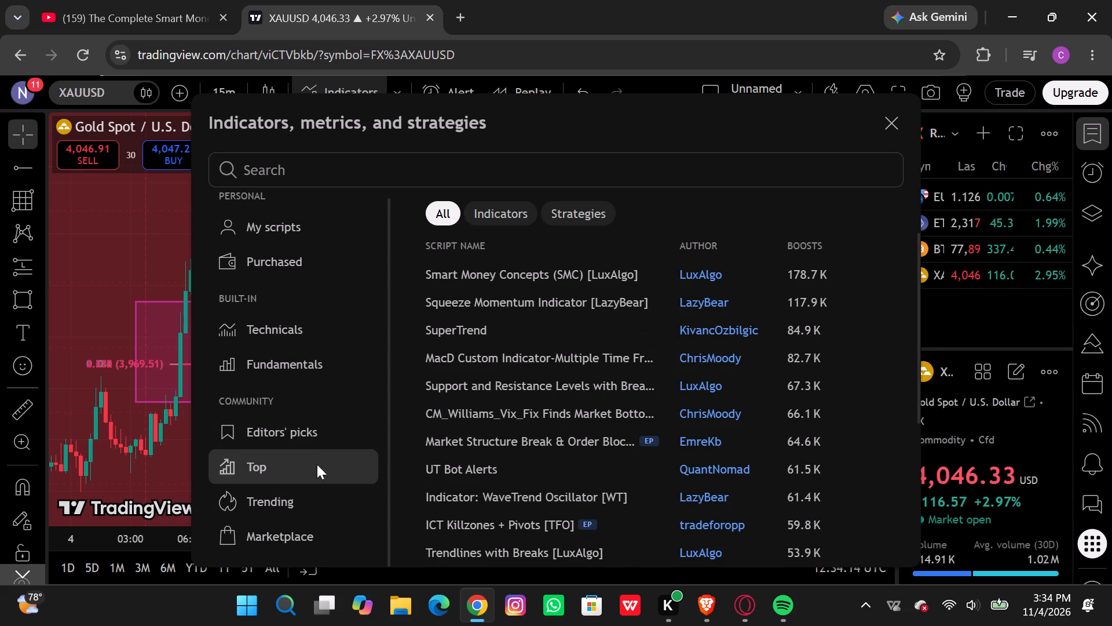
pyautogui.scroll(-1, 497, 407)
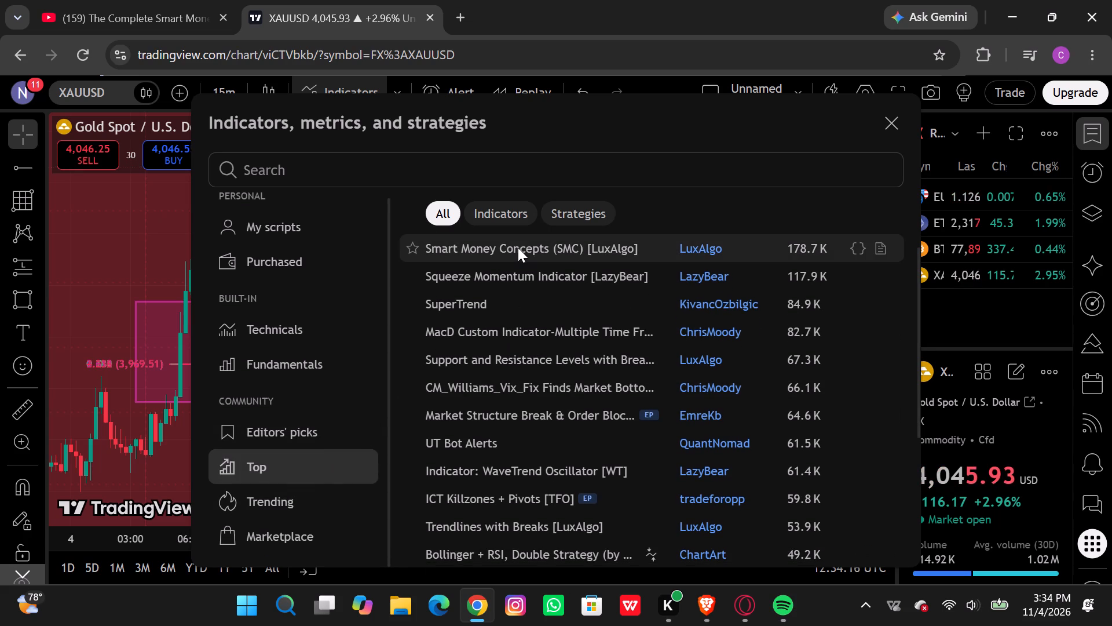
pyautogui.click(518, 248)
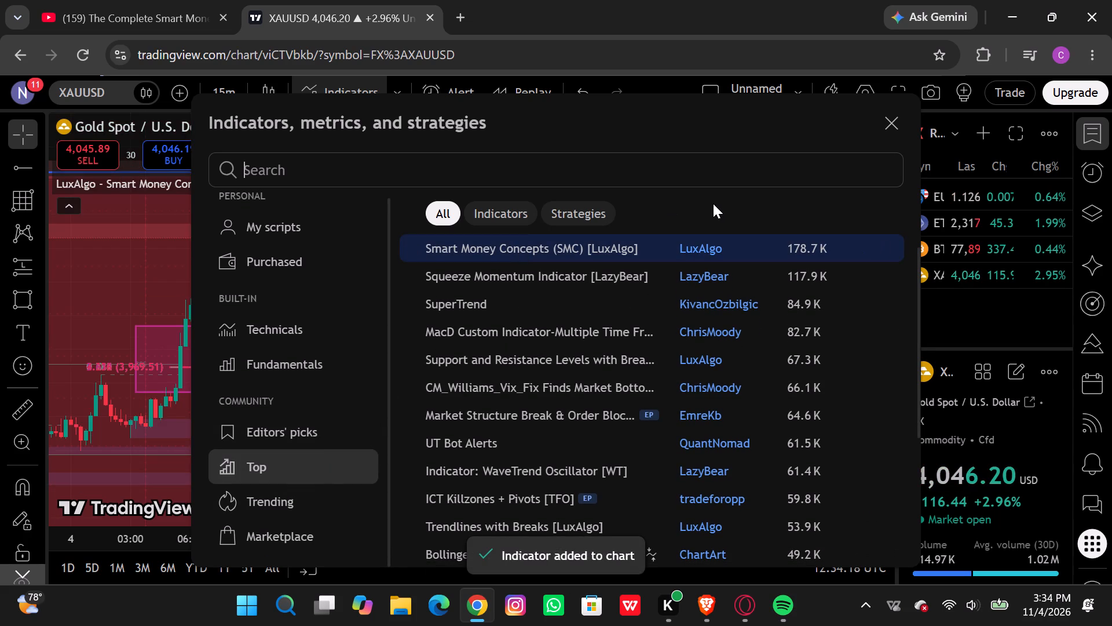
pyautogui.click(895, 128)
# Examine the Smart Money Concepts structure labels and order blocks from the earlier swings up to the recent rally.
pyautogui.hscroll(1, 653, 214)
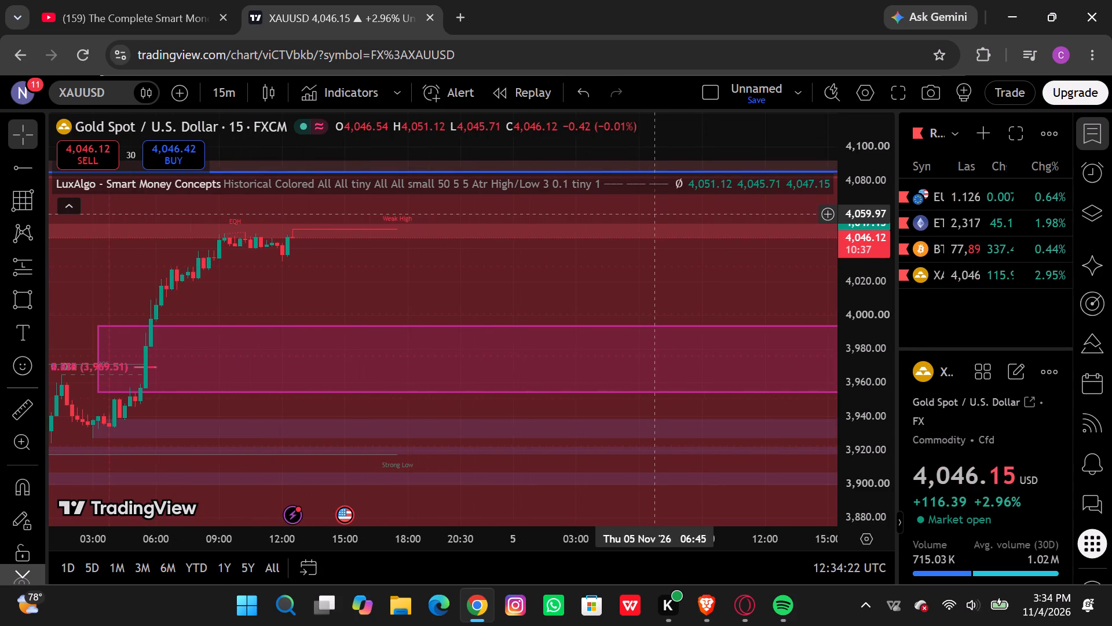
pyautogui.hscroll(2, 653, 214)
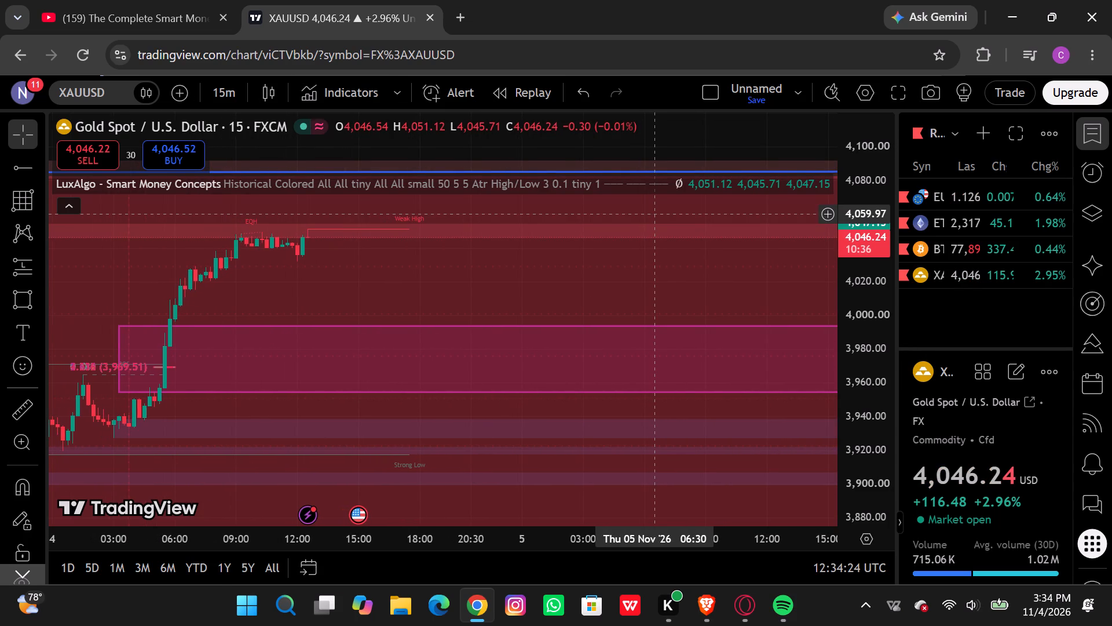
pyautogui.hscroll(1, 653, 214)
pyautogui.click(531, 181)
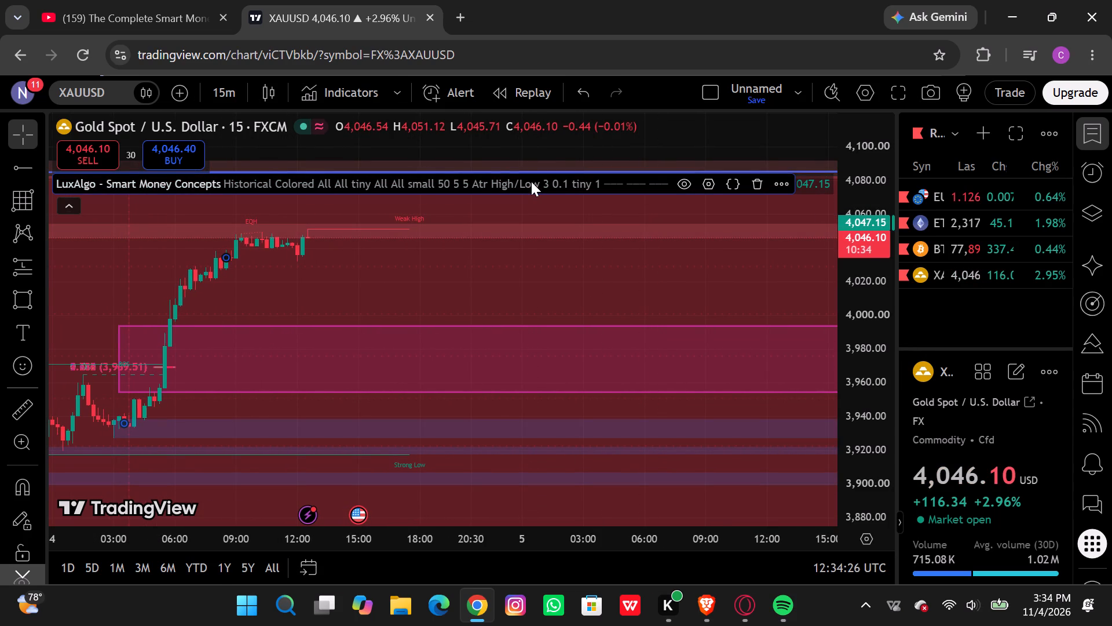
pyautogui.hscroll(1, 587, 259)
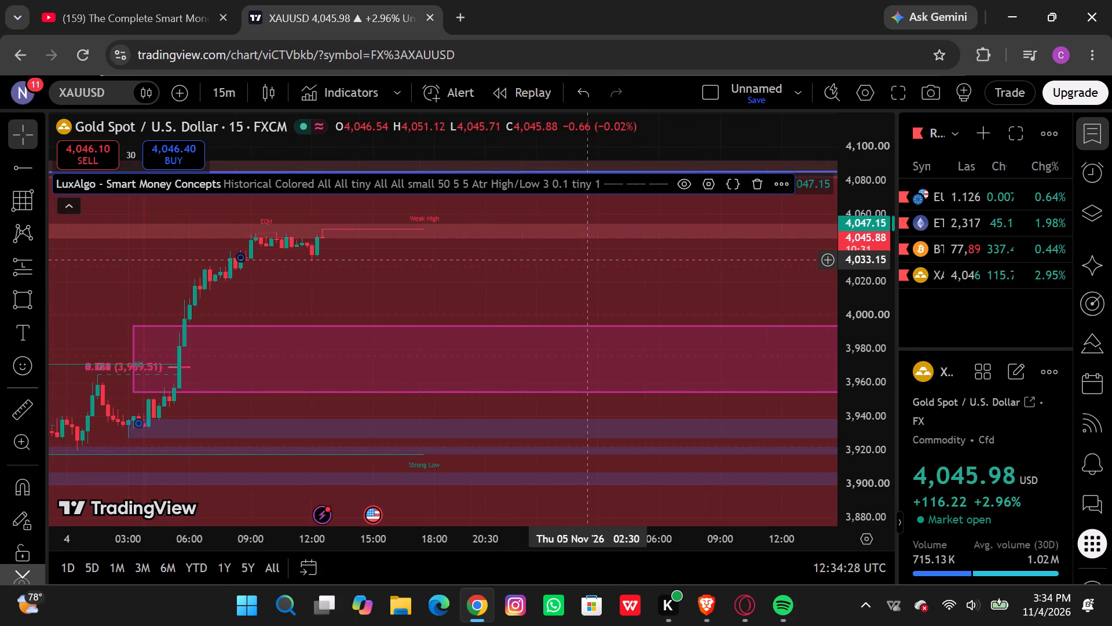
pyautogui.hscroll(5, 587, 259)
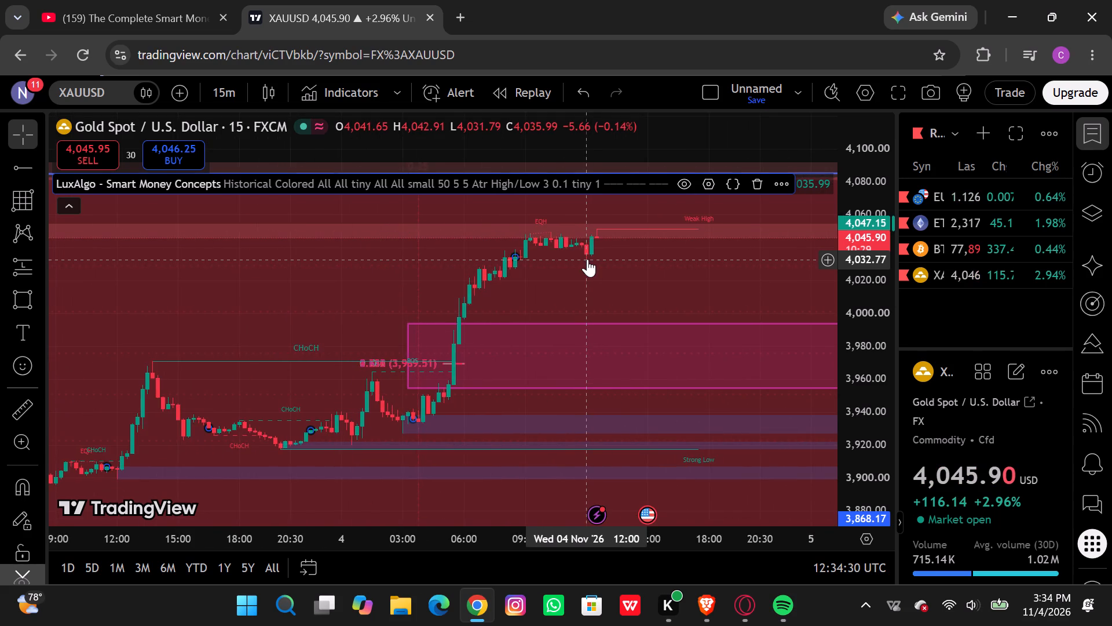
pyautogui.hscroll(1, 587, 259)
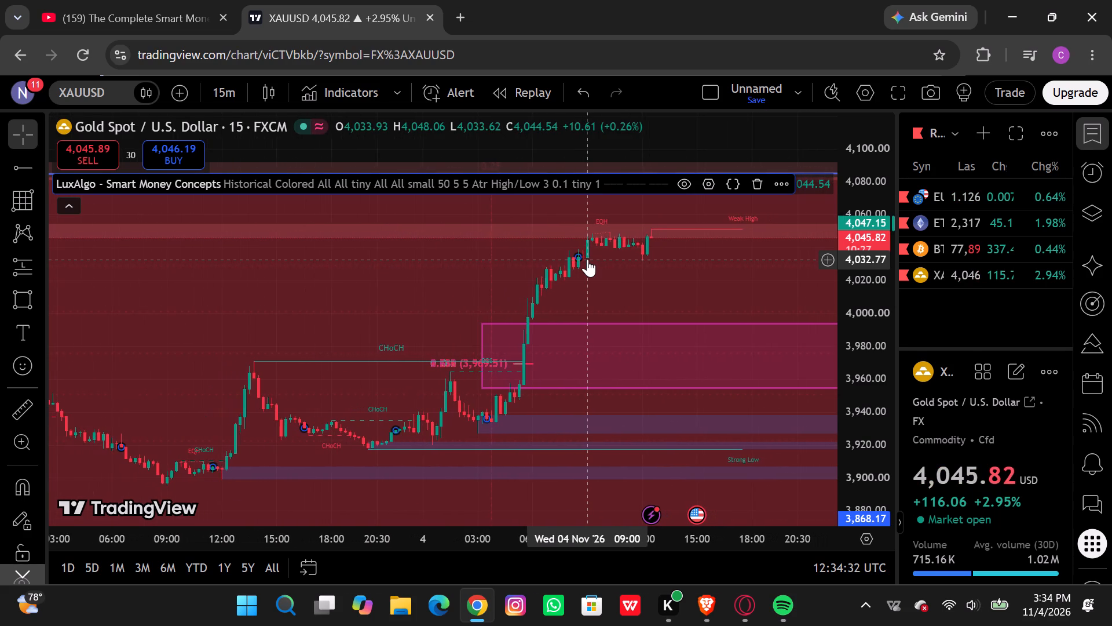
# Examine the latest 15-minute candles against the EQH, Weak High and Strong Low levels and the purple zone.
pyautogui.hscroll(-1, 575, 261)
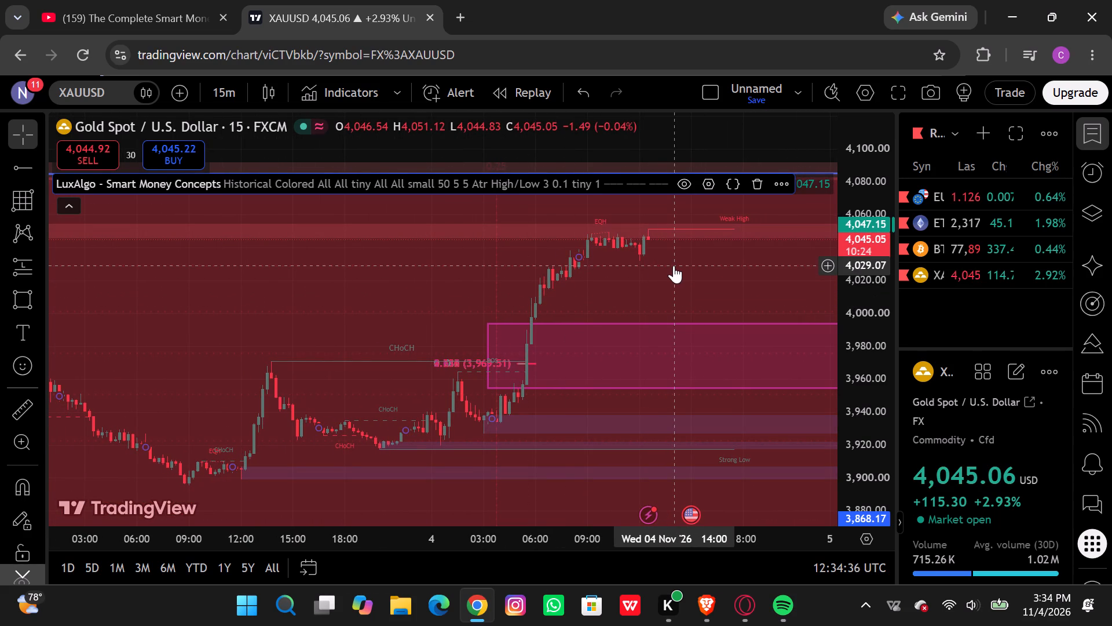
pyautogui.hscroll(-2, 674, 265)
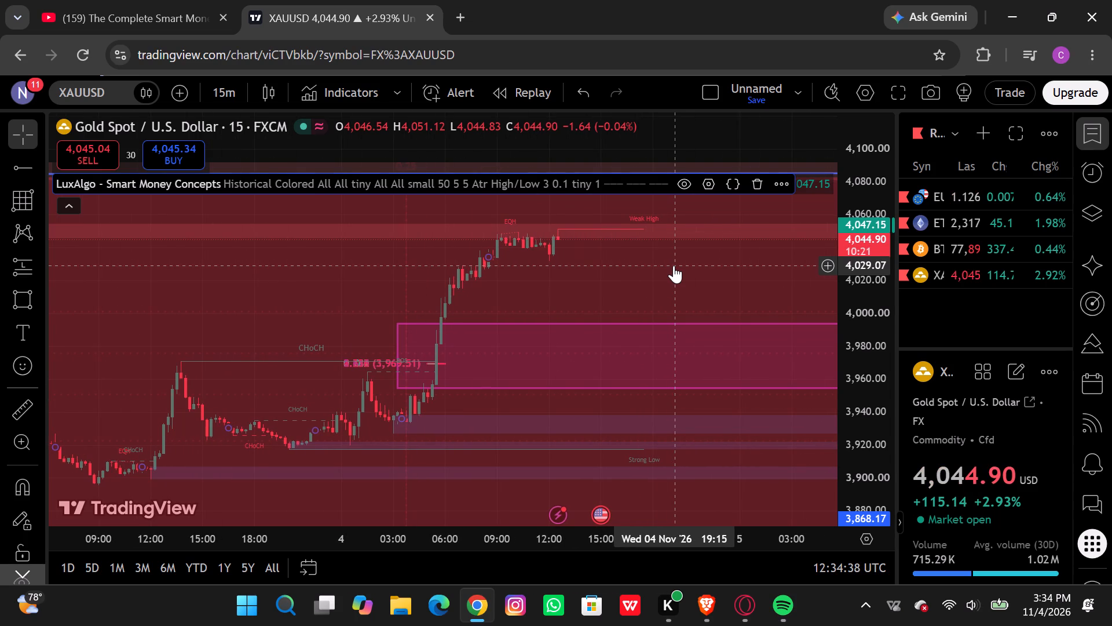
pyautogui.hscroll(-1, 674, 265)
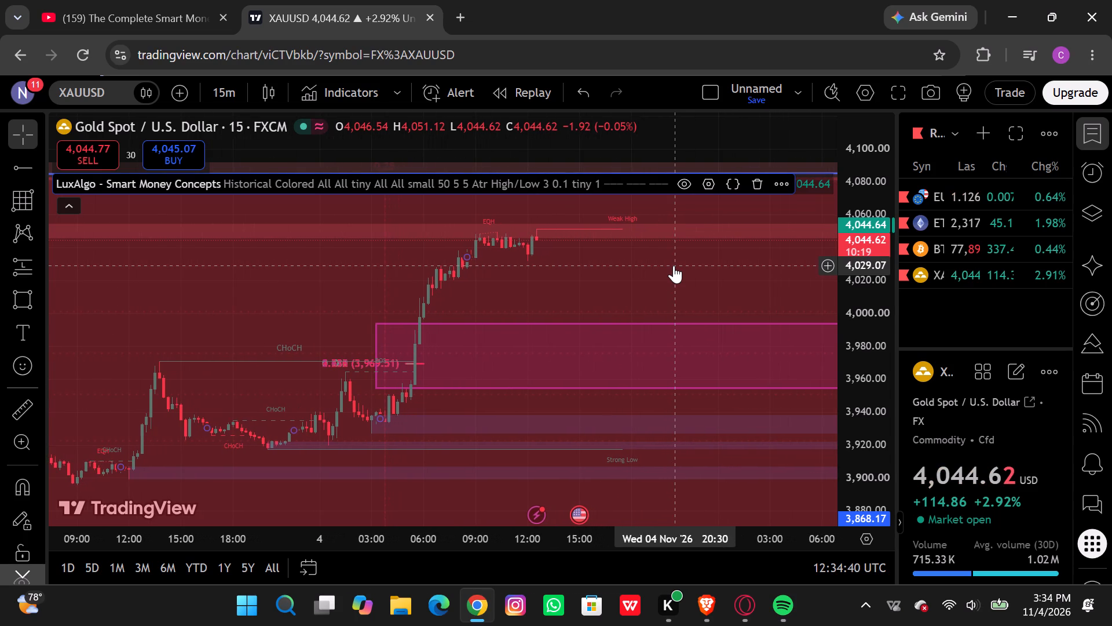
pyautogui.hscroll(-1, 674, 265)
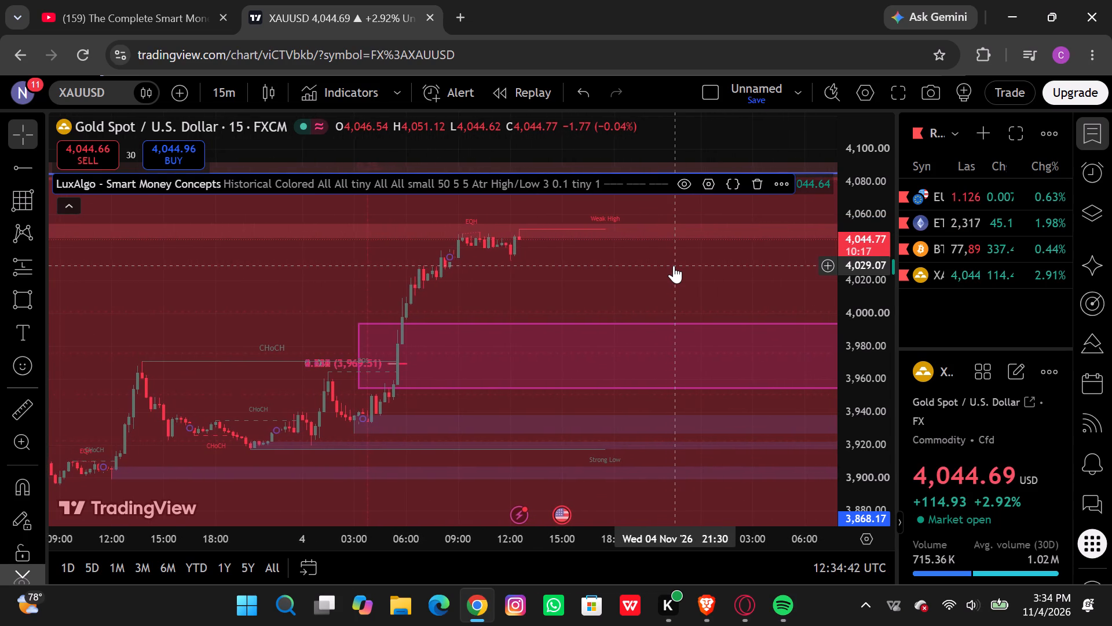
pyautogui.hscroll(-2, 674, 265)
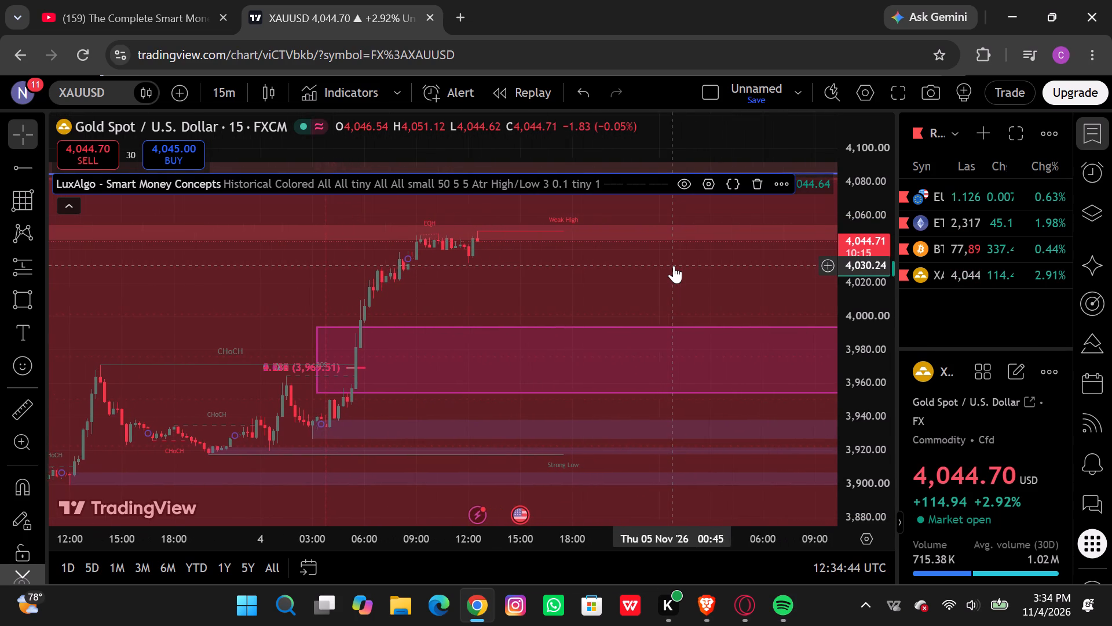
pyautogui.hscroll(-2, 674, 265)
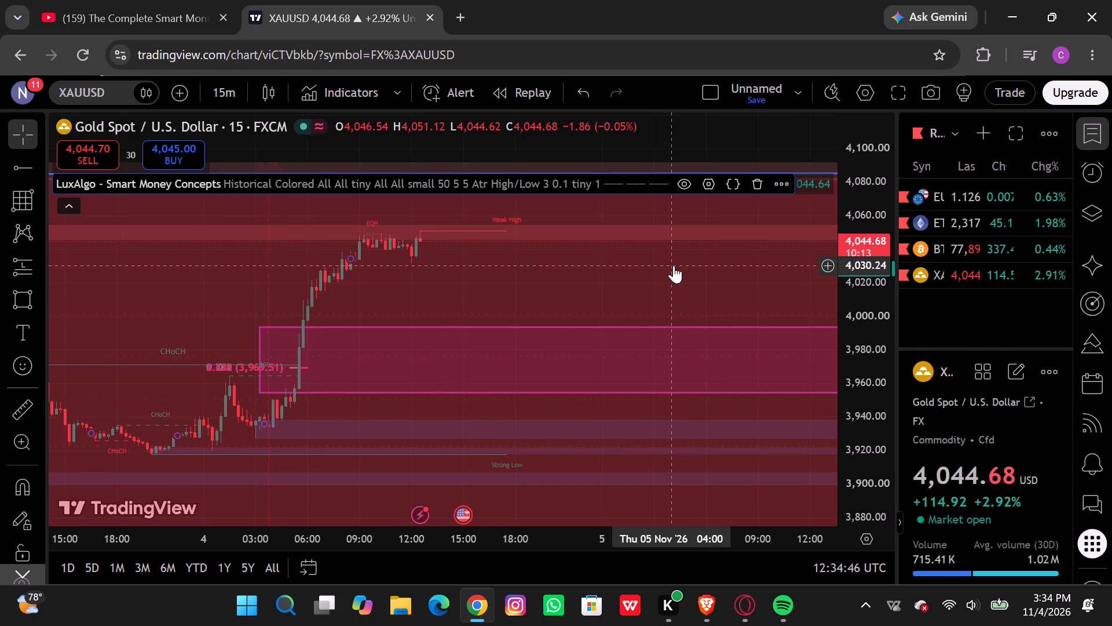
pyautogui.hscroll(-1, 674, 265)
pyautogui.hscroll(1, 674, 265)
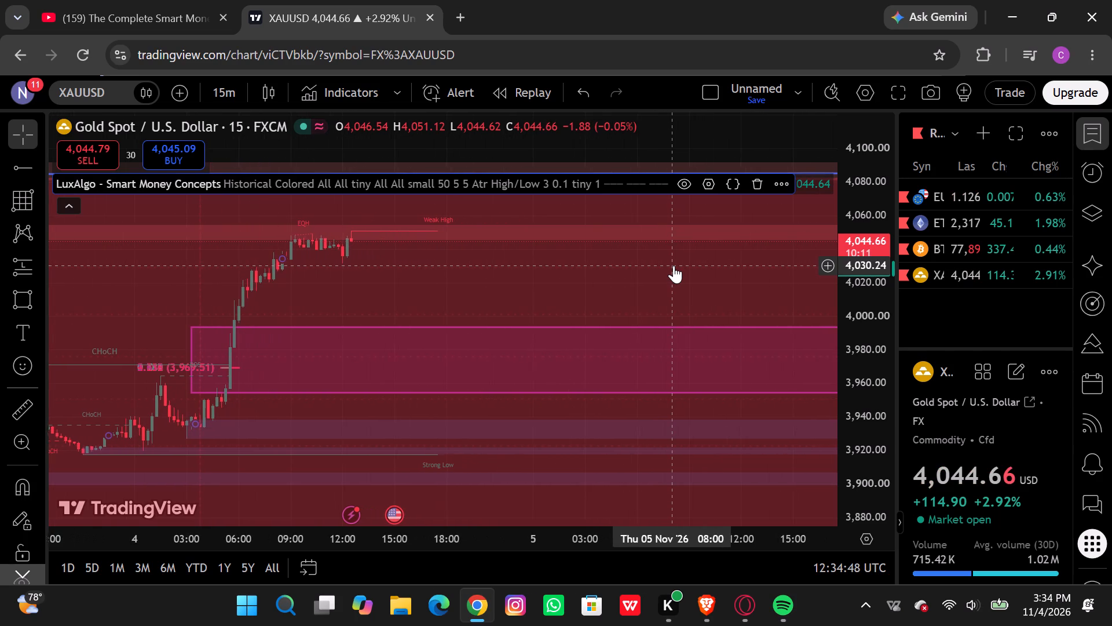
pyautogui.hscroll(1, 674, 265)
pyautogui.hscroll(-1, 674, 265)
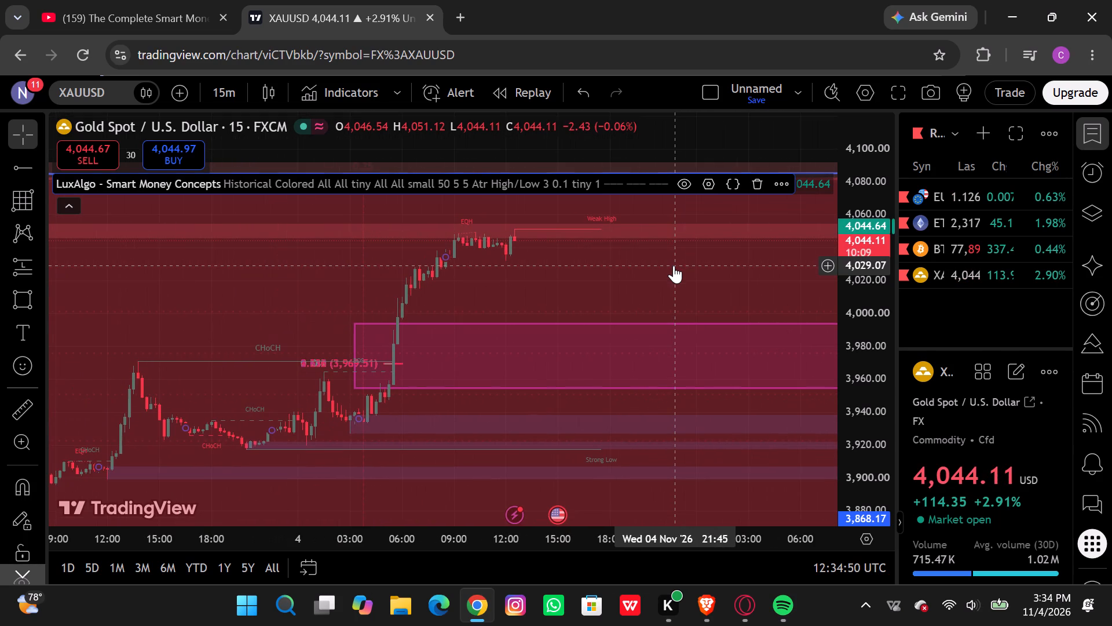
pyautogui.hscroll(-1, 674, 265)
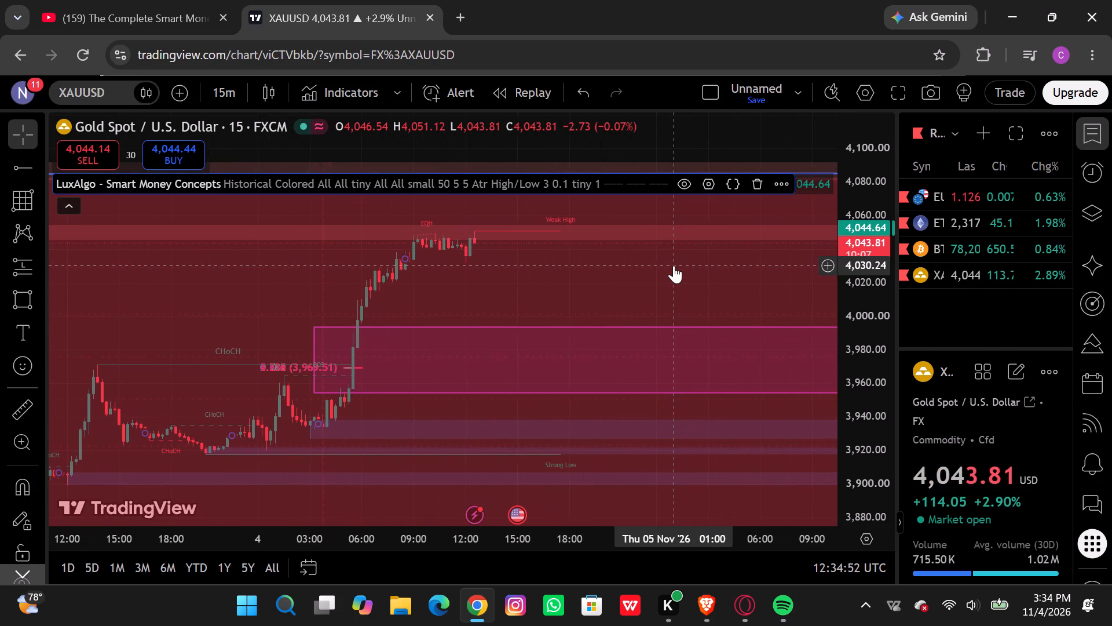
pyautogui.hscroll(-3, 674, 265)
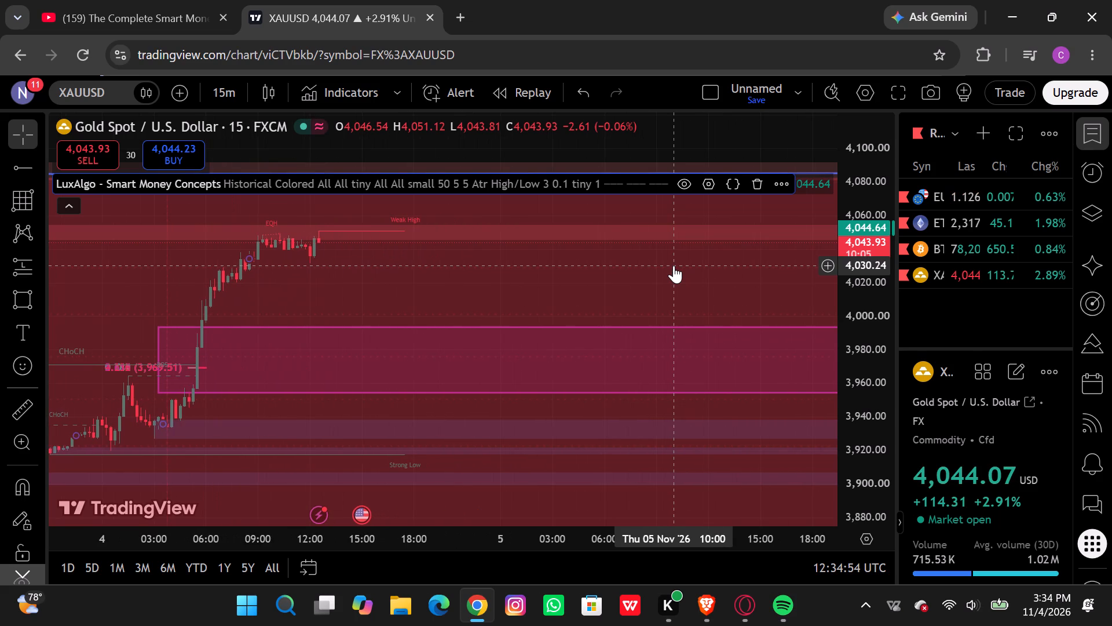
pyautogui.hscroll(-1, 674, 265)
# Examine the BOS and CHoCH labels across a wider range of 15-minute history, and reset the chart view.
pyautogui.scroll(-1, 546, 343)
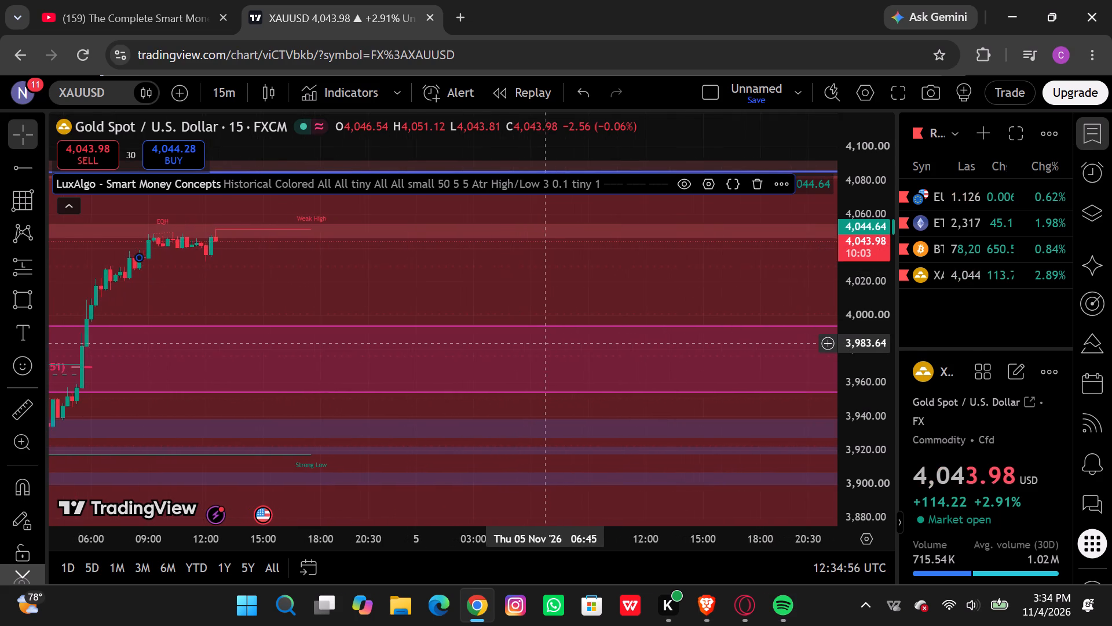
pyautogui.scroll(-3, 546, 343)
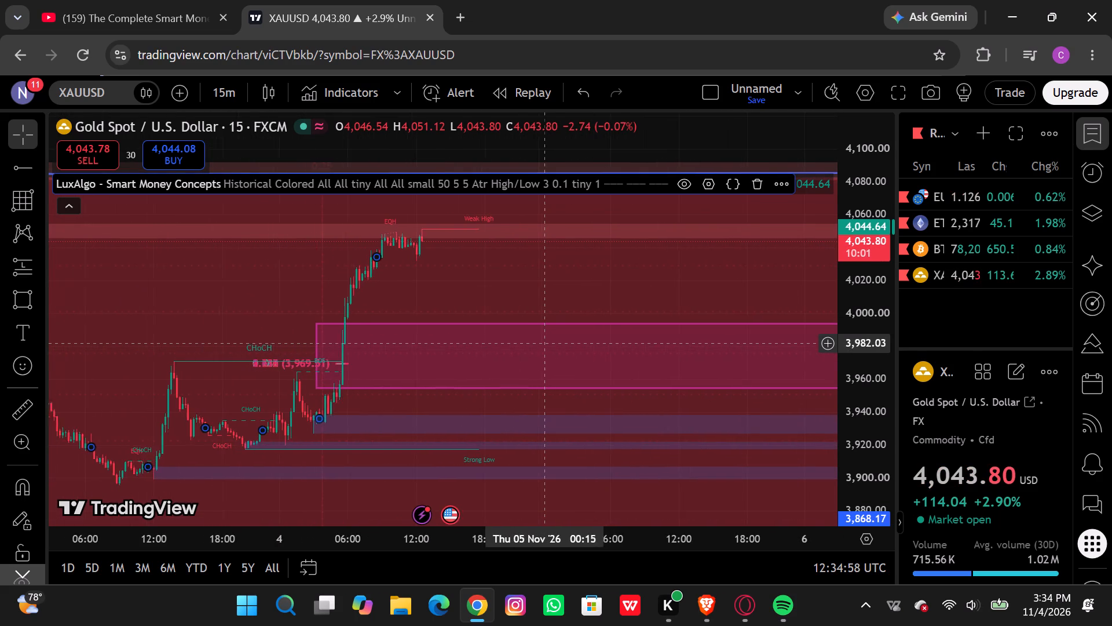
pyautogui.scroll(-2, 546, 343)
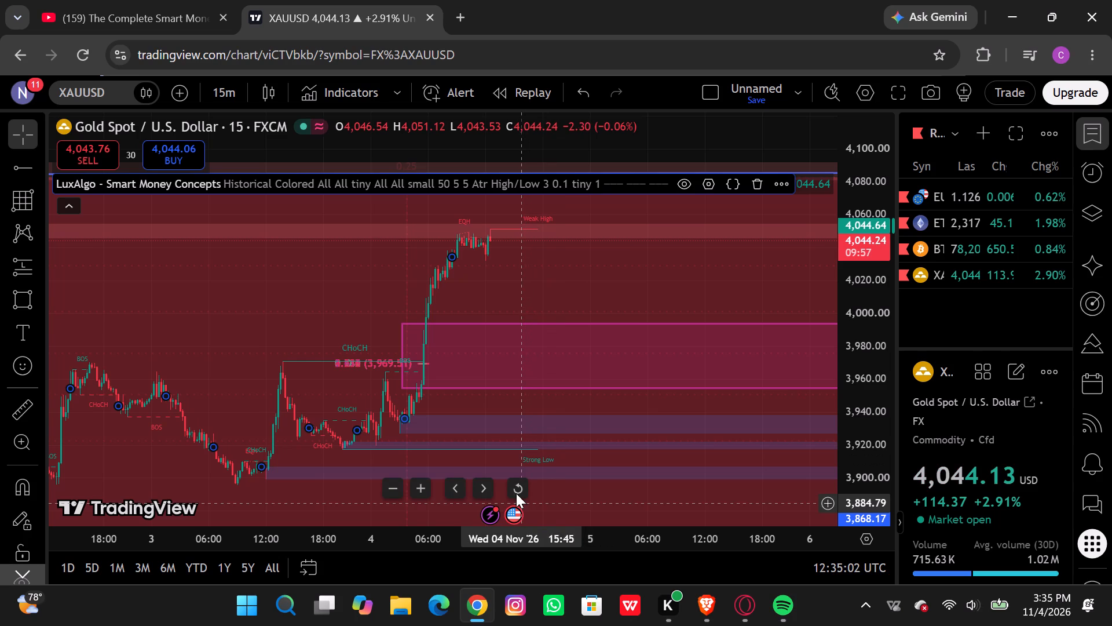
pyautogui.click(515, 488)
pyautogui.hscroll(-3, 515, 488)
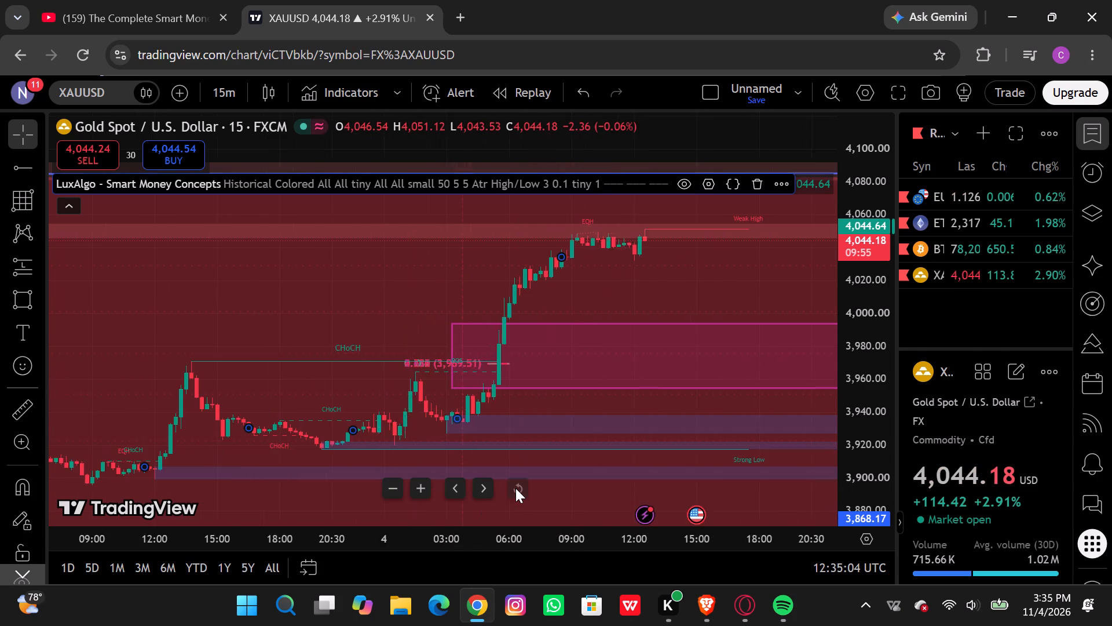
pyautogui.hscroll(-3, 515, 488)
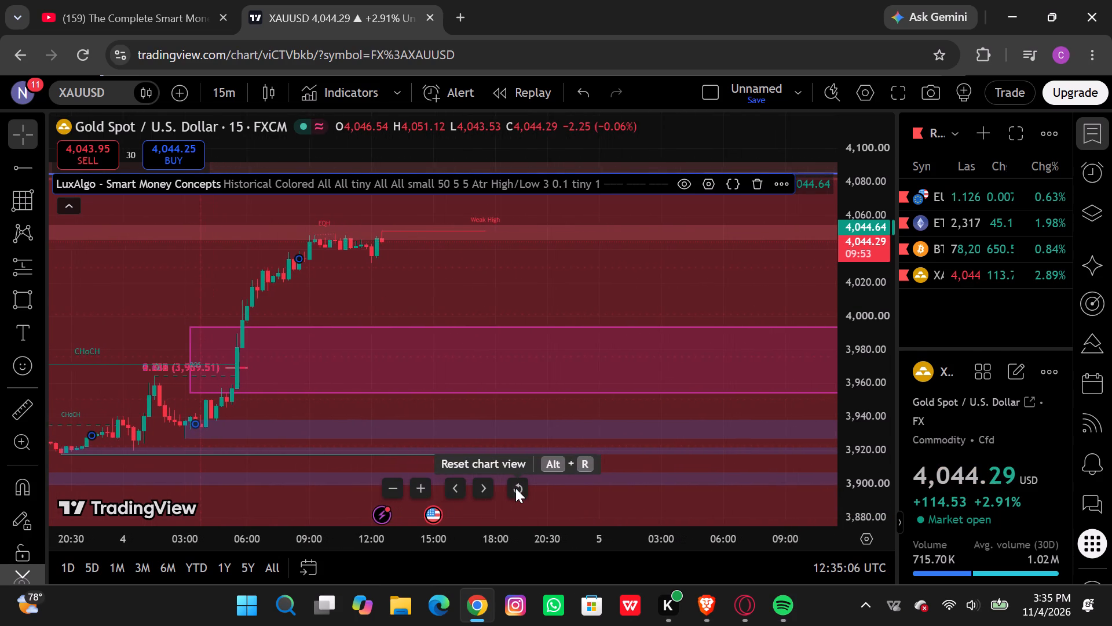
pyautogui.hscroll(-1, 515, 488)
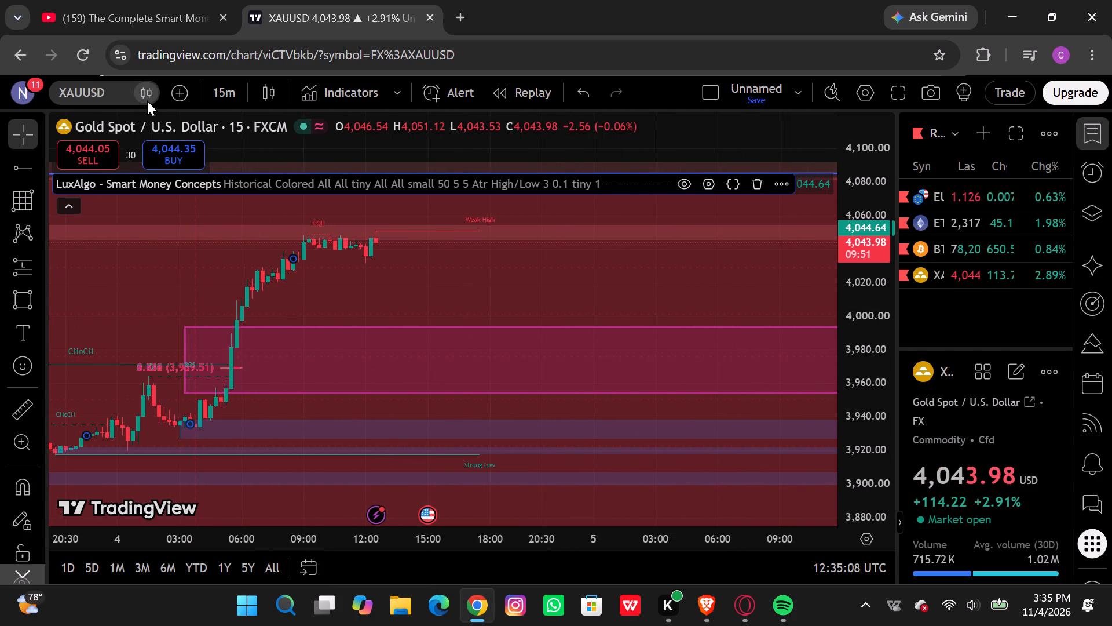
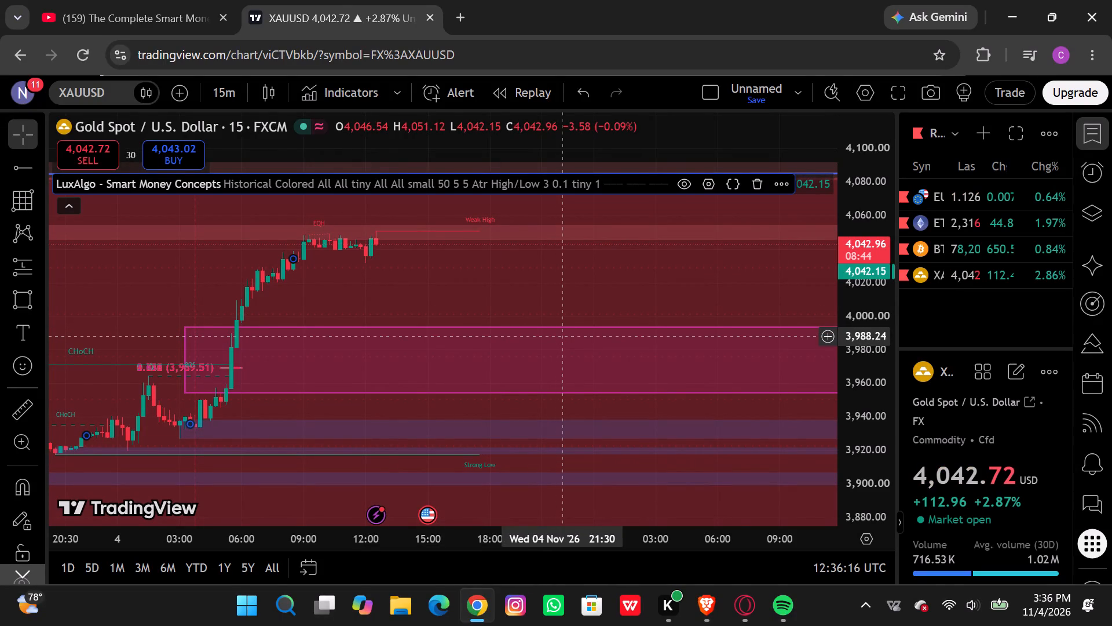
# Delete the large red-shaded level box that starts at 28 October and covers the decline and rally.
pyautogui.click(762, 285)
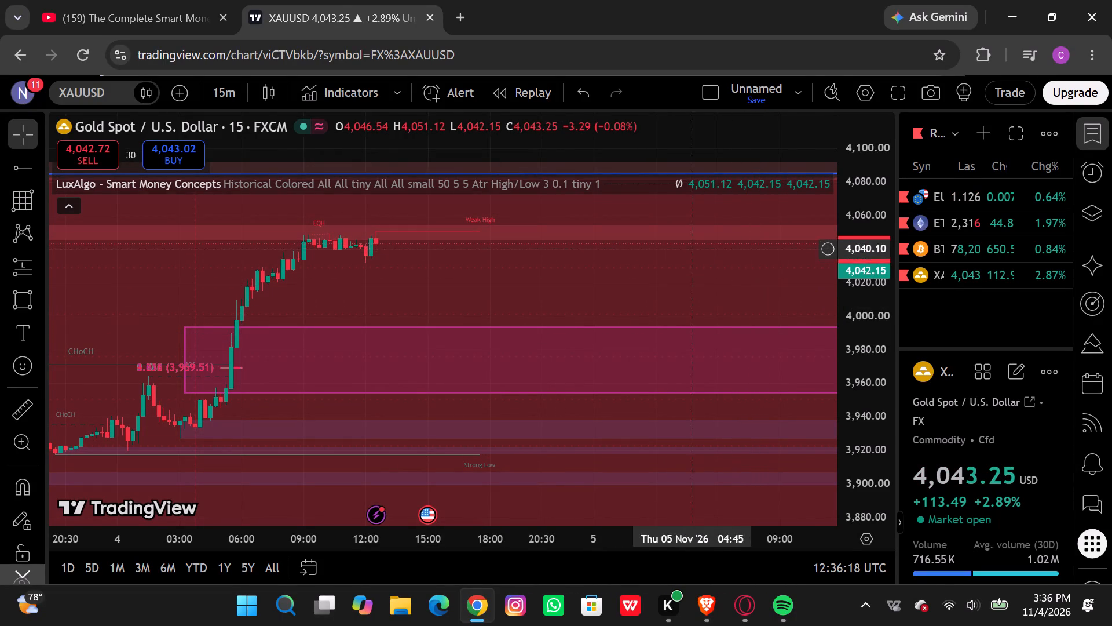
pyautogui.scroll(-4, 728, 267)
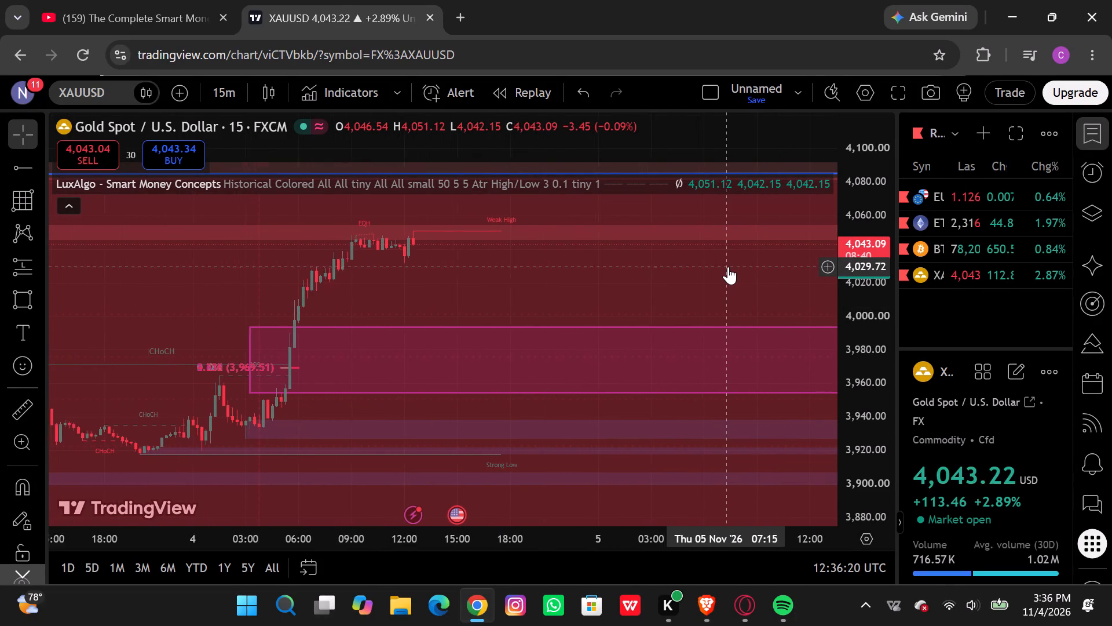
pyautogui.scroll(-7, 728, 267)
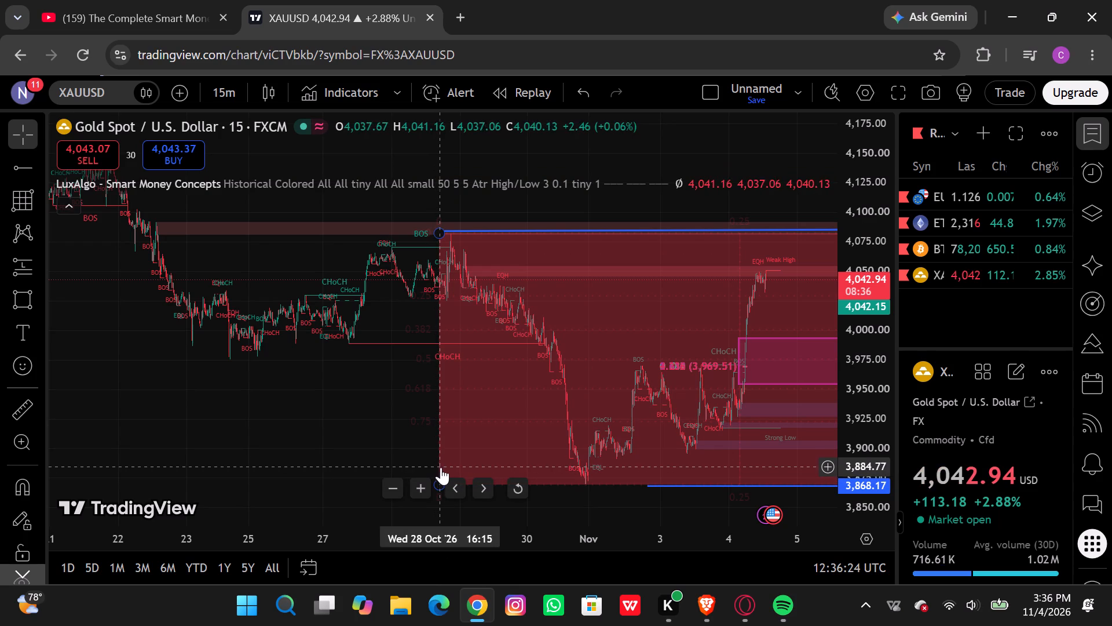
pyautogui.click(441, 468)
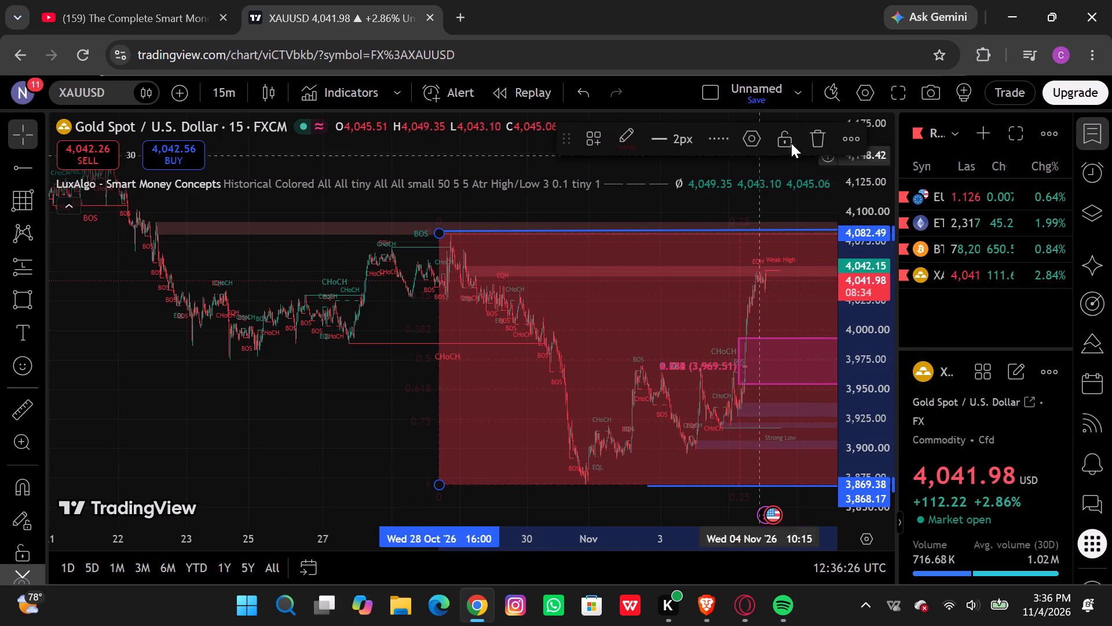
pyautogui.click(818, 133)
# Switch the XAUUSD chart from the 15-minute to the 4-hour interval.
pyautogui.hscroll(-2, 427, 312)
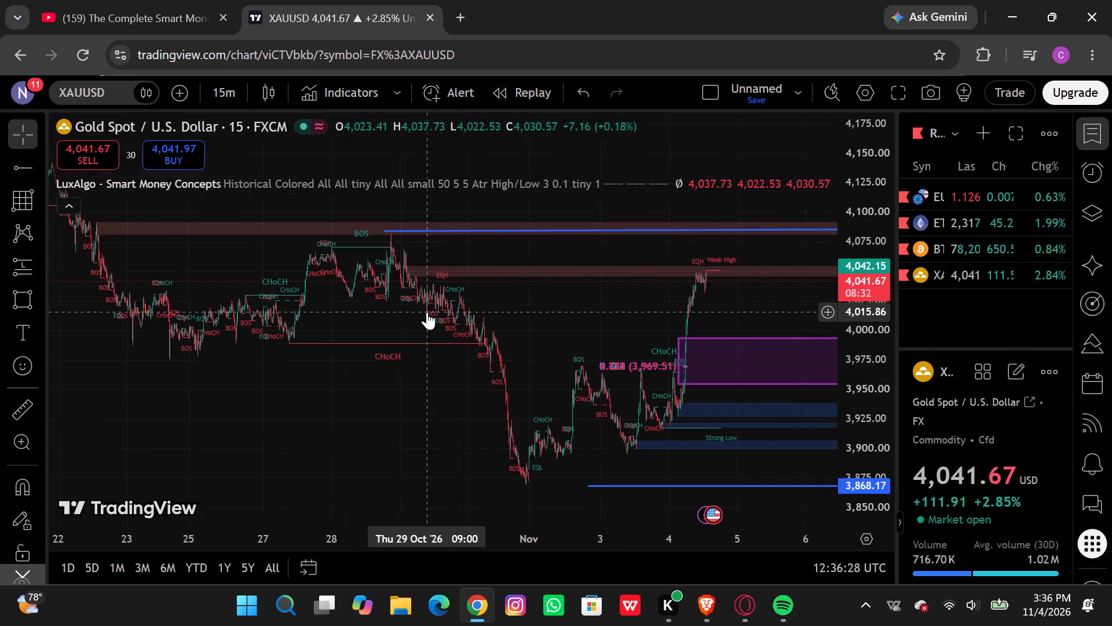
pyautogui.hscroll(-2, 427, 312)
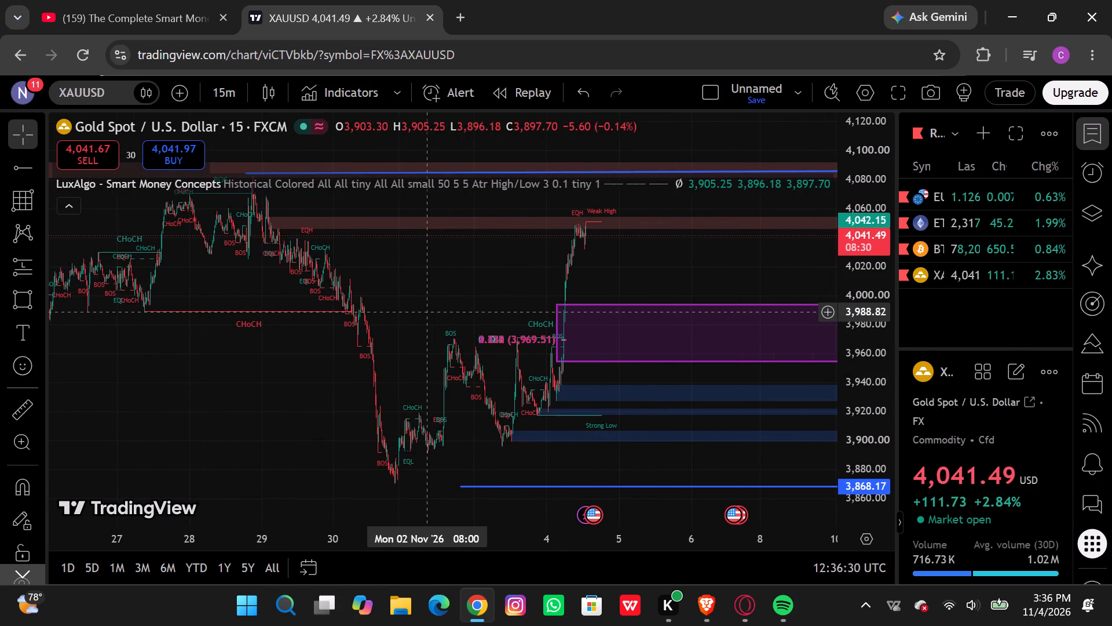
pyautogui.hscroll(-1, 427, 312)
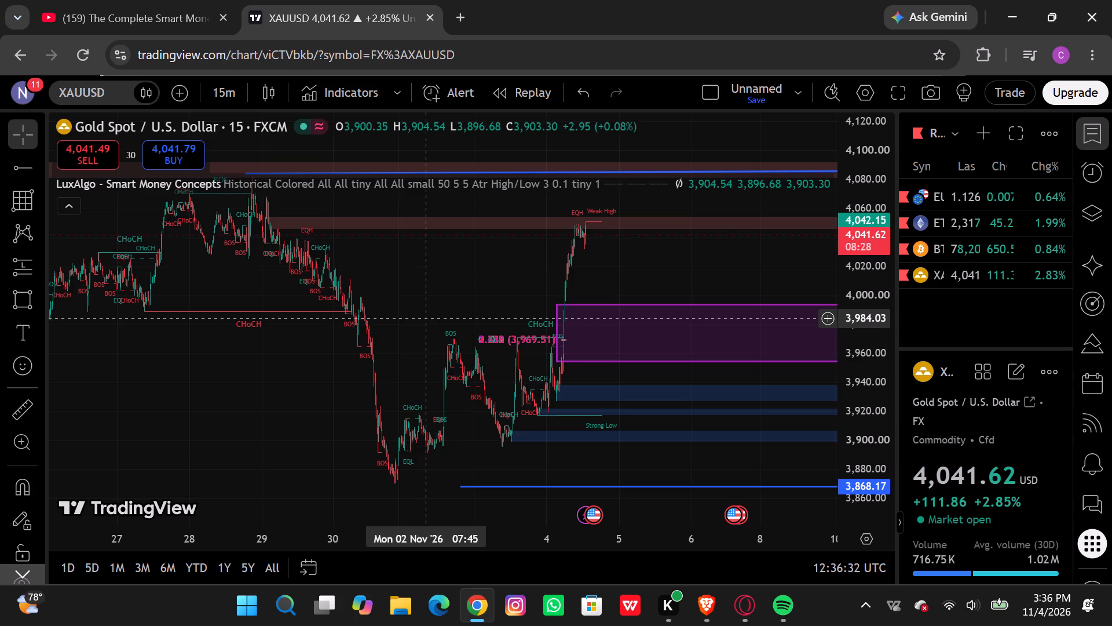
pyautogui.click(219, 94)
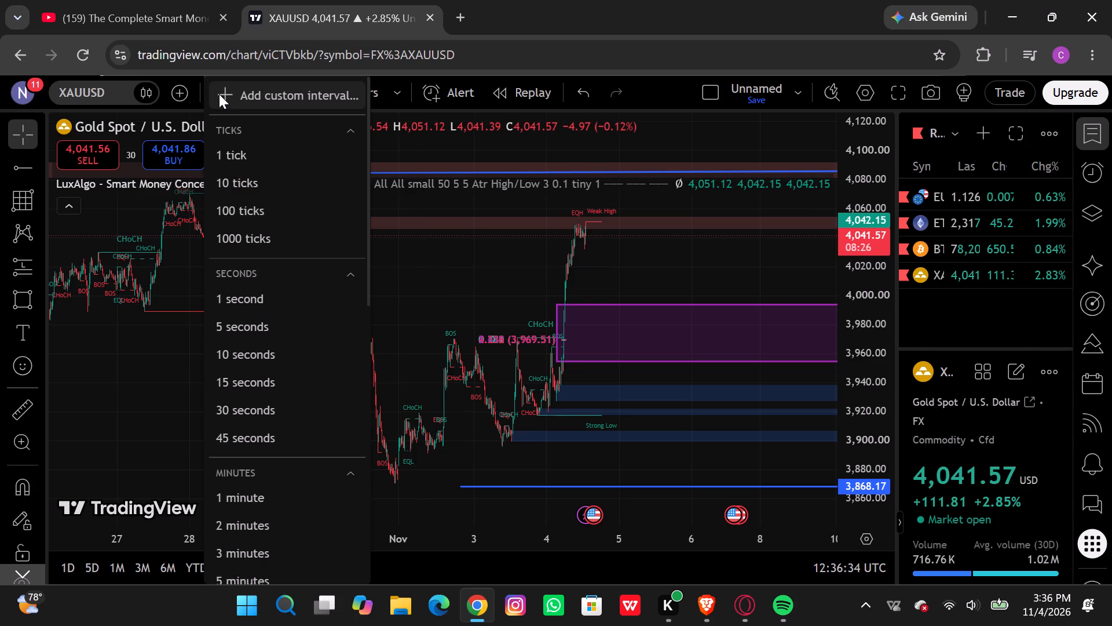
pyautogui.scroll(-5, 262, 417)
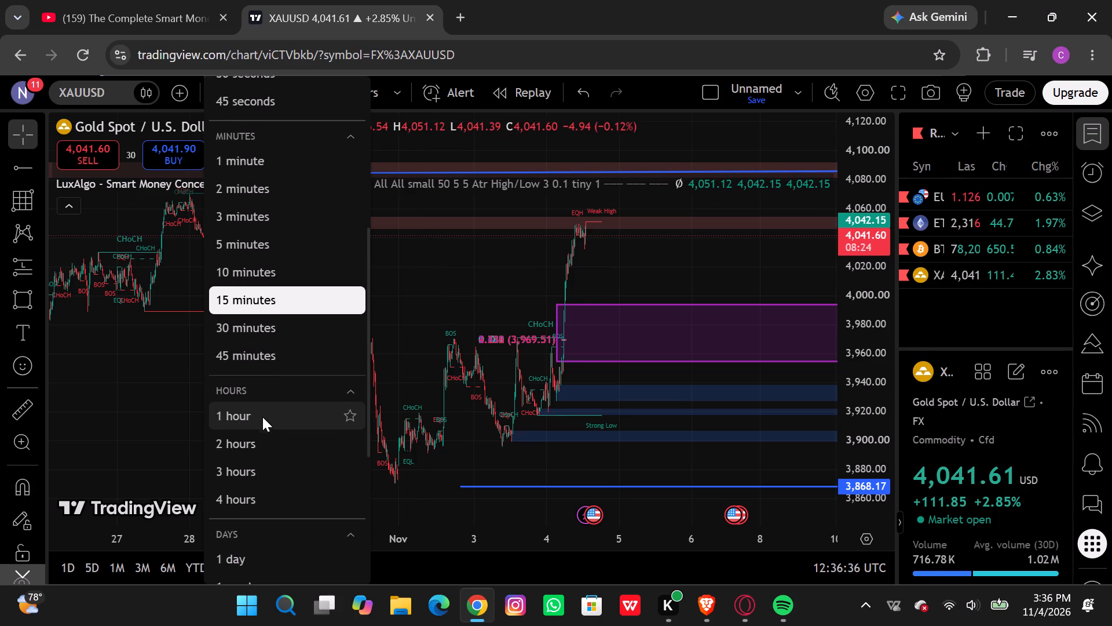
pyautogui.scroll(-1, 262, 417)
pyautogui.click(248, 478)
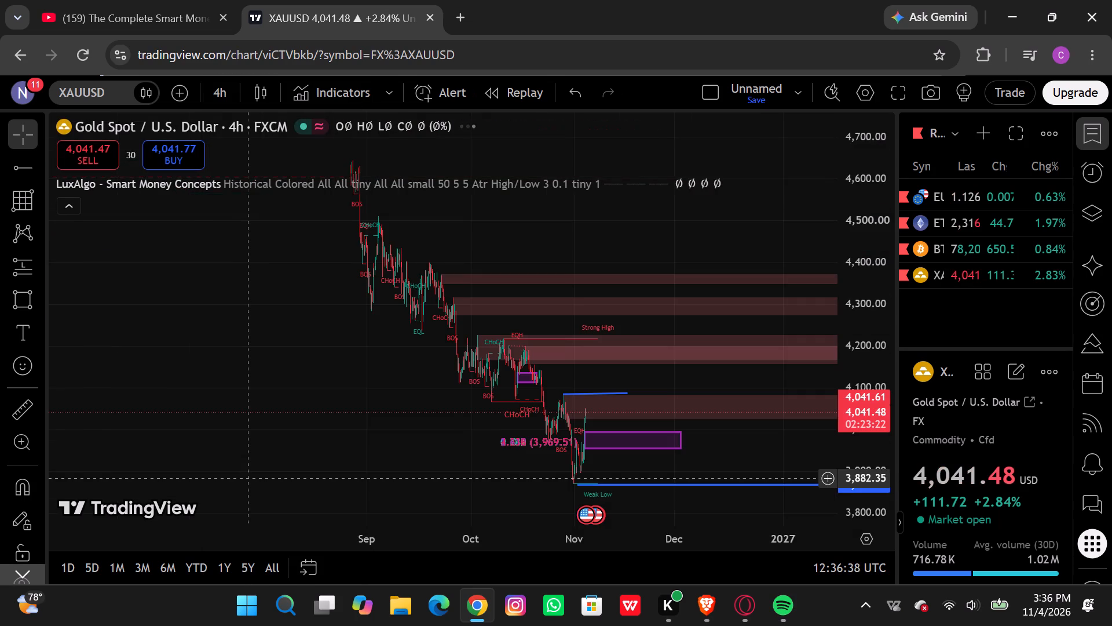
# Examine the 4-hour BOS and CHoCH structure and the red order blocks across September and October.
pyautogui.hscroll(-5, 721, 435)
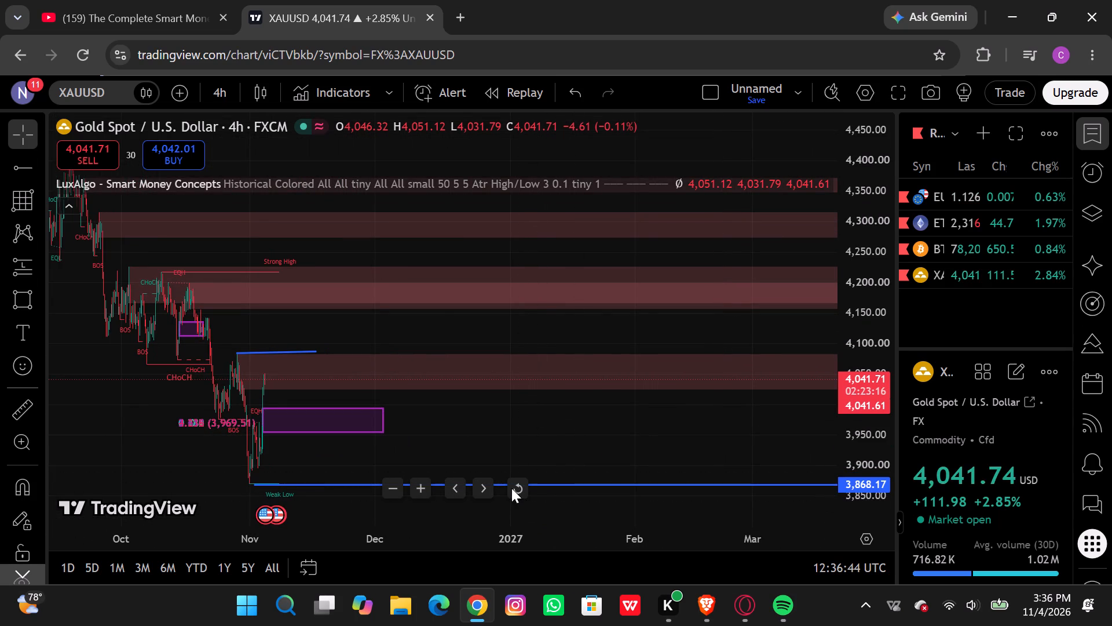
pyautogui.click(511, 488)
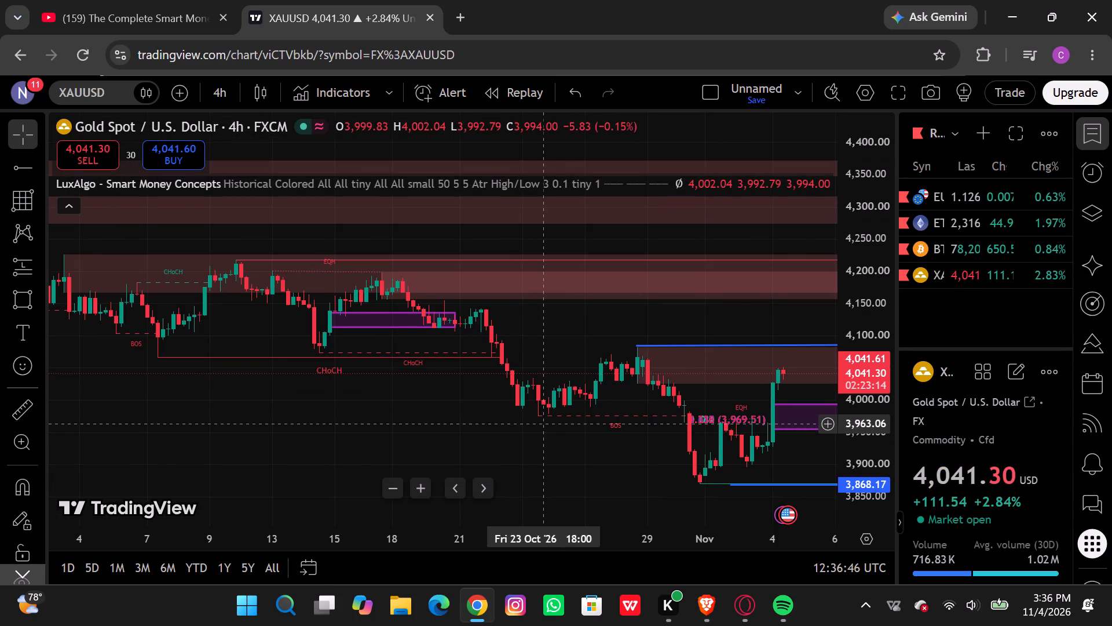
pyautogui.hscroll(-4, 542, 424)
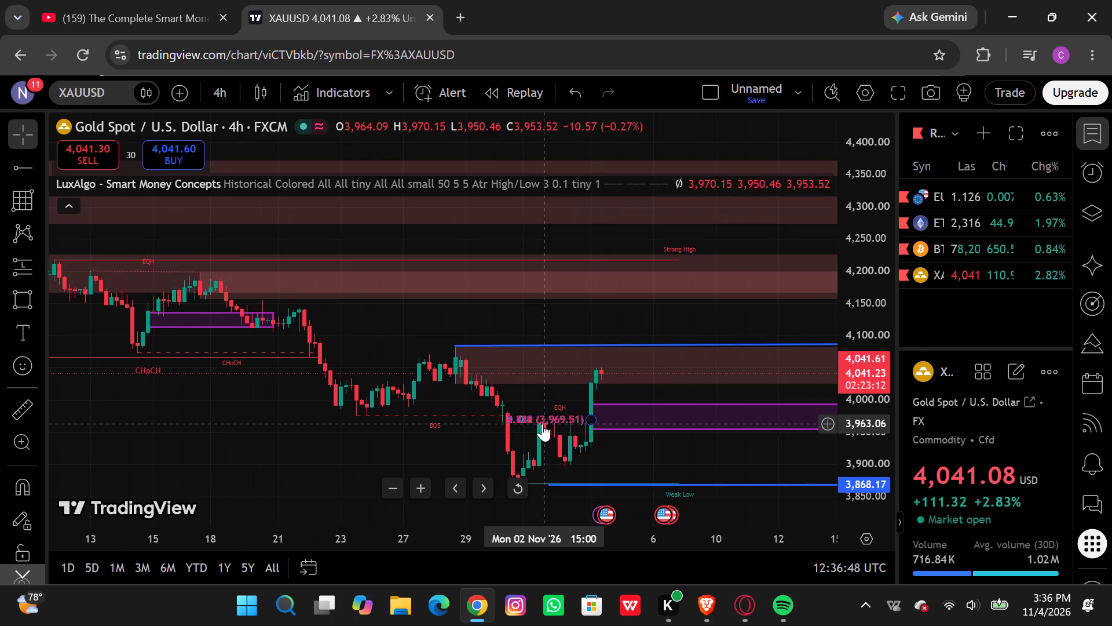
pyautogui.hscroll(1, 542, 424)
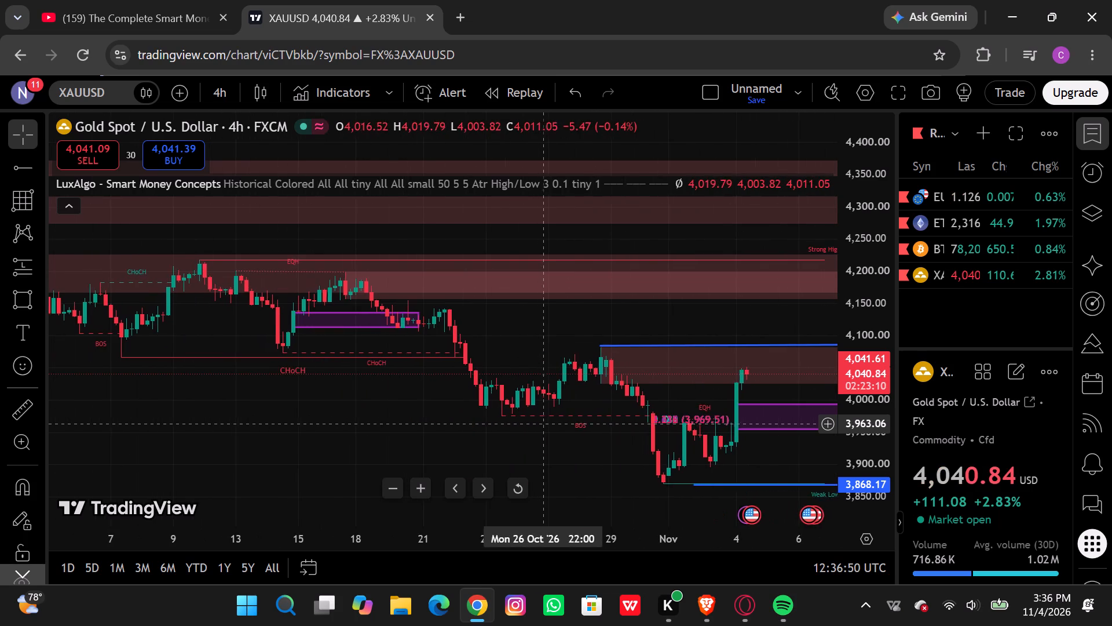
pyautogui.hscroll(6, 542, 424)
pyautogui.hscroll(-1, 542, 424)
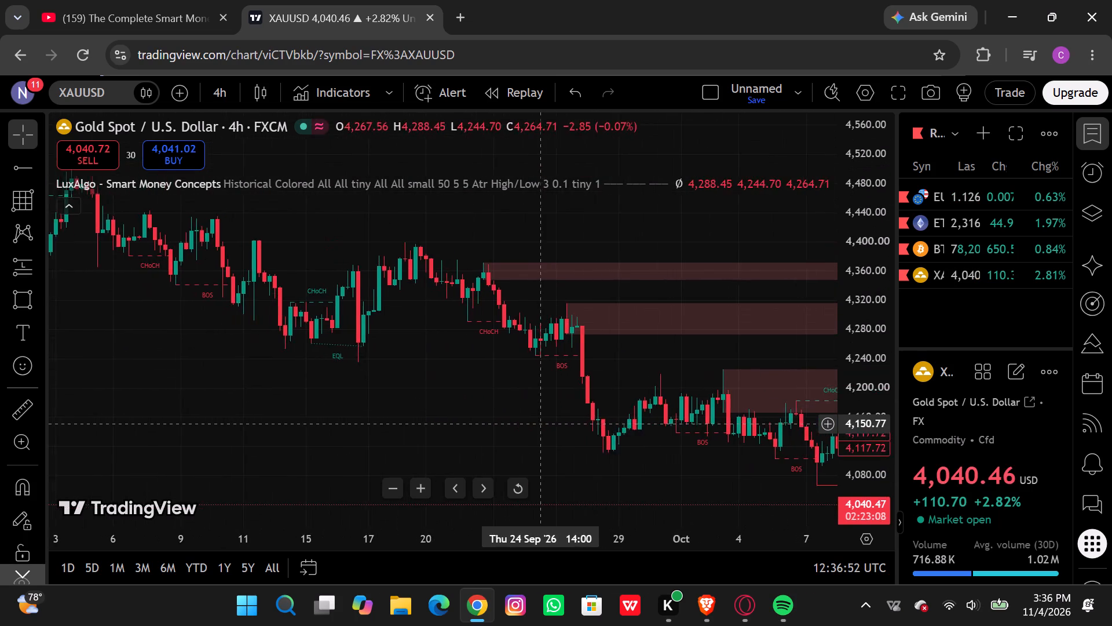
pyautogui.hscroll(-4, 542, 424)
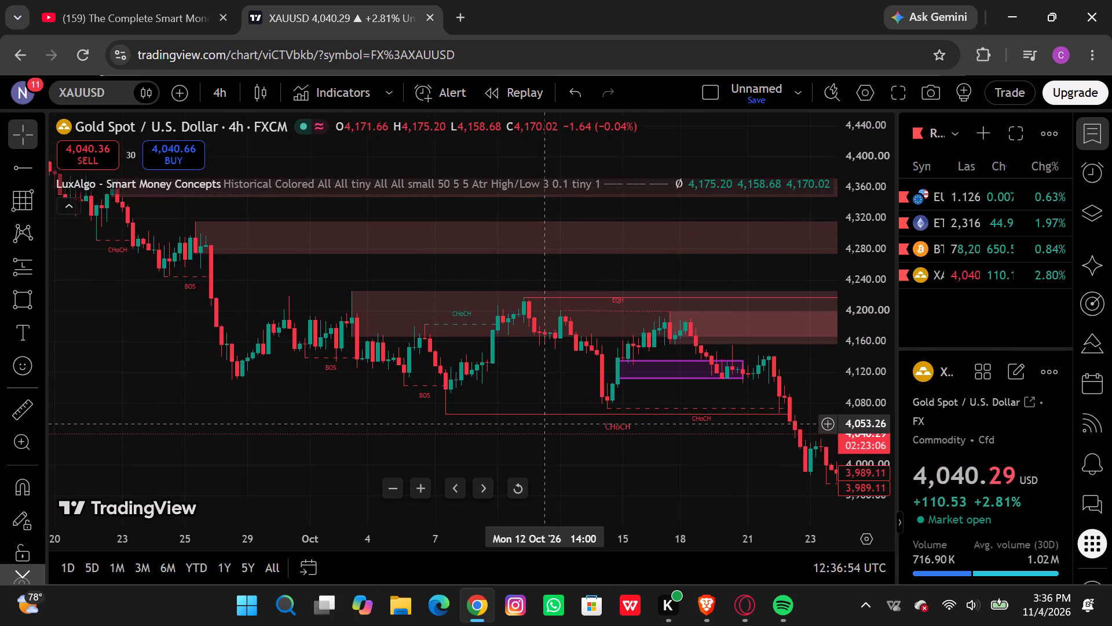
pyautogui.hscroll(-1, 542, 424)
pyautogui.scroll(-1, 542, 424)
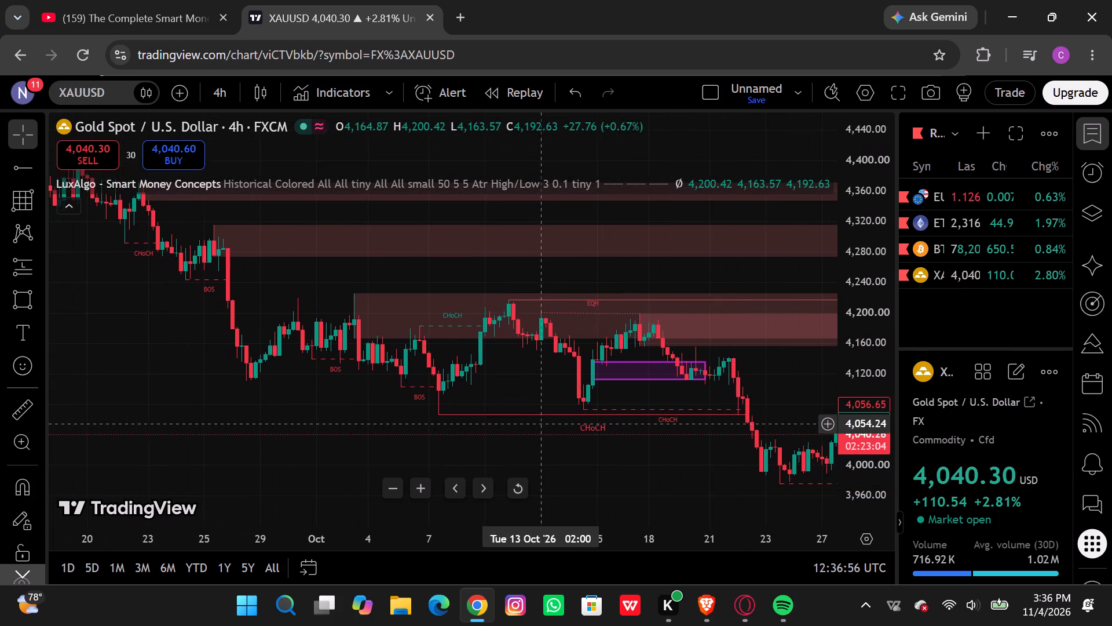
# Examine the recent 4-hour rally against the order blocks, Strong High and Weak Low levels, blue lines and purple zone.
pyautogui.hscroll(-4, 542, 424)
pyautogui.scroll(1, 542, 424)
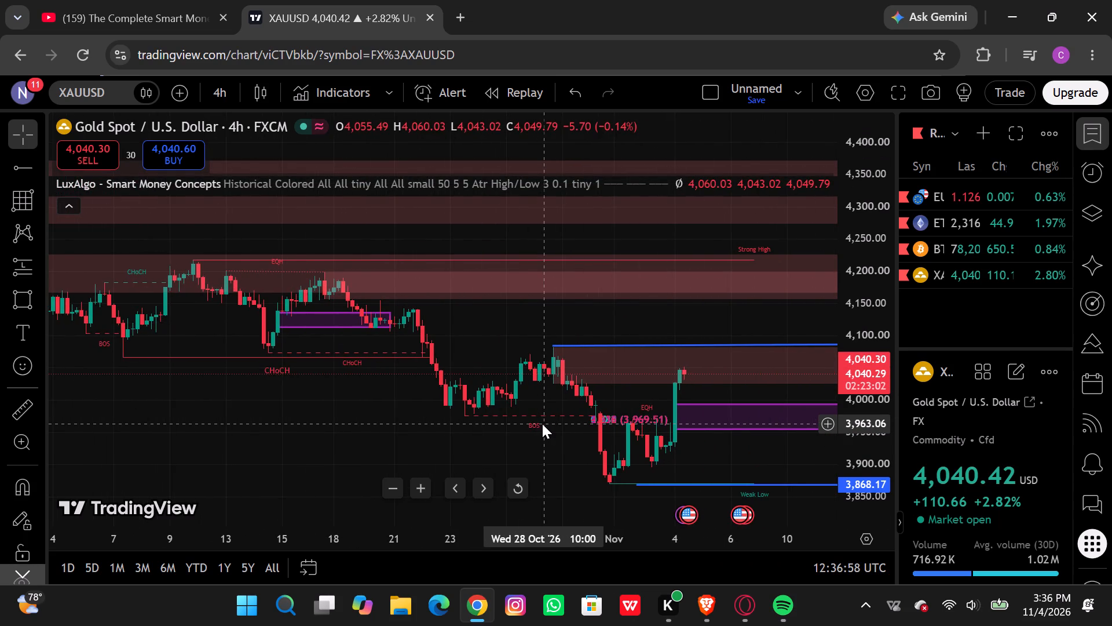
pyautogui.scroll(1, 542, 424)
pyautogui.scroll(-4, 542, 424)
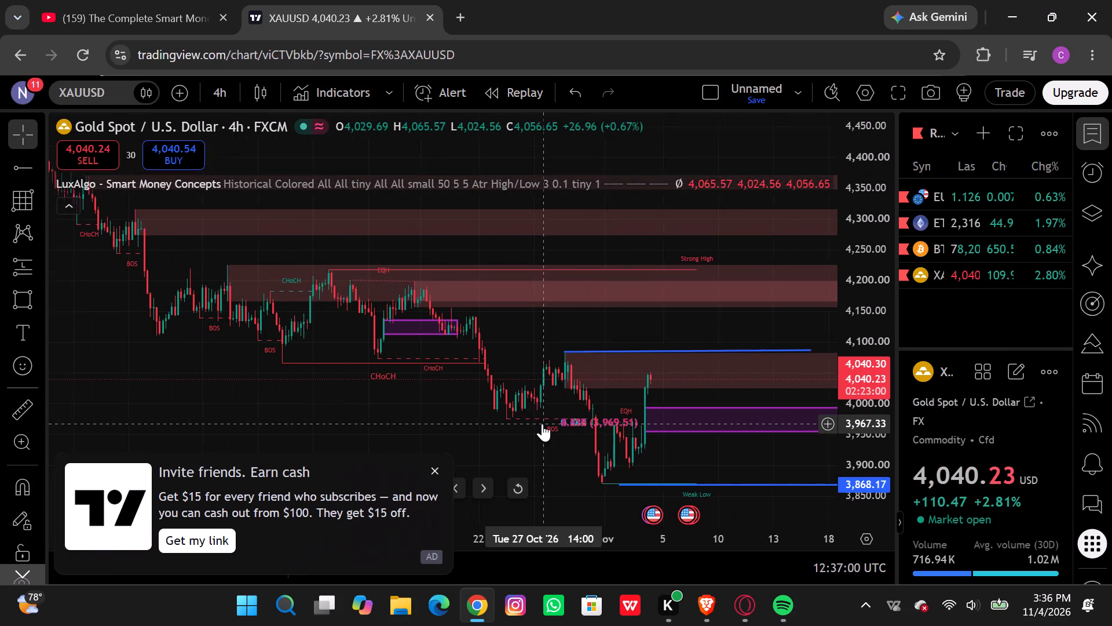
pyautogui.hscroll(-3, 542, 424)
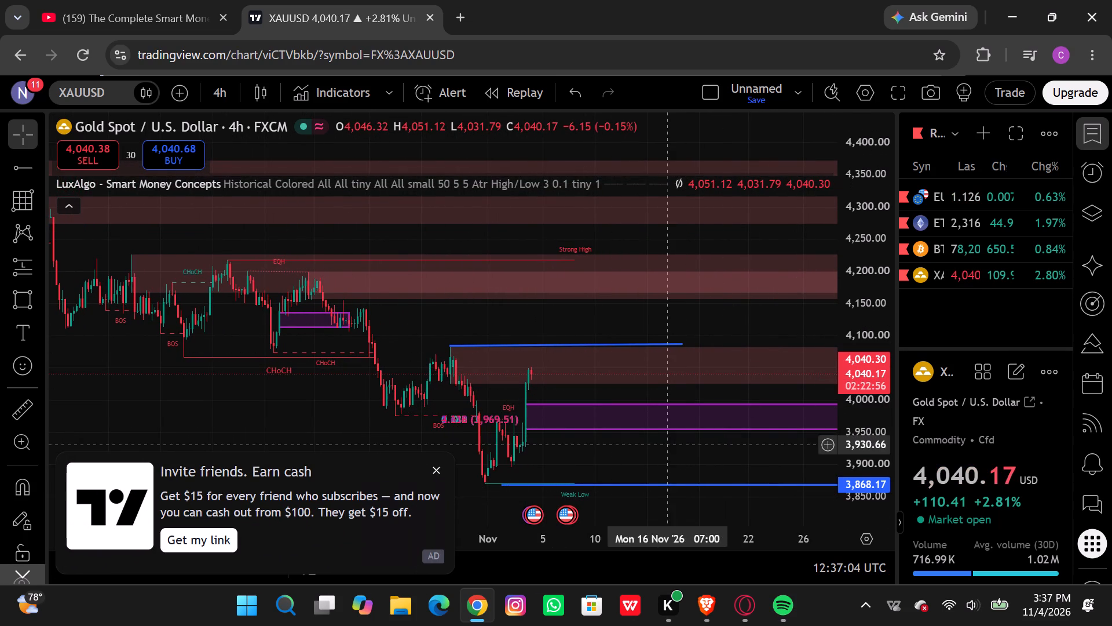
pyautogui.hscroll(-1, 652, 482)
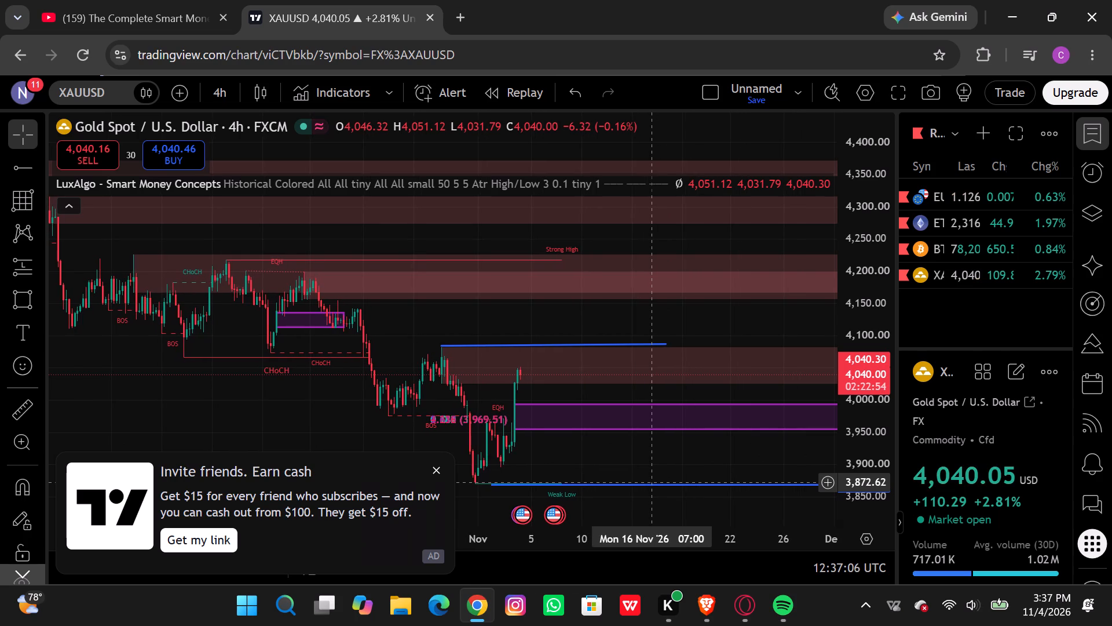
pyautogui.hscroll(-1, 652, 482)
pyautogui.scroll(-1, 618, 442)
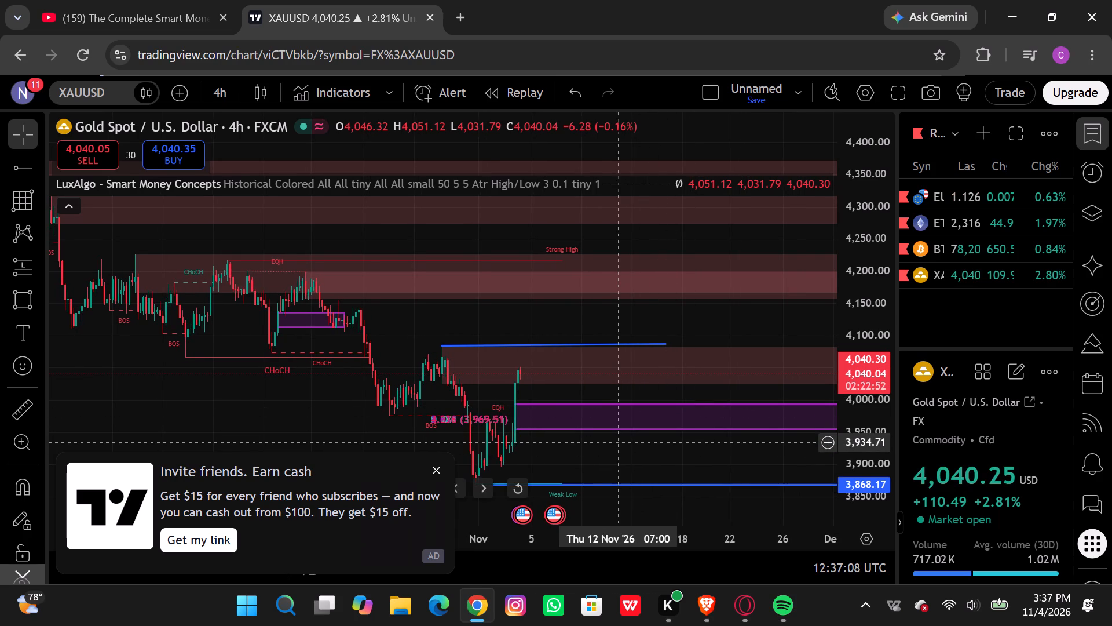
pyautogui.scroll(-1, 618, 442)
pyautogui.hscroll(-1, 618, 442)
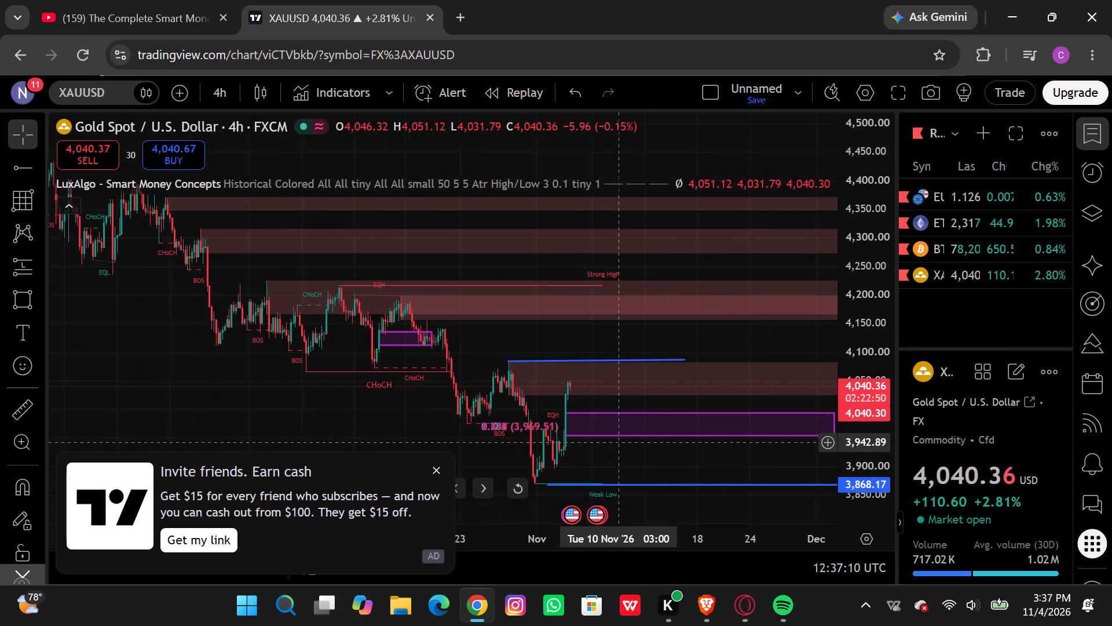
pyautogui.hscroll(-3, 618, 442)
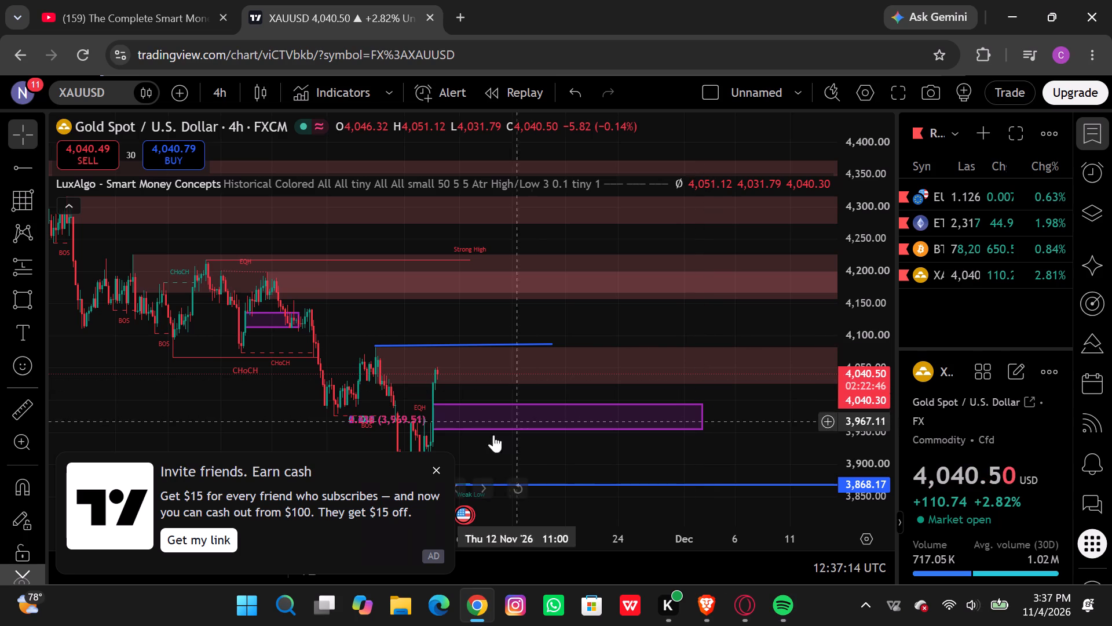
# Dismiss the invite-friends advert covering the chart.
pyautogui.click(436, 468)
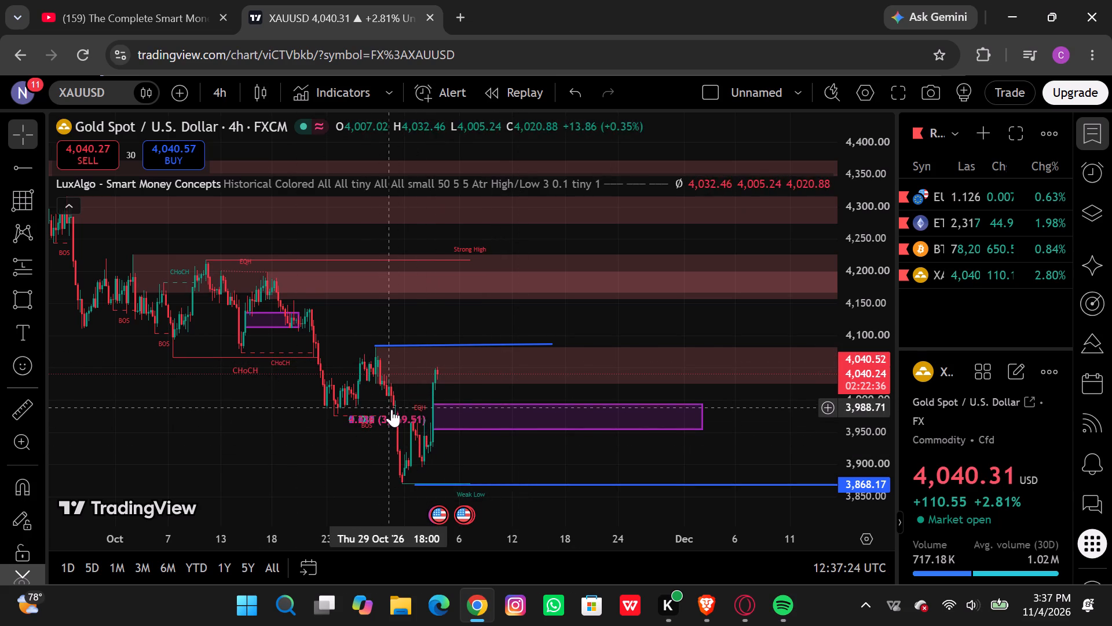
# Delete the purple rectangle that extends forward from 4 November below the current price.
pyautogui.hscroll(-1, 514, 417)
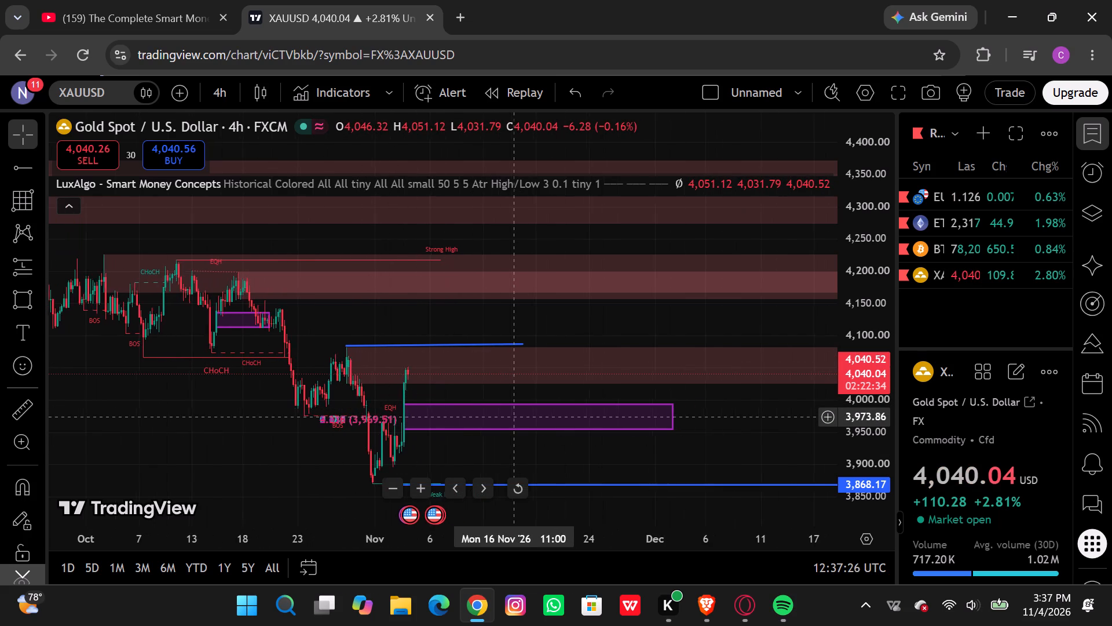
pyautogui.hscroll(-1, 514, 417)
pyautogui.click(509, 420)
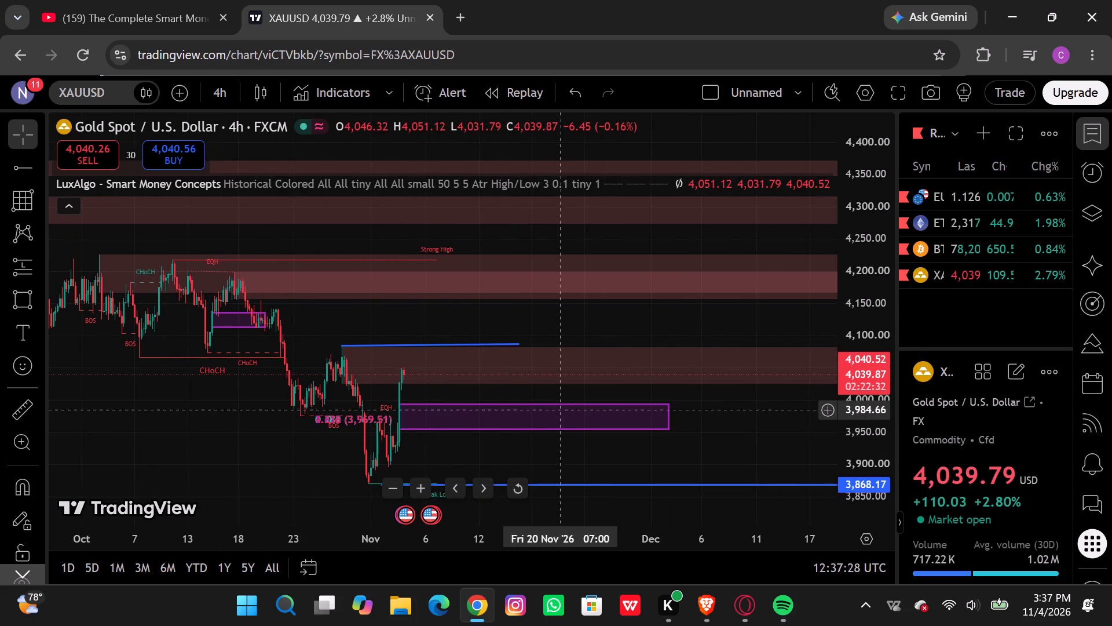
pyautogui.click(671, 420)
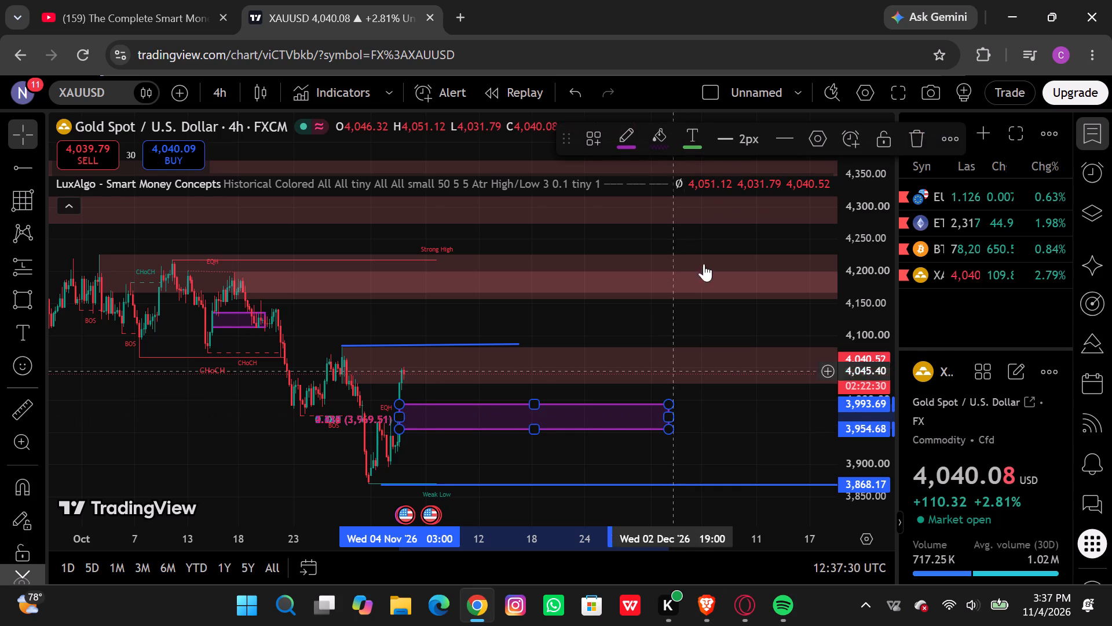
pyautogui.click(910, 132)
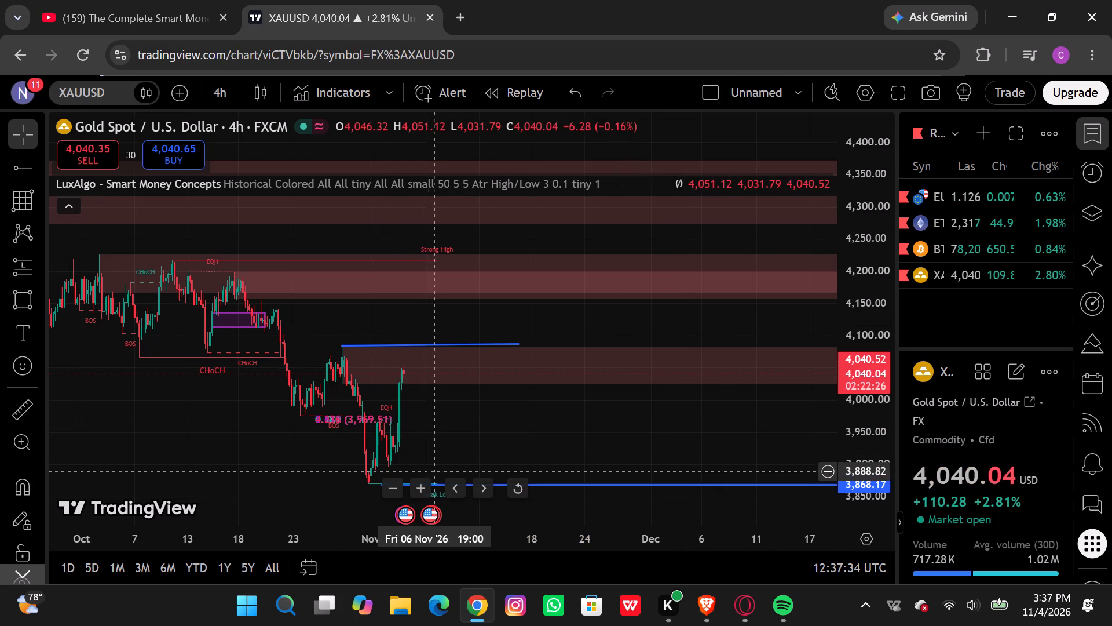
# Delete the blue trend line above the current price and the blue horizontal ray at 3,868.17.
pyautogui.click(487, 341)
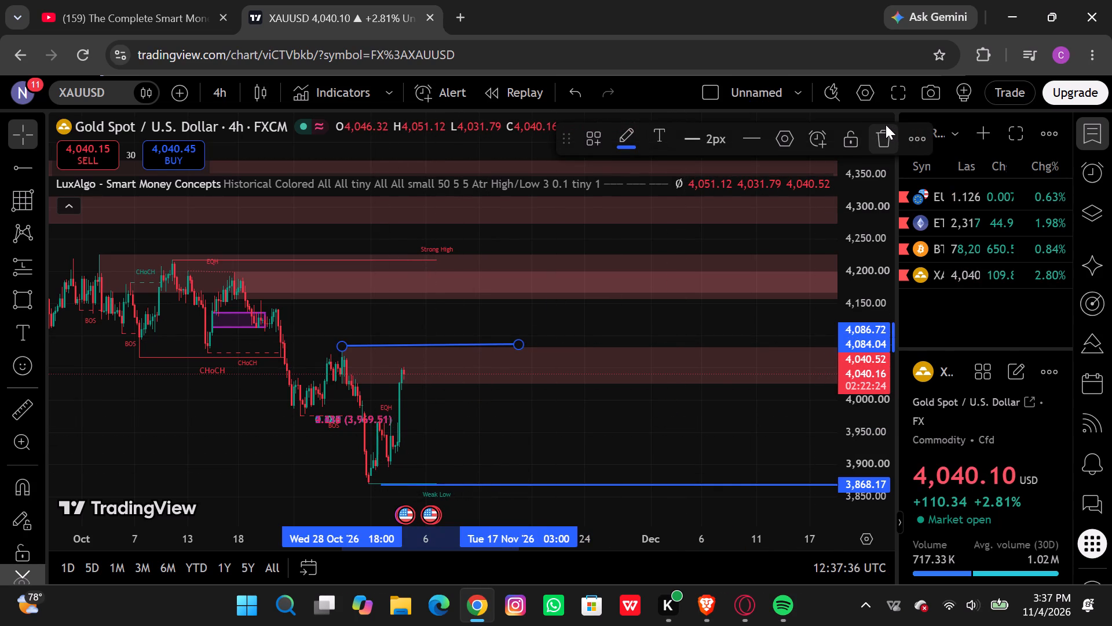
pyautogui.click(886, 125)
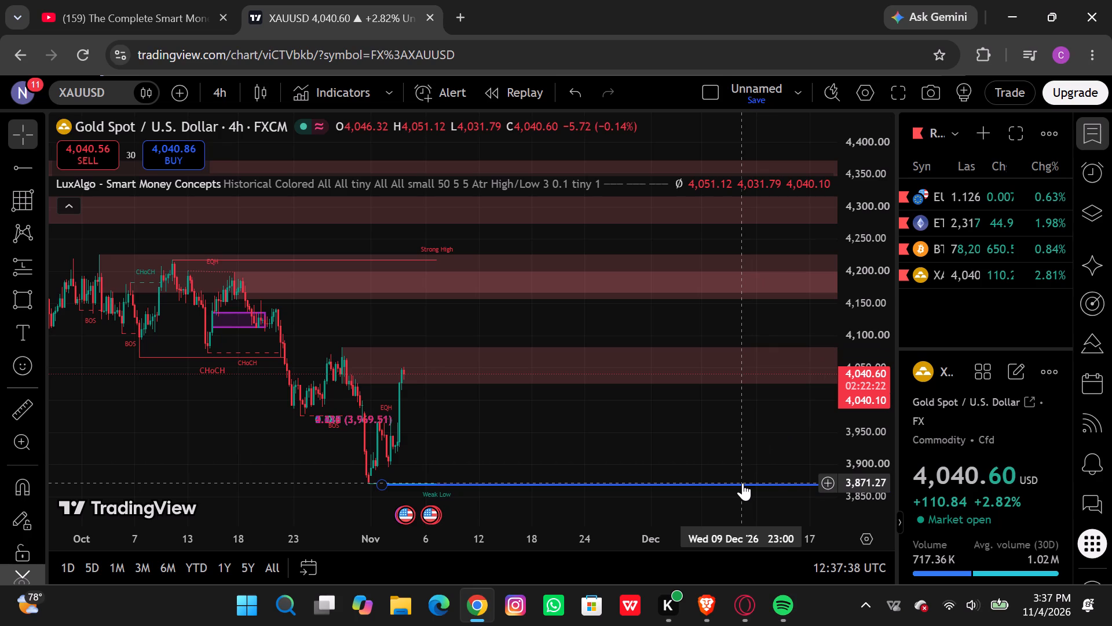
pyautogui.click(742, 483)
pyautogui.click(879, 141)
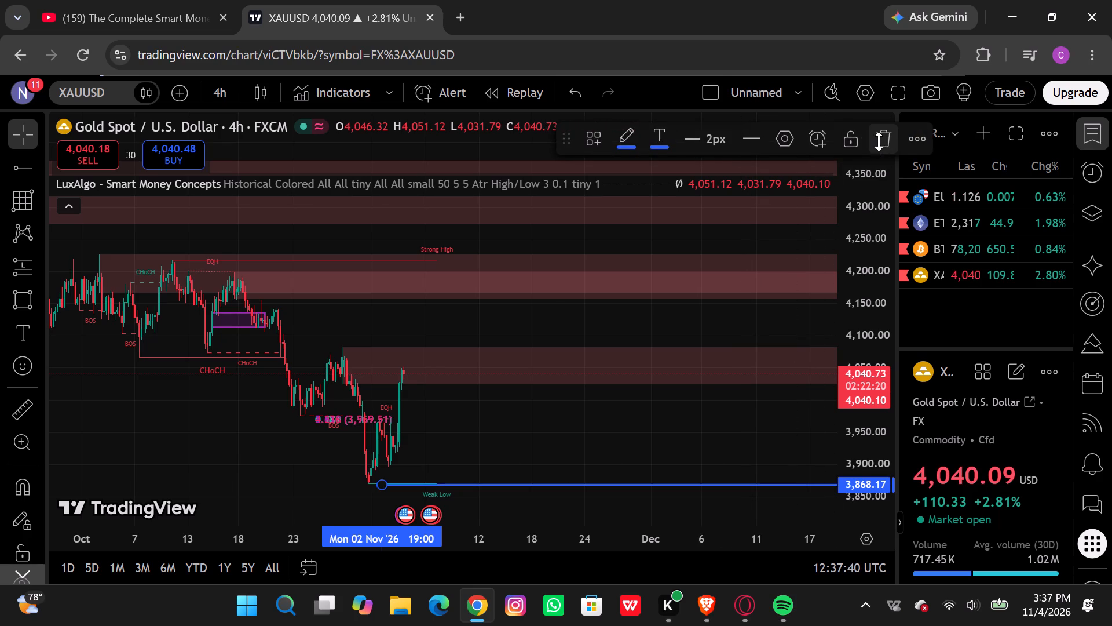
# Reset the chart view and examine the latest 4-hour candles between the Strong High and Weak Low levels.
pyautogui.scroll(-1, 544, 294)
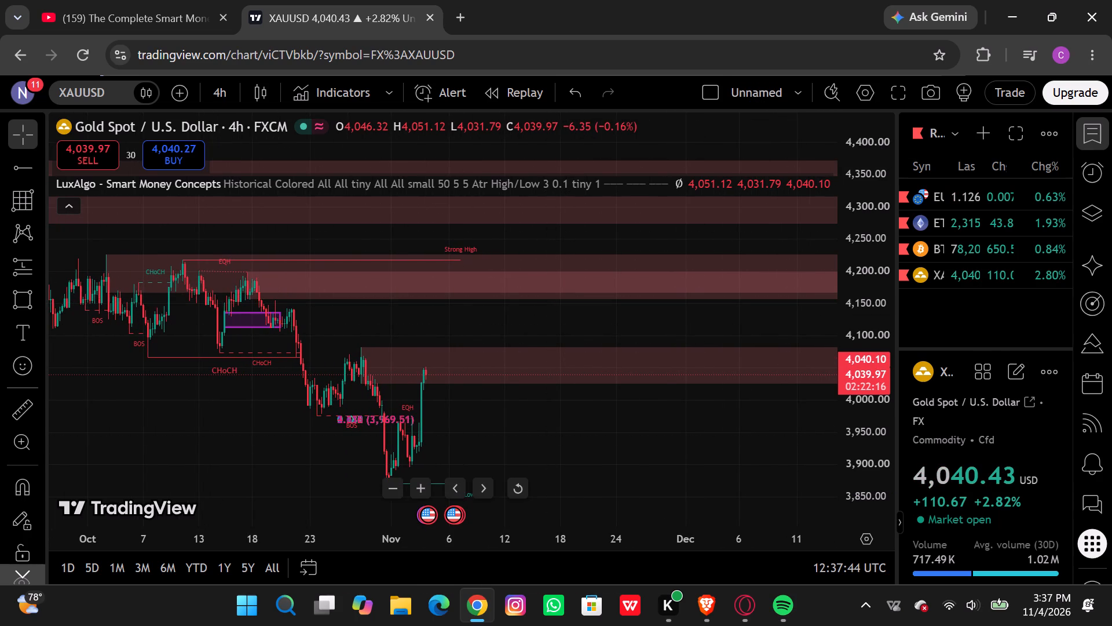
pyautogui.click(513, 490)
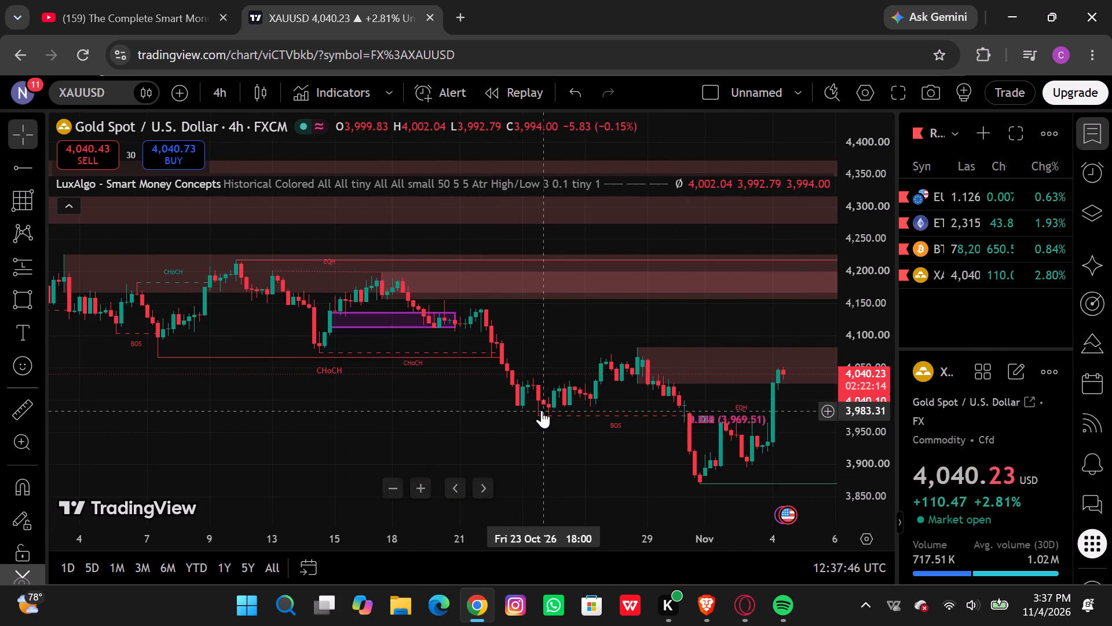
pyautogui.hscroll(-4, 542, 410)
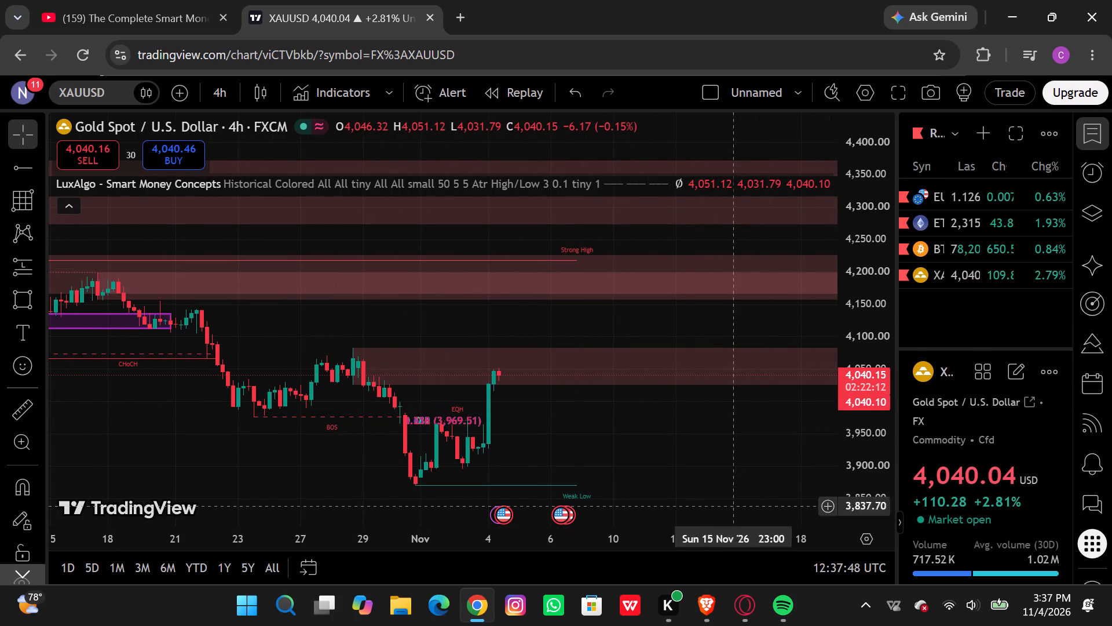
# Examine the 4-hour candles and Smart Money Concepts structure from late September to the latest November price.
pyautogui.scroll(-2, 616, 406)
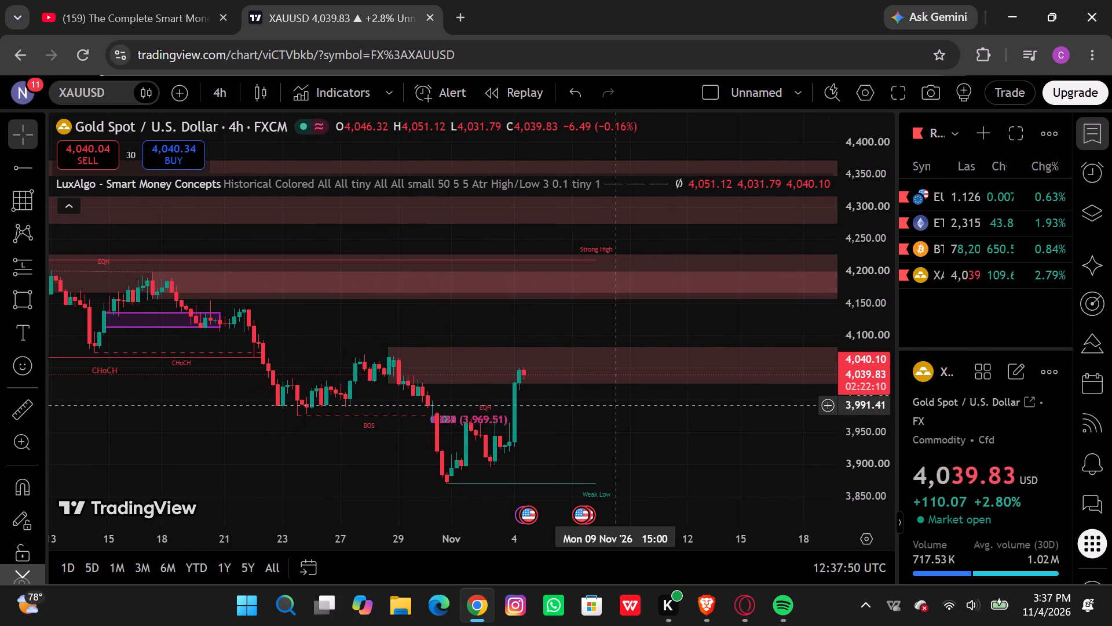
pyautogui.scroll(-1, 616, 406)
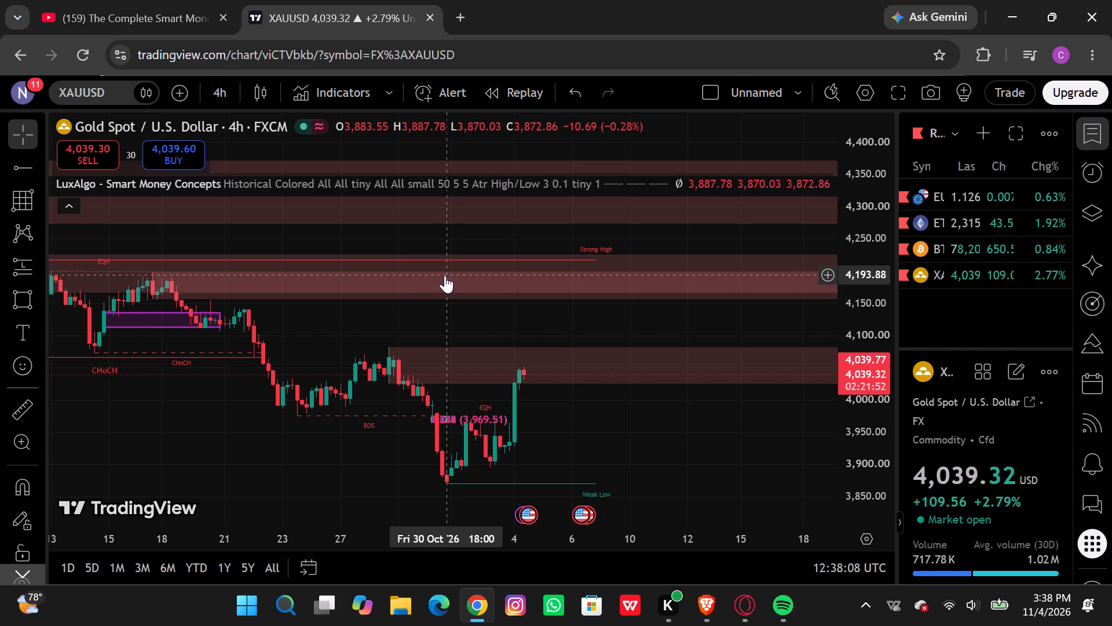
pyautogui.hscroll(1, 453, 278)
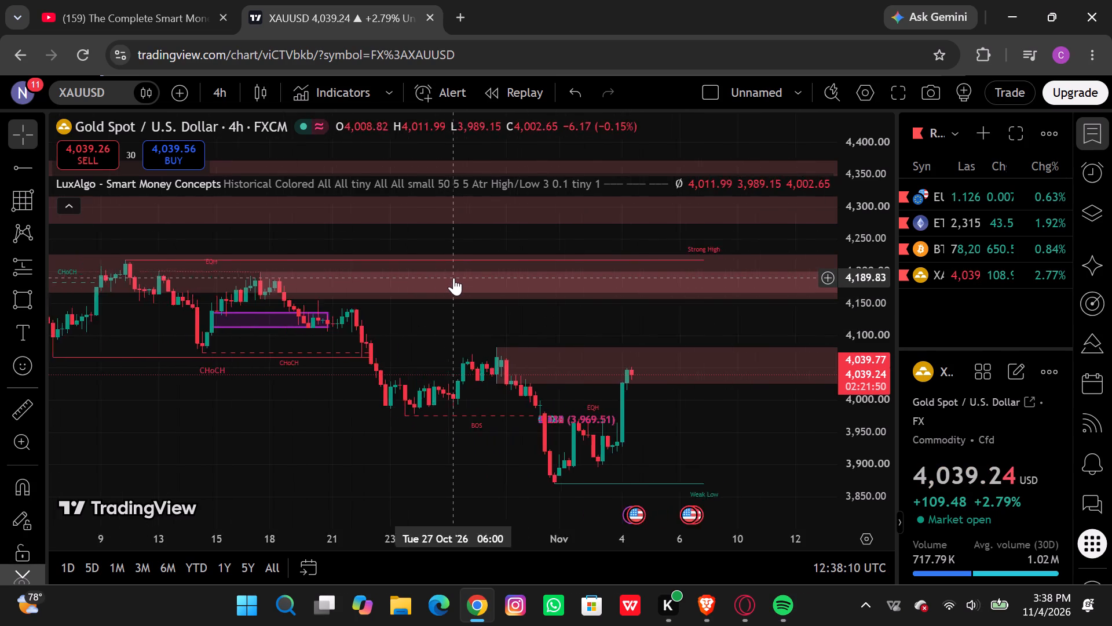
pyautogui.hscroll(-1, 453, 278)
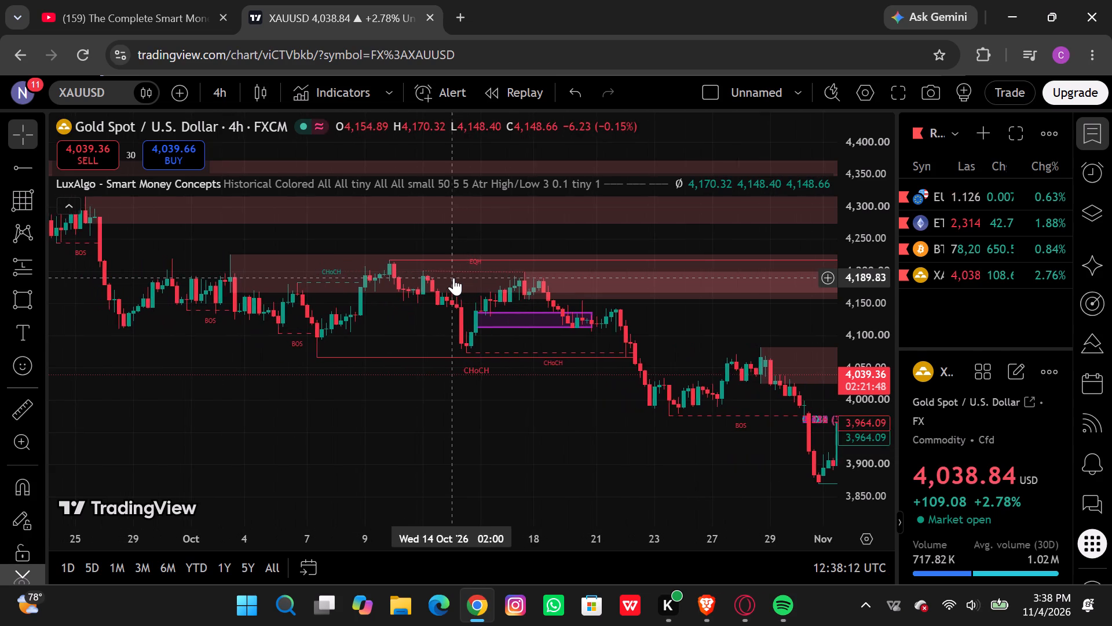
pyautogui.hscroll(-1, 453, 278)
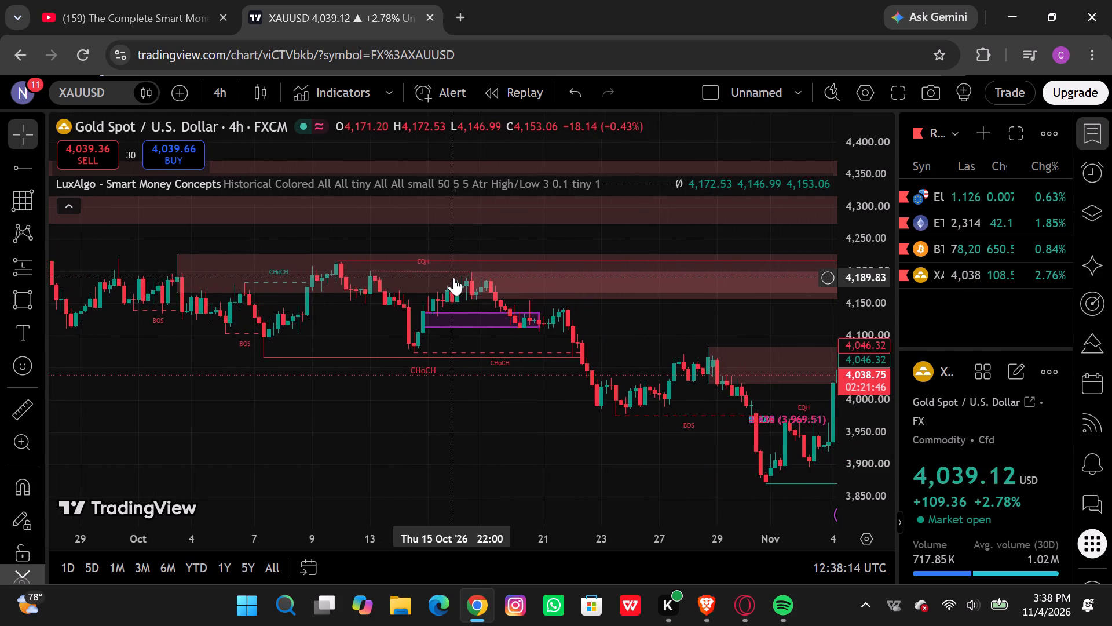
pyautogui.hscroll(-2, 453, 278)
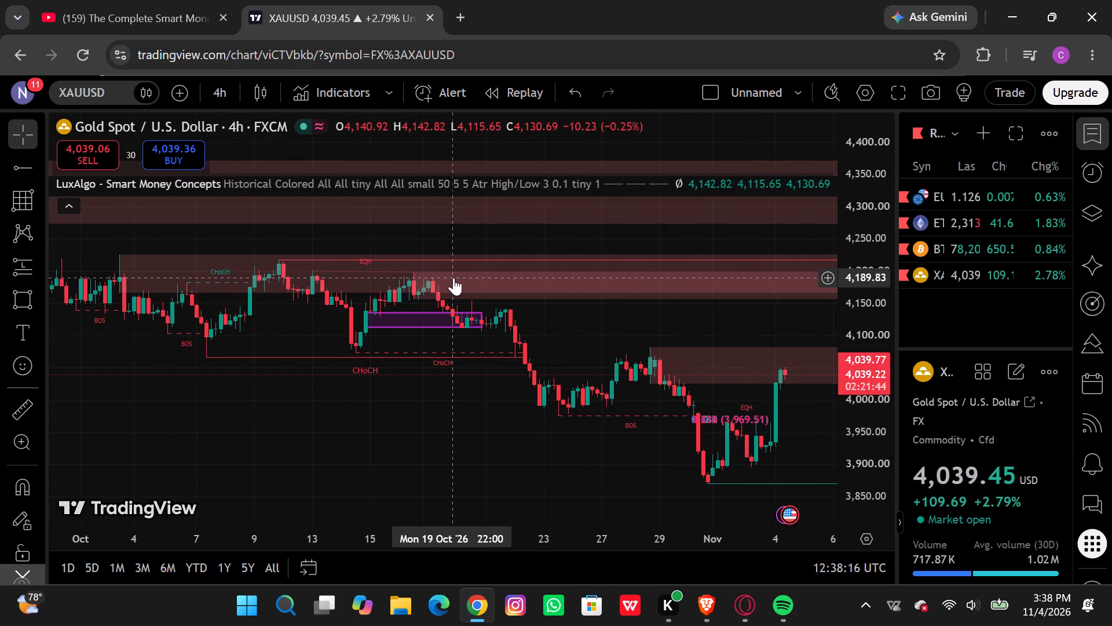
pyautogui.hscroll(-1, 453, 278)
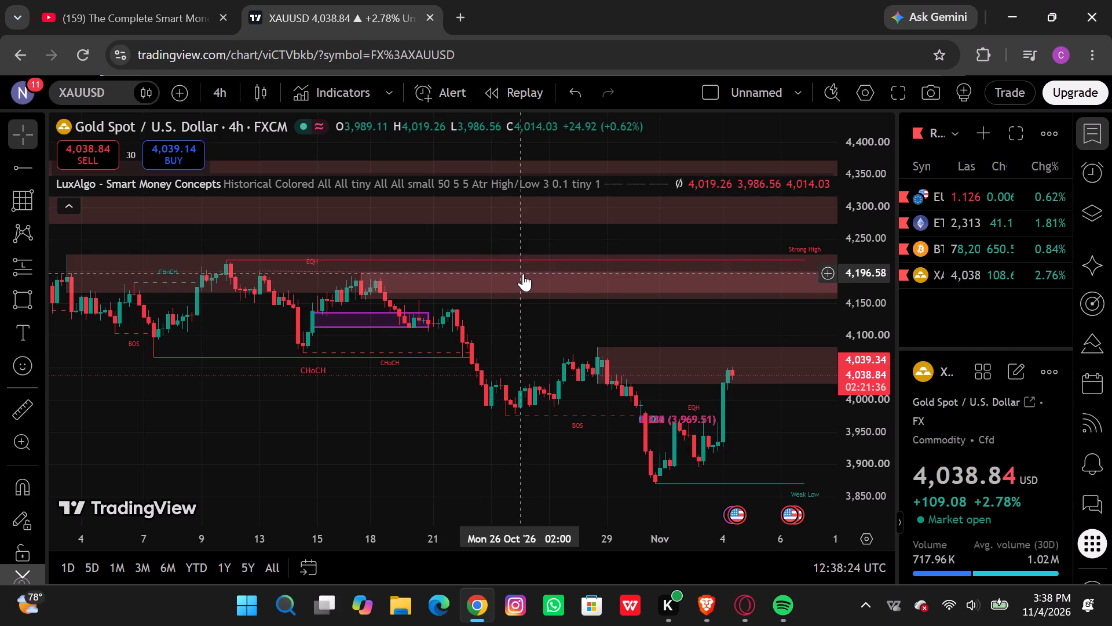
pyautogui.hscroll(-1, 524, 260)
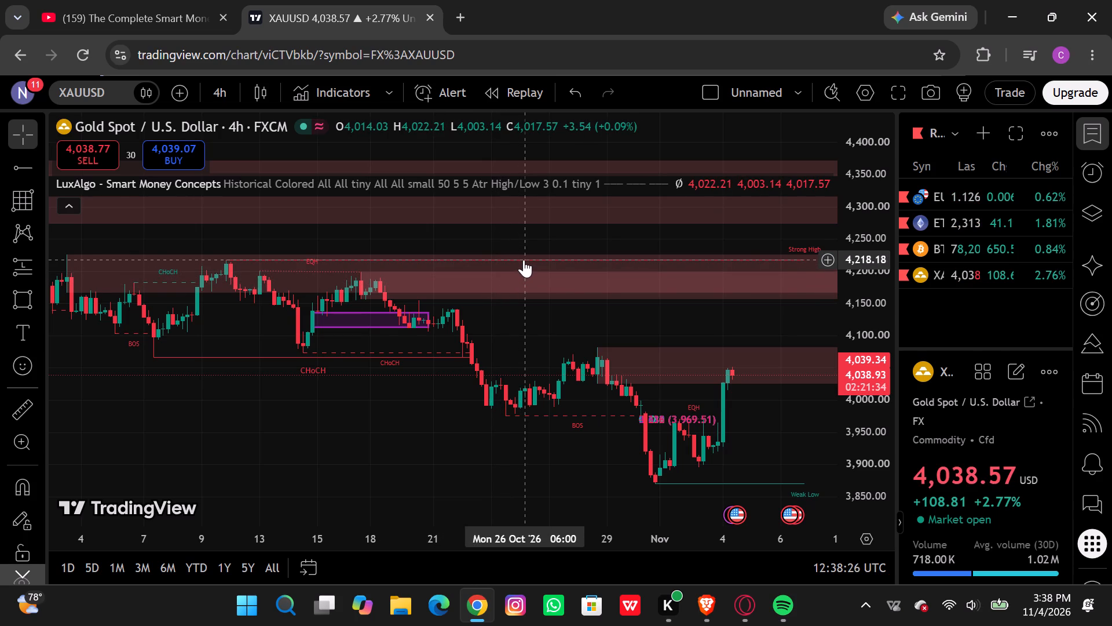
pyautogui.hscroll(-2, 524, 260)
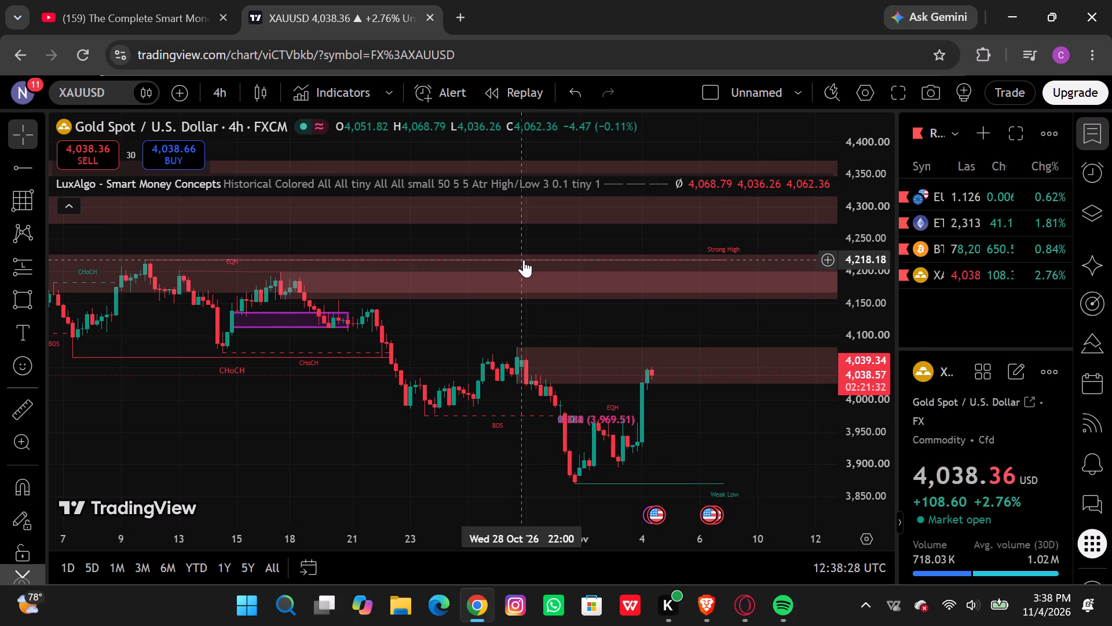
pyautogui.hscroll(-1, 524, 260)
pyautogui.click(524, 260)
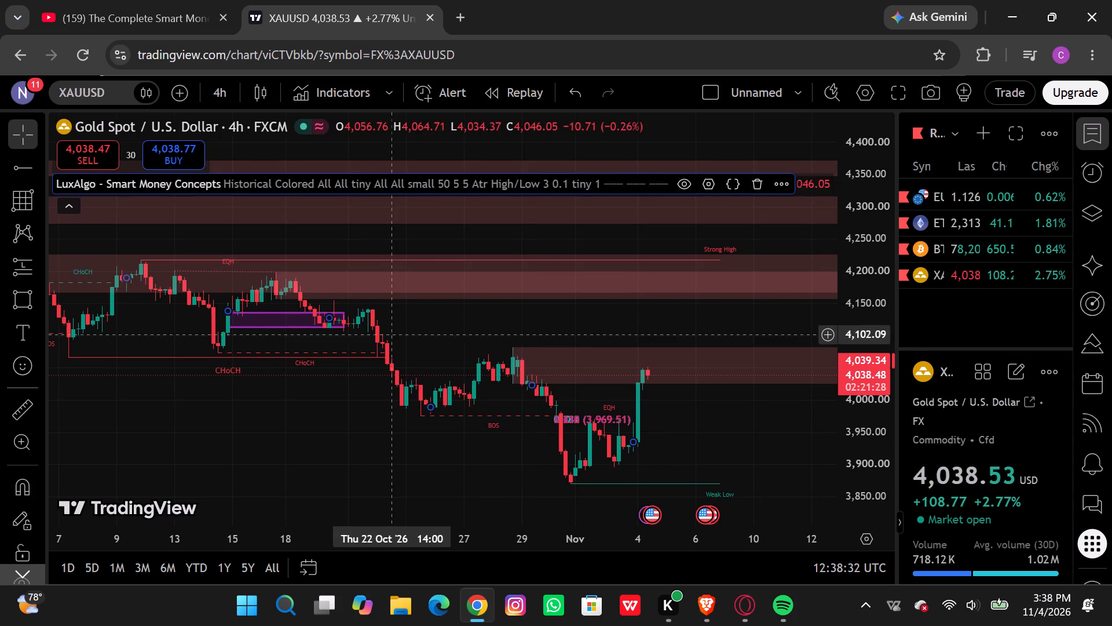
# Delete the purple rectangle between 4,135.51 and 4,112.97 that spans 14 to 20 October.
pyautogui.hscroll(-1, 510, 358)
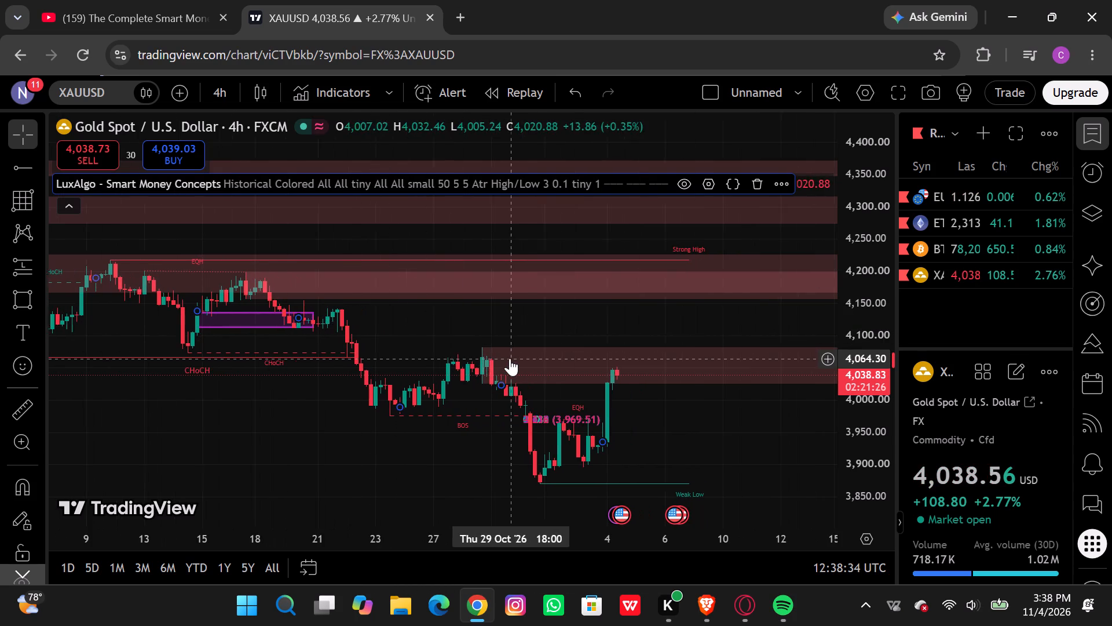
pyautogui.hscroll(-1, 510, 358)
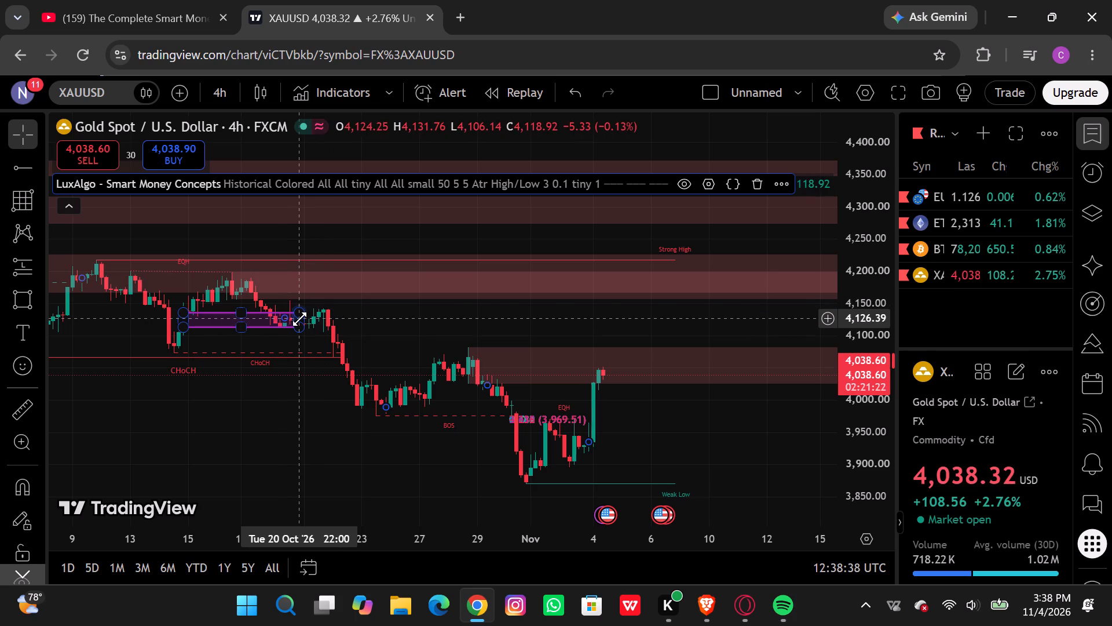
pyautogui.click(298, 318)
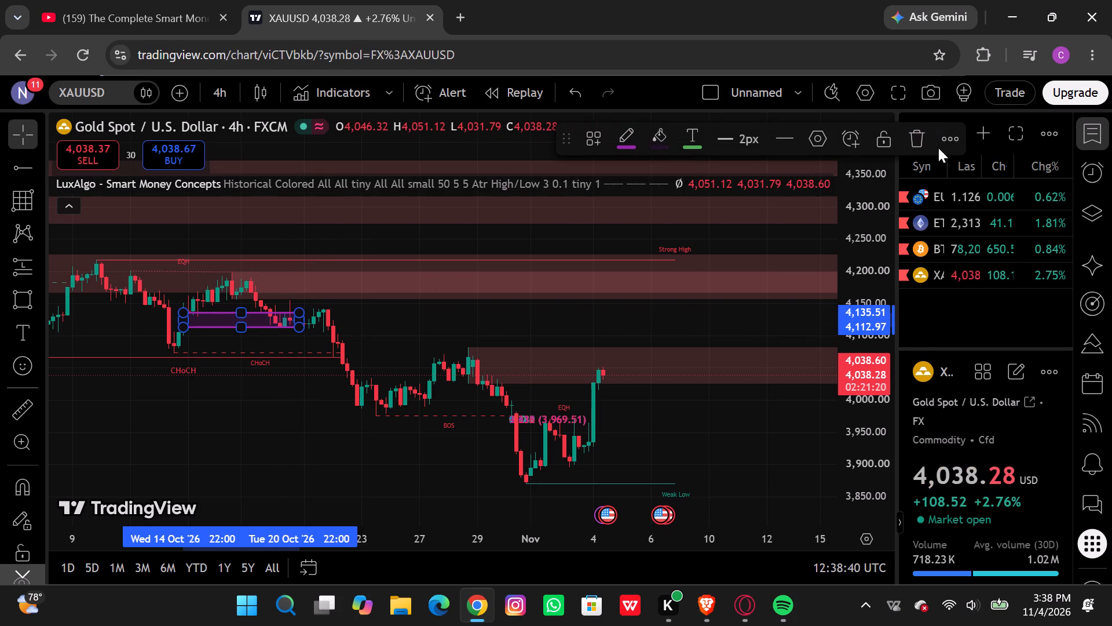
pyautogui.click(908, 141)
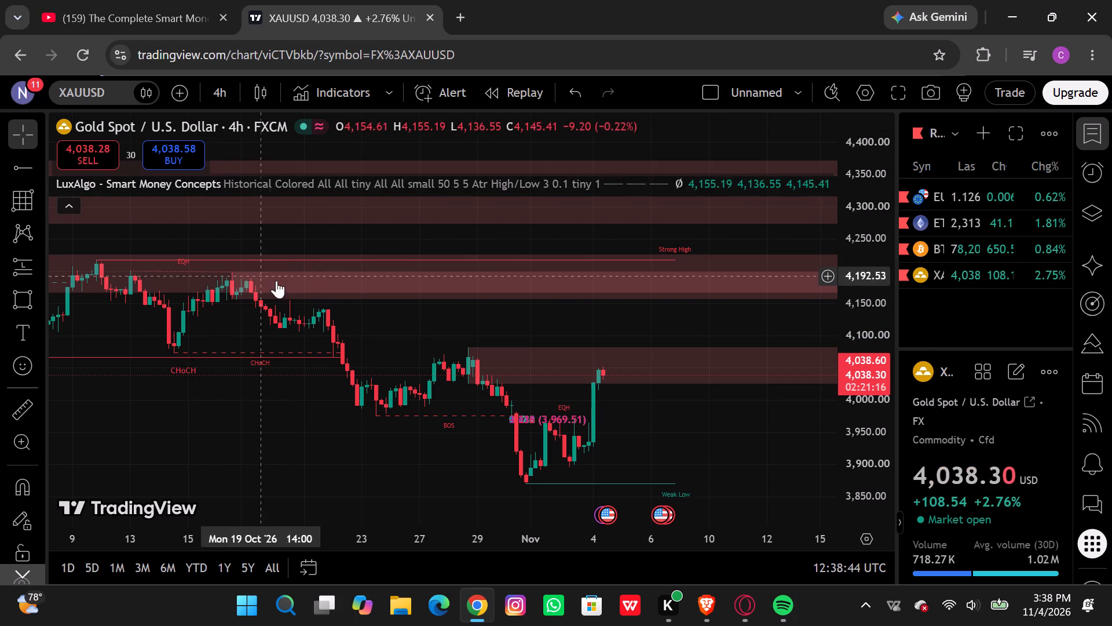
# Draw a Gann box from the 11 October high at about 4,218 to about 3,867 on 13 November.
pyautogui.scroll(-1, 414, 304)
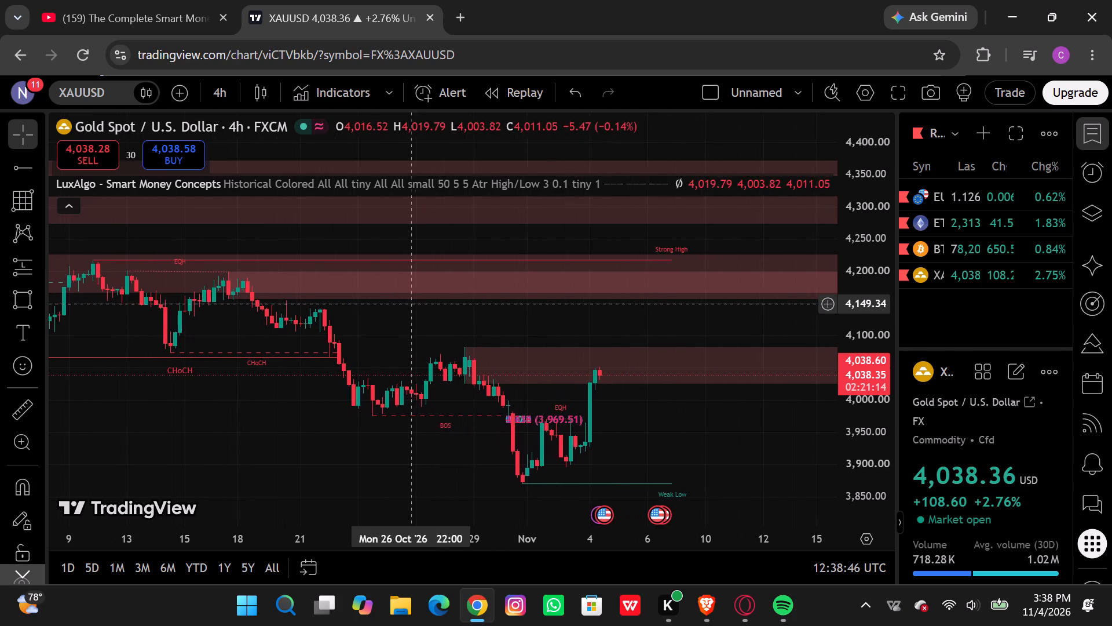
pyautogui.scroll(-1, 414, 304)
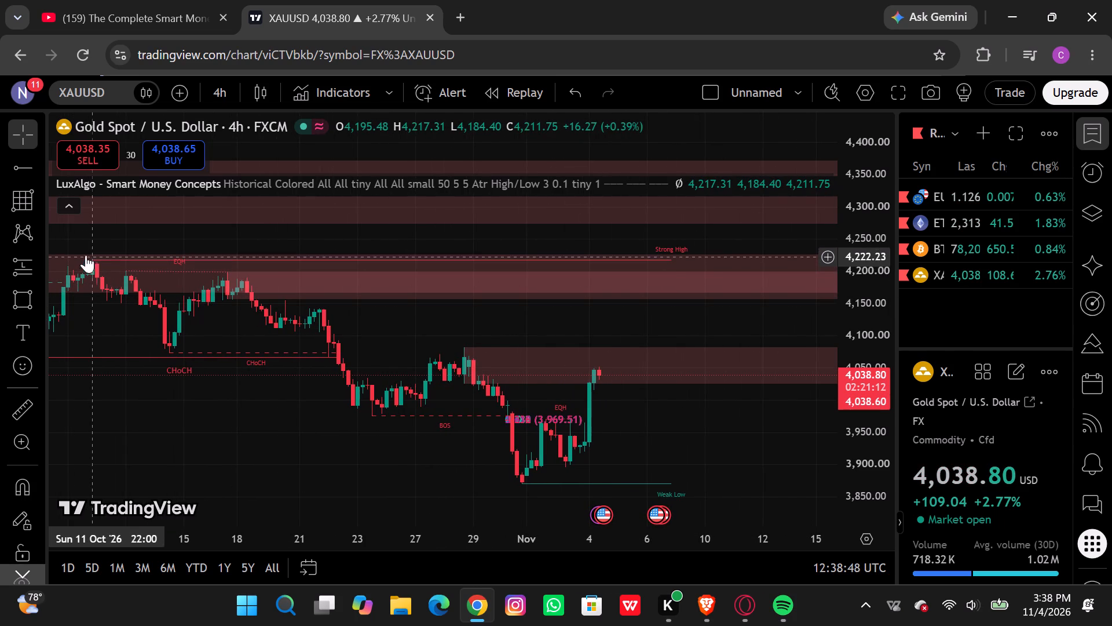
pyautogui.click(36, 205)
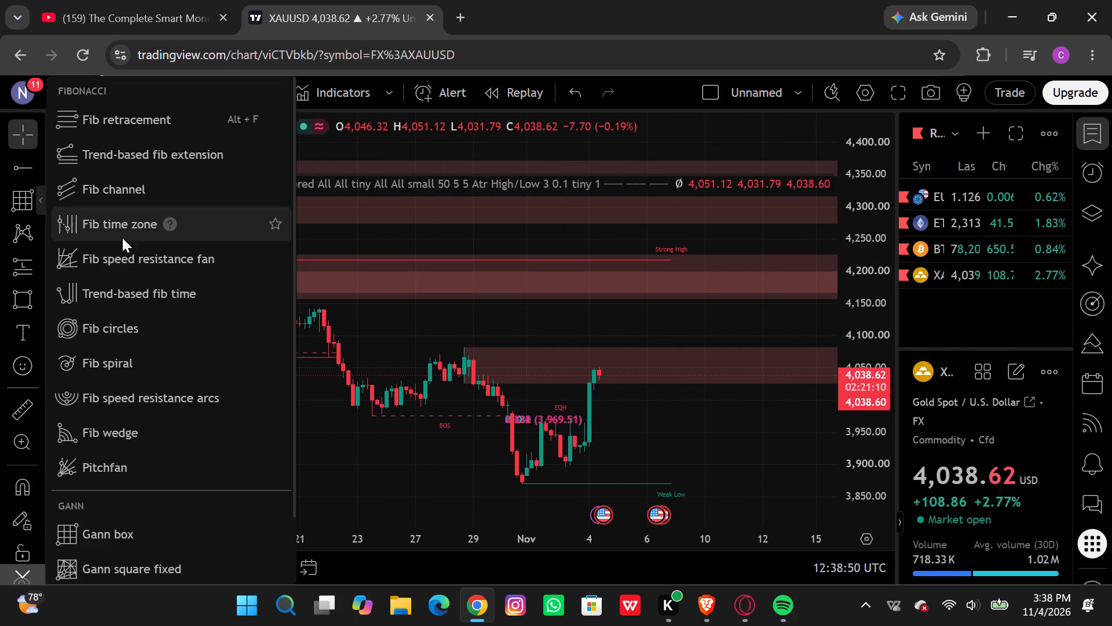
pyautogui.click(179, 522)
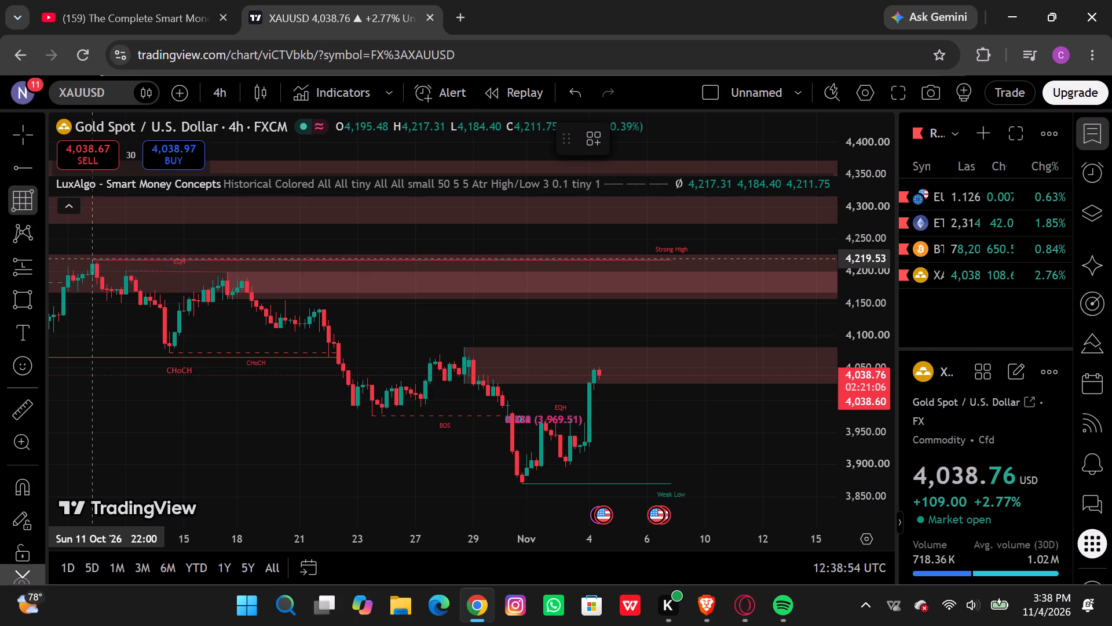
pyautogui.moveTo(94, 260); pyautogui.dragTo(169, 372)
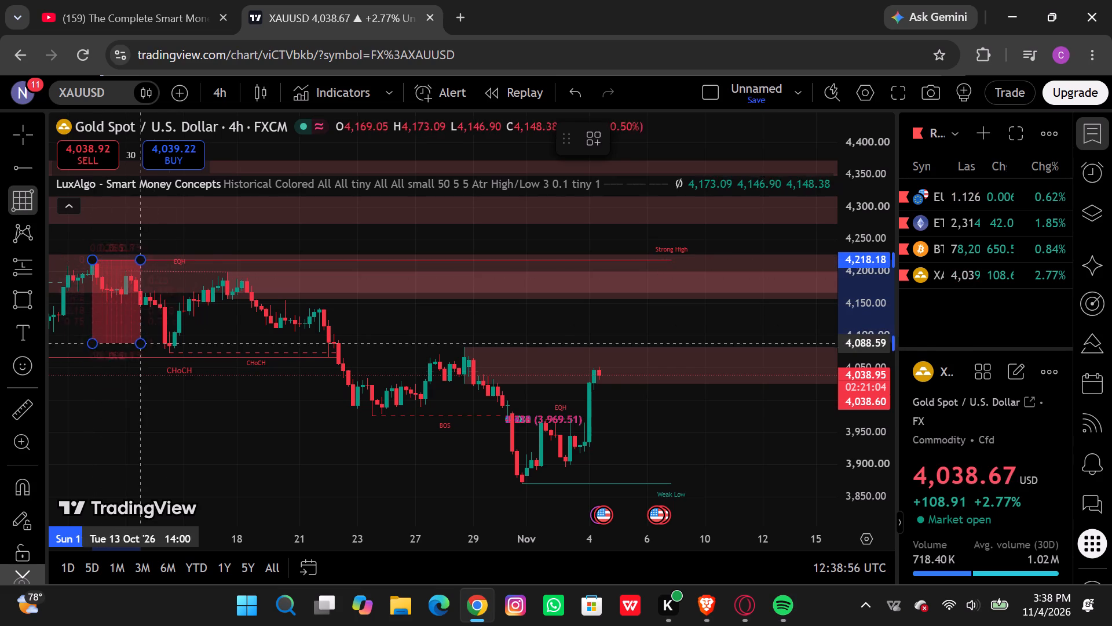
pyautogui.moveTo(169, 372); pyautogui.dragTo(435, 458)
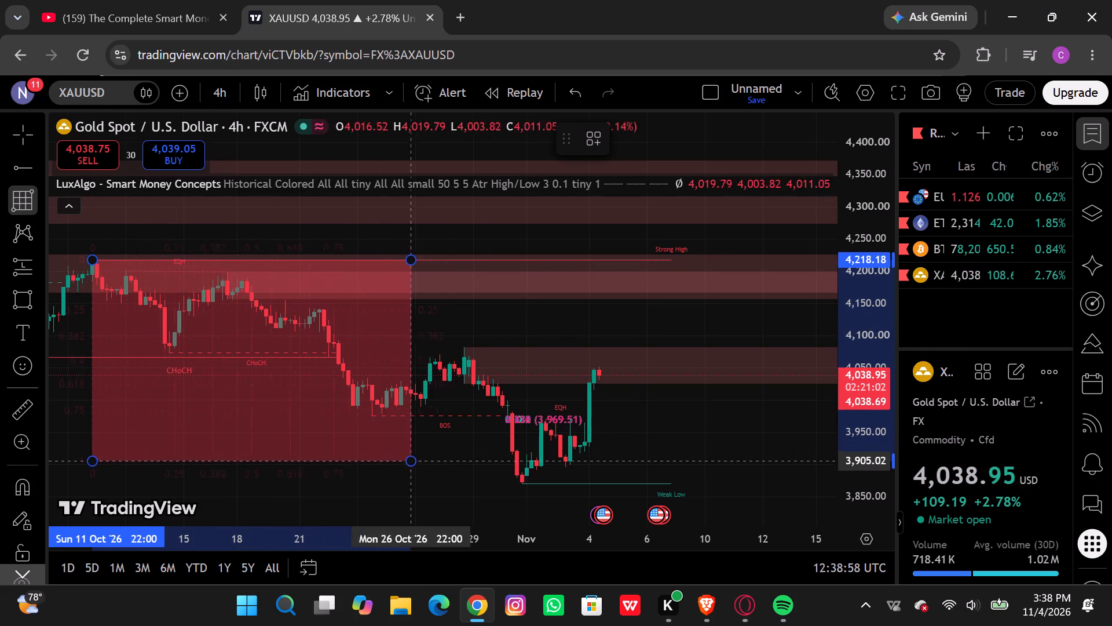
pyautogui.moveTo(435, 458); pyautogui.dragTo(697, 483)
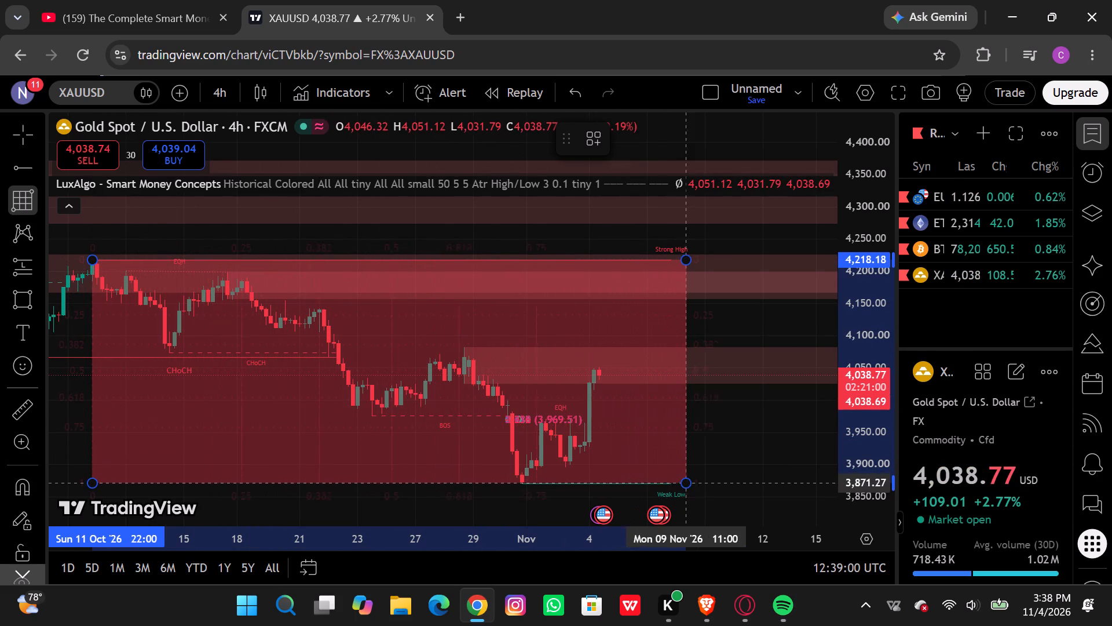
pyautogui.moveTo(697, 483); pyautogui.dragTo(818, 485)
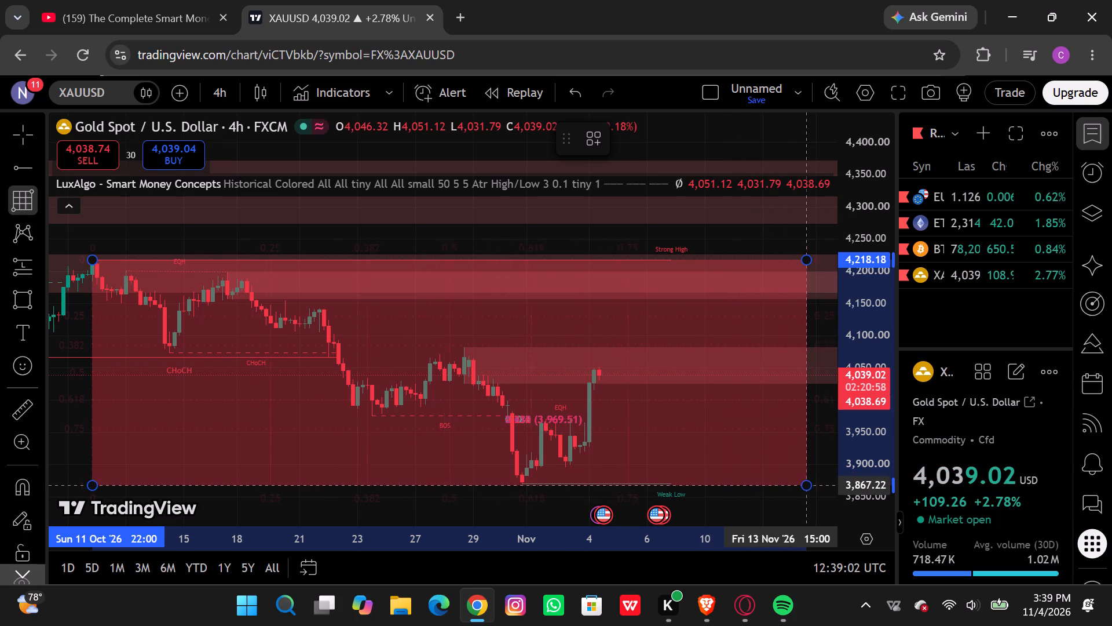
pyautogui.moveTo(818, 485); pyautogui.dragTo(806, 485)
pyautogui.click(806, 485)
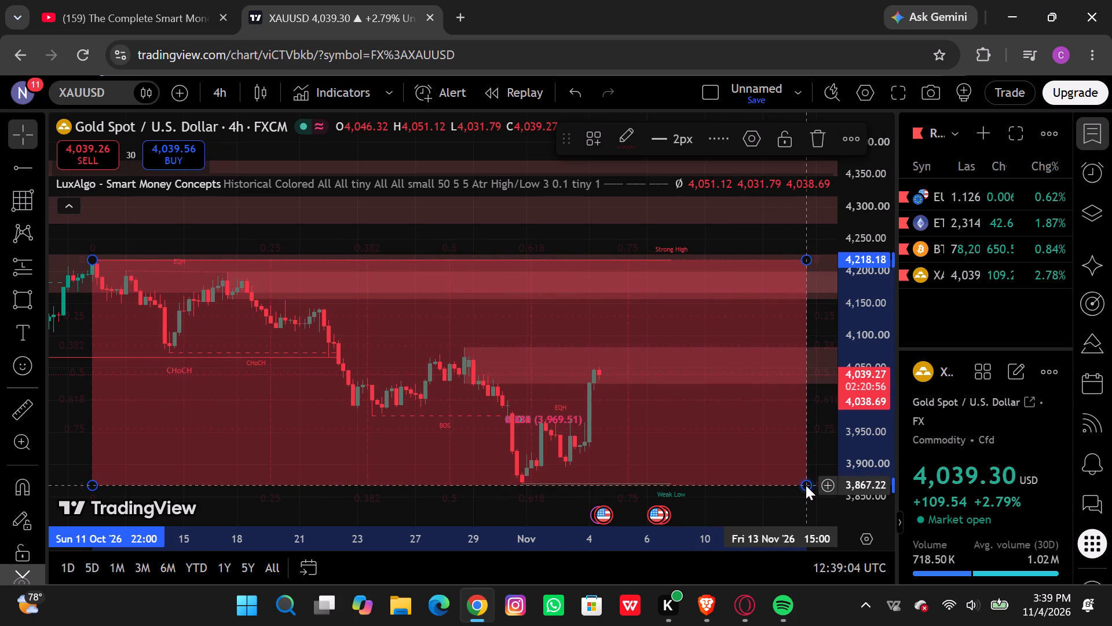
# Recolour the Gann box grey and deselect it.
pyautogui.click(619, 131)
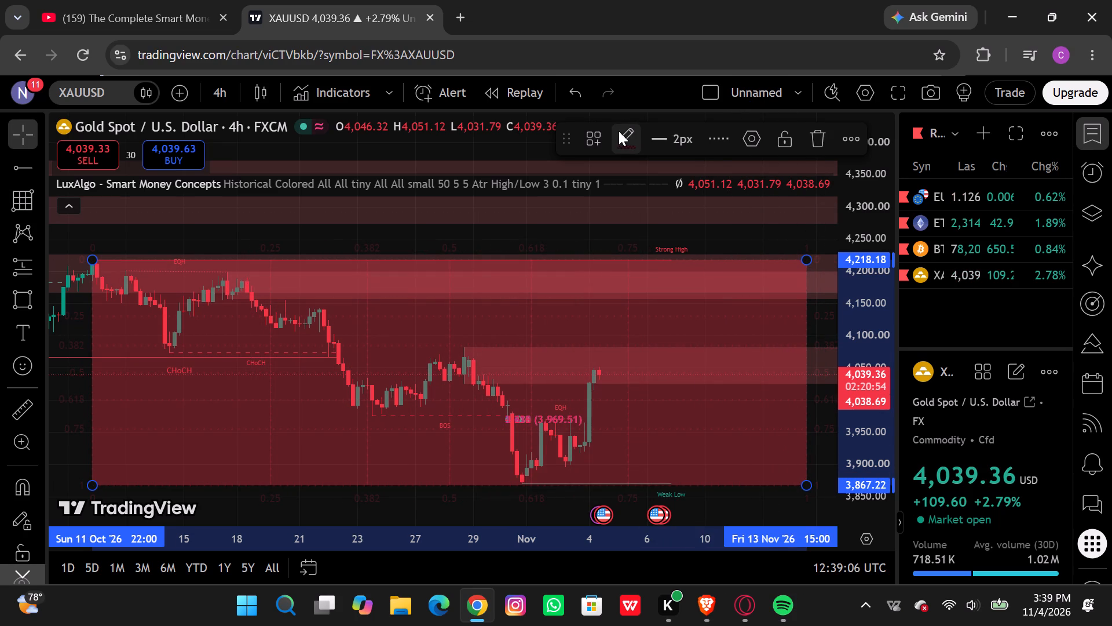
pyautogui.click(743, 169)
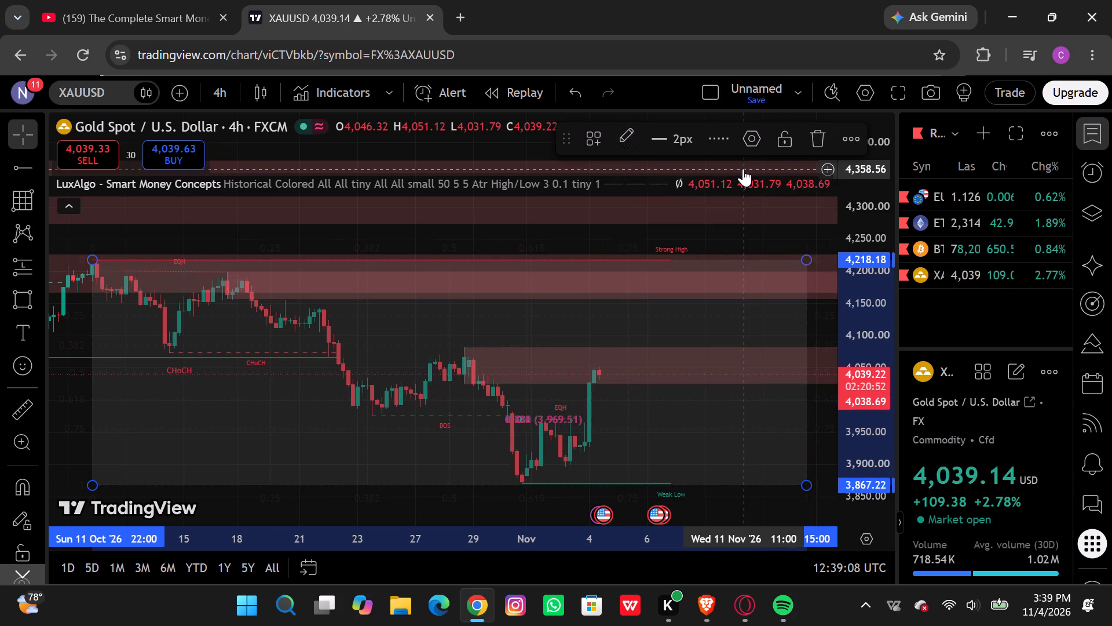
pyautogui.click(780, 221)
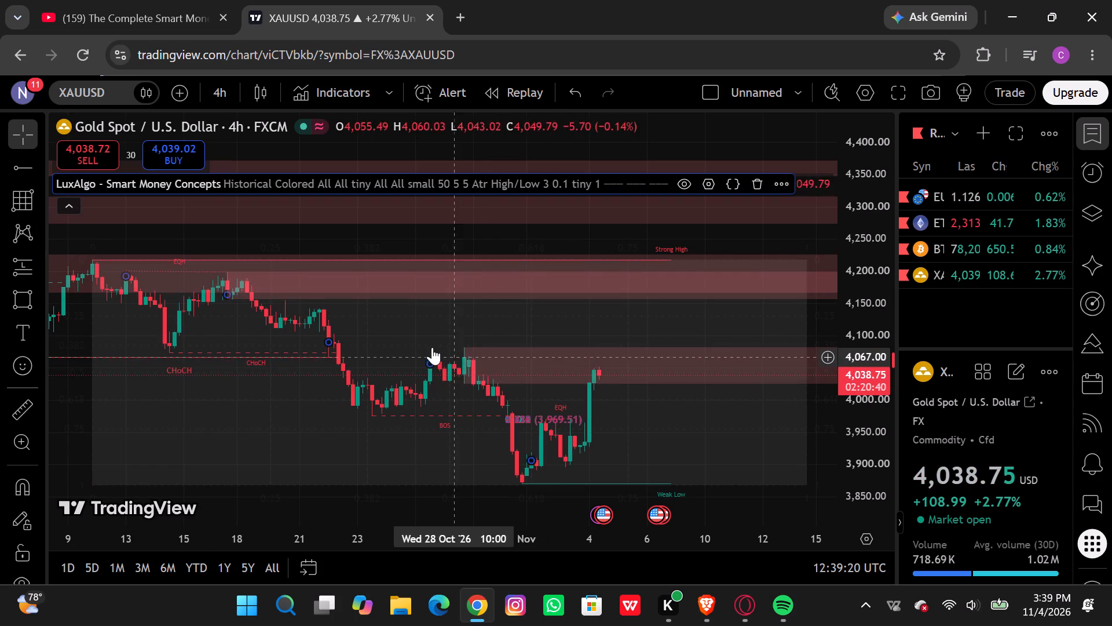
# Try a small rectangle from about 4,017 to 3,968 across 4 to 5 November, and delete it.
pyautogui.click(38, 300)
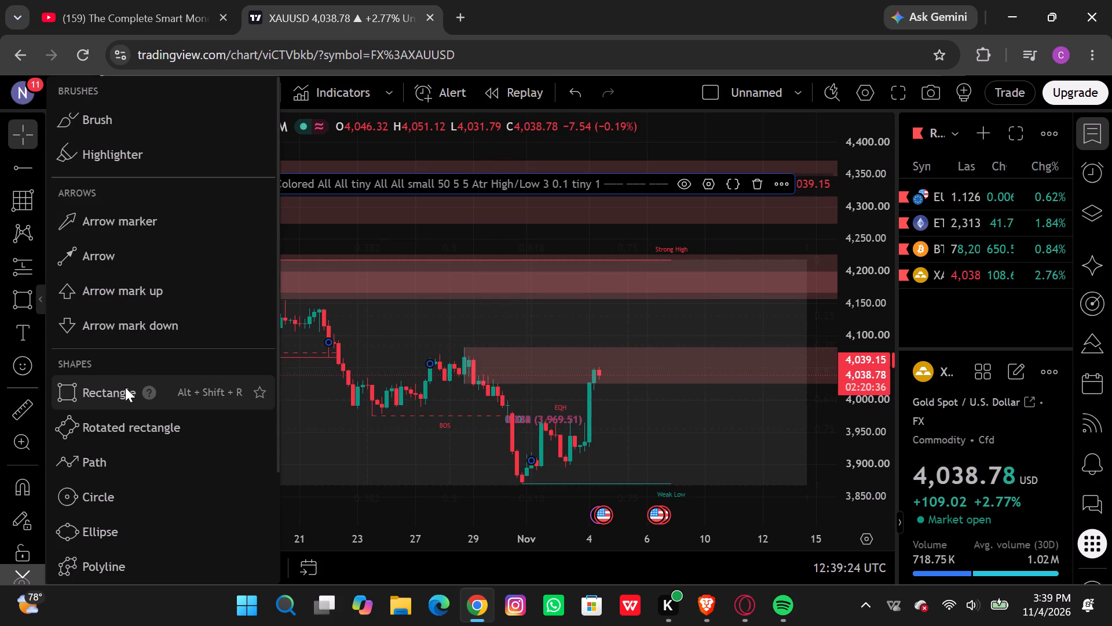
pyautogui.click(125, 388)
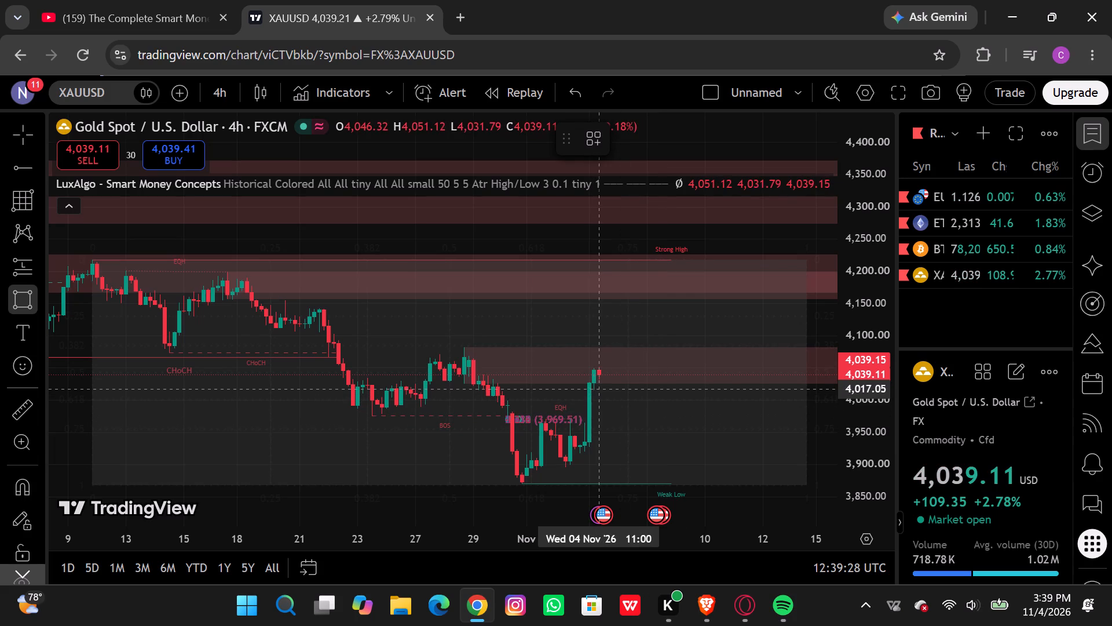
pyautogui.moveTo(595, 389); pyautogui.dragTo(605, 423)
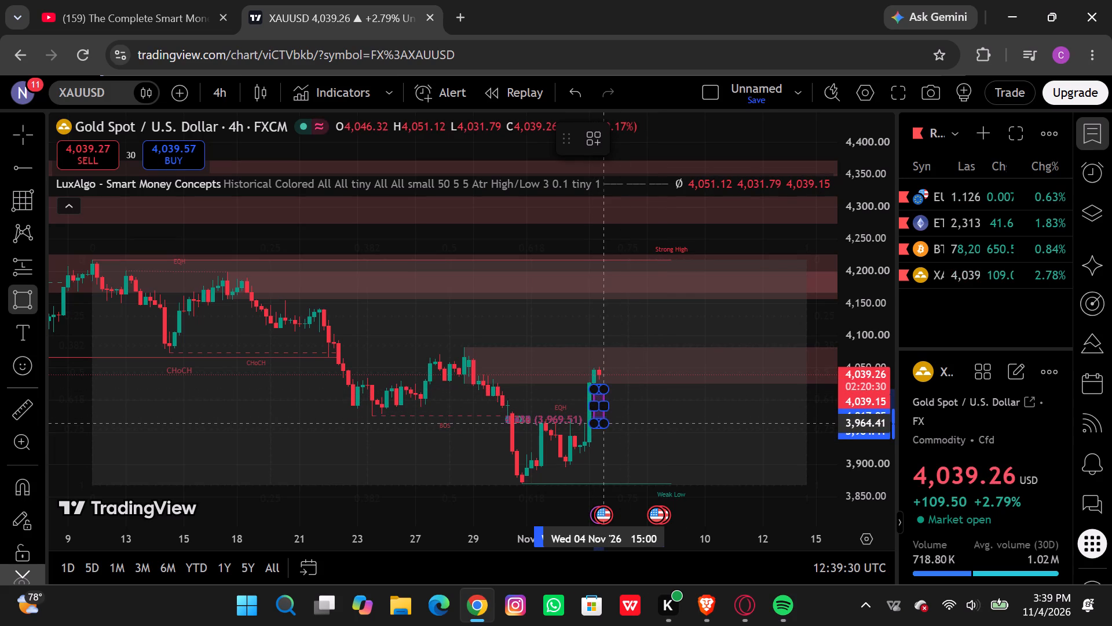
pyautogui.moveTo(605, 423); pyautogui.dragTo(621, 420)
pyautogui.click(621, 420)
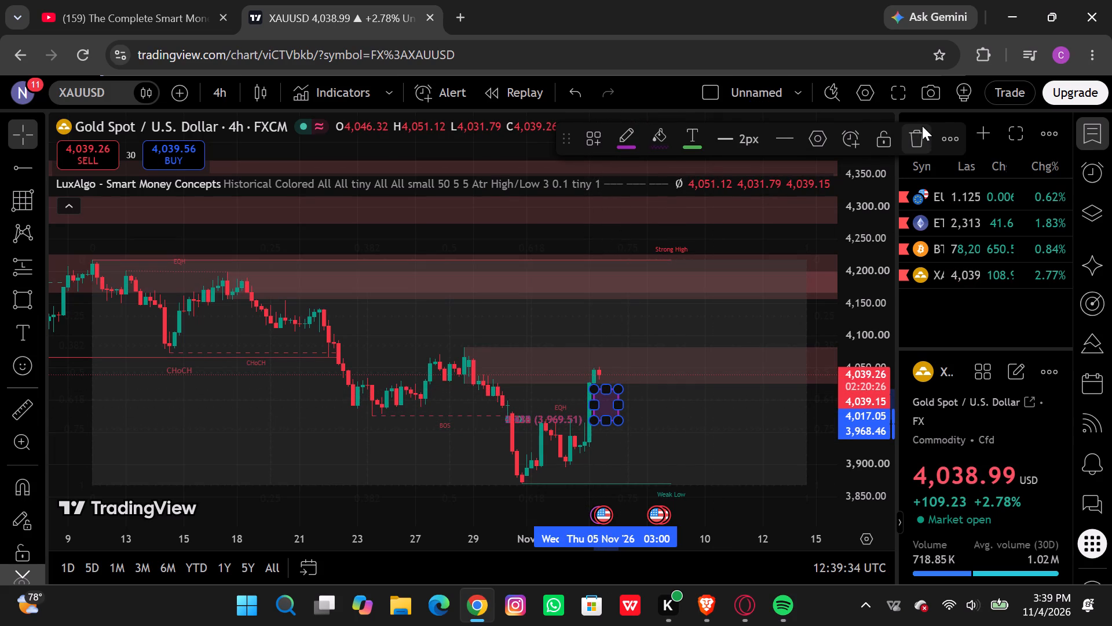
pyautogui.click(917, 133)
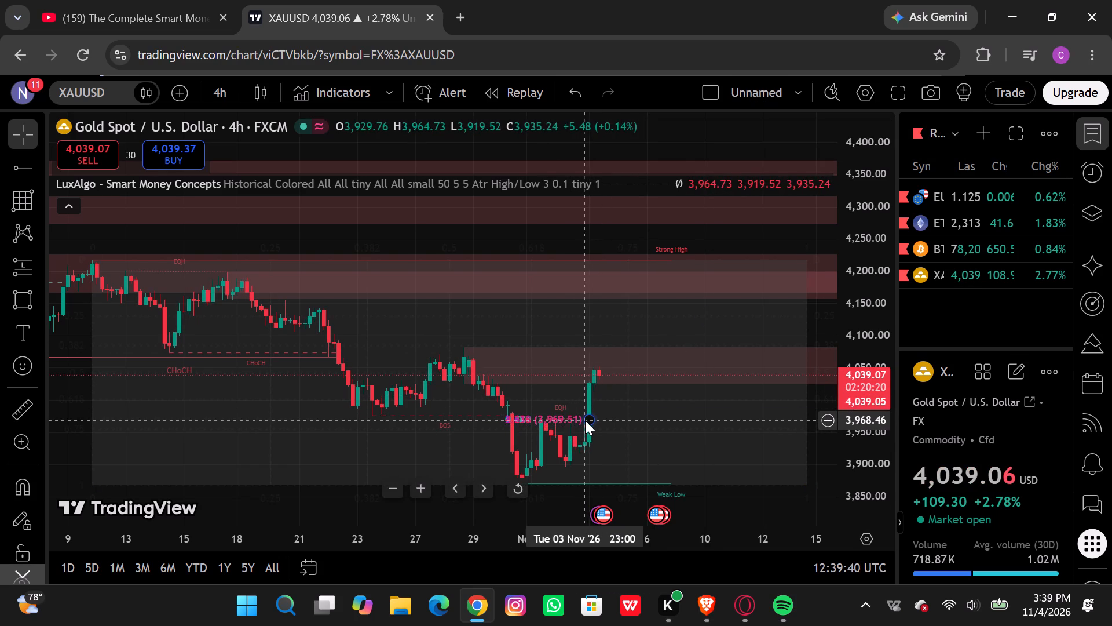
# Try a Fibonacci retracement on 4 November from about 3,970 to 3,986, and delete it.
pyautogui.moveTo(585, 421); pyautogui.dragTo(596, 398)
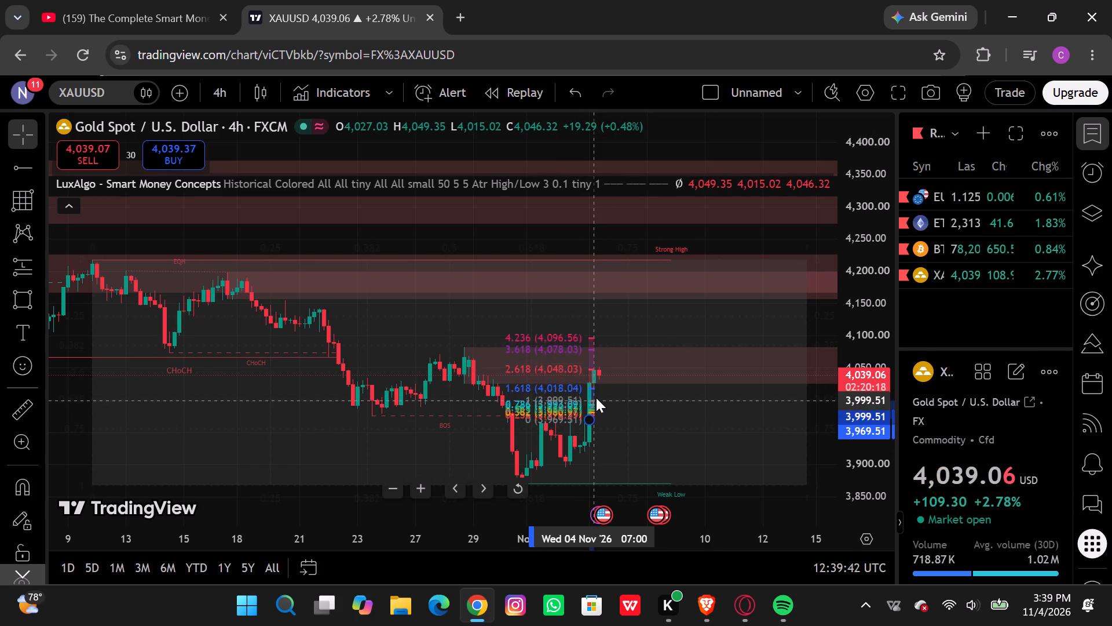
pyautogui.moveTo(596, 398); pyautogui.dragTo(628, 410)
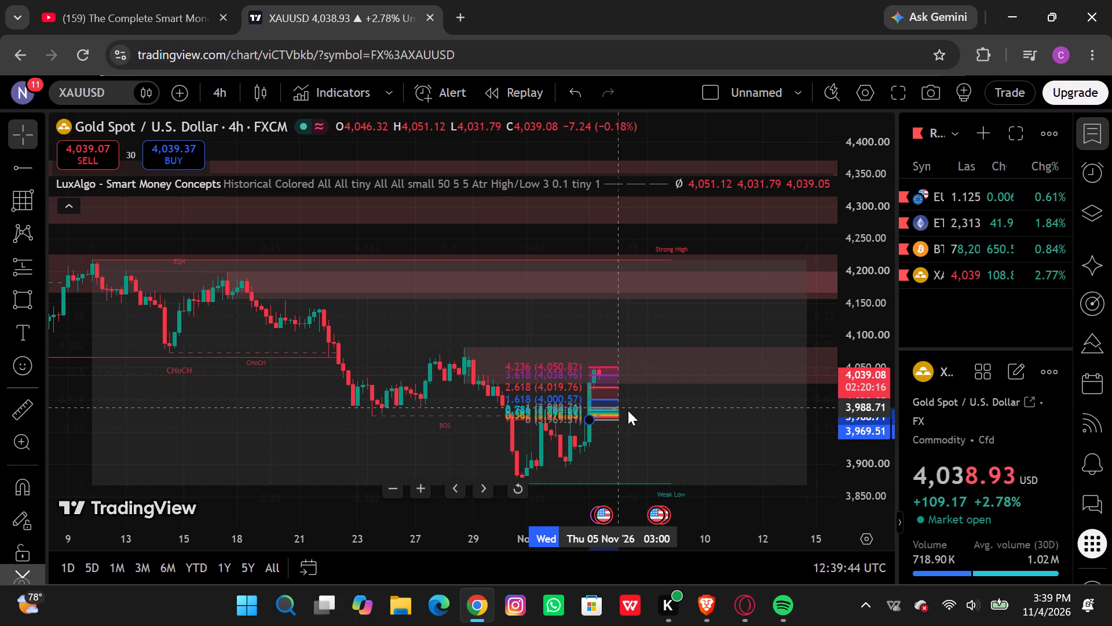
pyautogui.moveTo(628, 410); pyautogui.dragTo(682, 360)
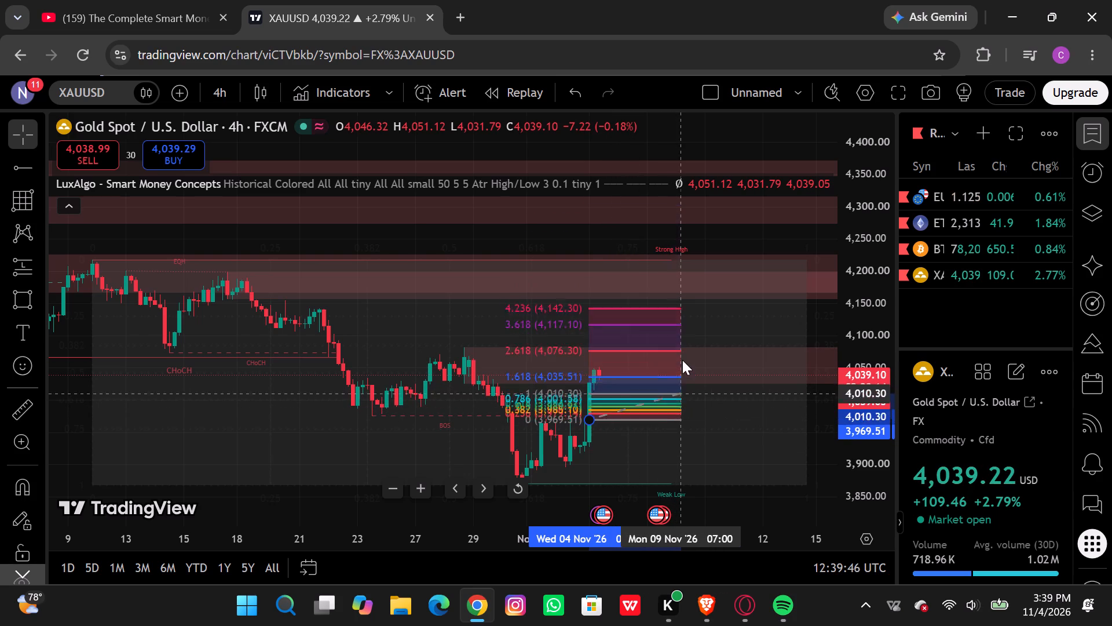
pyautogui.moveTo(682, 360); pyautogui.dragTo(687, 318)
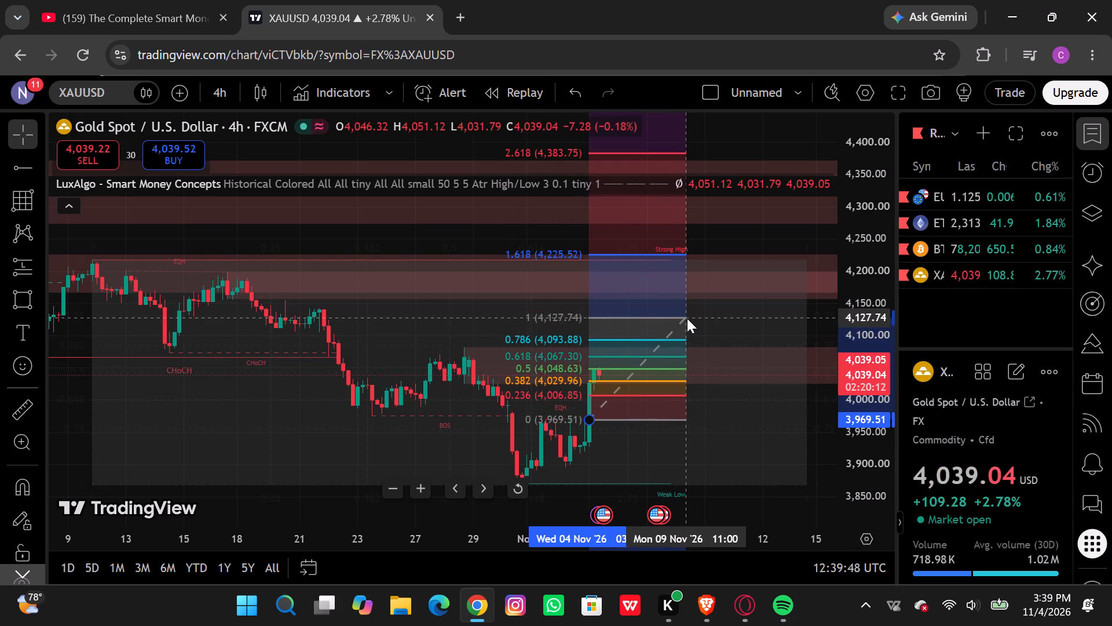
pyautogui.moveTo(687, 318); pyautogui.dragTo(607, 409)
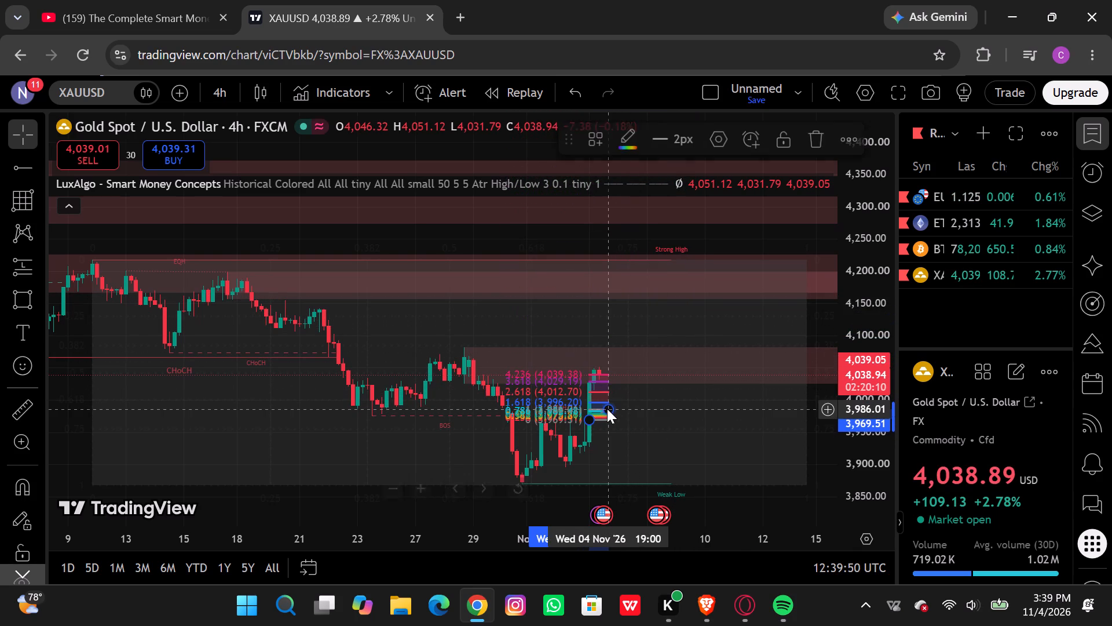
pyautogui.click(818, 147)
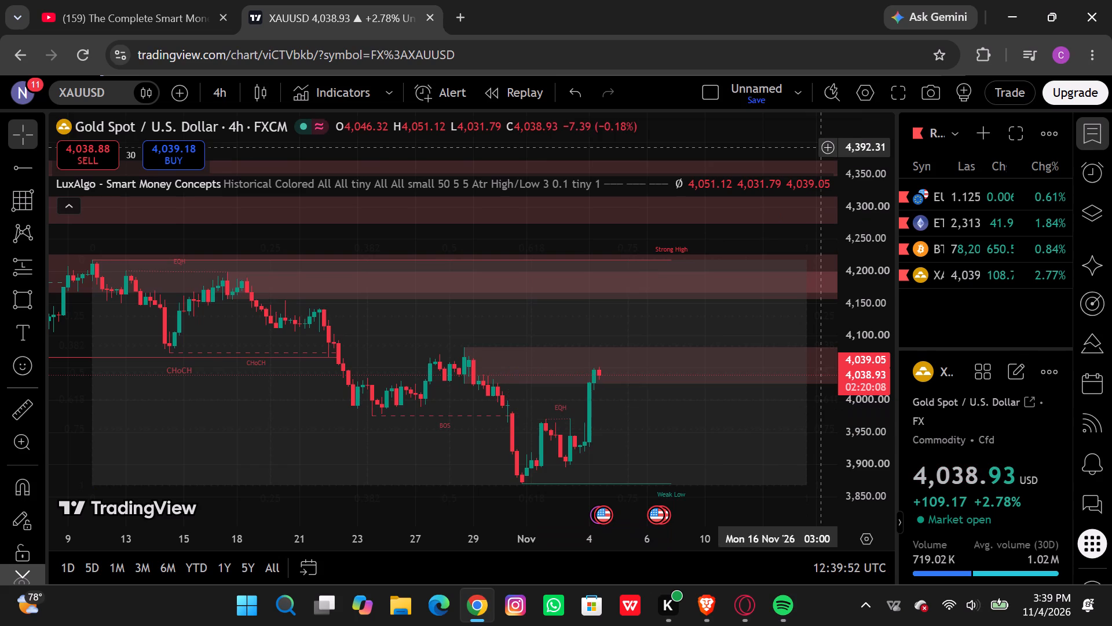
# Draw a rectangle from about 3,963 to 4,013, spanning 3 November 23:00 to 13 November 19:00.
pyautogui.click(35, 299)
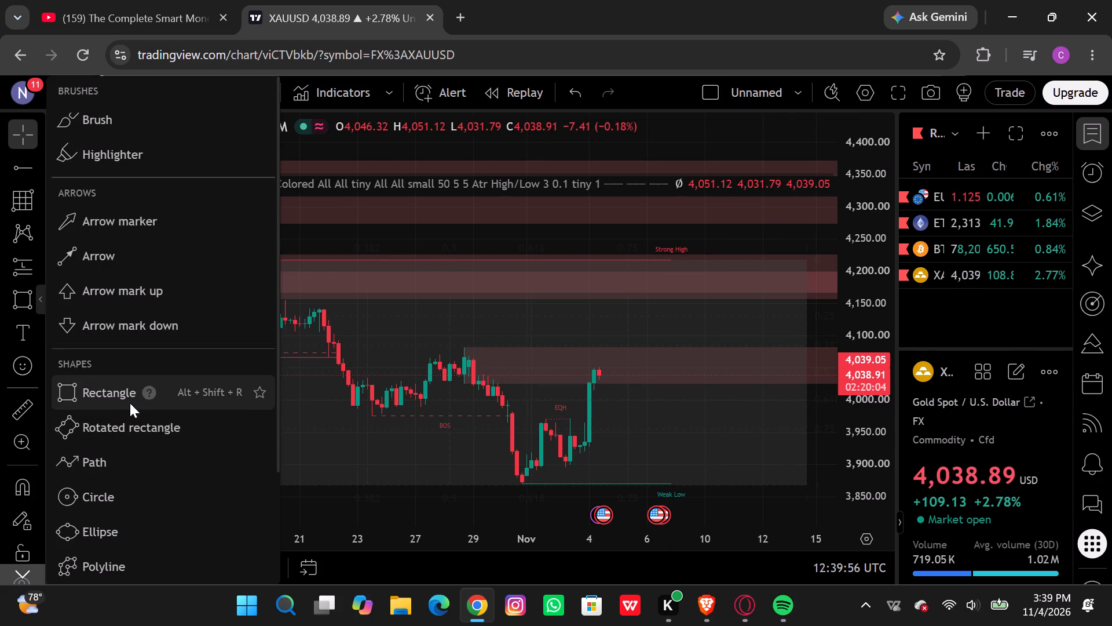
pyautogui.click(131, 402)
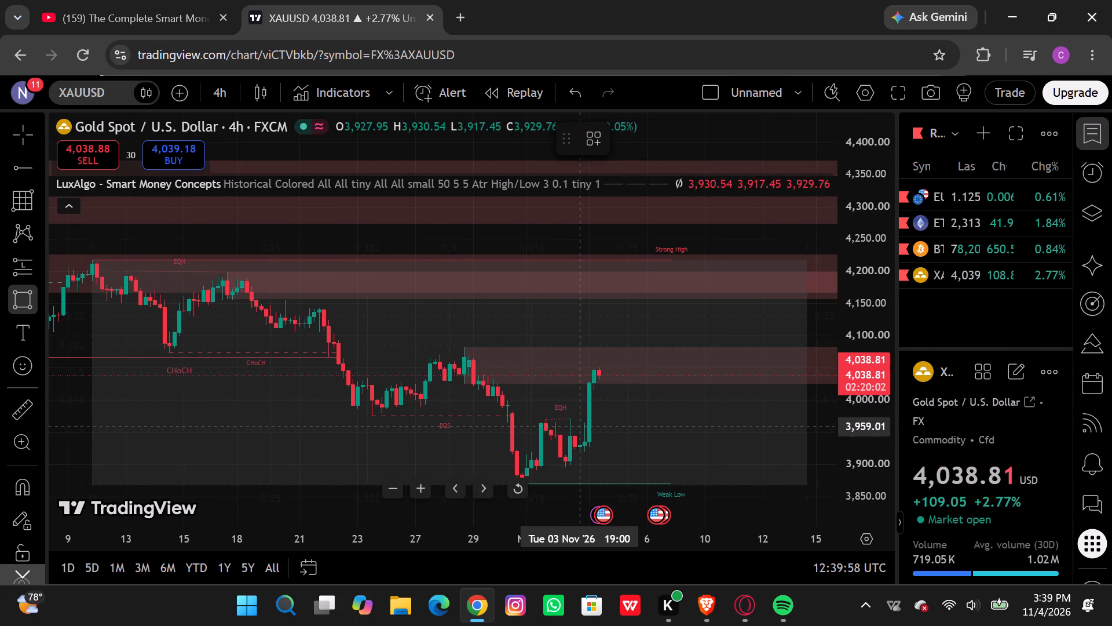
pyautogui.moveTo(583, 424); pyautogui.dragTo(583, 418)
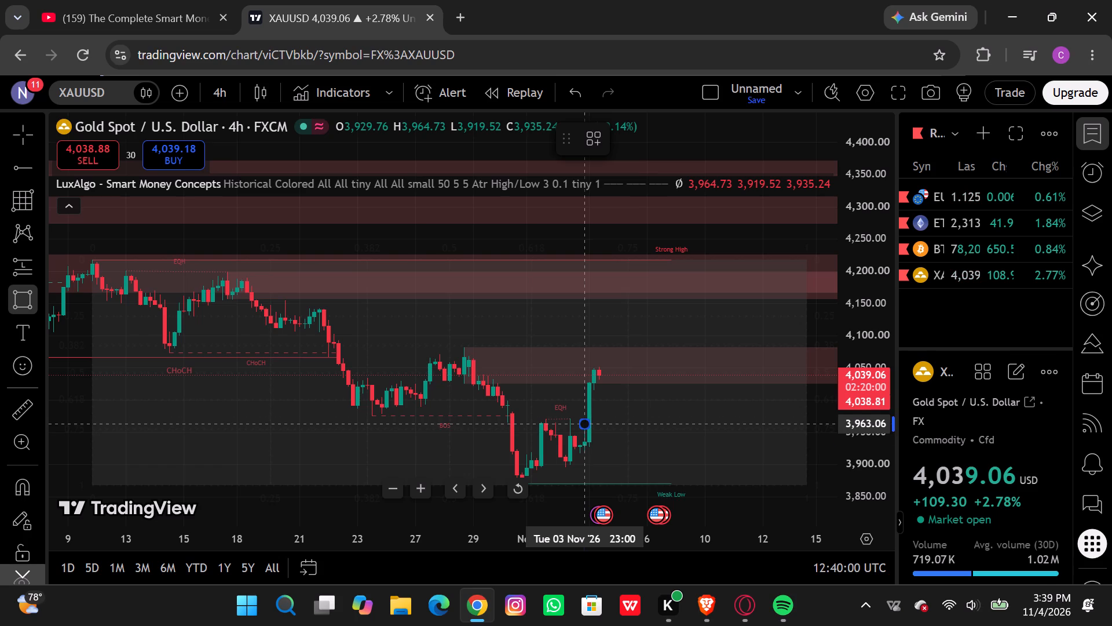
pyautogui.moveTo(583, 418); pyautogui.dragTo(624, 394)
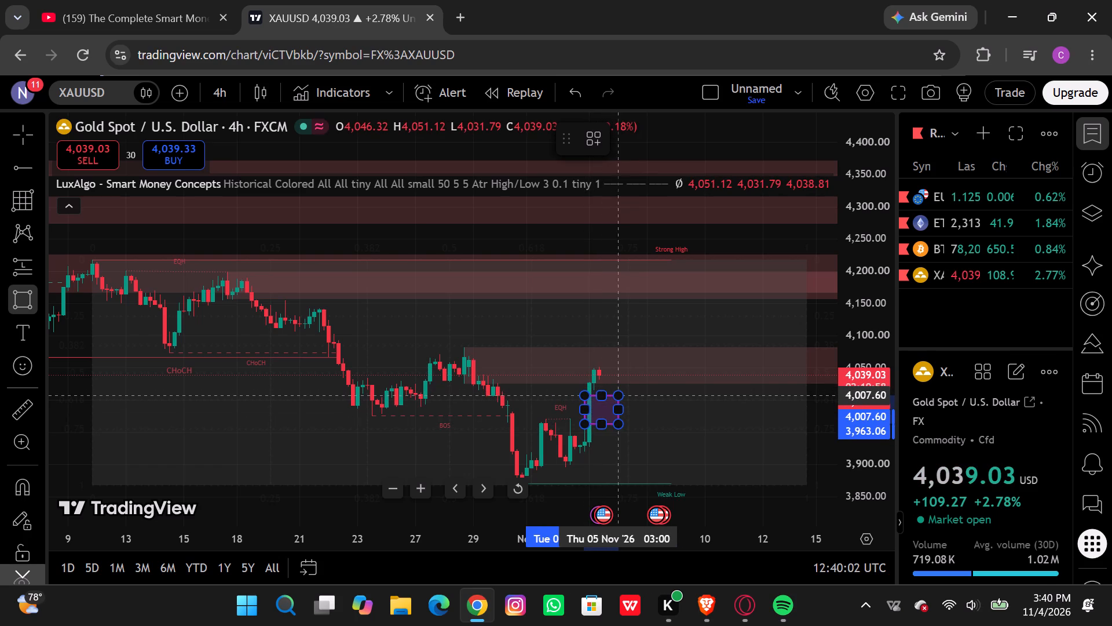
pyautogui.moveTo(624, 394); pyautogui.dragTo(679, 391)
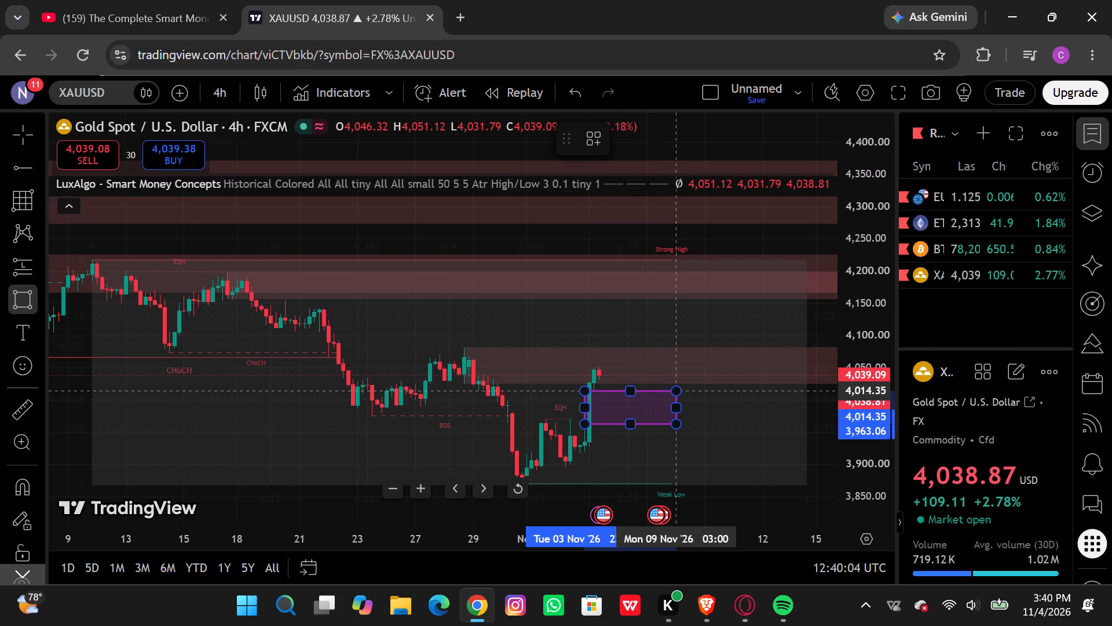
pyautogui.moveTo(679, 391); pyautogui.dragTo(796, 392)
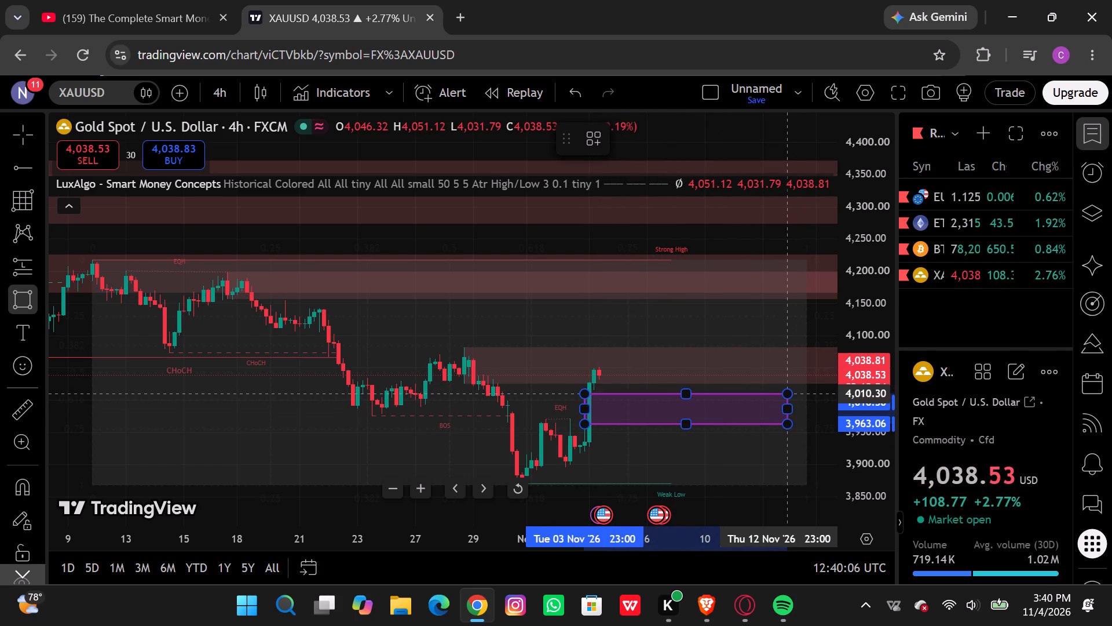
pyautogui.moveTo(796, 392); pyautogui.dragTo(837, 395)
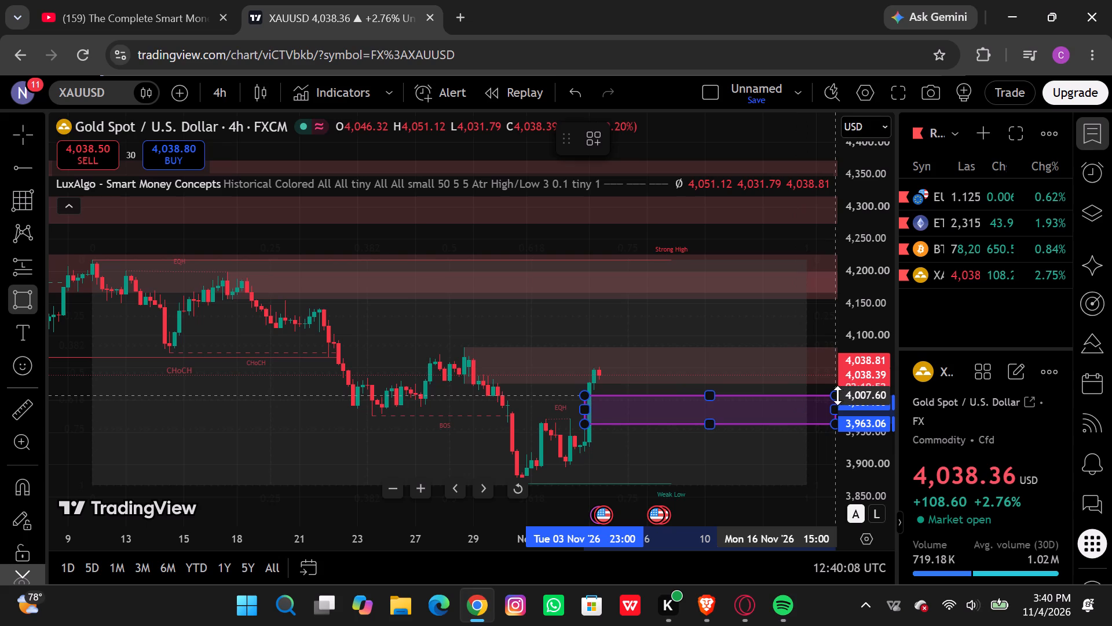
pyautogui.moveTo(837, 395); pyautogui.dragTo(810, 391)
pyautogui.click(810, 391)
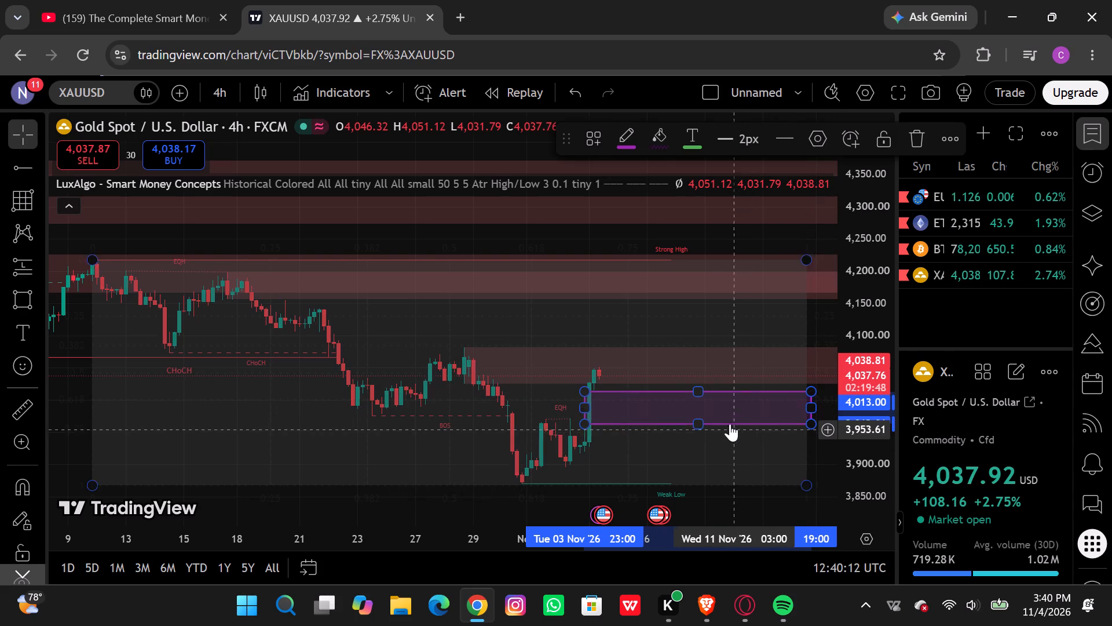
# Label the new rectangle "fvg" and deselect it.
pyautogui.click(720, 404)
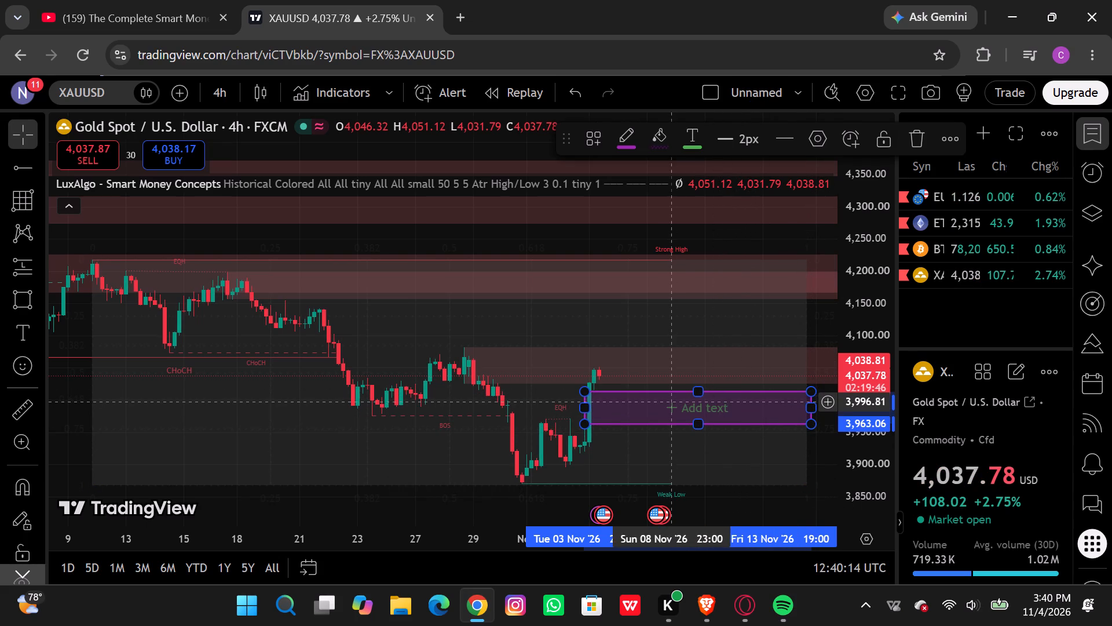
pyautogui.click(679, 406)
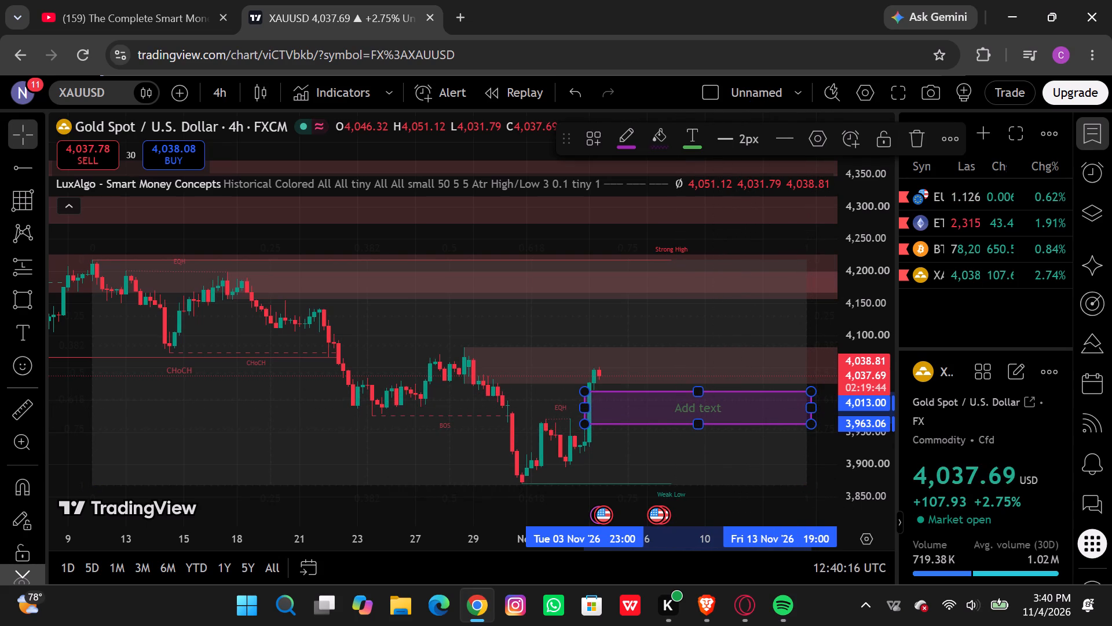
pyautogui.write('fvg')
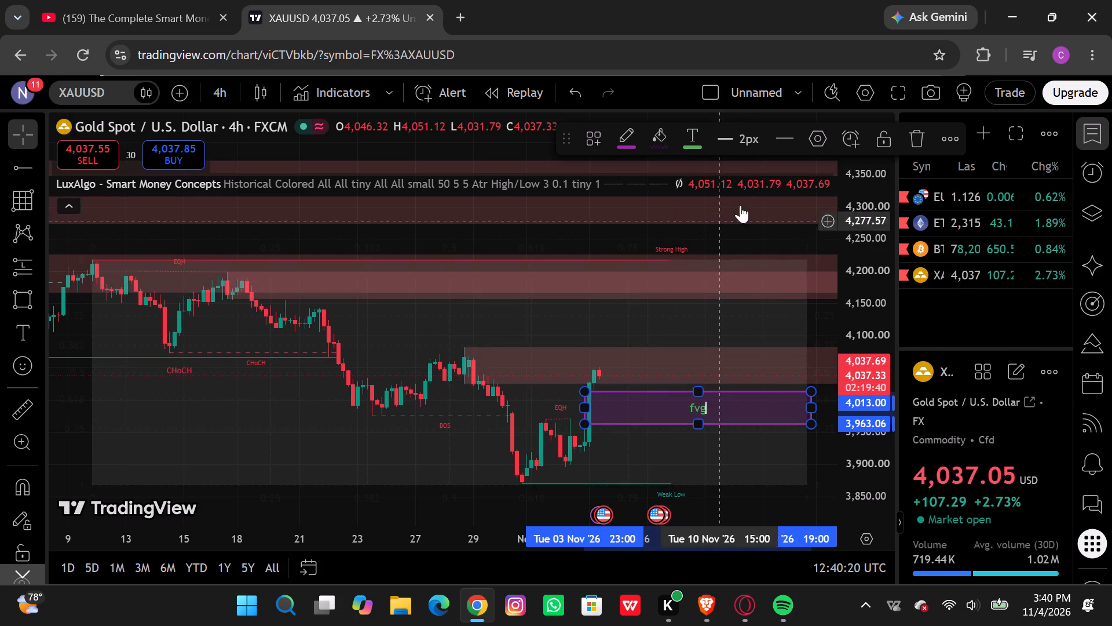
pyautogui.click(754, 307)
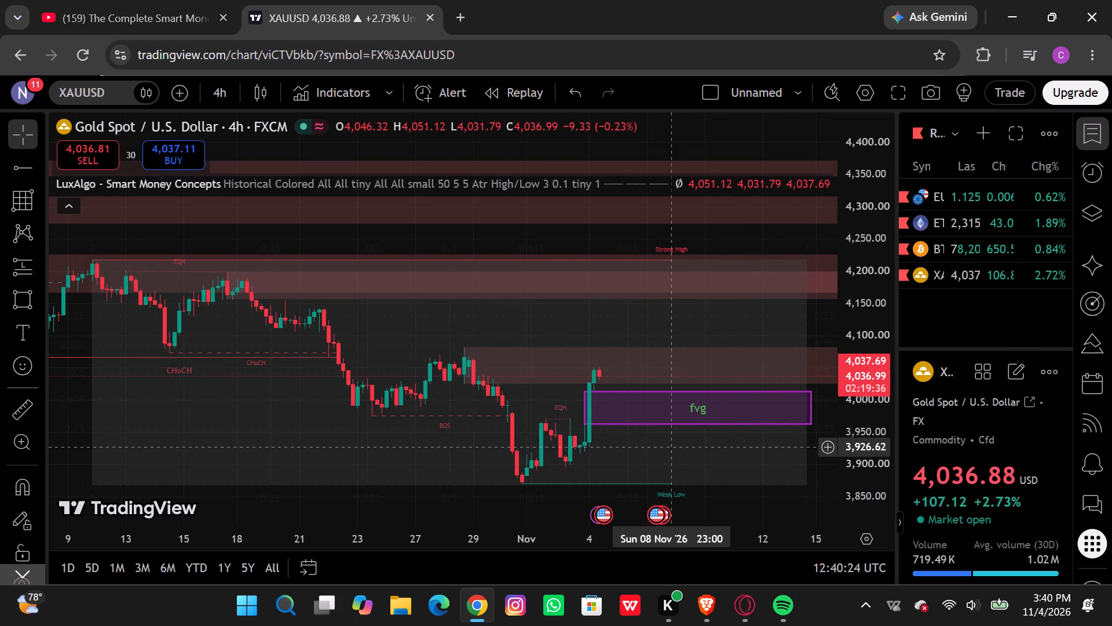
# Read the help article on the Rectangle drawing tool, covering its application, style and text settings, and close it.
pyautogui.click(27, 292)
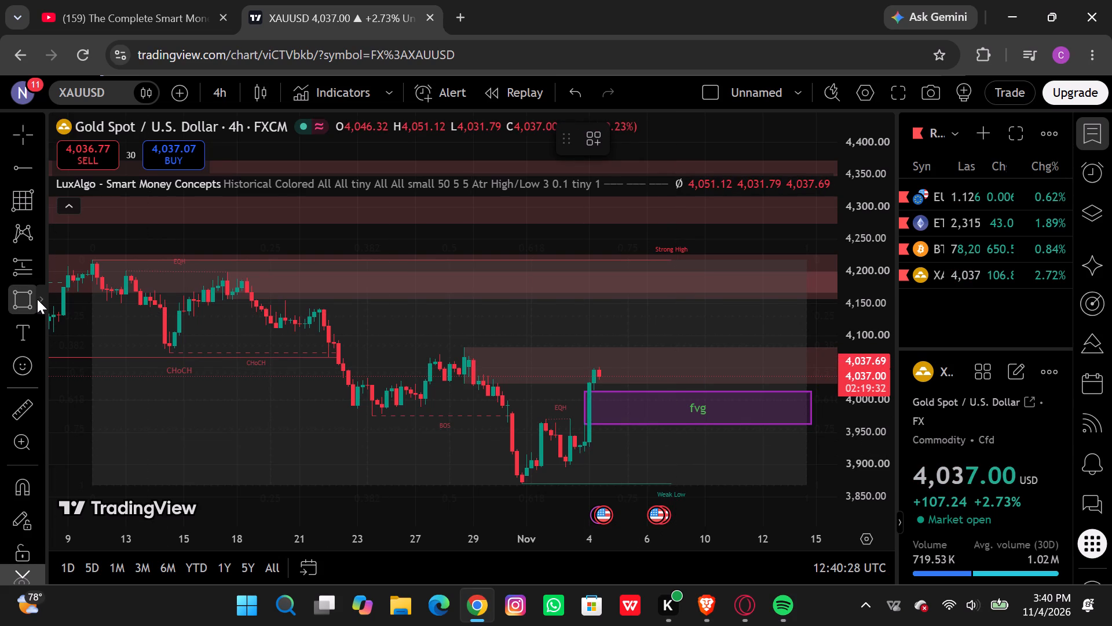
pyautogui.click(37, 299)
pyautogui.click(149, 398)
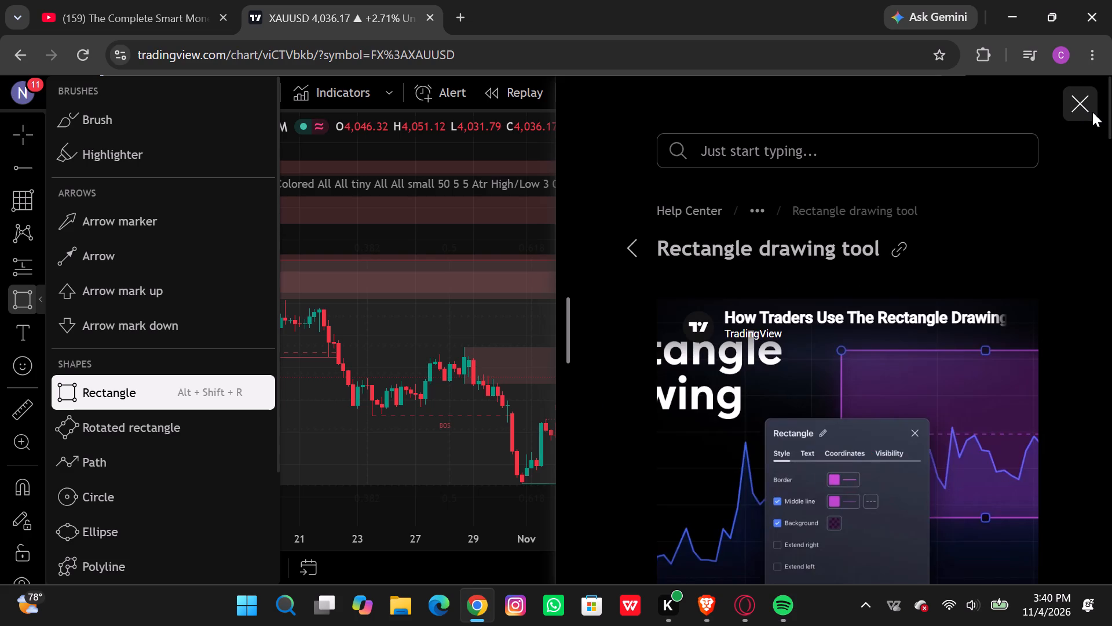
pyautogui.scroll(-2, 960, 259)
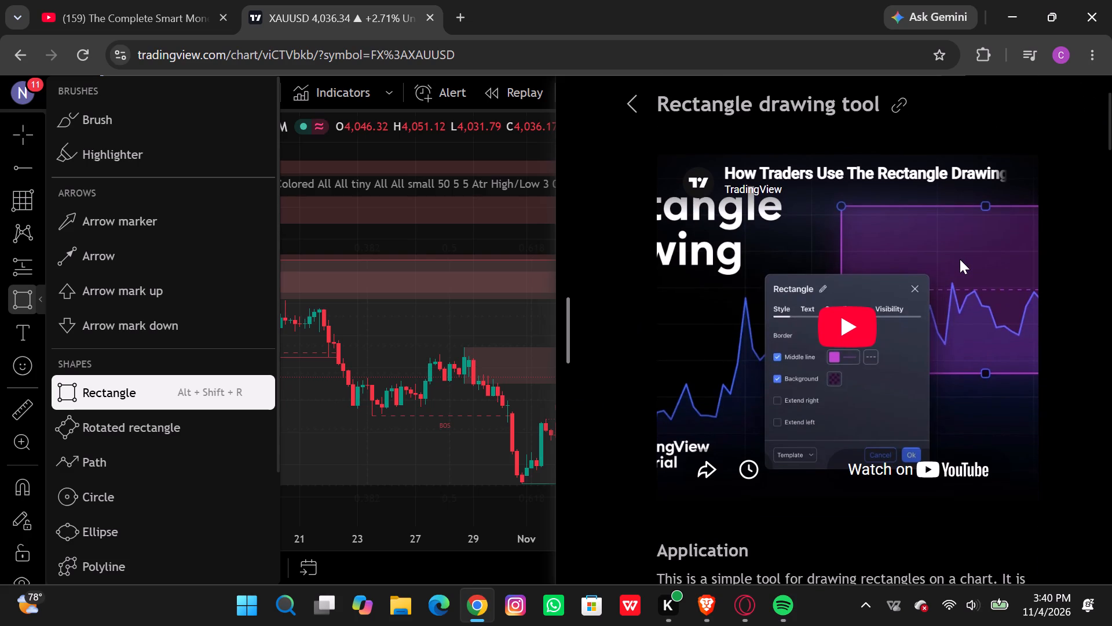
pyautogui.scroll(-3, 960, 259)
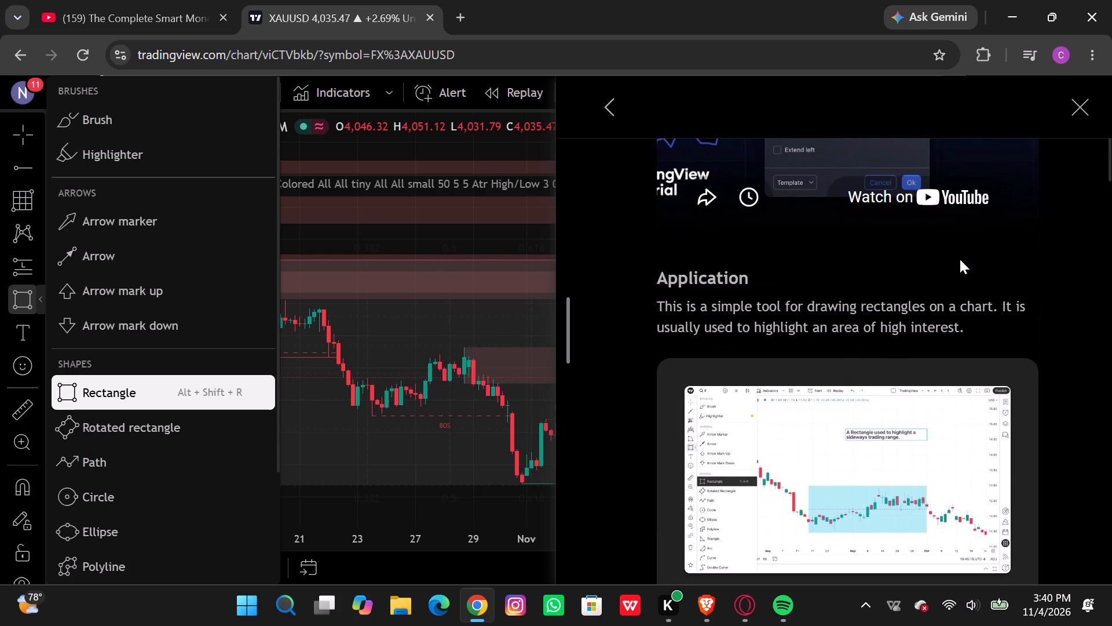
pyautogui.scroll(-3, 960, 259)
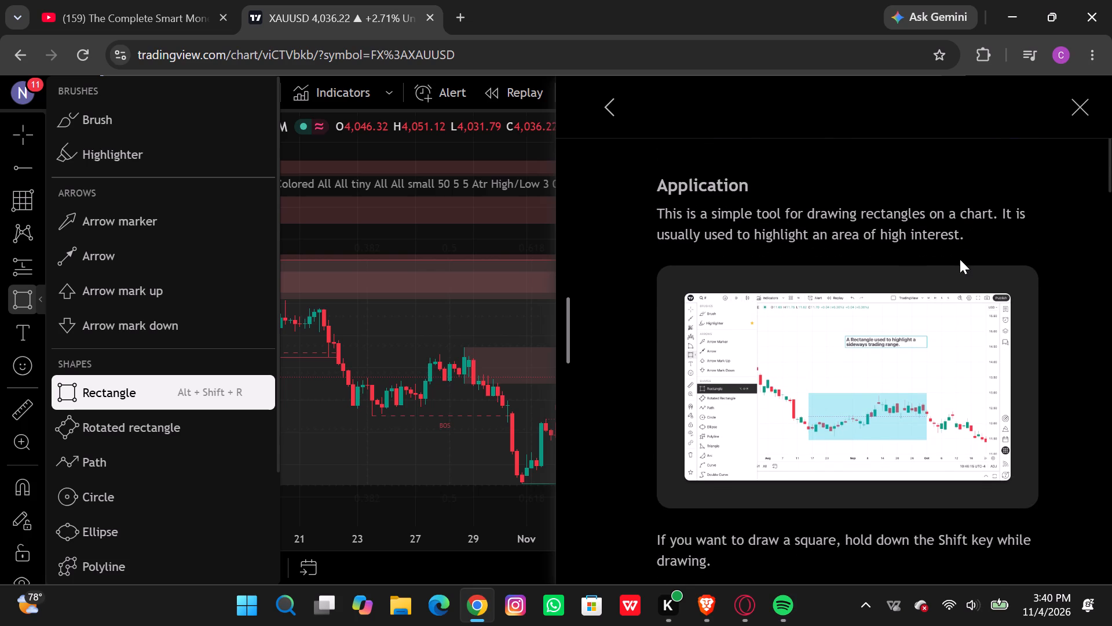
pyautogui.scroll(-3, 960, 259)
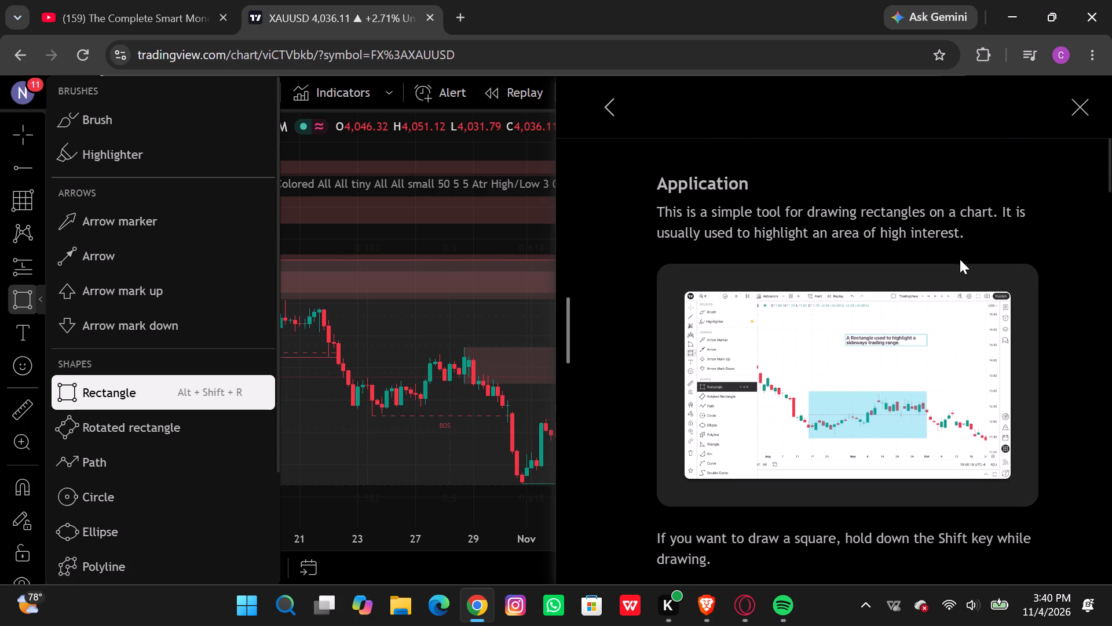
pyautogui.scroll(-1, 960, 259)
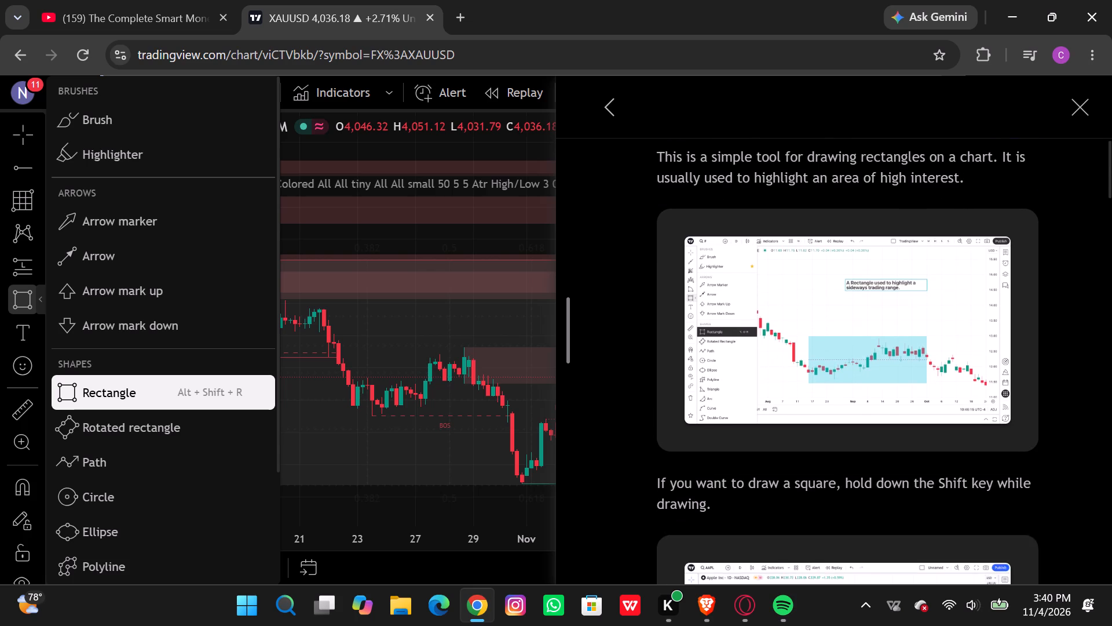
pyautogui.scroll(-2, 960, 259)
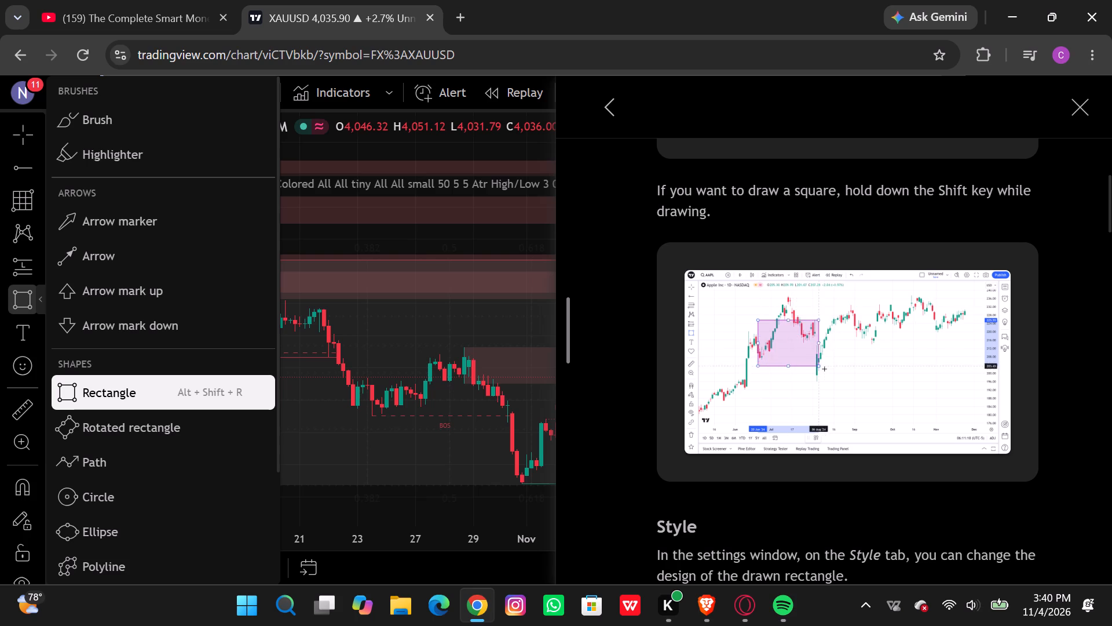
pyautogui.scroll(-6, 960, 259)
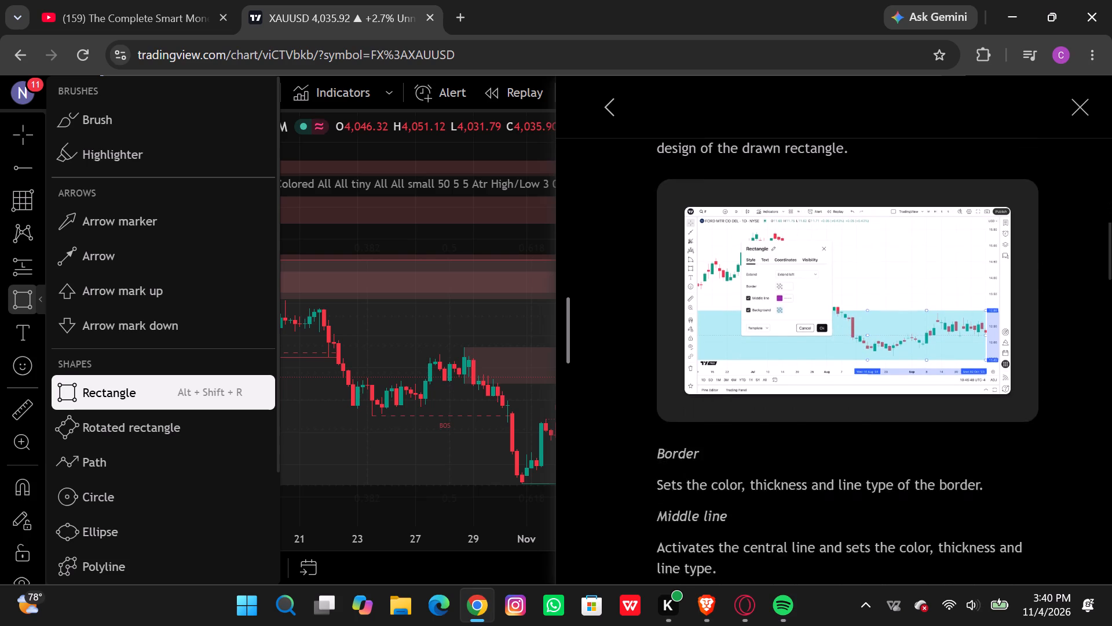
pyautogui.scroll(-4, 960, 259)
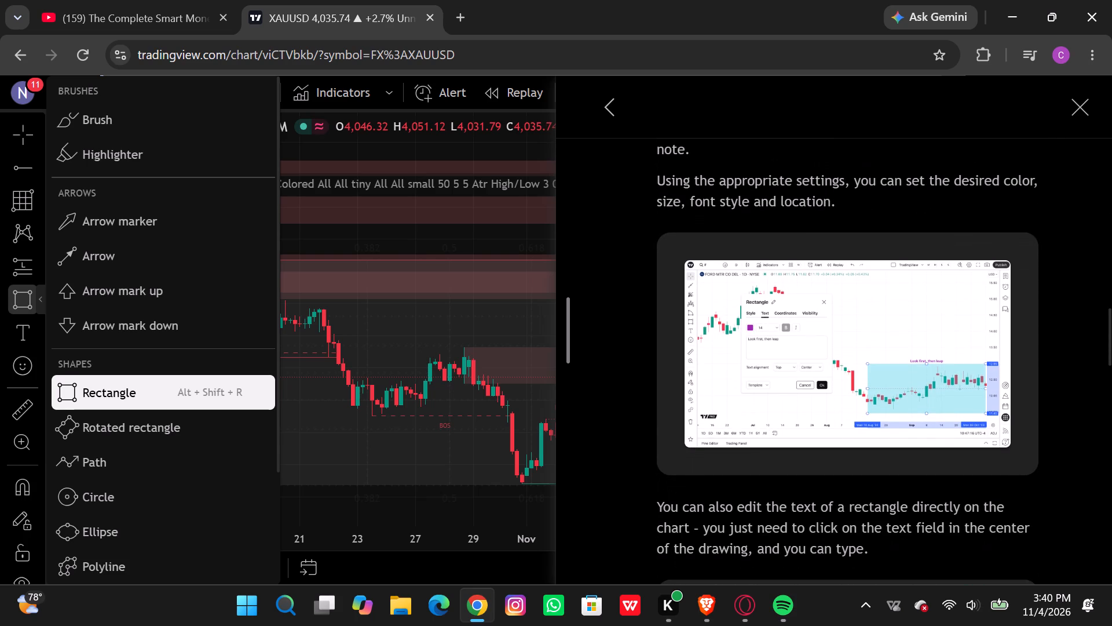
pyautogui.click(1076, 107)
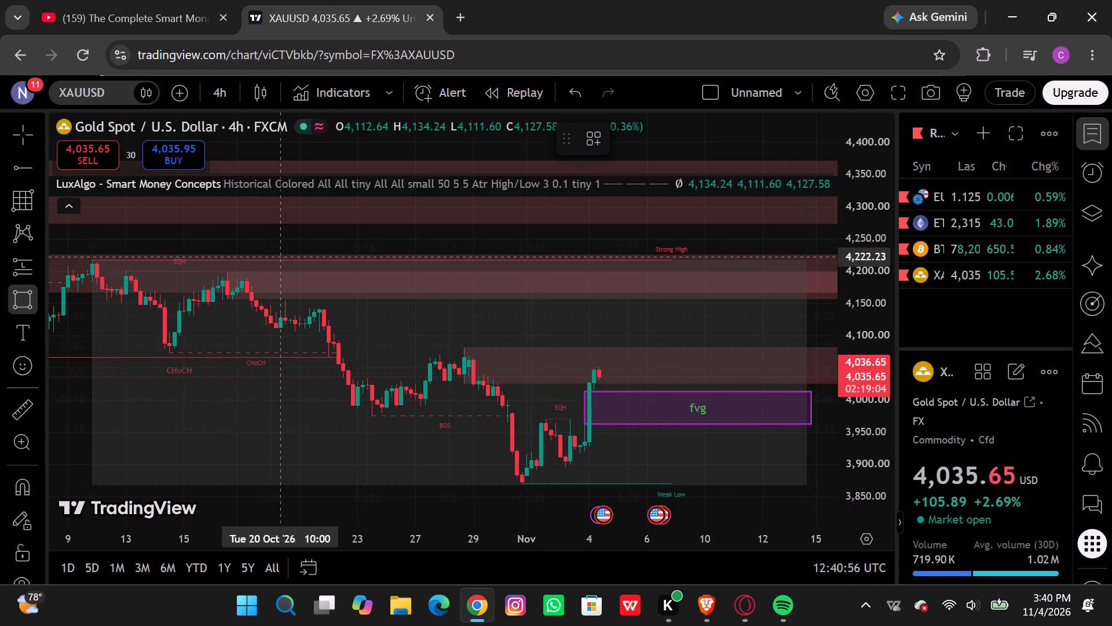
# Draw a second rectangle directly below the fvg zone, from about 3,962 to 3,908, spanning 3 to 16 November.
pyautogui.click(39, 299)
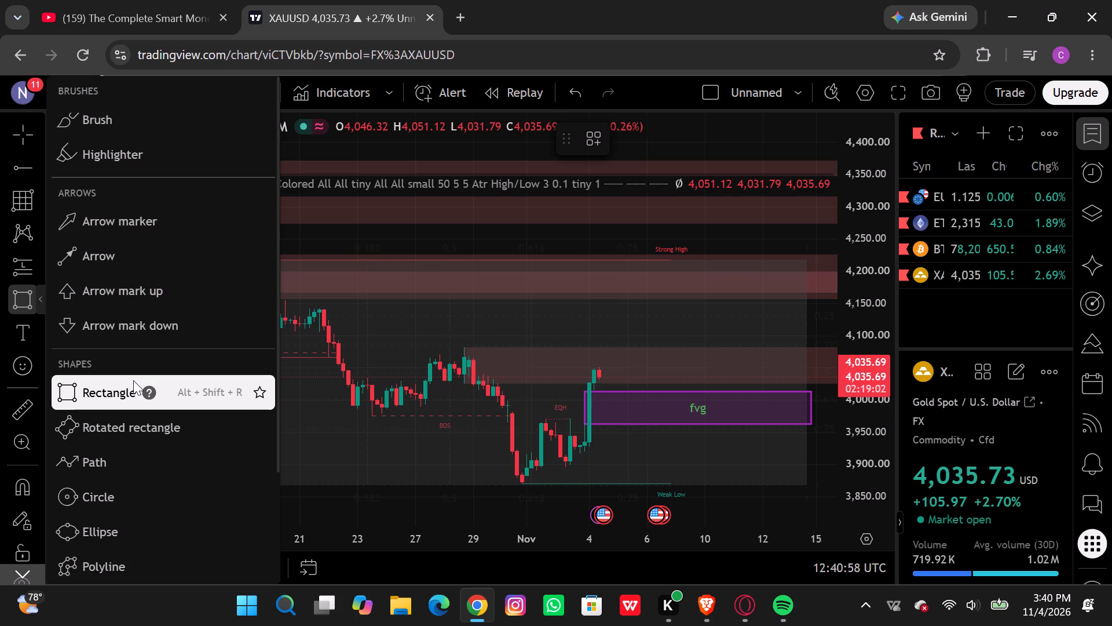
pyautogui.click(133, 380)
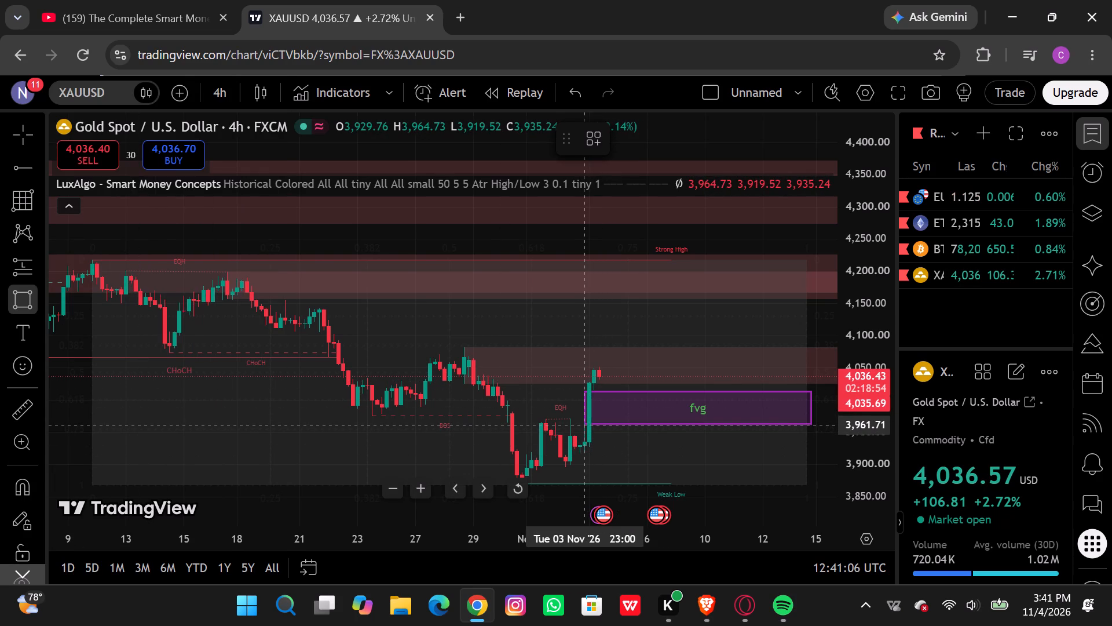
pyautogui.moveTo(584, 425); pyautogui.dragTo(590, 458)
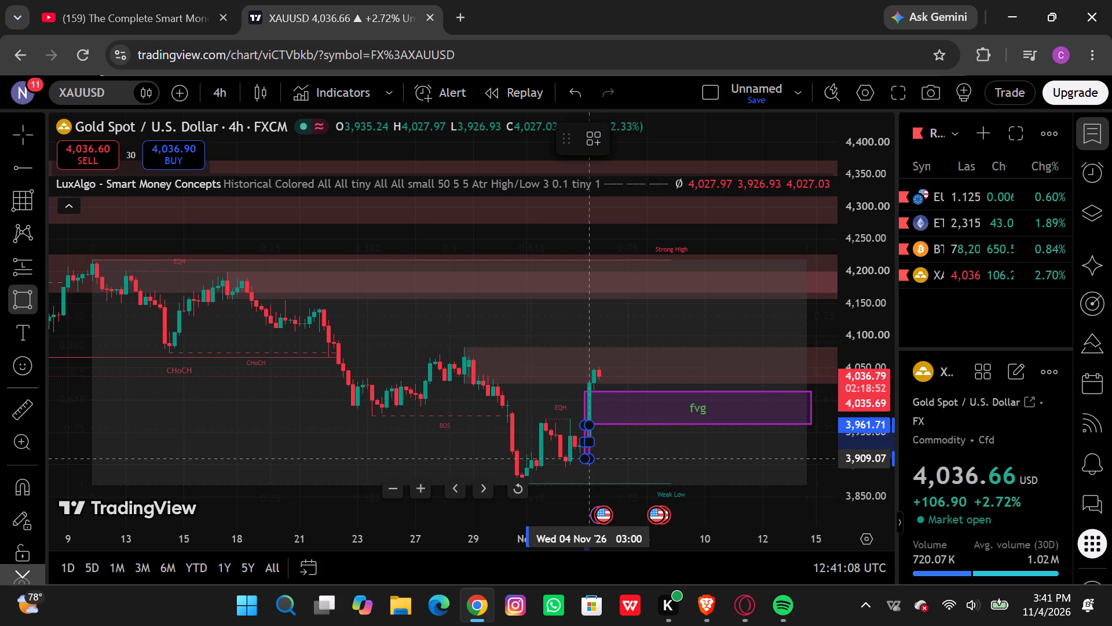
pyautogui.moveTo(590, 458); pyautogui.dragTo(656, 457)
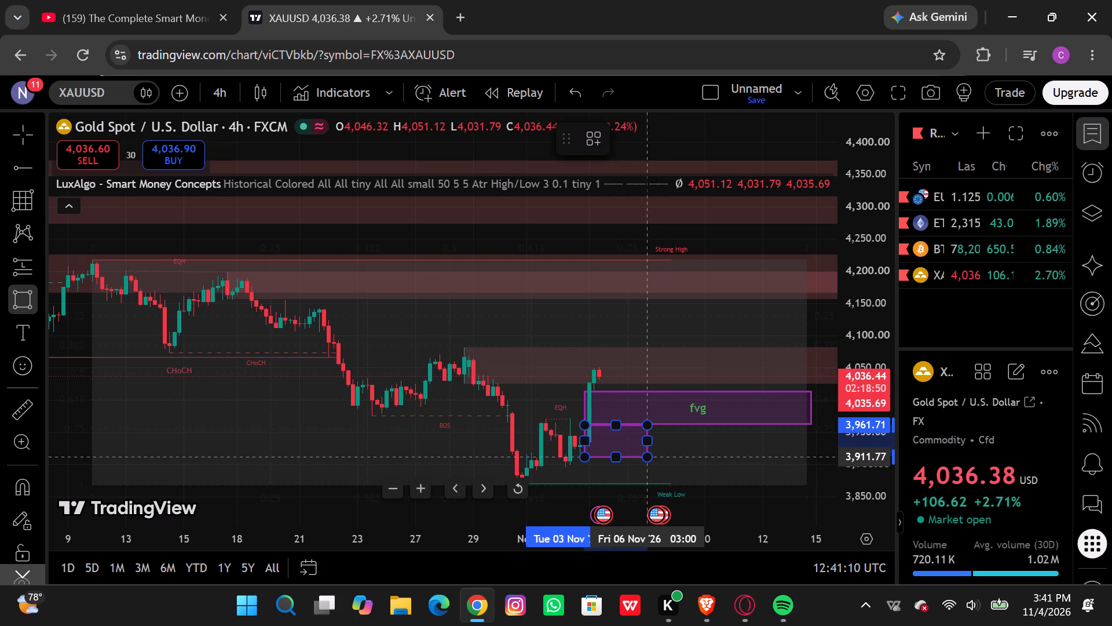
pyautogui.moveTo(656, 457); pyautogui.dragTo(766, 458)
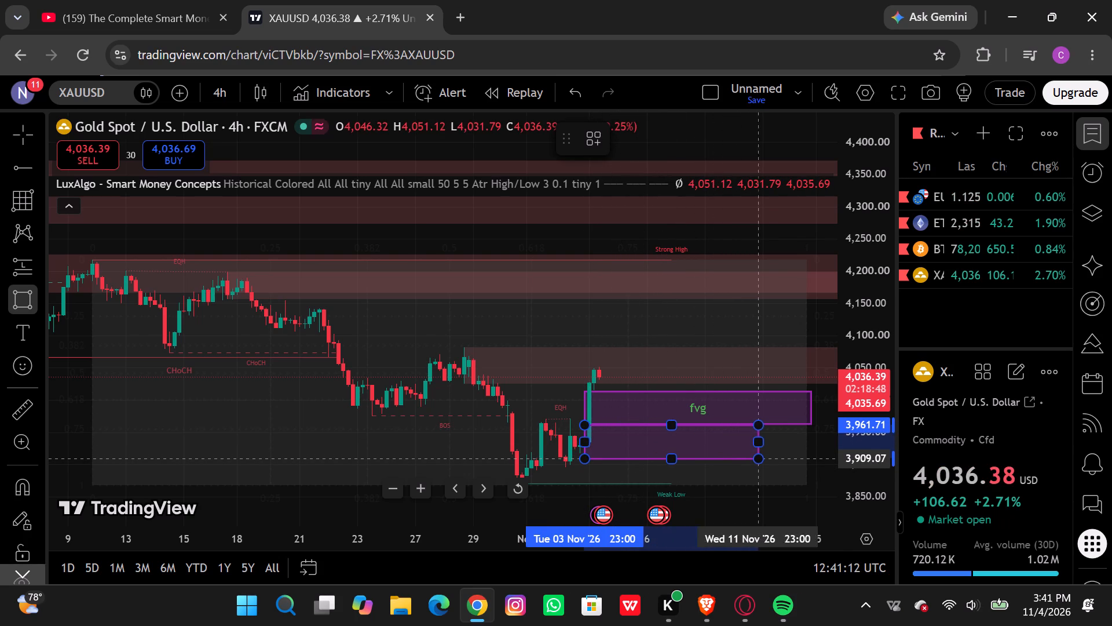
pyautogui.moveTo(766, 458); pyautogui.dragTo(833, 459)
pyautogui.click(833, 459)
# Label the lower rectangle "OB", change its border colour to white and deselect it.
pyautogui.click(722, 435)
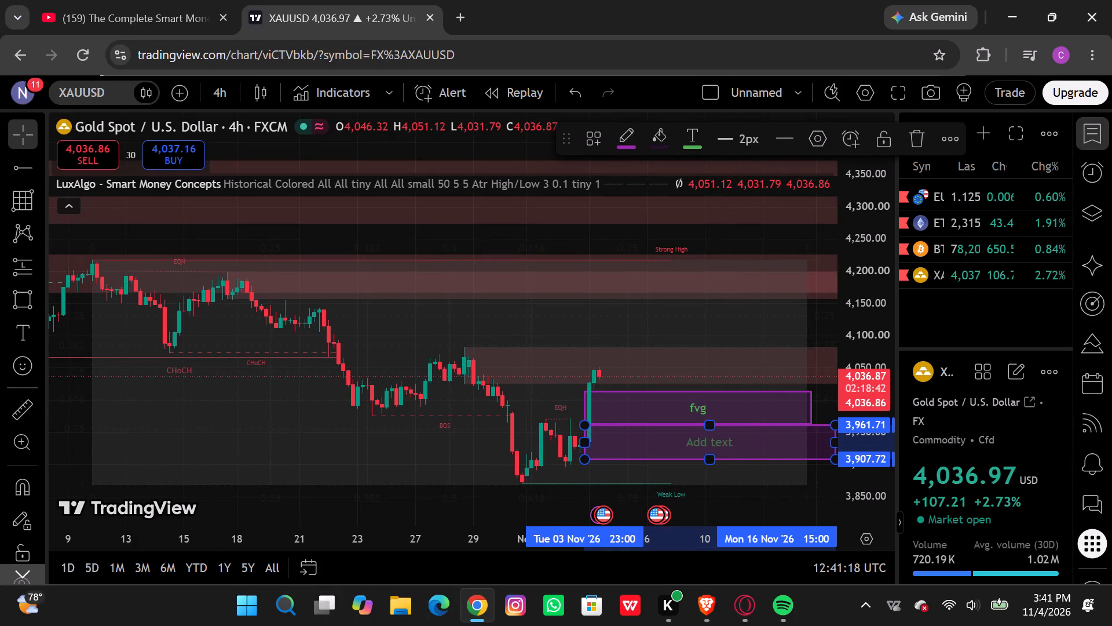
pyautogui.write('OB')
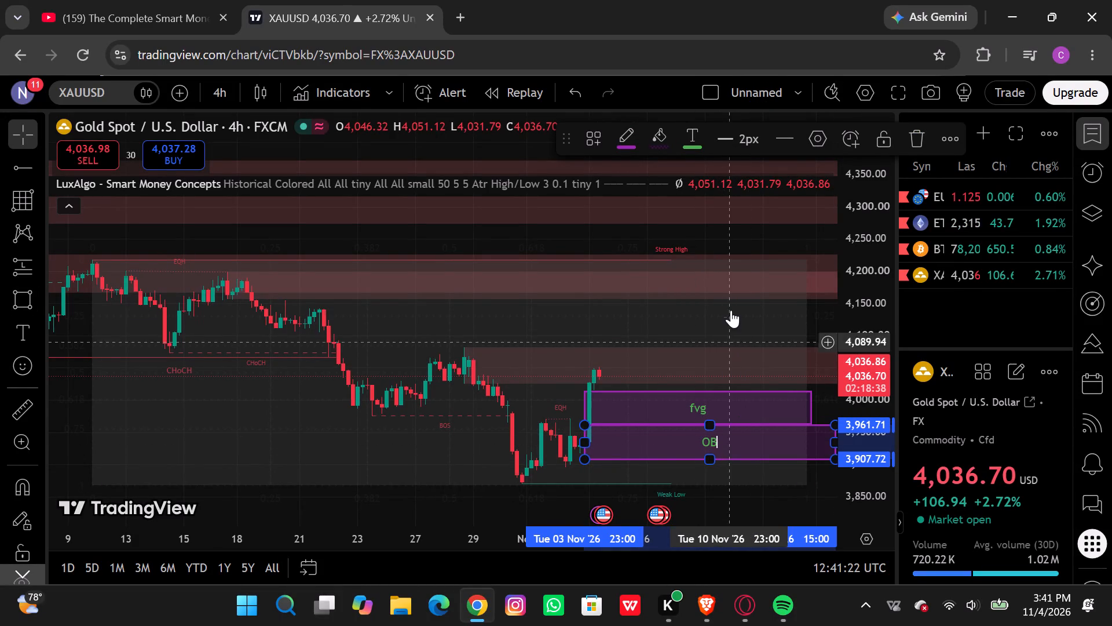
pyautogui.click(631, 143)
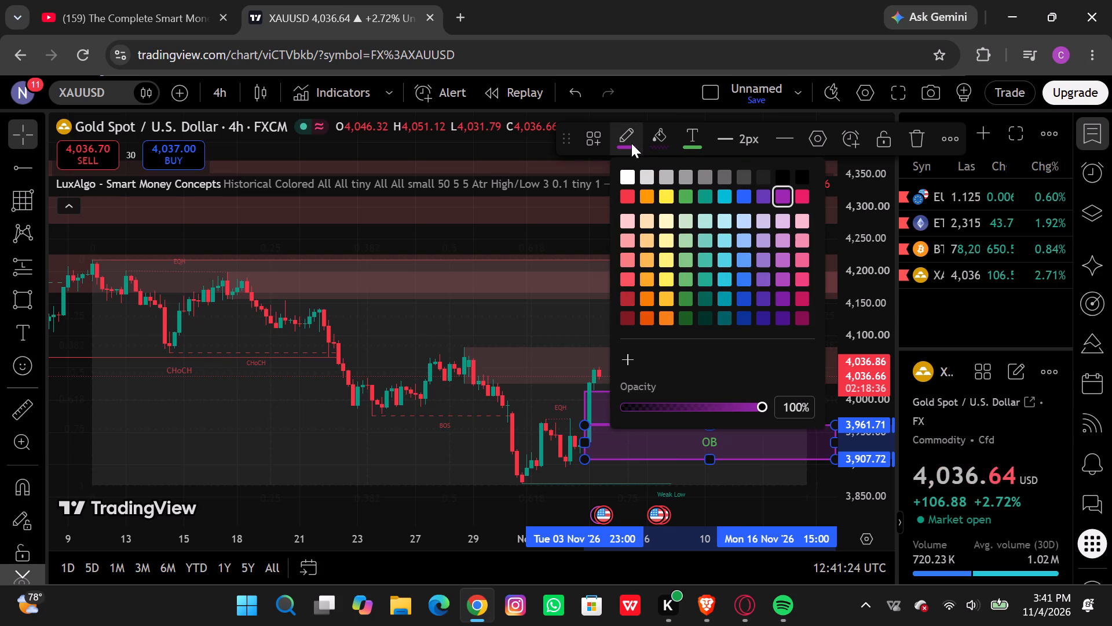
pyautogui.click(623, 175)
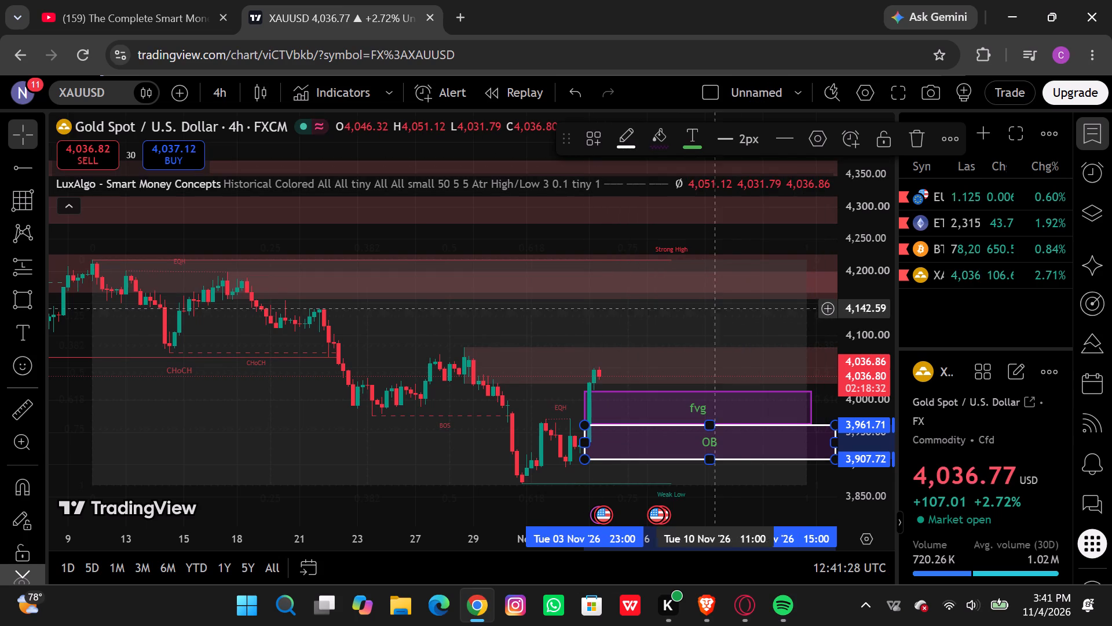
pyautogui.click(707, 300)
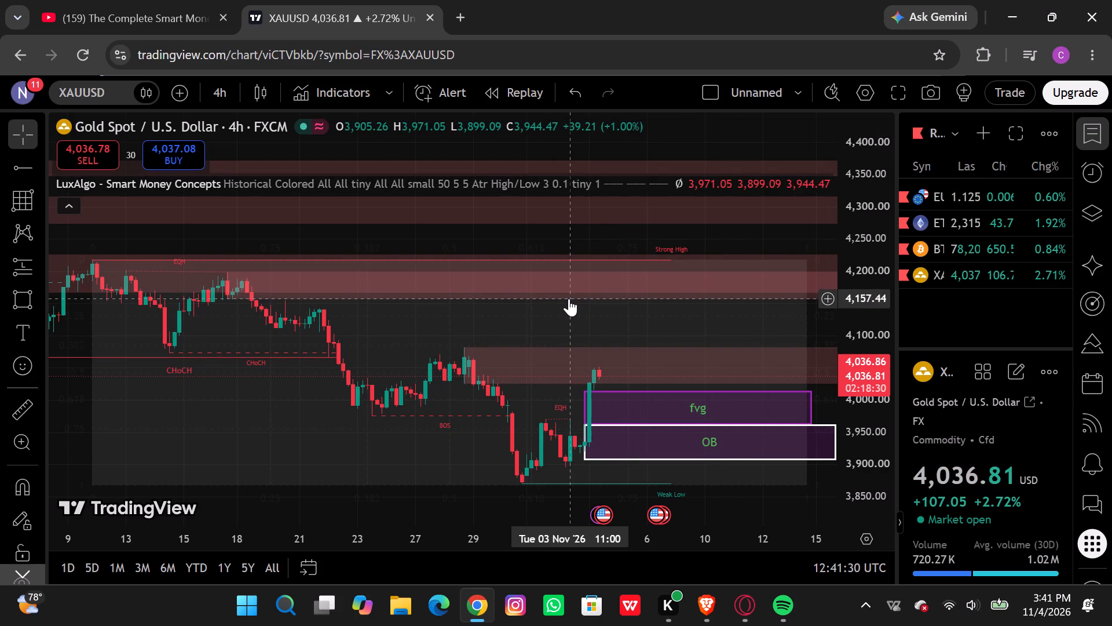
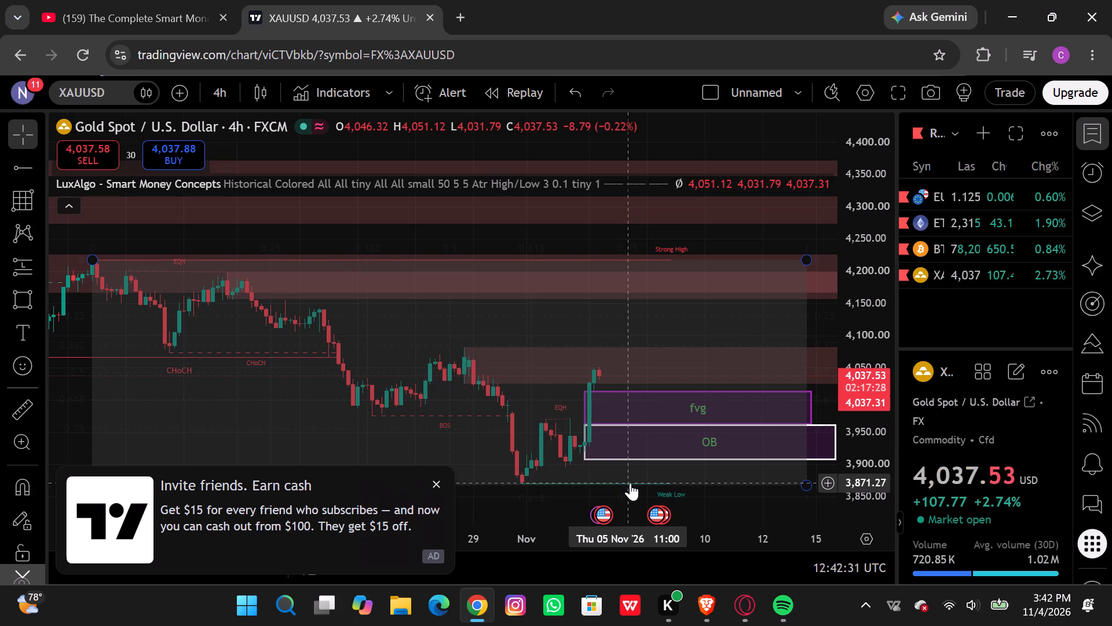
# Dismiss the invite-friends advertisement covering the lower part of the chart.
pyautogui.click(431, 479)
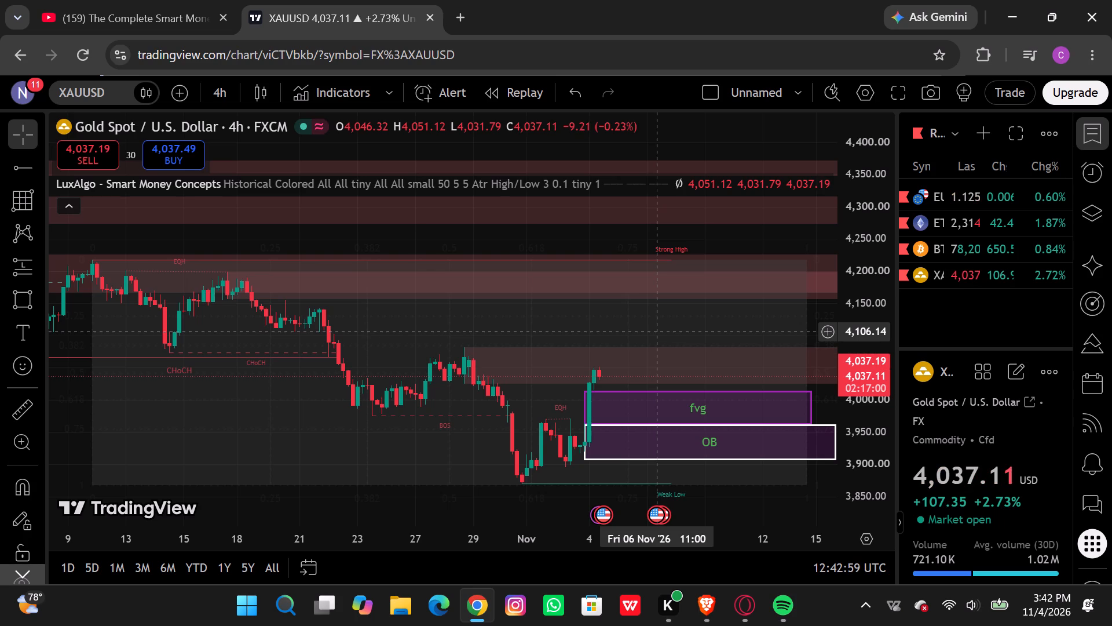
pyautogui.click(643, 410)
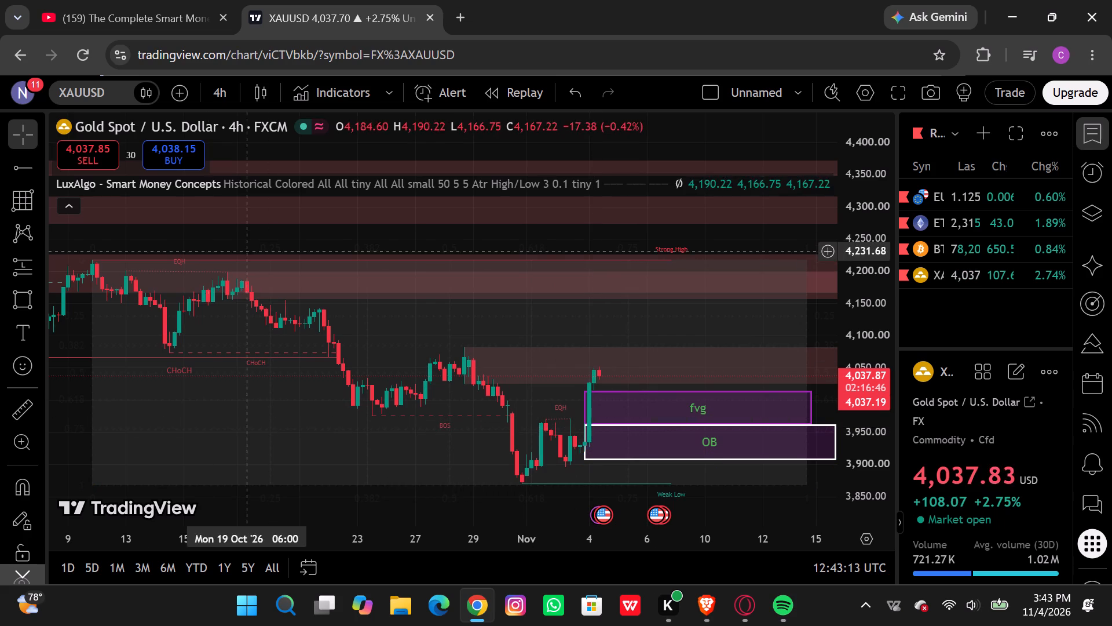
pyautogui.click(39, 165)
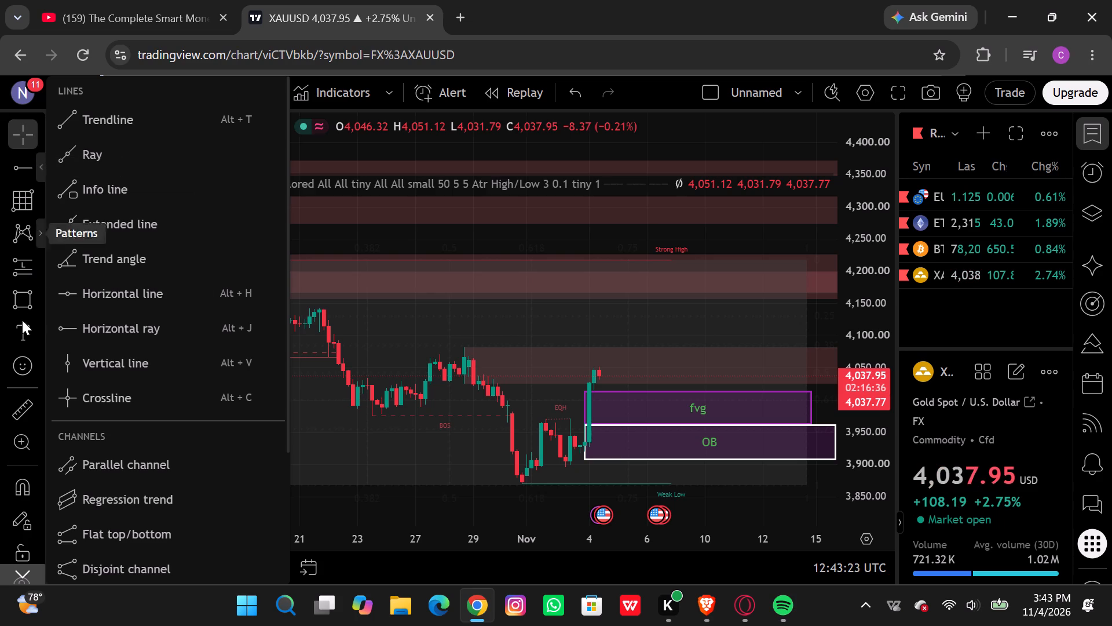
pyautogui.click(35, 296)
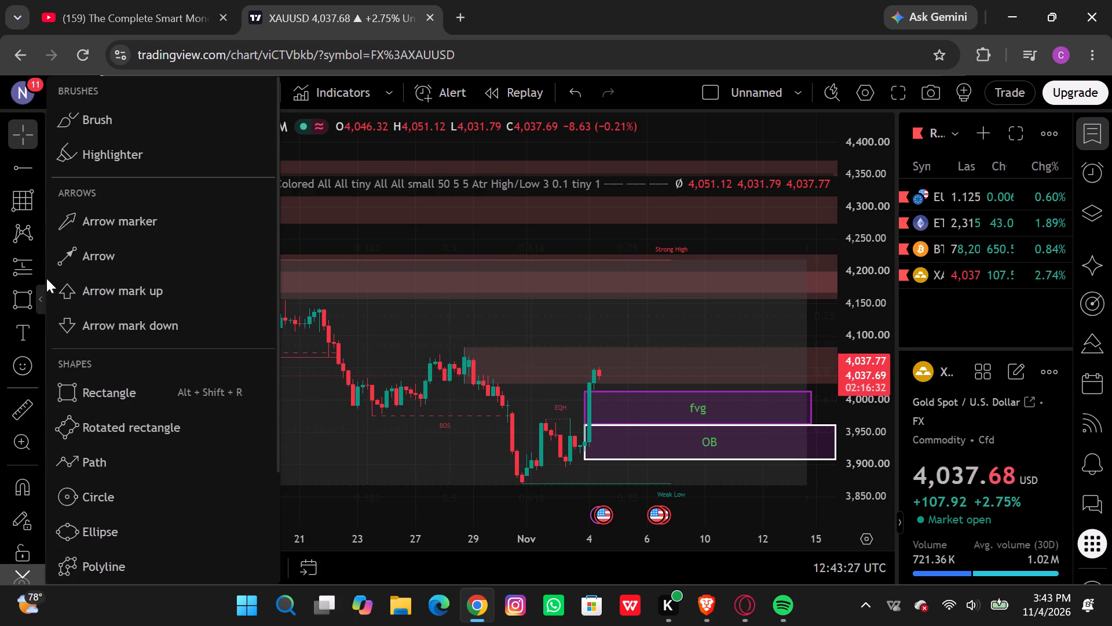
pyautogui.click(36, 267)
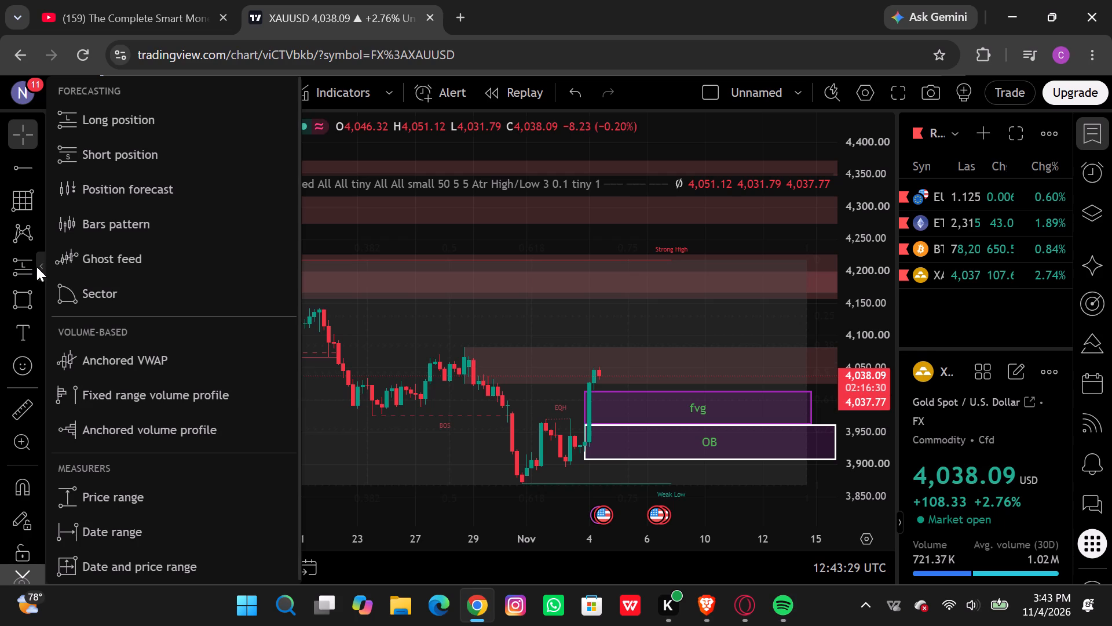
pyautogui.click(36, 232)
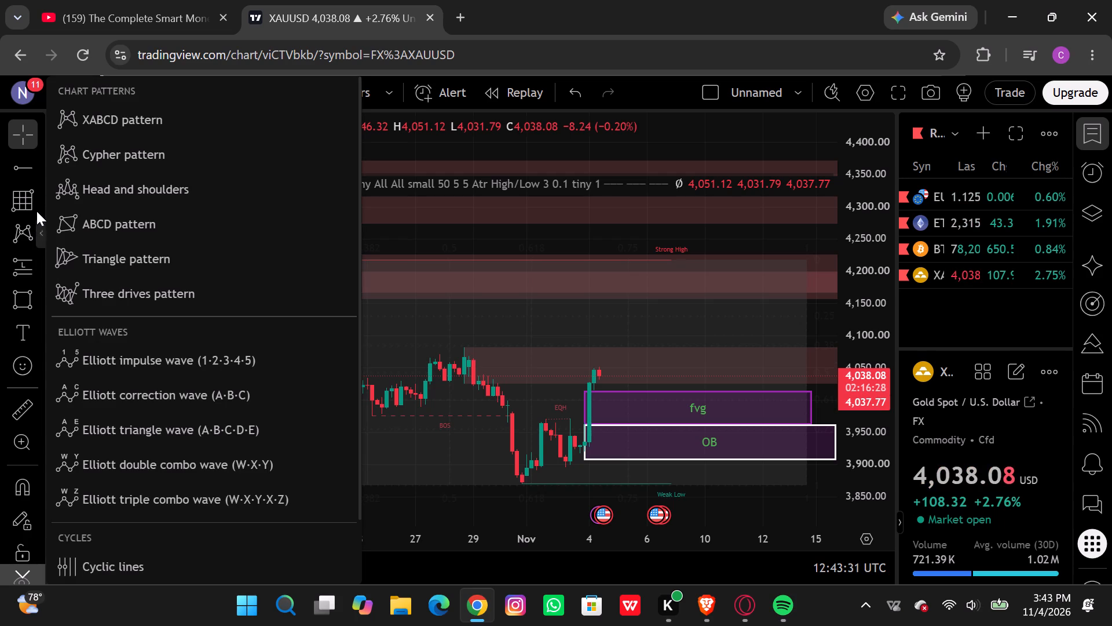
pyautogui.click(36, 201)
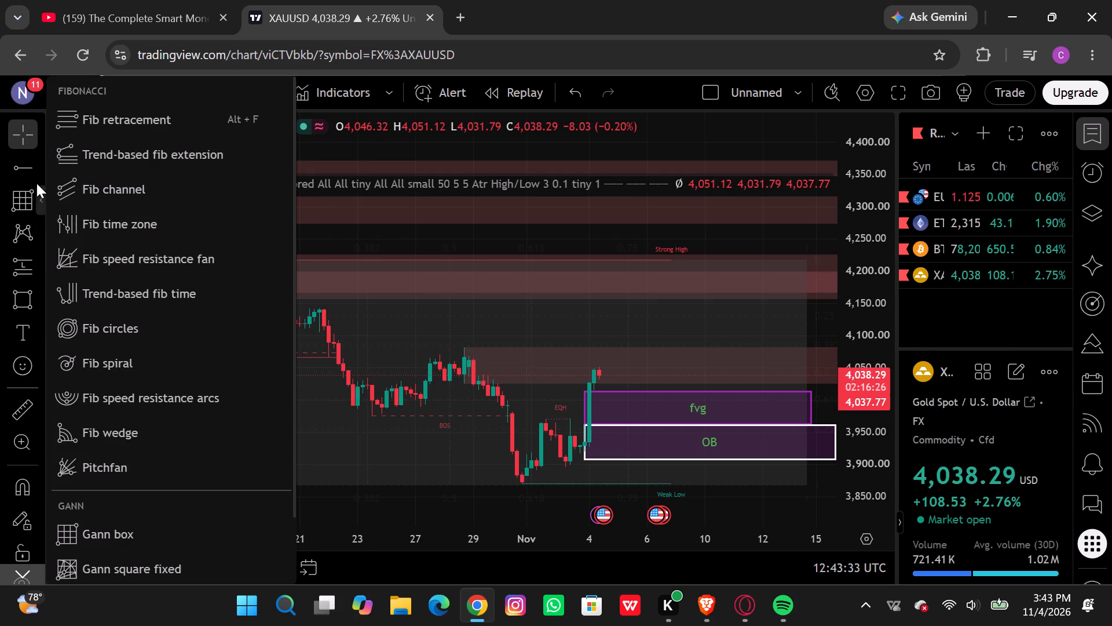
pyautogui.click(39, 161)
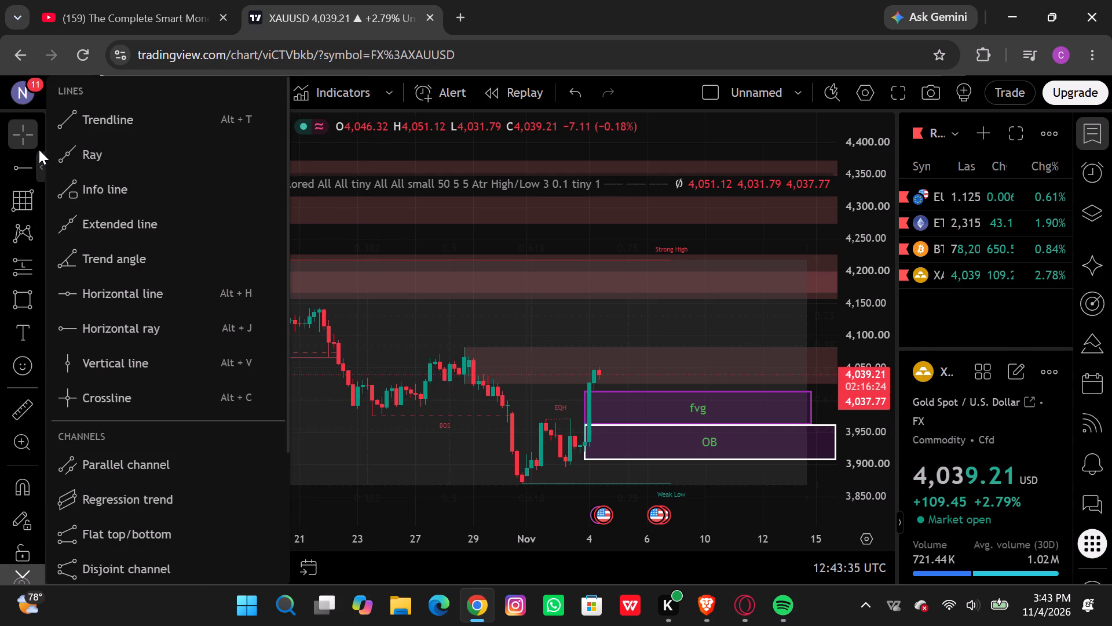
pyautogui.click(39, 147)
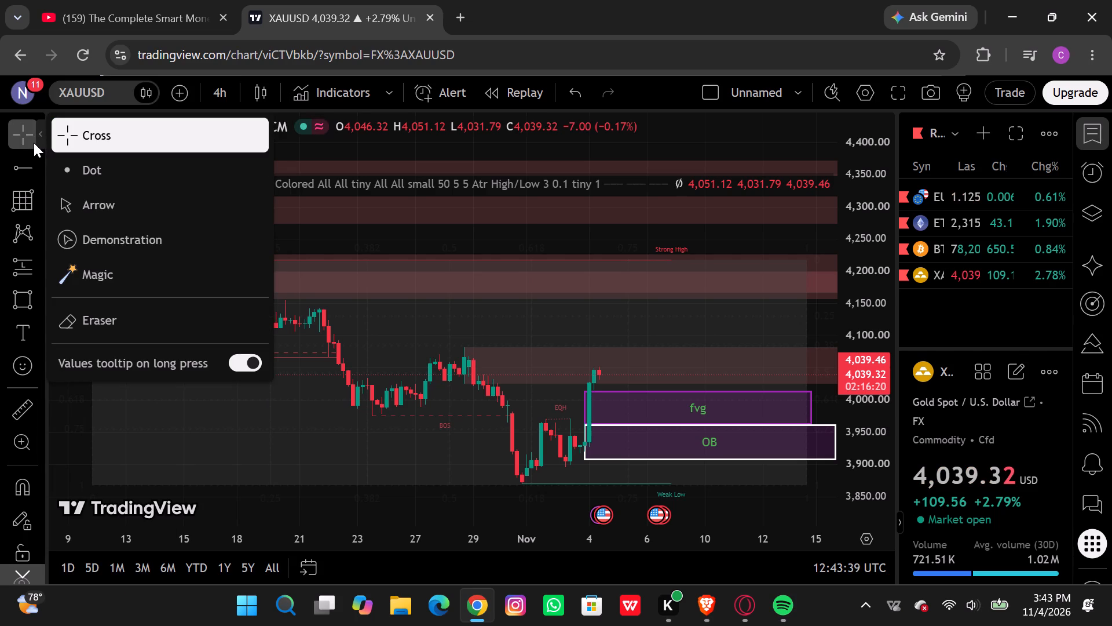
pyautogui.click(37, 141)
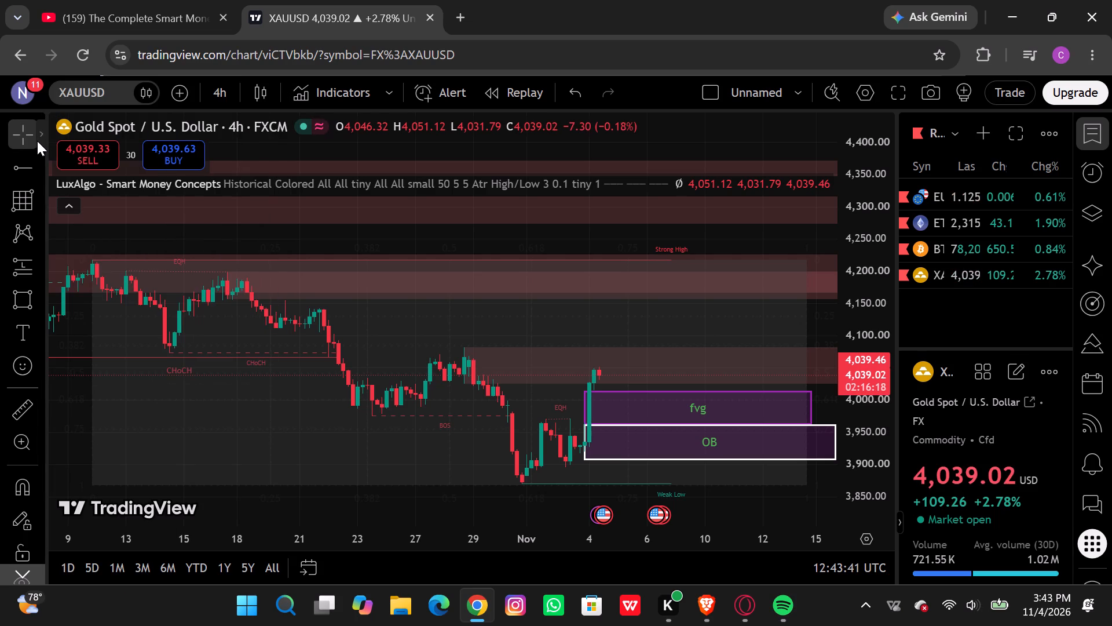
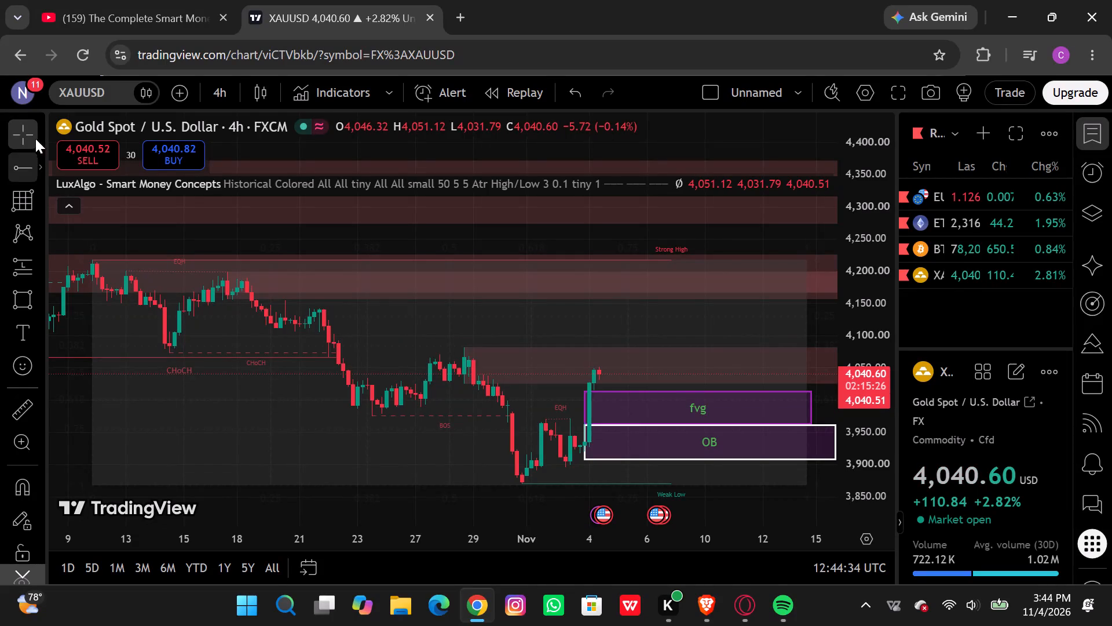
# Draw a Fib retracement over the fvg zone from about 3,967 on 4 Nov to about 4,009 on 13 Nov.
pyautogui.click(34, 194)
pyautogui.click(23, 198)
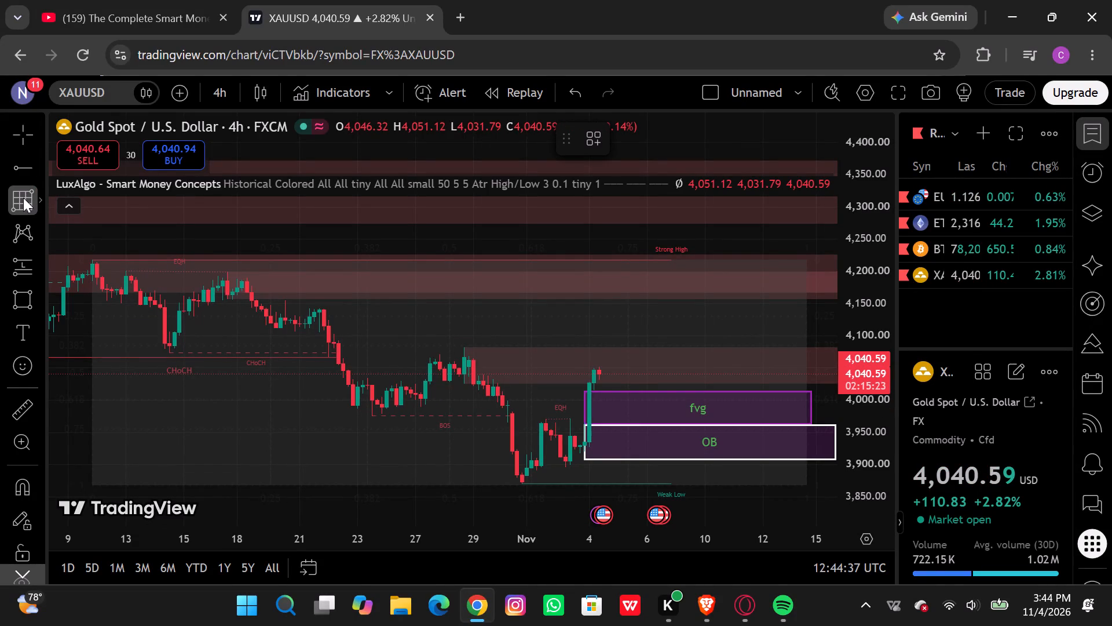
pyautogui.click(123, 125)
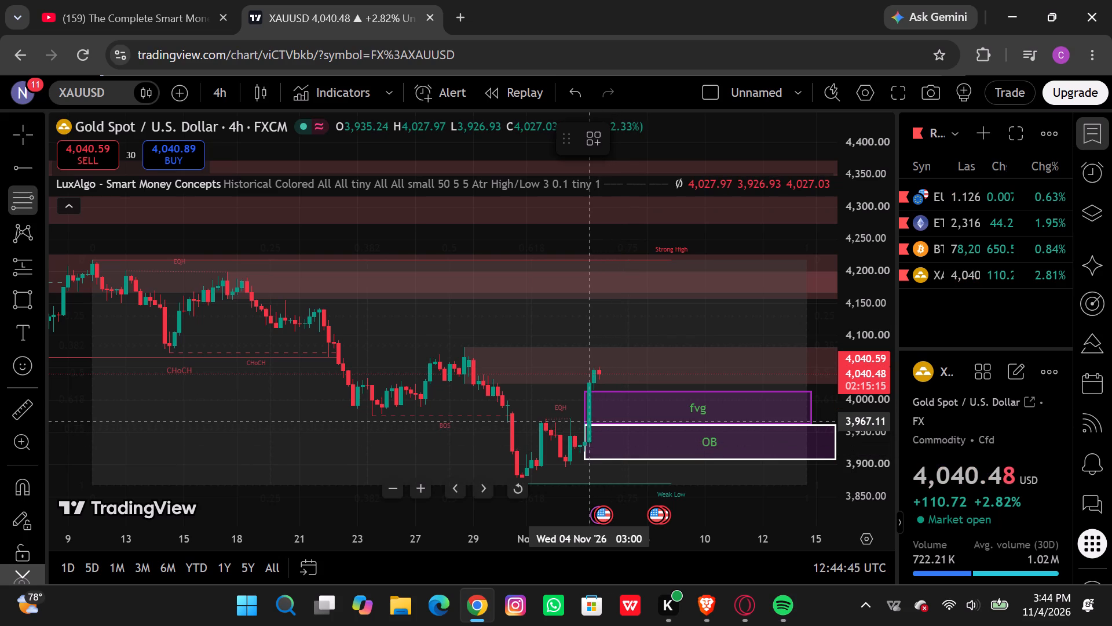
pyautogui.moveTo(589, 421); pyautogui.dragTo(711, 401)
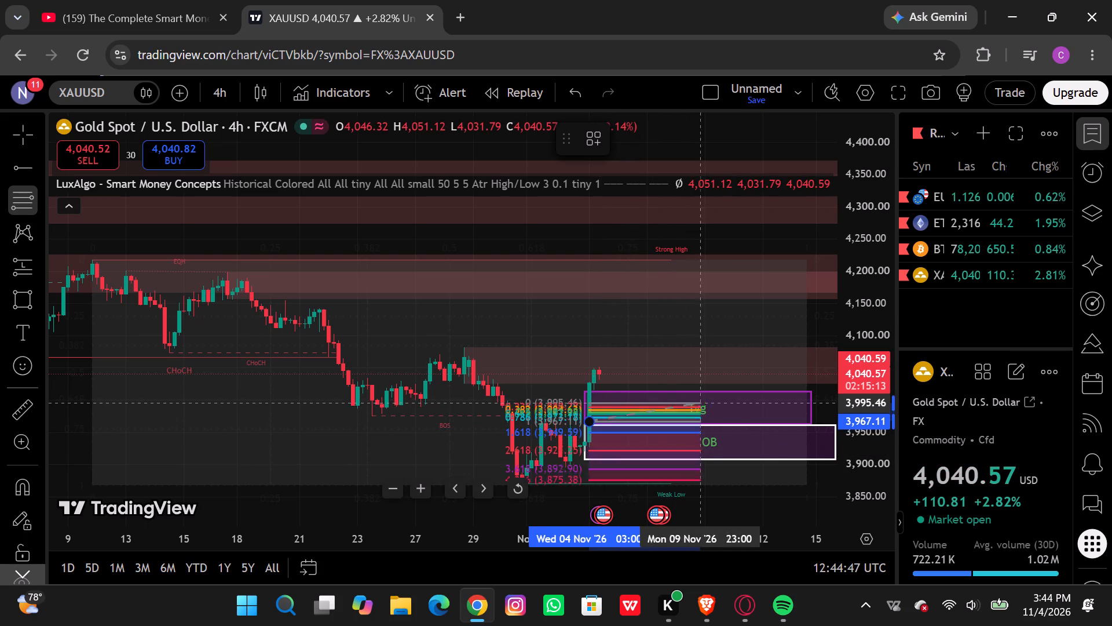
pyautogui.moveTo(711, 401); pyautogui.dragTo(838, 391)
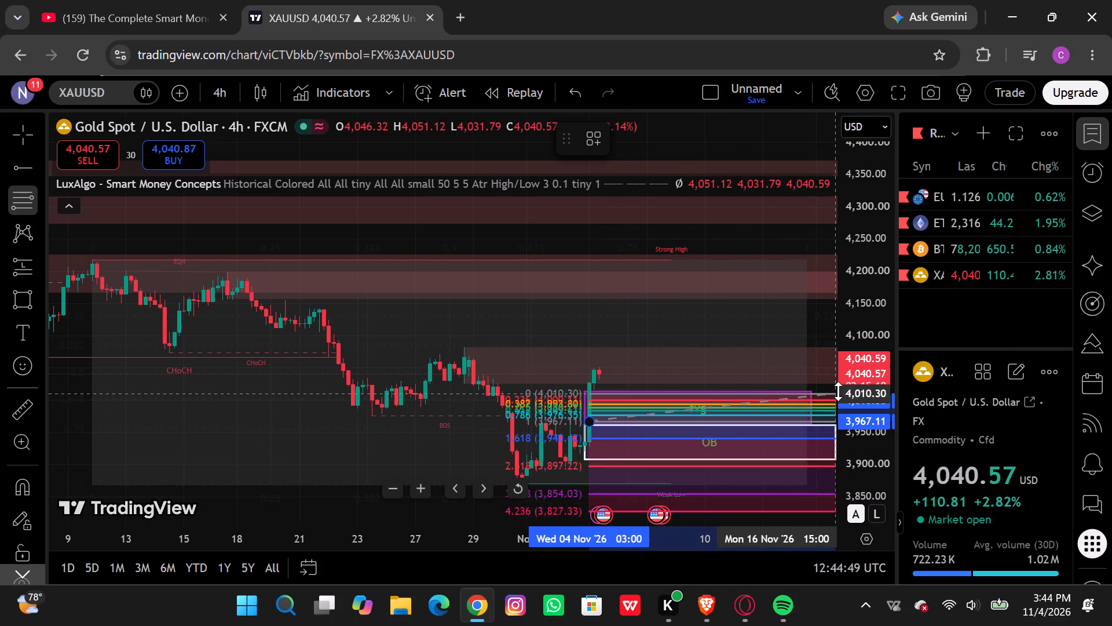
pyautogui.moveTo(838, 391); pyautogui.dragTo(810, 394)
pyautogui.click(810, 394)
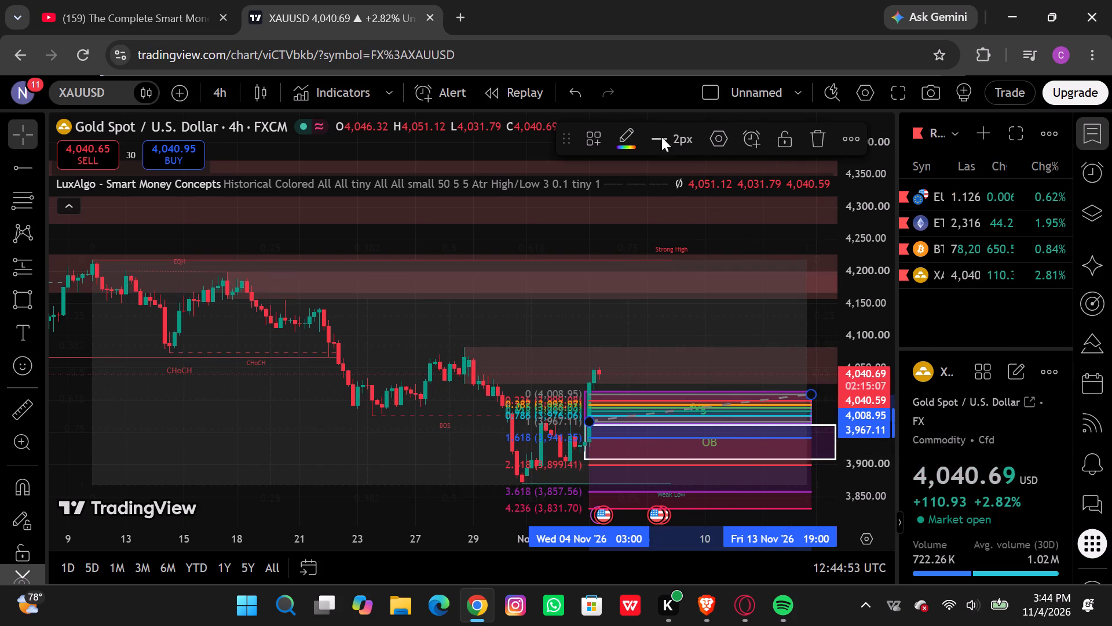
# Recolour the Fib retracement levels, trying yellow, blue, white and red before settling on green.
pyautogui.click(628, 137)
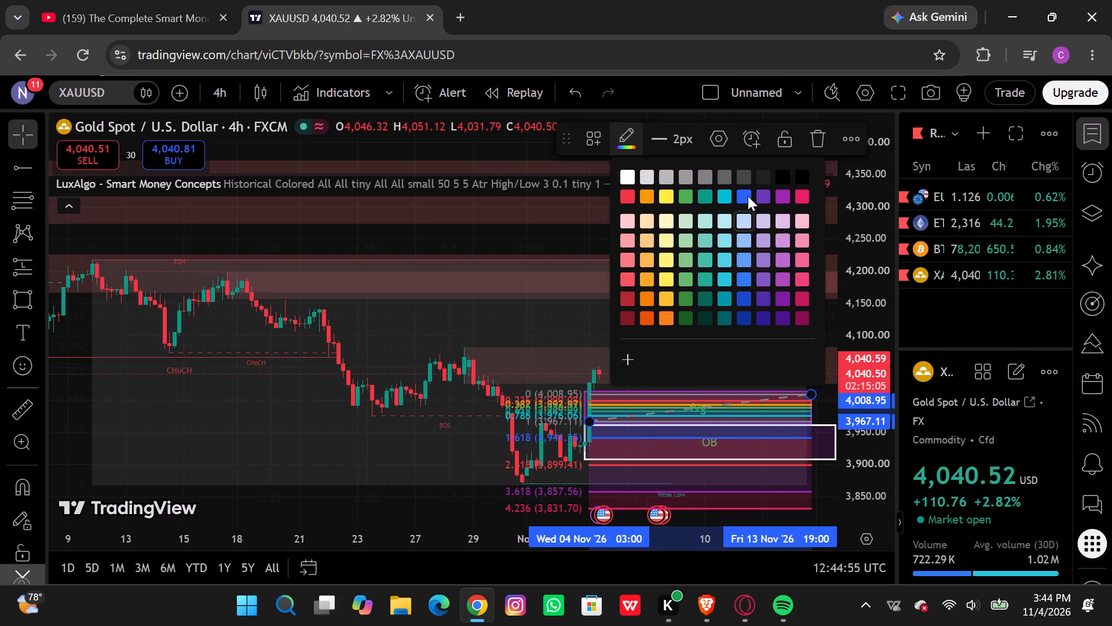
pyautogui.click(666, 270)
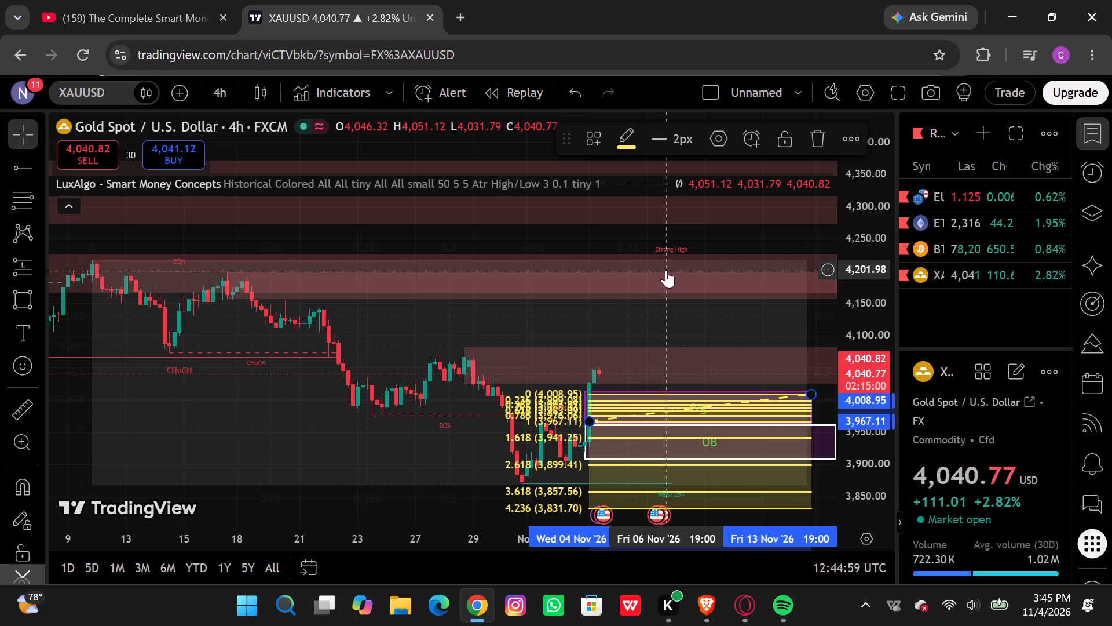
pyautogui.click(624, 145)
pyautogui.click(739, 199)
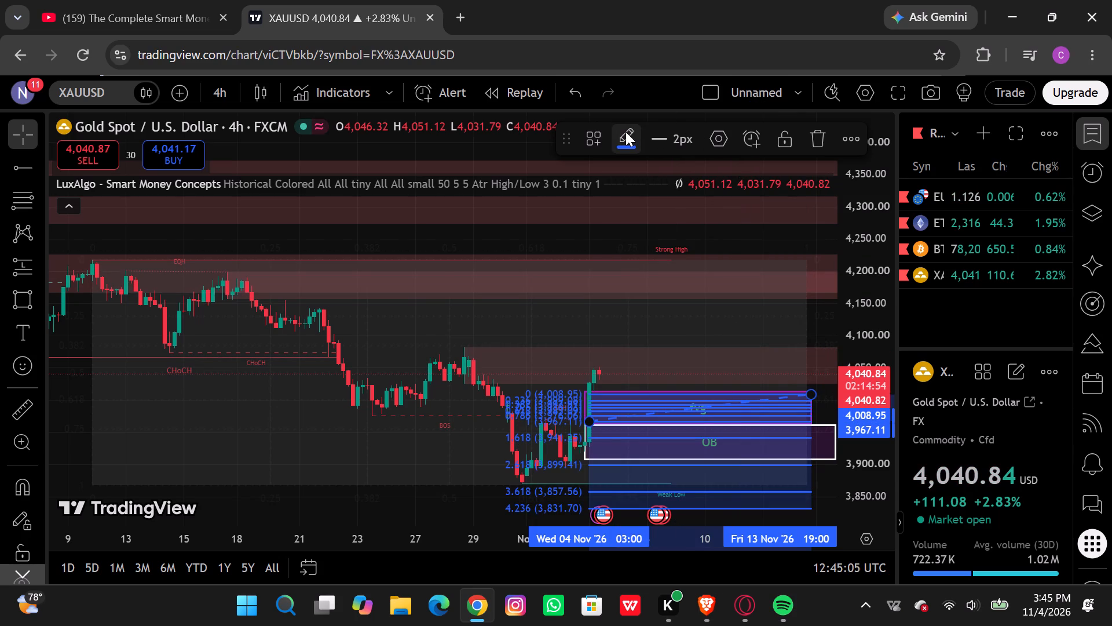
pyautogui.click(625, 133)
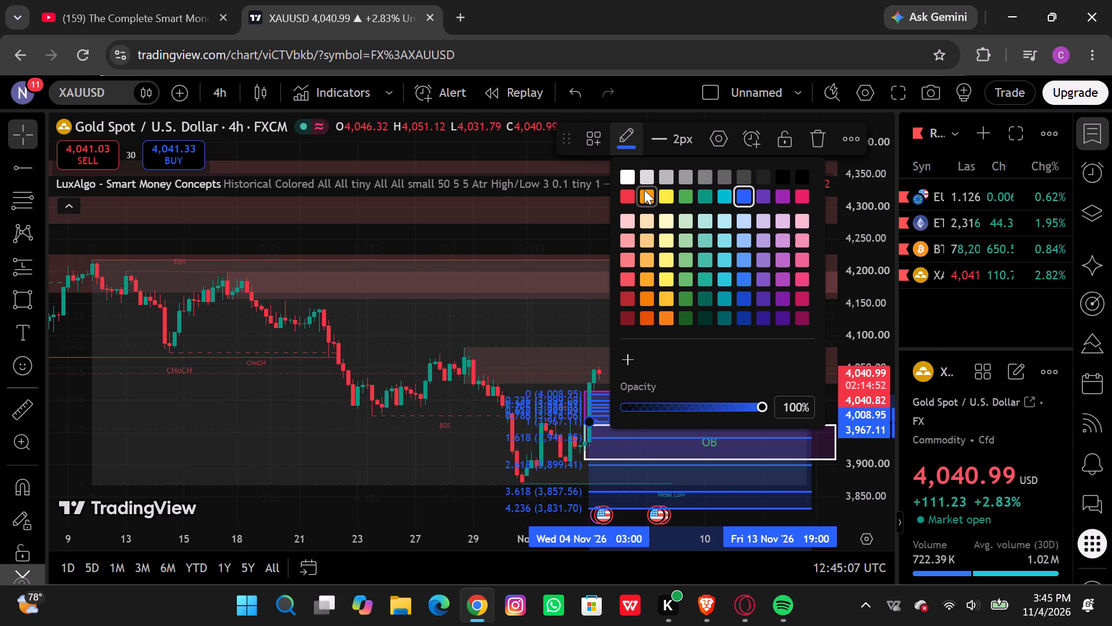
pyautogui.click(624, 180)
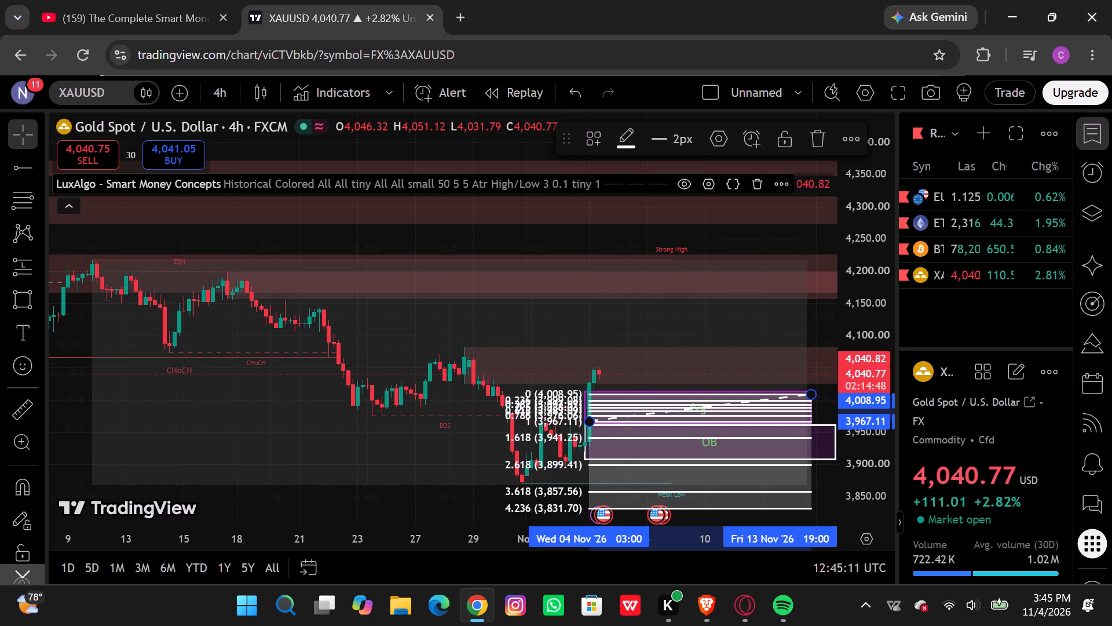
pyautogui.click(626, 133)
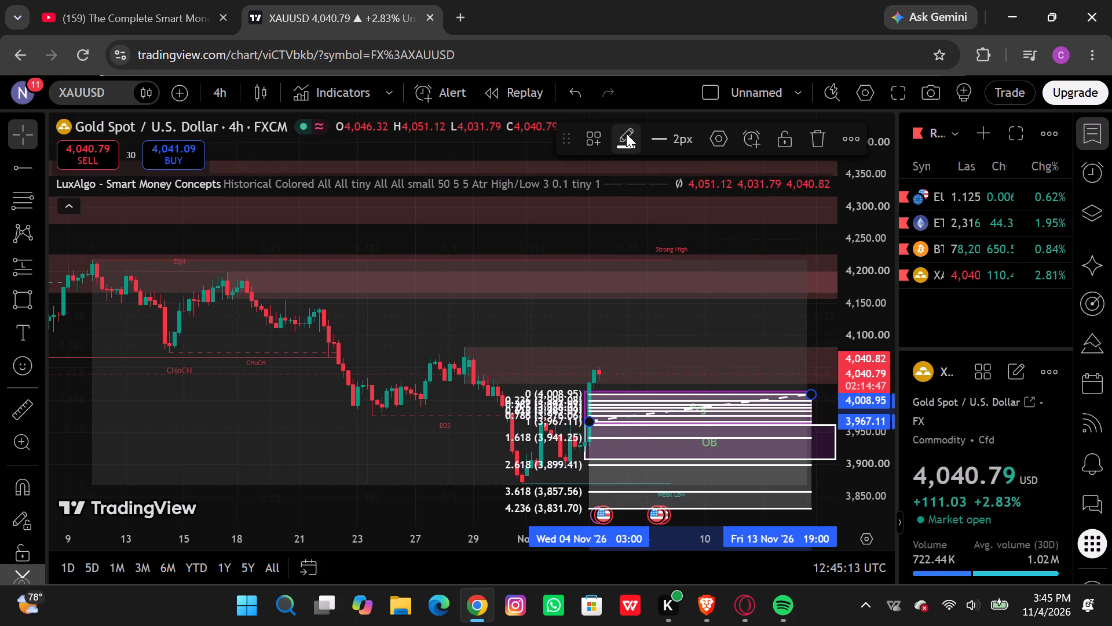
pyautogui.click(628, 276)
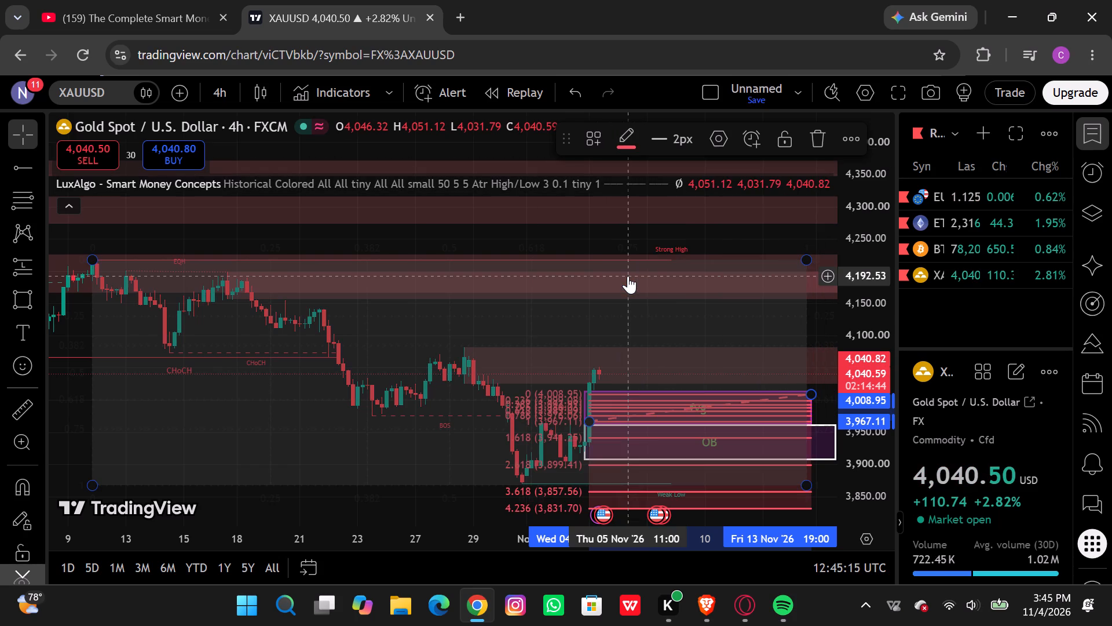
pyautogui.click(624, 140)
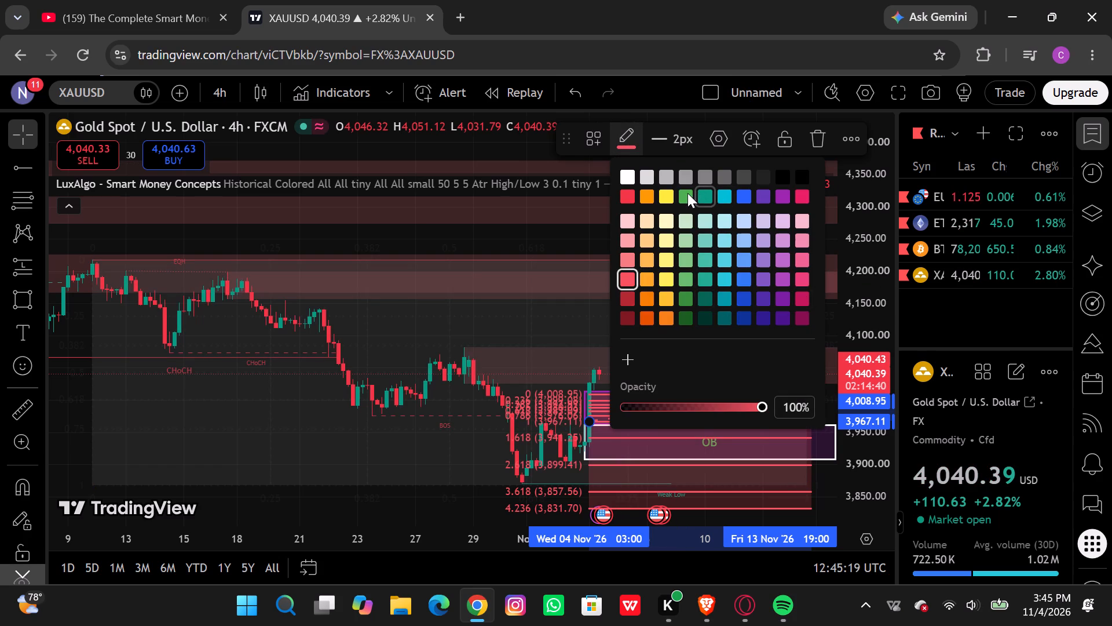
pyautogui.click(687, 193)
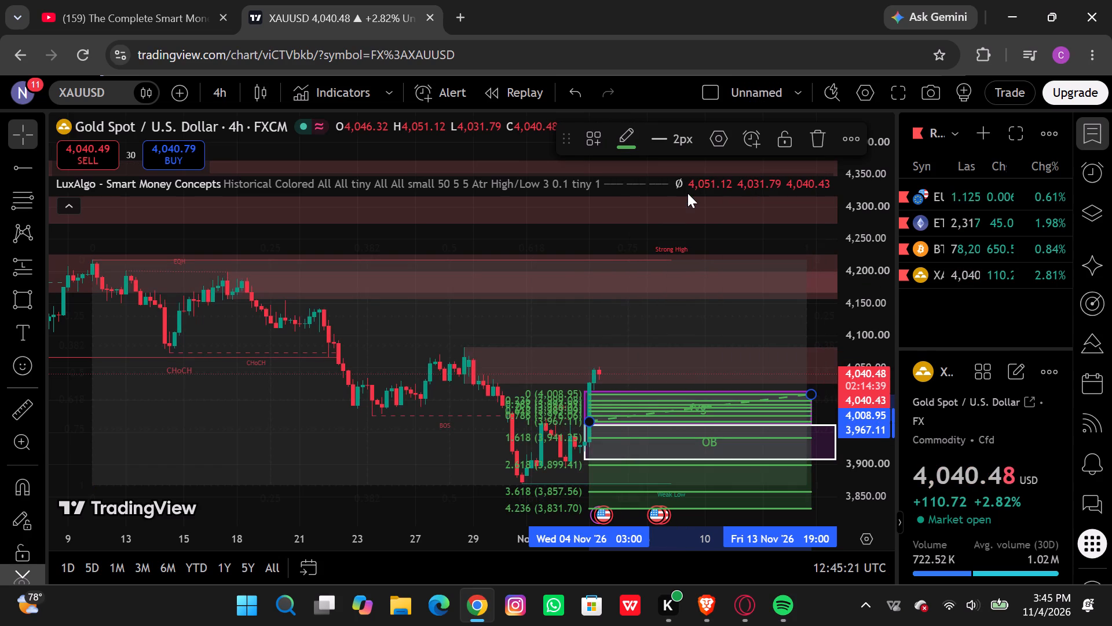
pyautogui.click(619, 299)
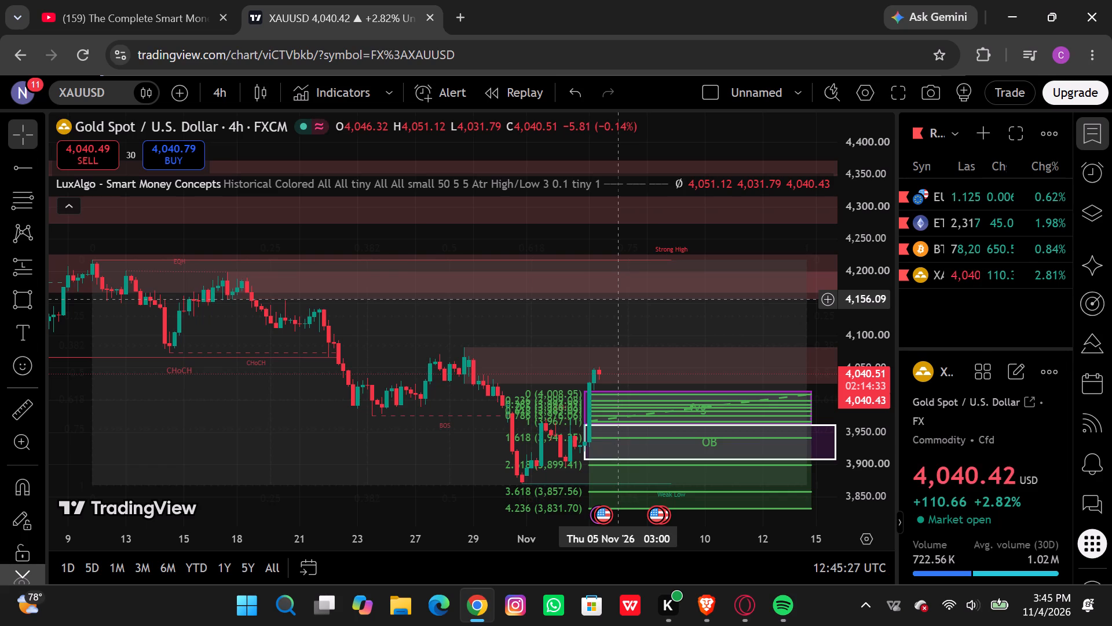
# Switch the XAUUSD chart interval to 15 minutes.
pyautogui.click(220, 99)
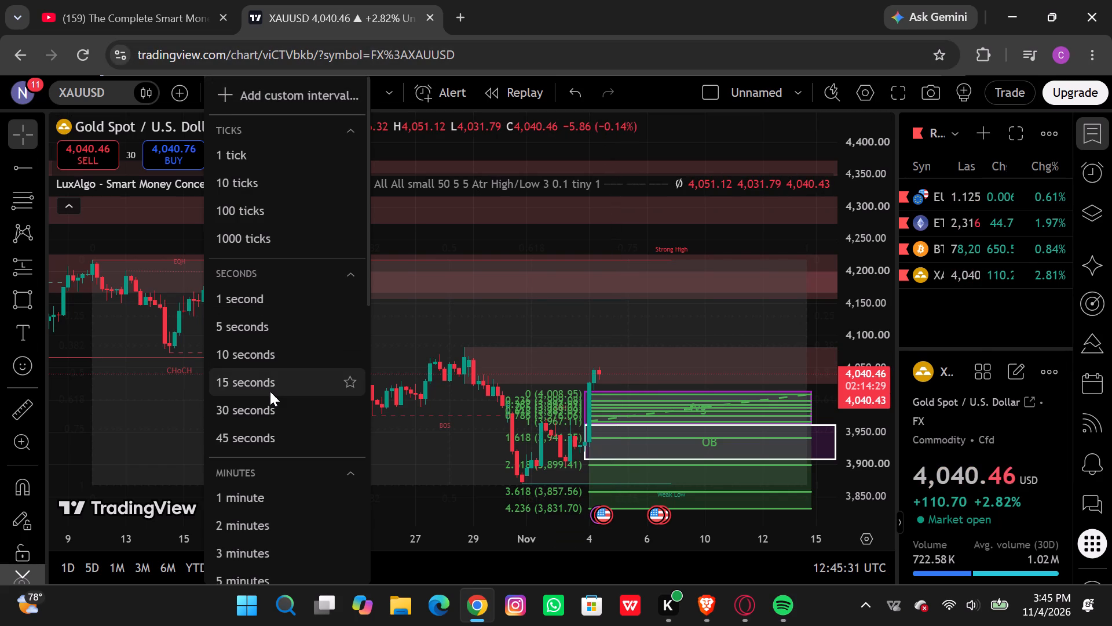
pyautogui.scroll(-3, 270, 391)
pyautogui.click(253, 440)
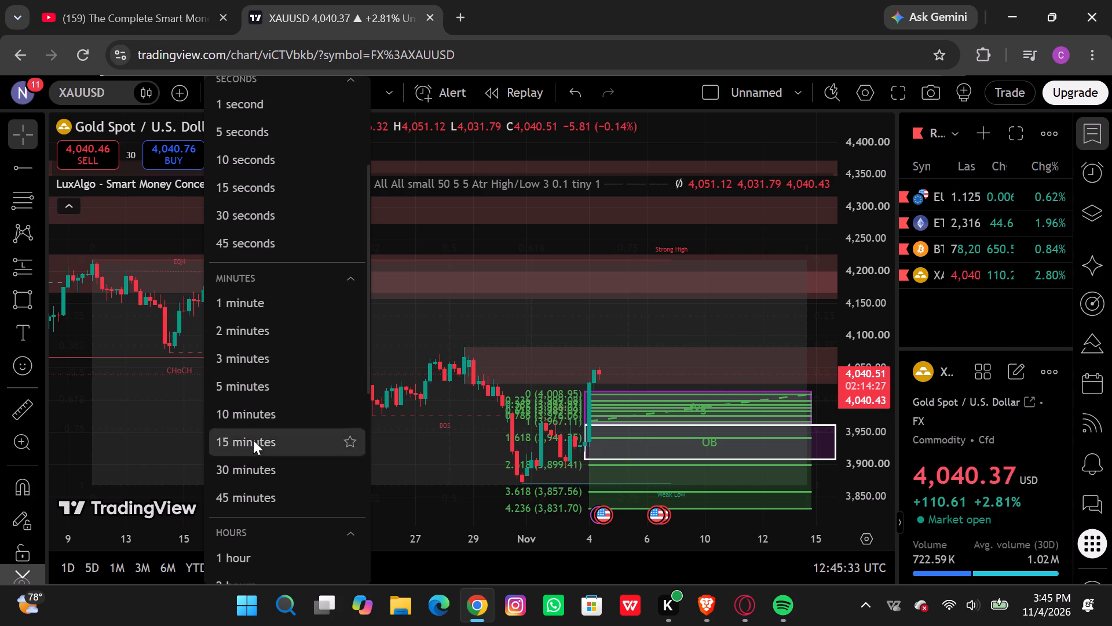
# Set the XAUUSD chart interval to 1 hour.
pyautogui.click(229, 92)
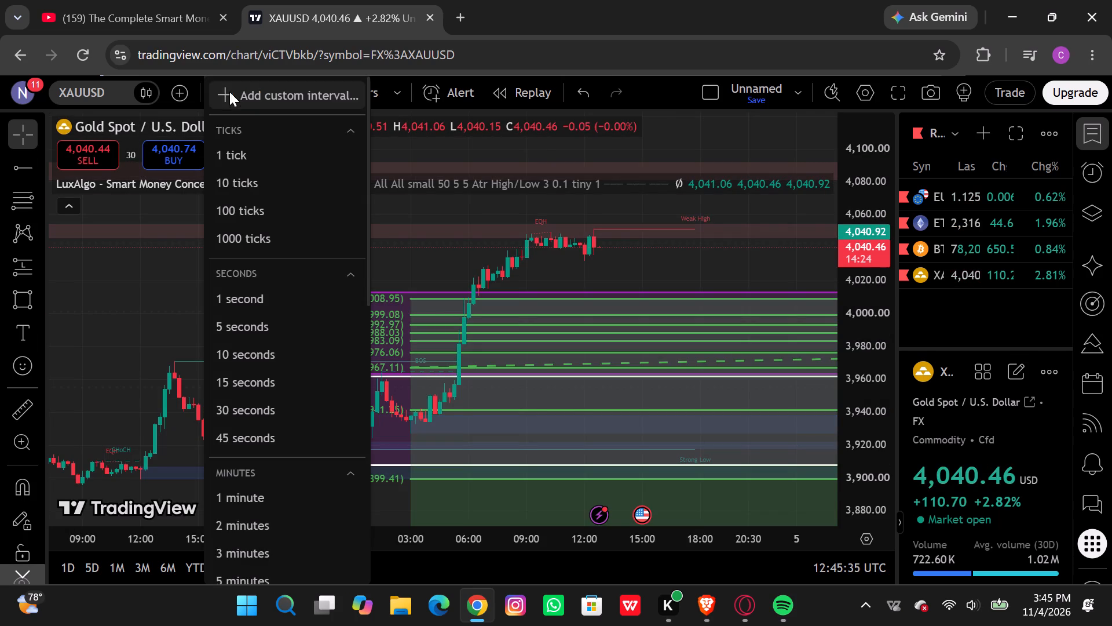
pyautogui.scroll(-4, 255, 403)
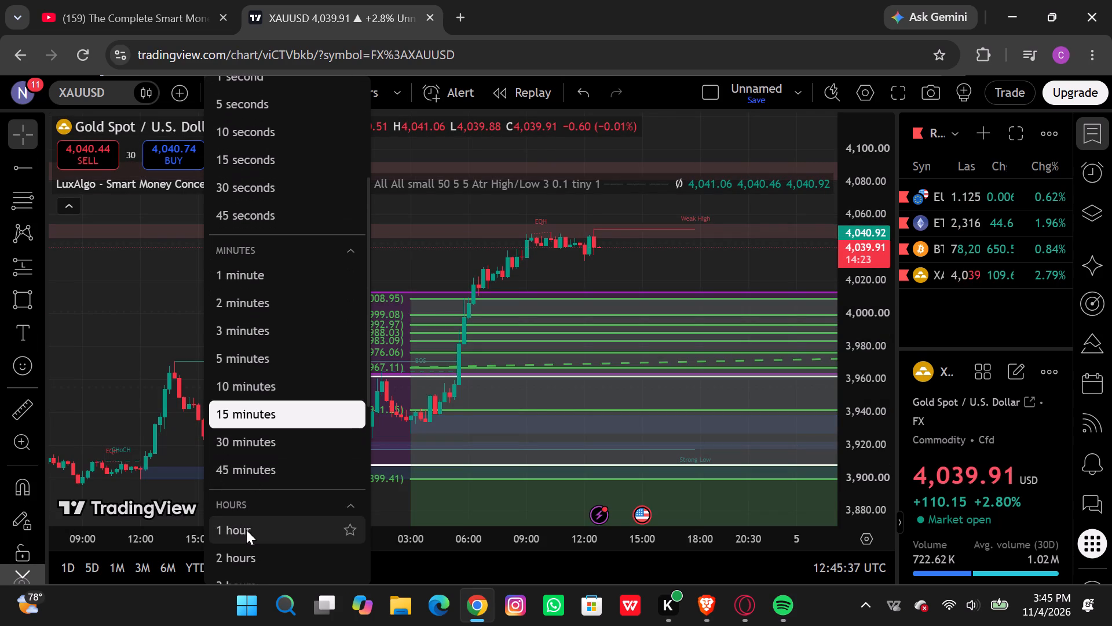
pyautogui.click(246, 530)
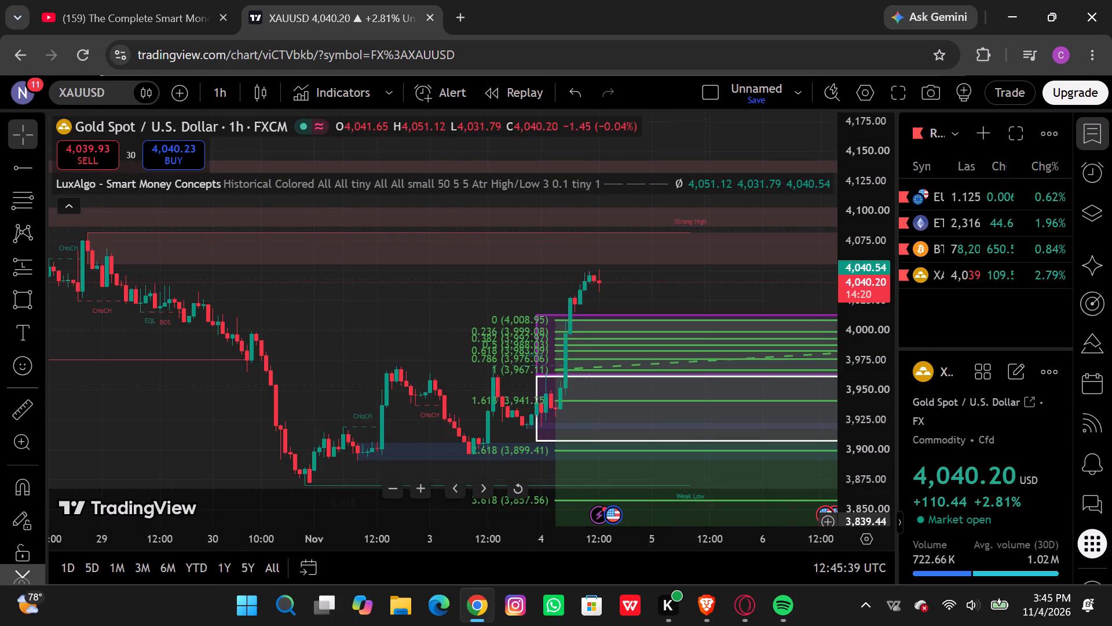
# Examine the 1-hour price action around the Fib levels and the fvg and OB zones.
pyautogui.hscroll(-4, 572, 432)
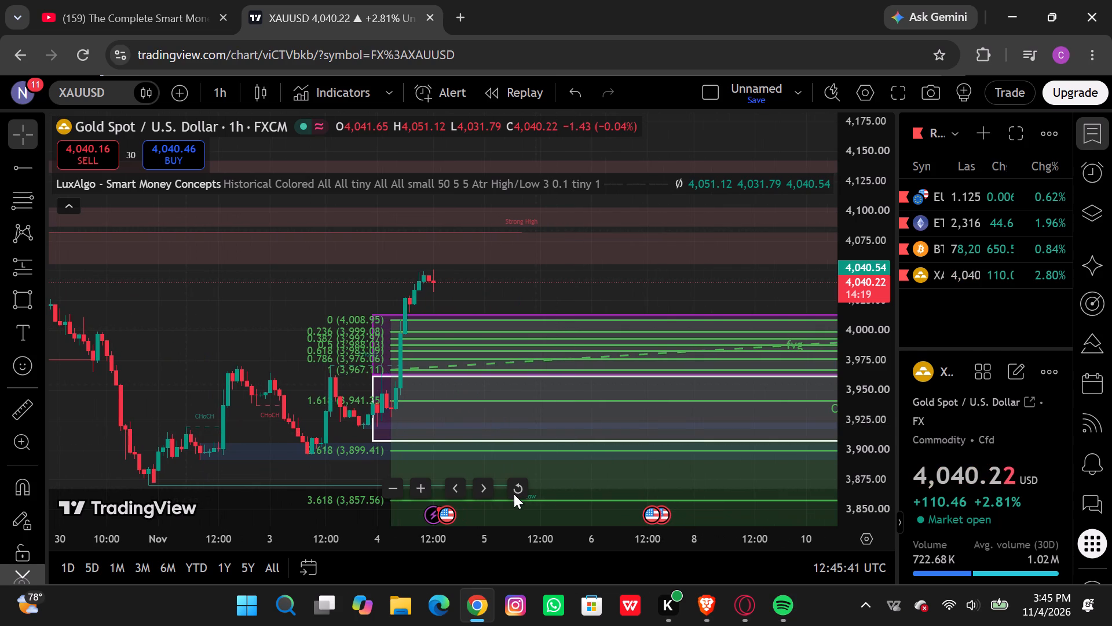
pyautogui.click(514, 481)
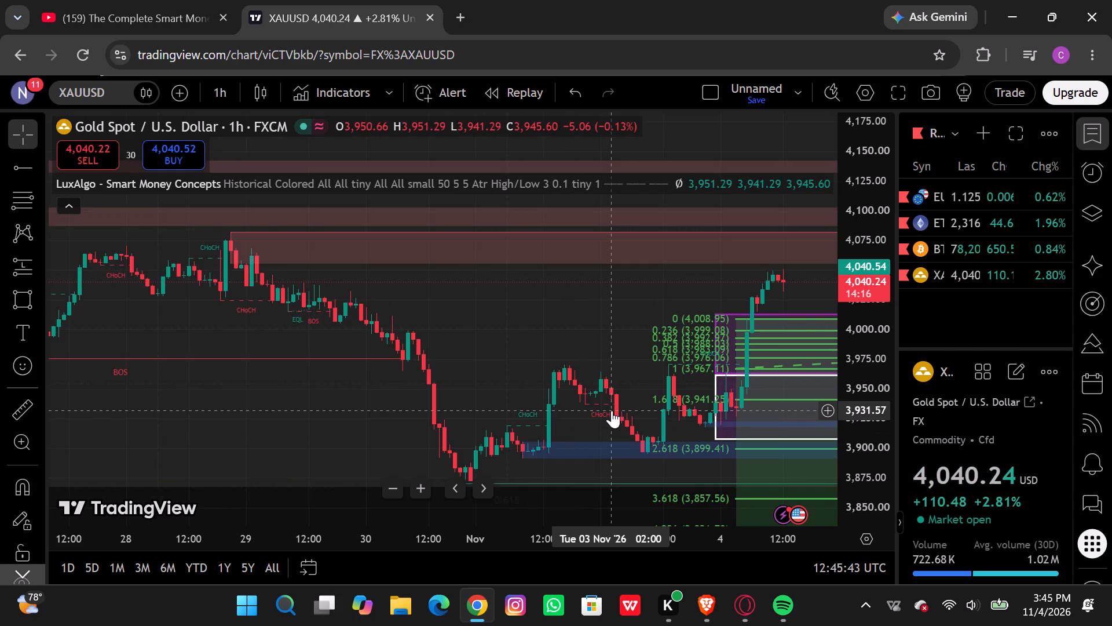
pyautogui.hscroll(-5, 612, 410)
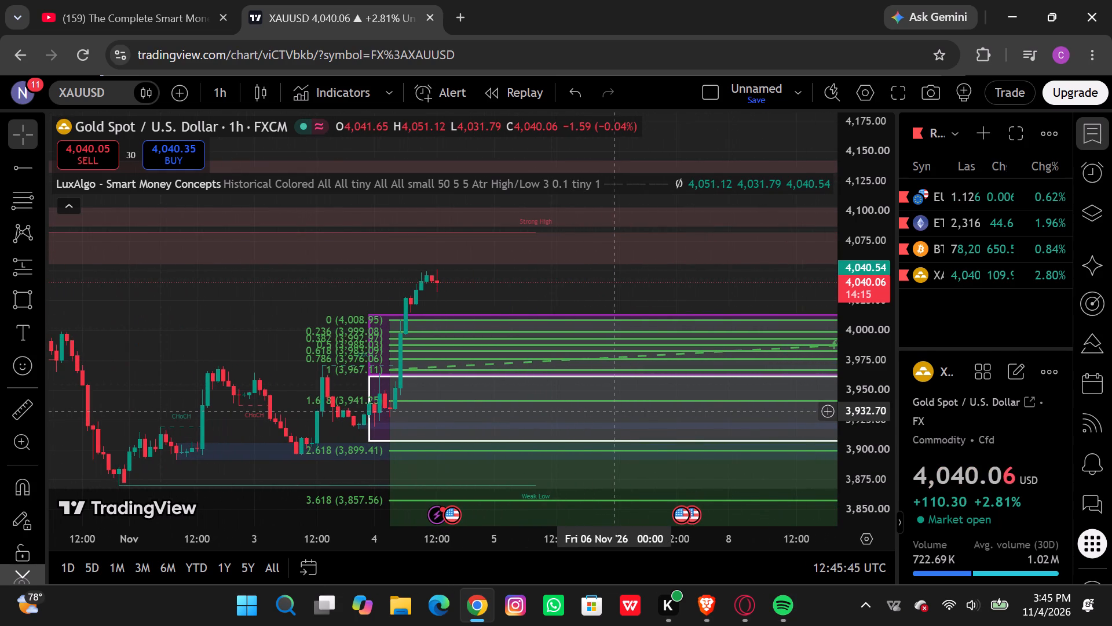
pyautogui.hscroll(-2, 612, 410)
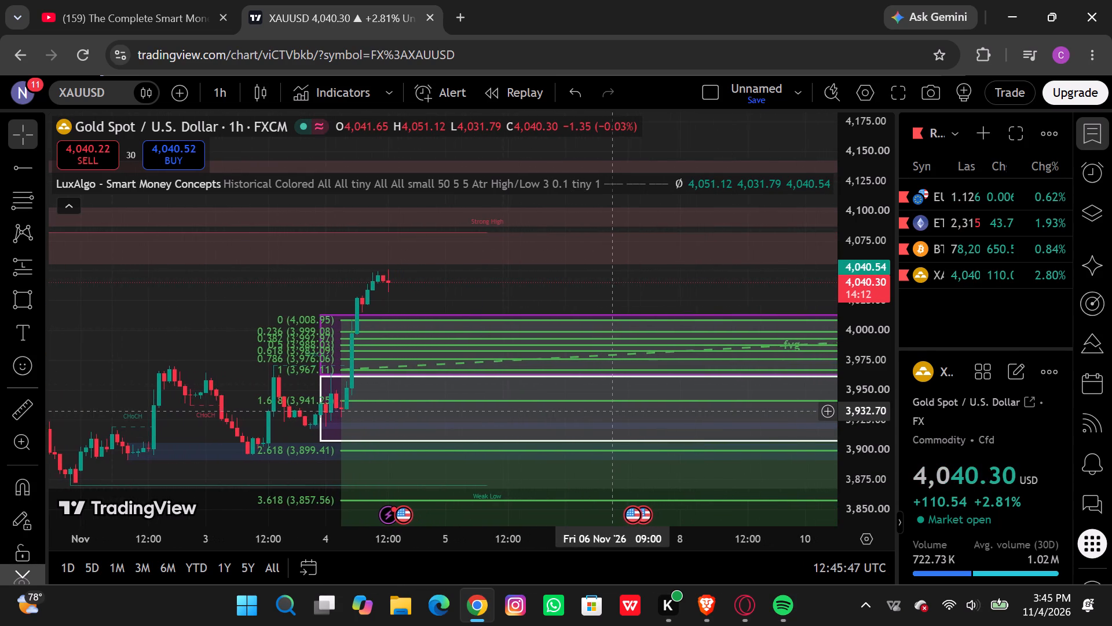
pyautogui.hscroll(-1, 612, 410)
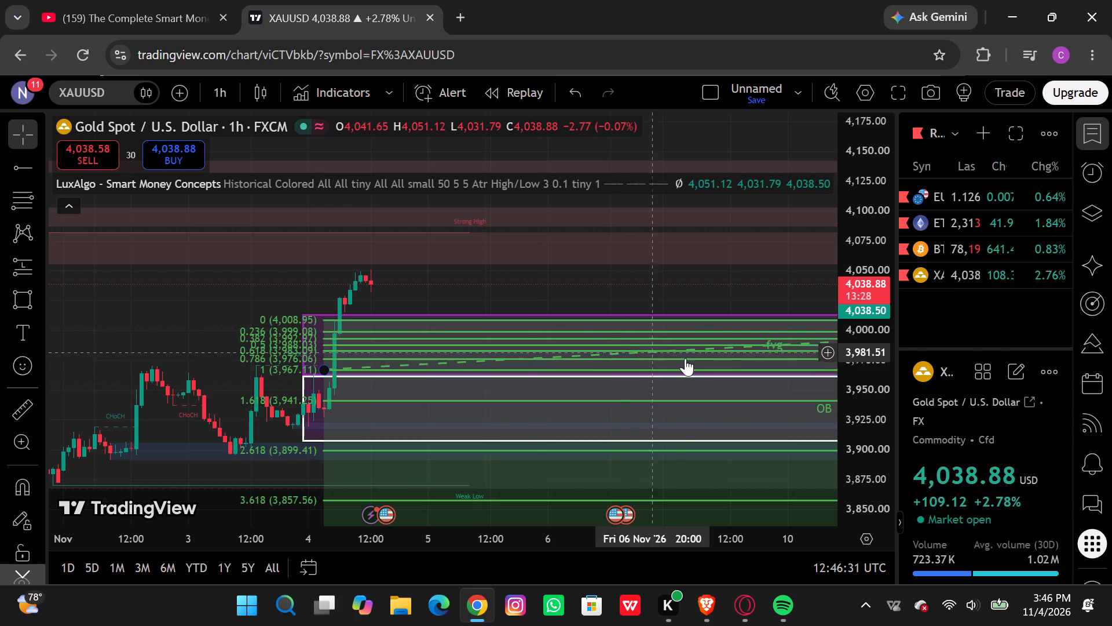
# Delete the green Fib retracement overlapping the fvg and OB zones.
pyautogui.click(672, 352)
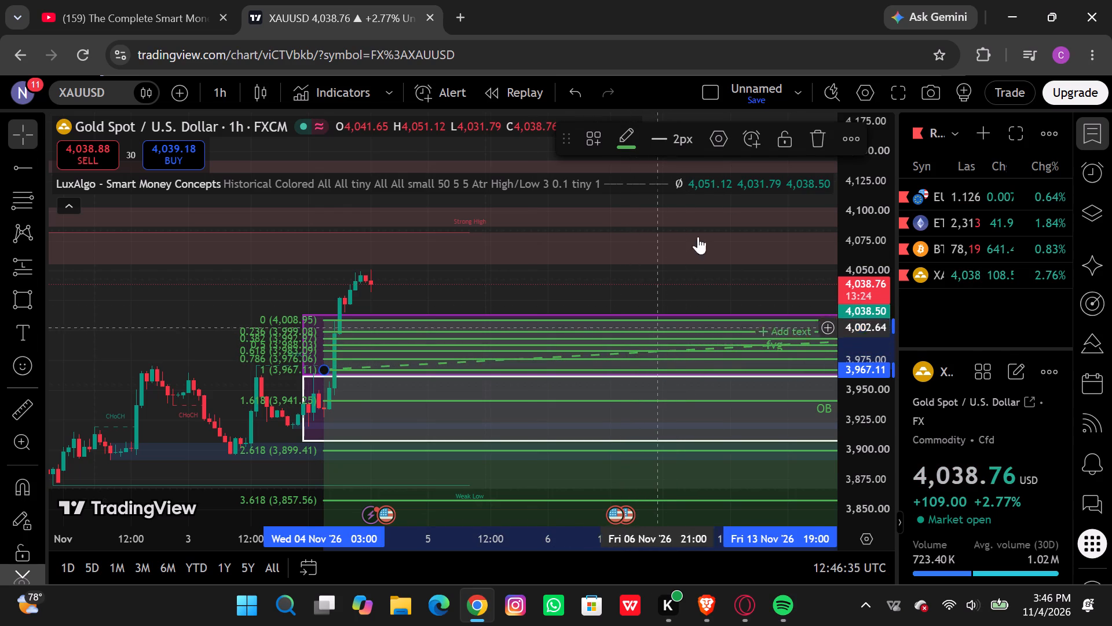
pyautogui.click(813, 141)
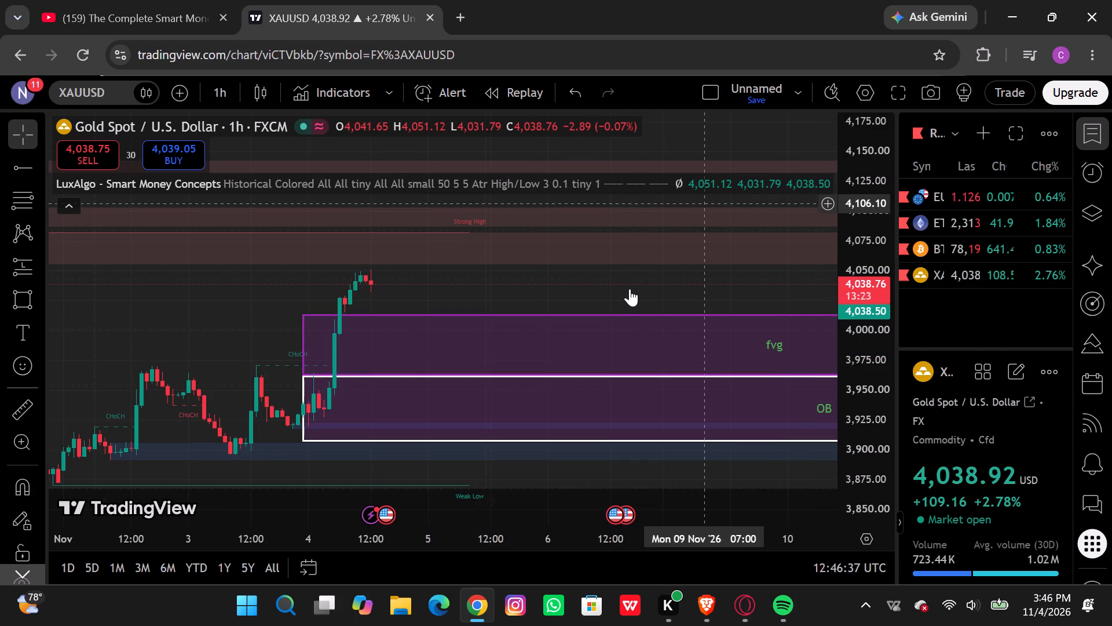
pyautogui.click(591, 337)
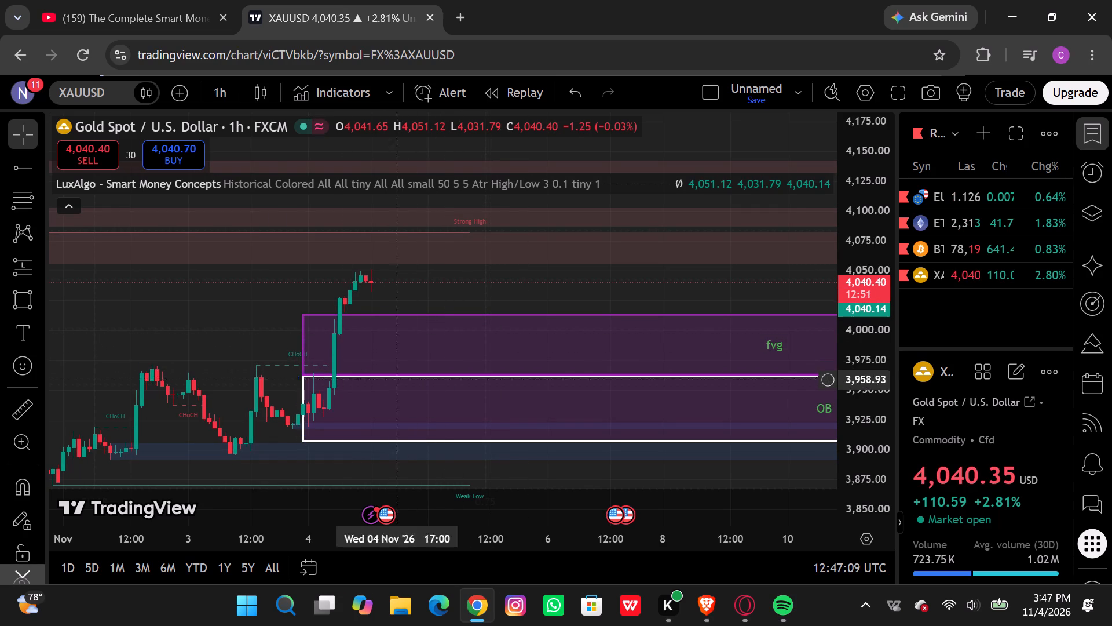
# Switch the chart to the 15-minute interval to examine price above the fvg and OB zones.
pyautogui.click(215, 93)
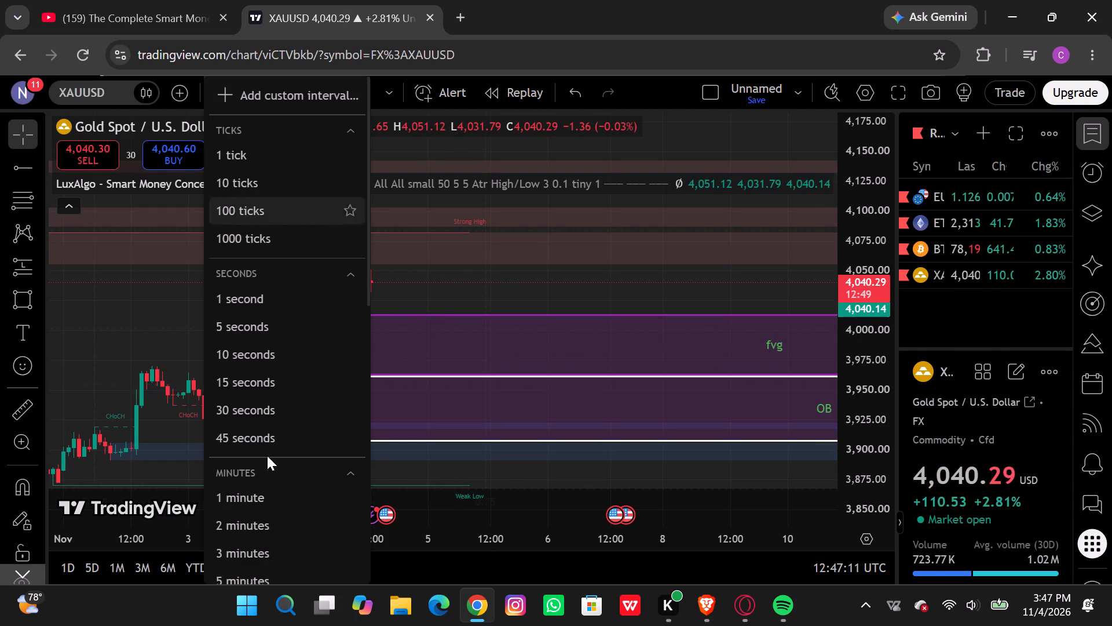
pyautogui.scroll(-2, 267, 456)
pyautogui.click(258, 463)
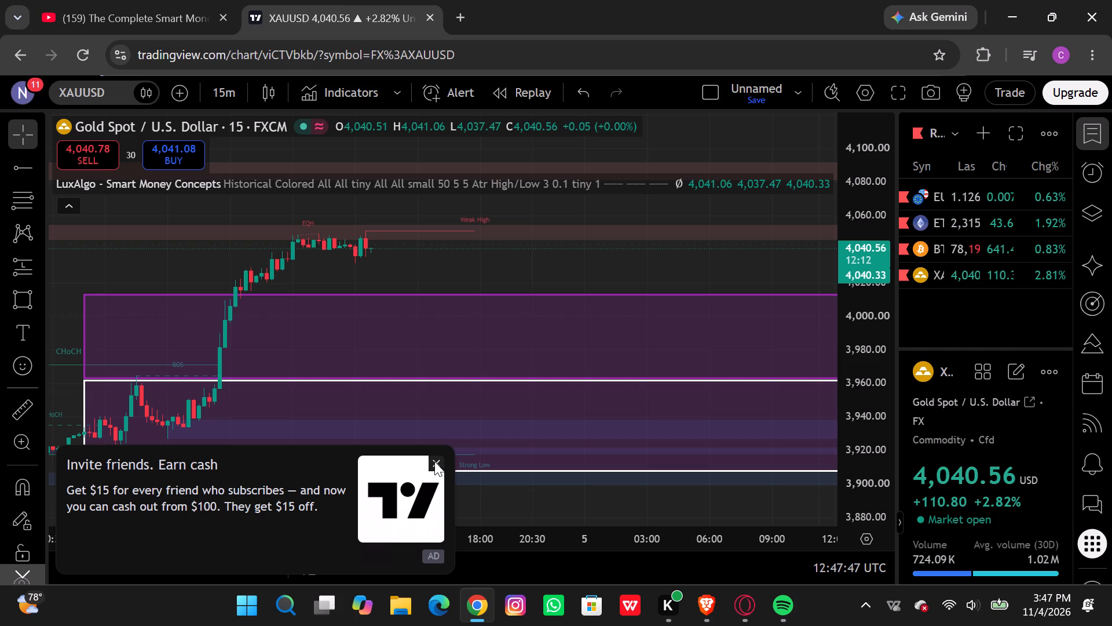
# Dismiss the invite-friends advertisement covering the lower part of the chart.
pyautogui.click(434, 461)
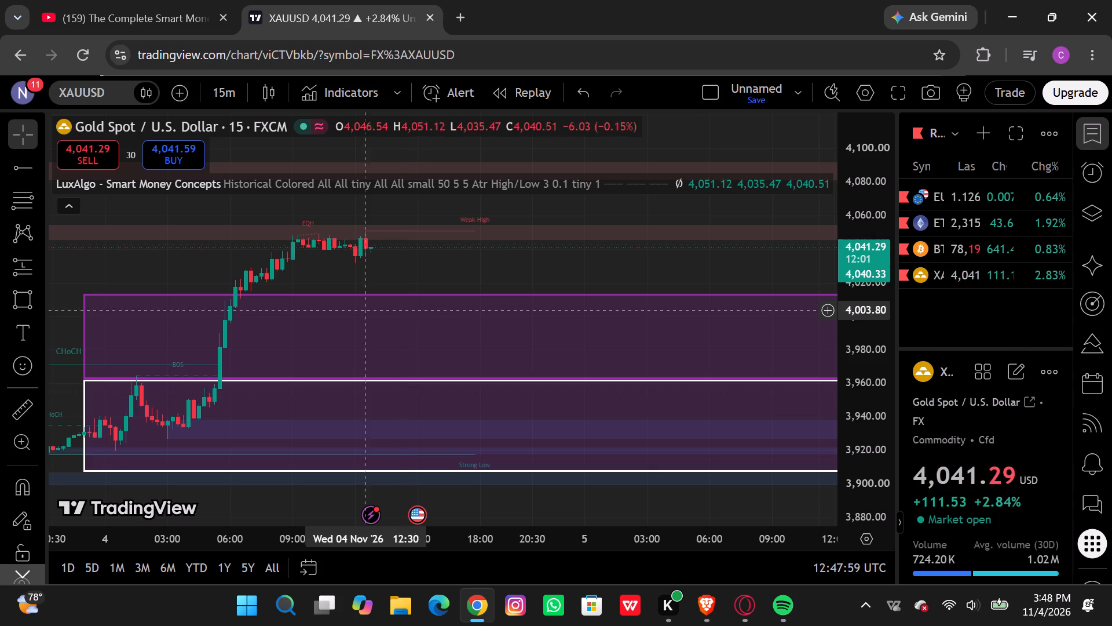
# Return the chart to the 1-hour interval with the latest candles and the fvg and OB zones in view.
pyautogui.click(226, 91)
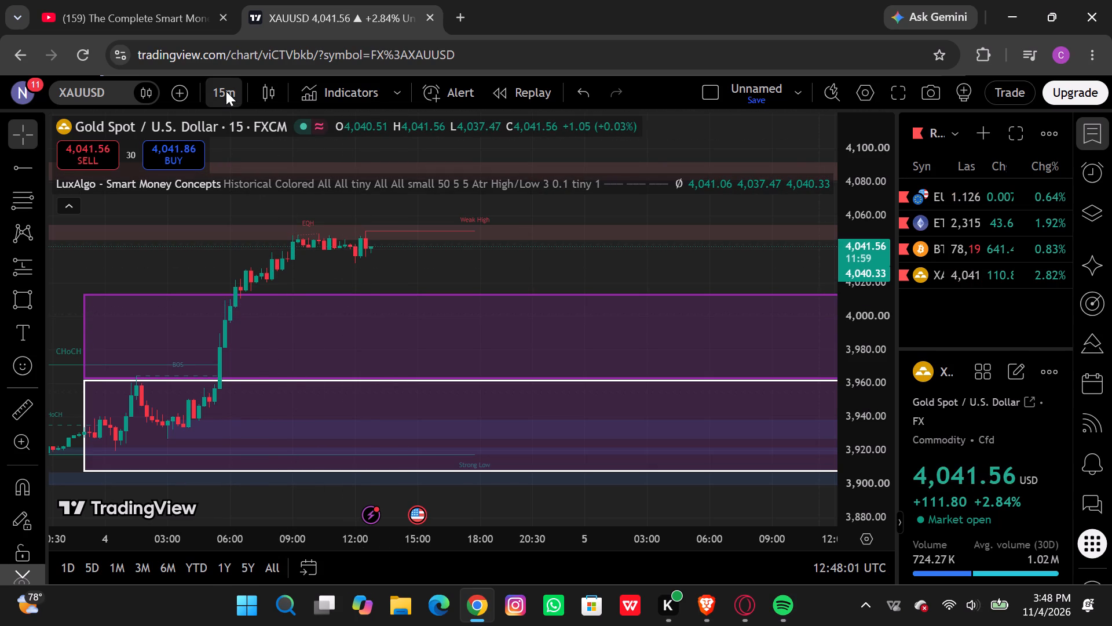
pyautogui.scroll(-2, 242, 528)
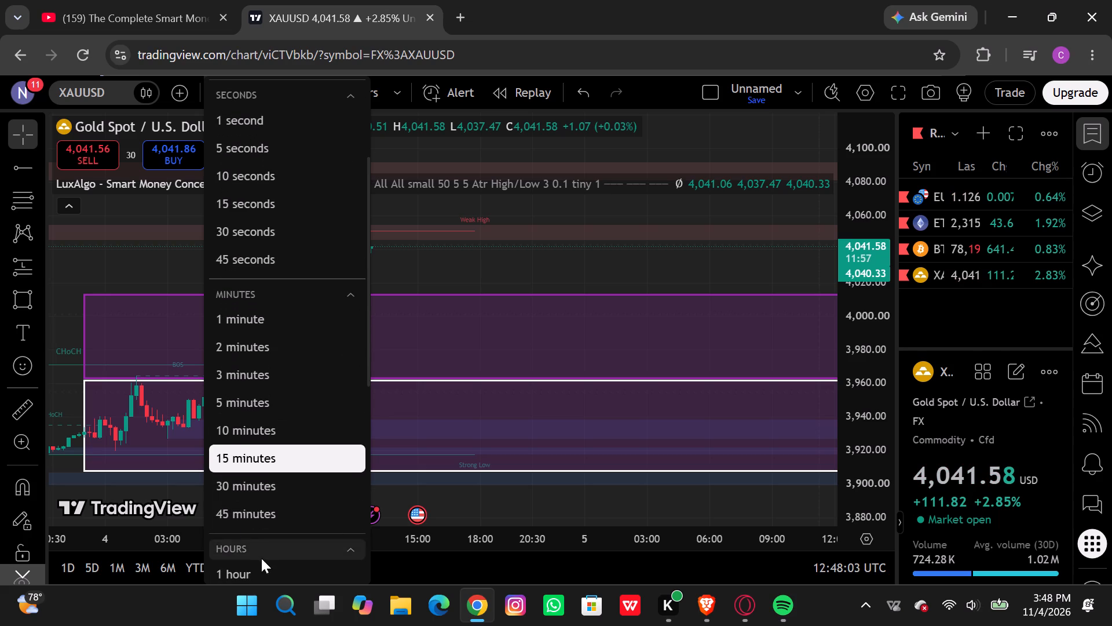
pyautogui.click(253, 573)
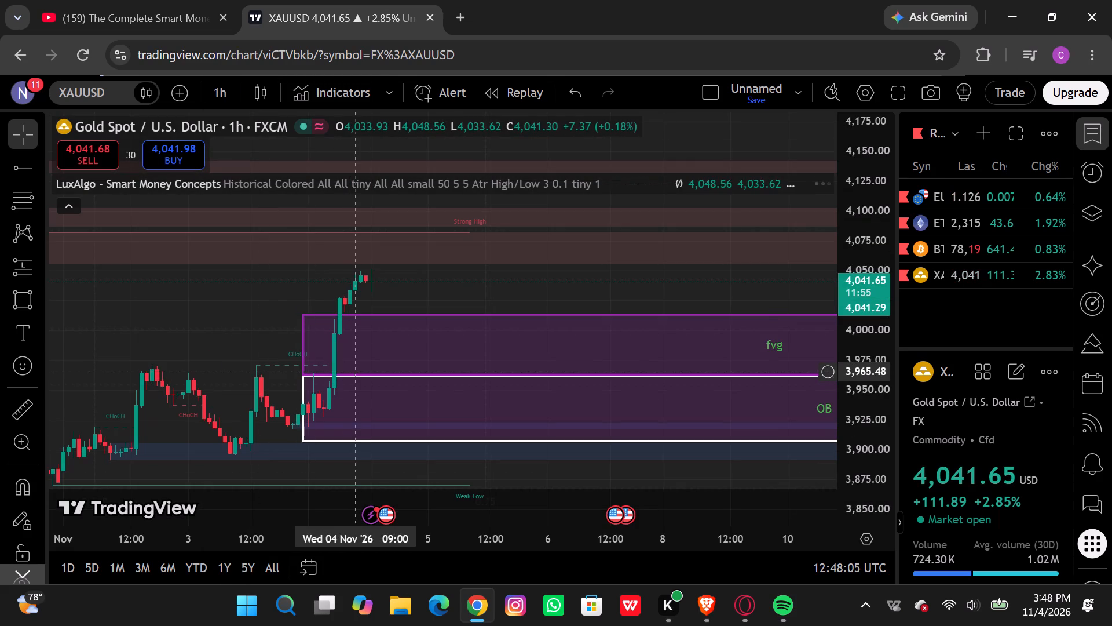
pyautogui.hscroll(-2, 354, 372)
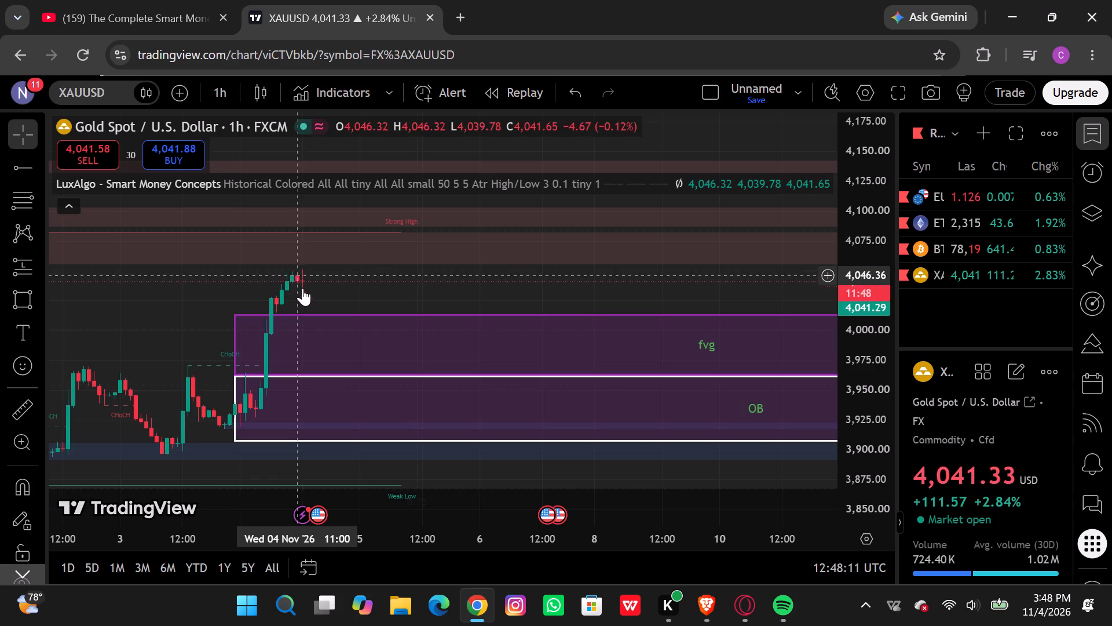
# Switch the chart to the 15-minute interval to examine the latest candles above the fvg and OB zones.
pyautogui.click(219, 92)
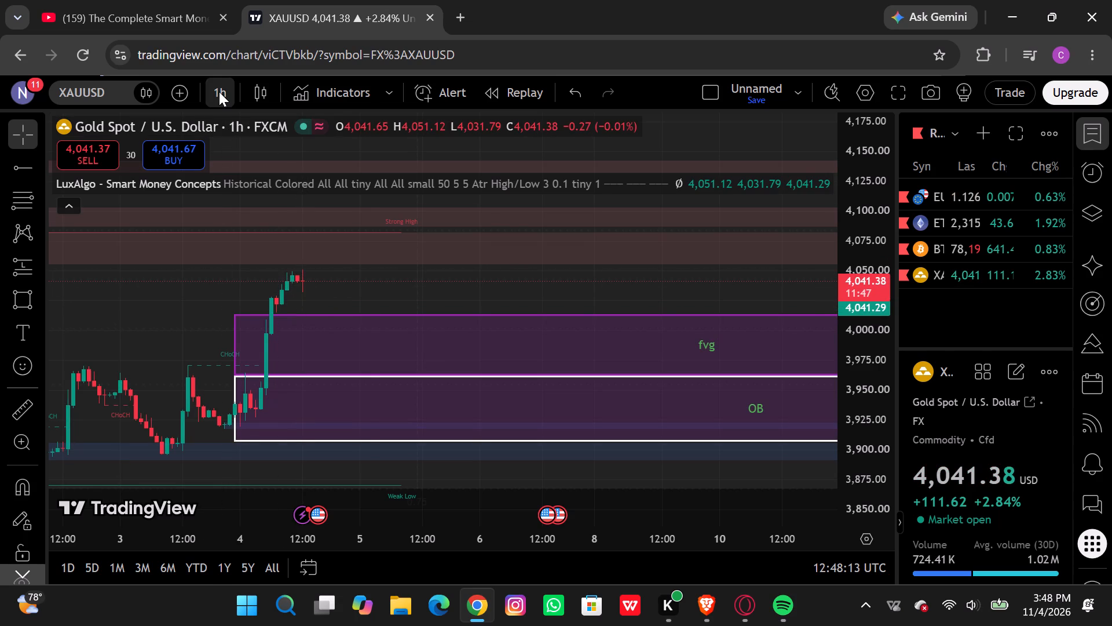
pyautogui.scroll(-4, 293, 454)
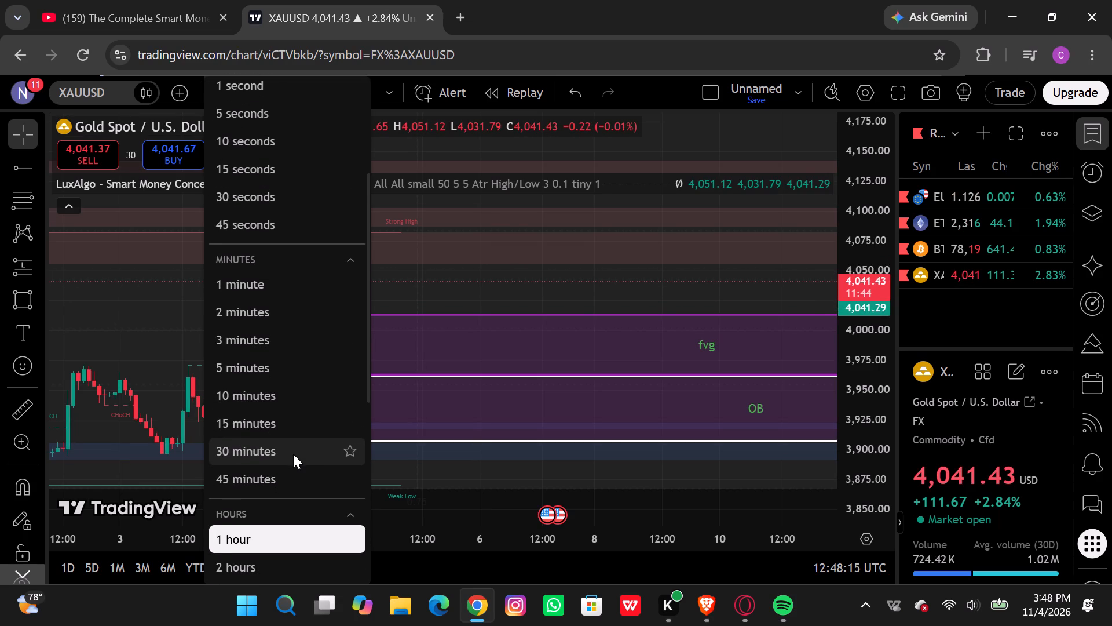
pyautogui.click(280, 433)
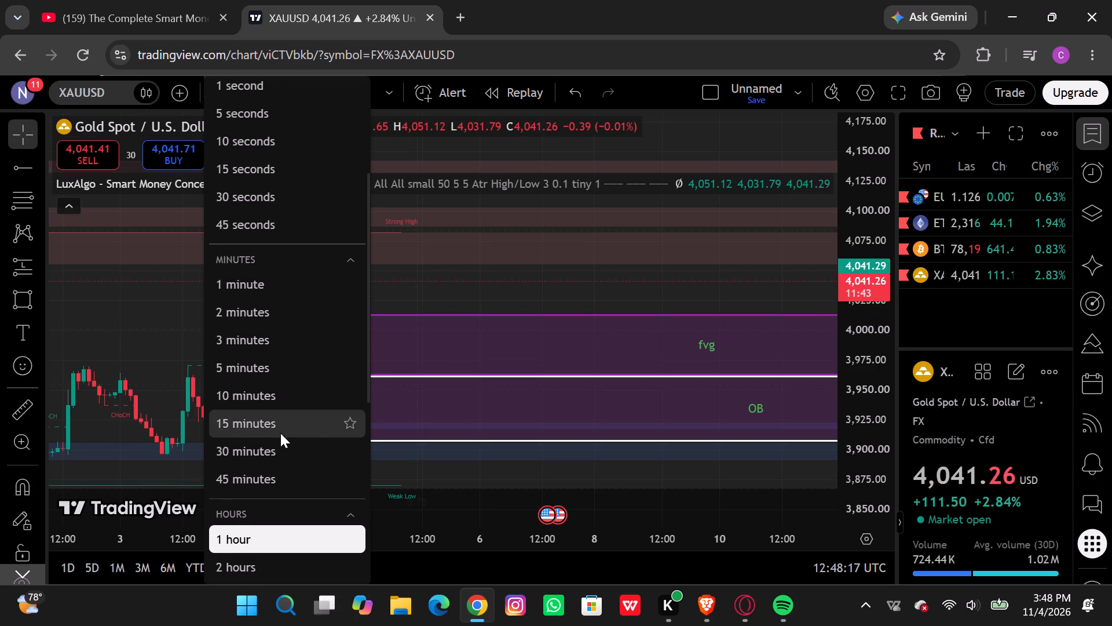
pyautogui.scroll(-3, 305, 287)
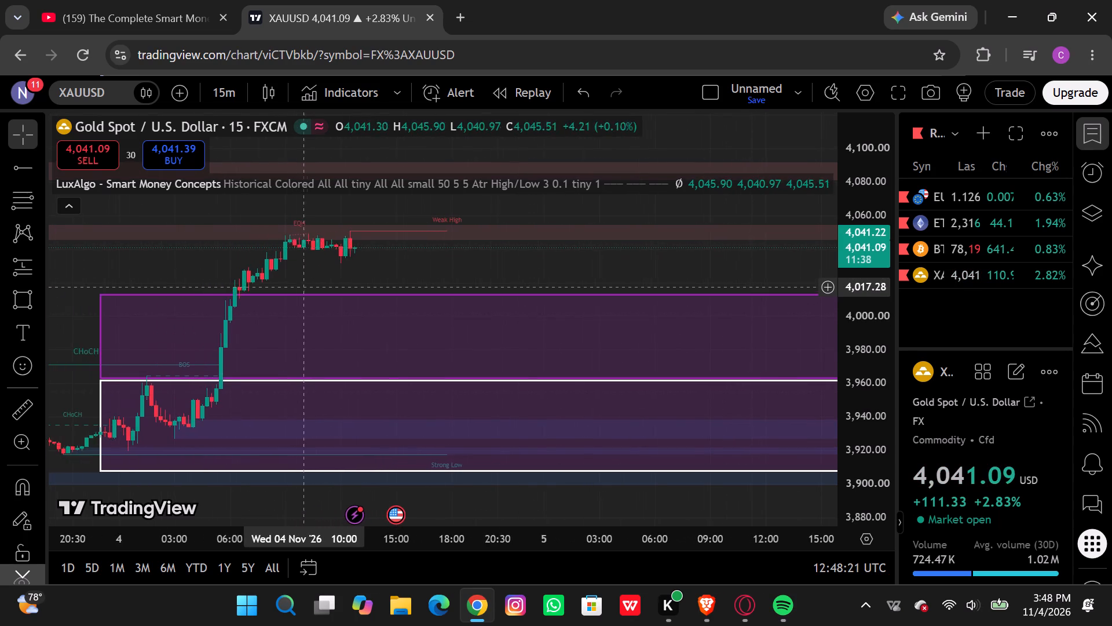
pyautogui.scroll(-2, 305, 287)
pyautogui.hscroll(-2, 305, 287)
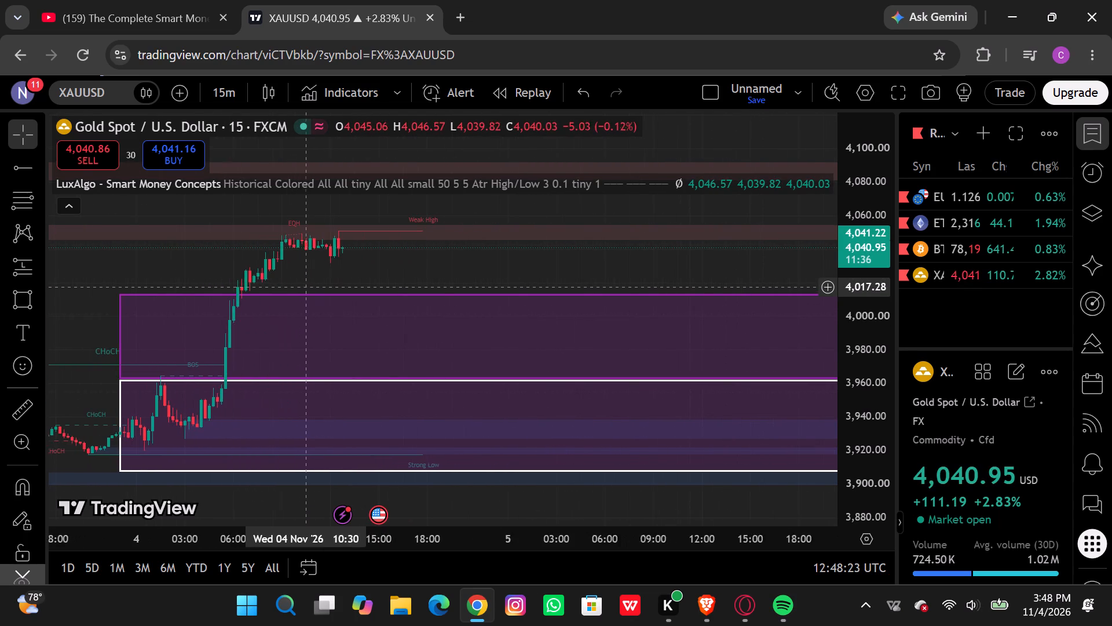
pyautogui.hscroll(-2, 305, 287)
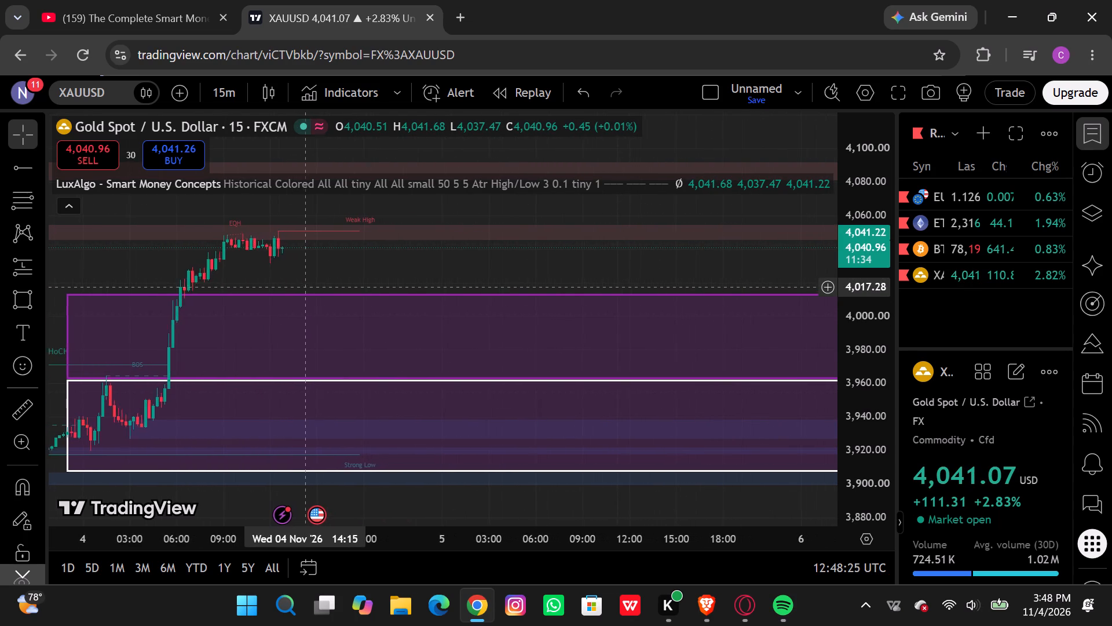
pyautogui.hscroll(-2, 305, 287)
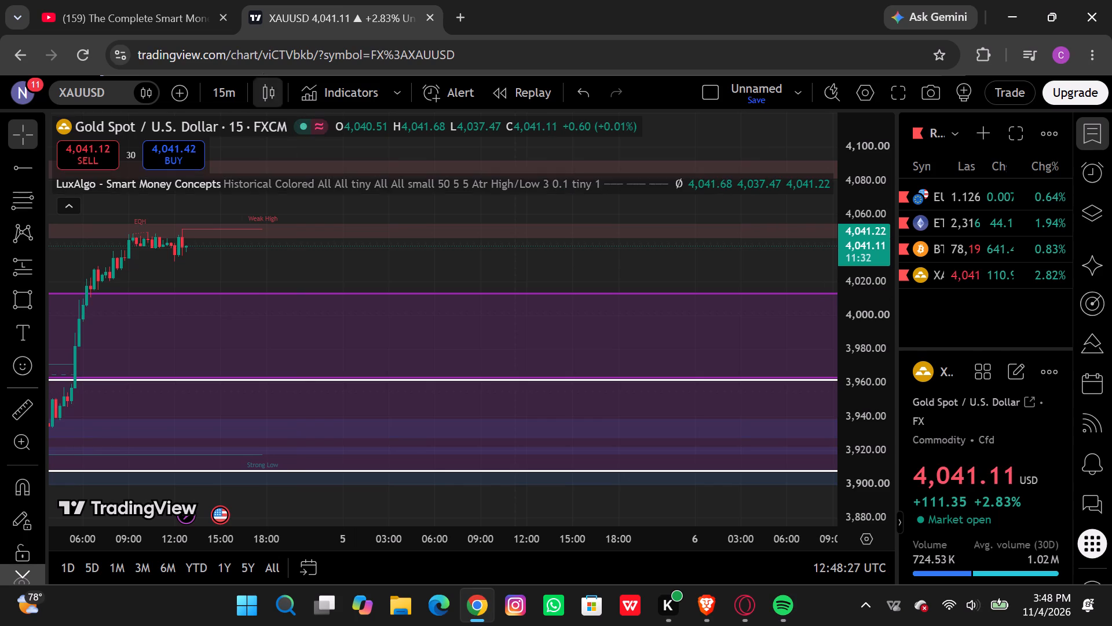
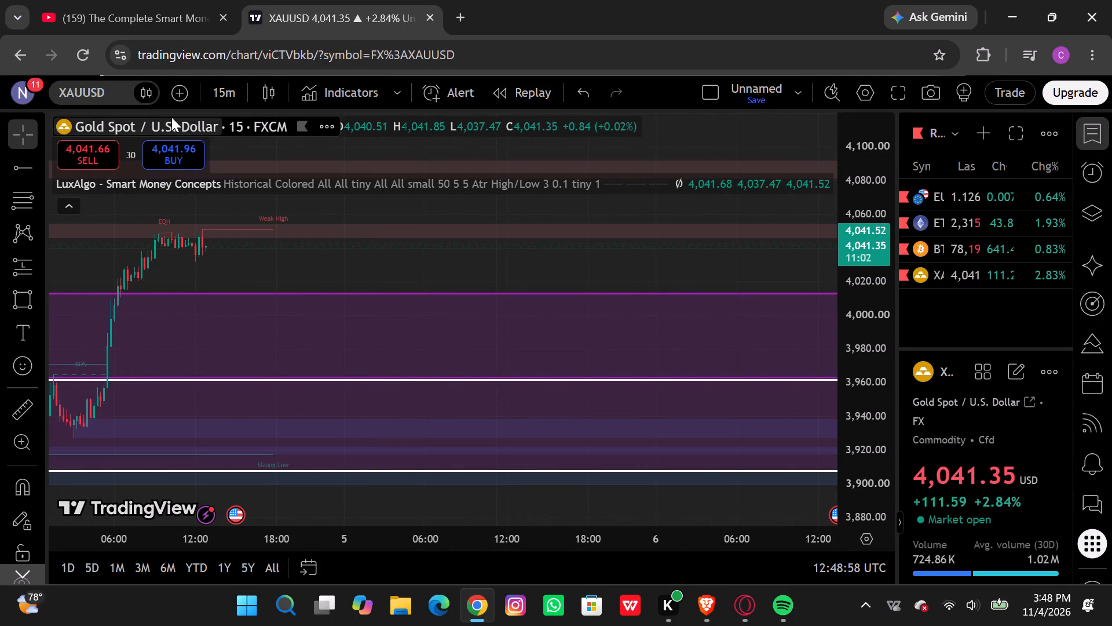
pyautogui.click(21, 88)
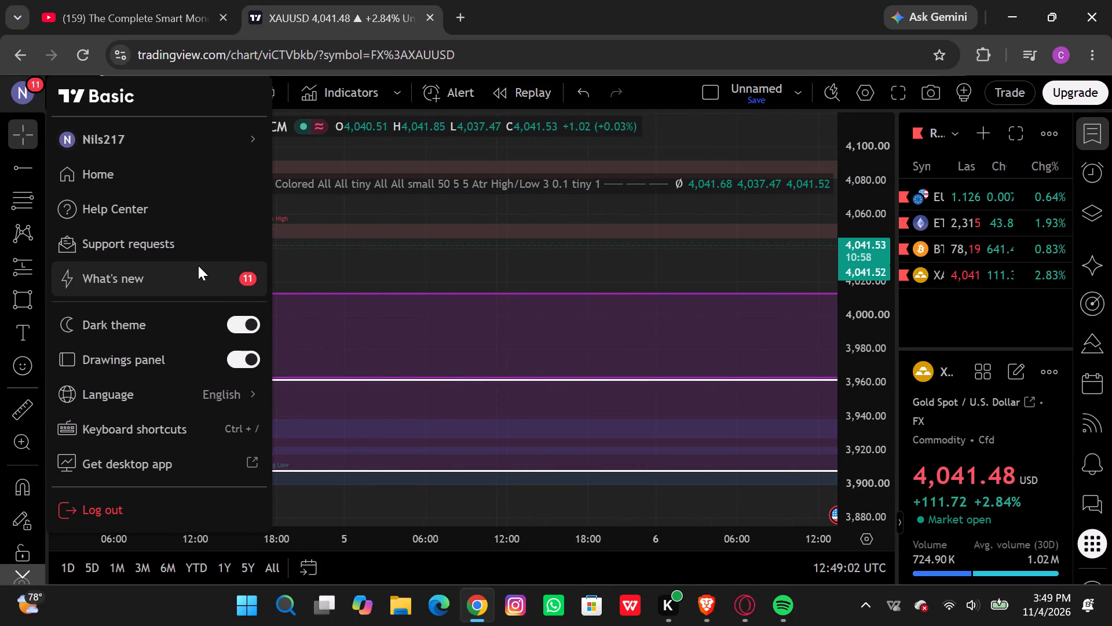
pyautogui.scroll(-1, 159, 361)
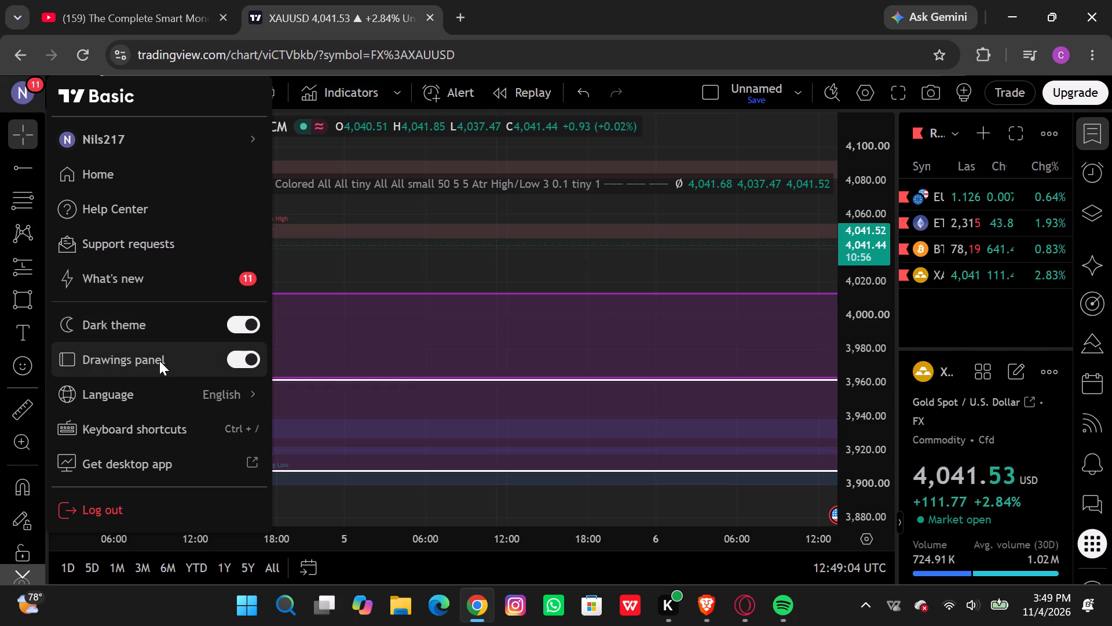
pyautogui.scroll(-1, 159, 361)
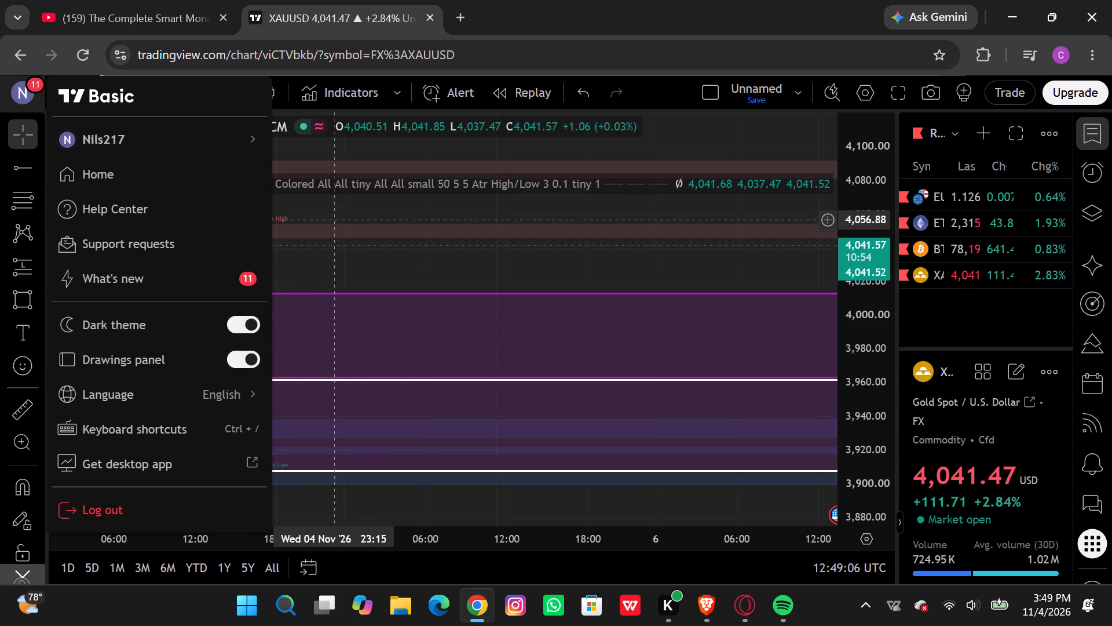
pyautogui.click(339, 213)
# Reset the 15-minute chart view and examine the rally from the fvg and OB zones up to the latest candles.
pyautogui.scroll(-1, 346, 334)
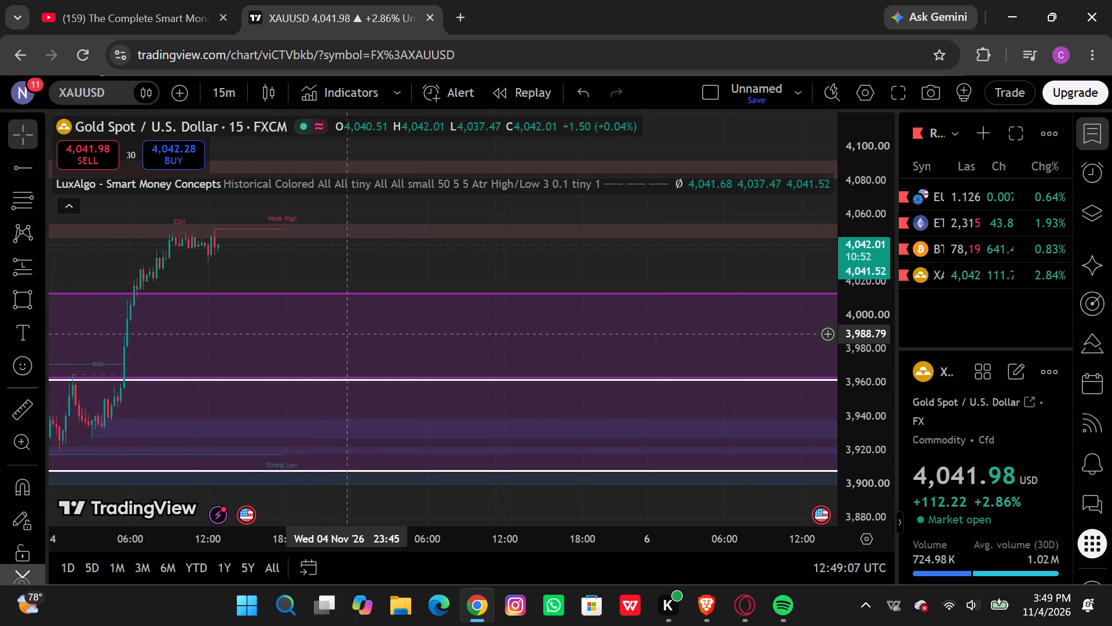
pyautogui.scroll(-1, 346, 334)
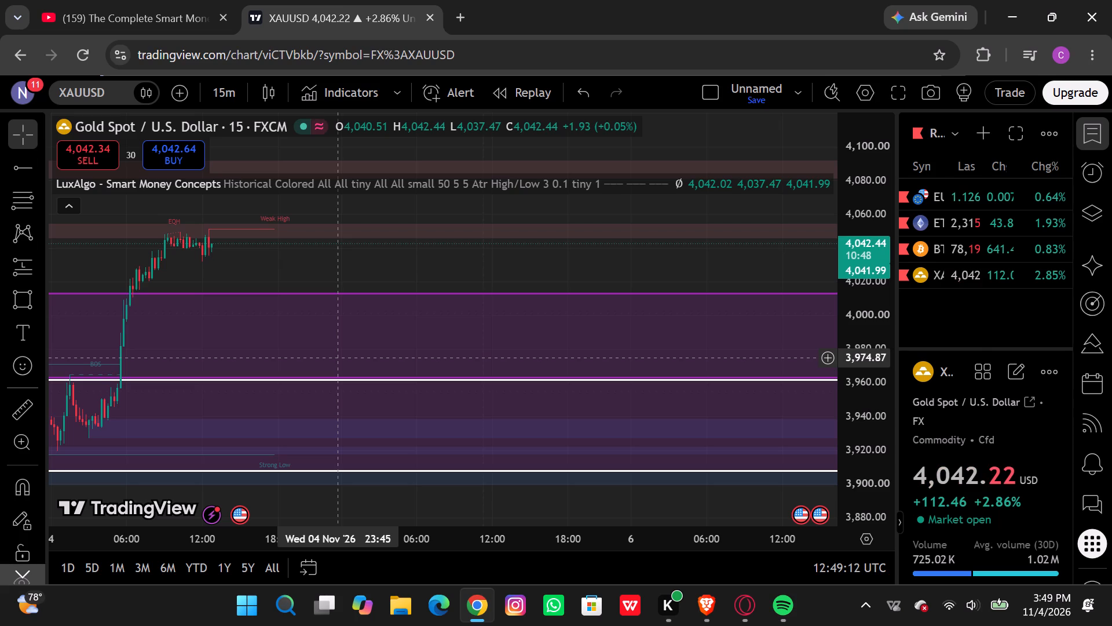
pyautogui.hscroll(1, 336, 358)
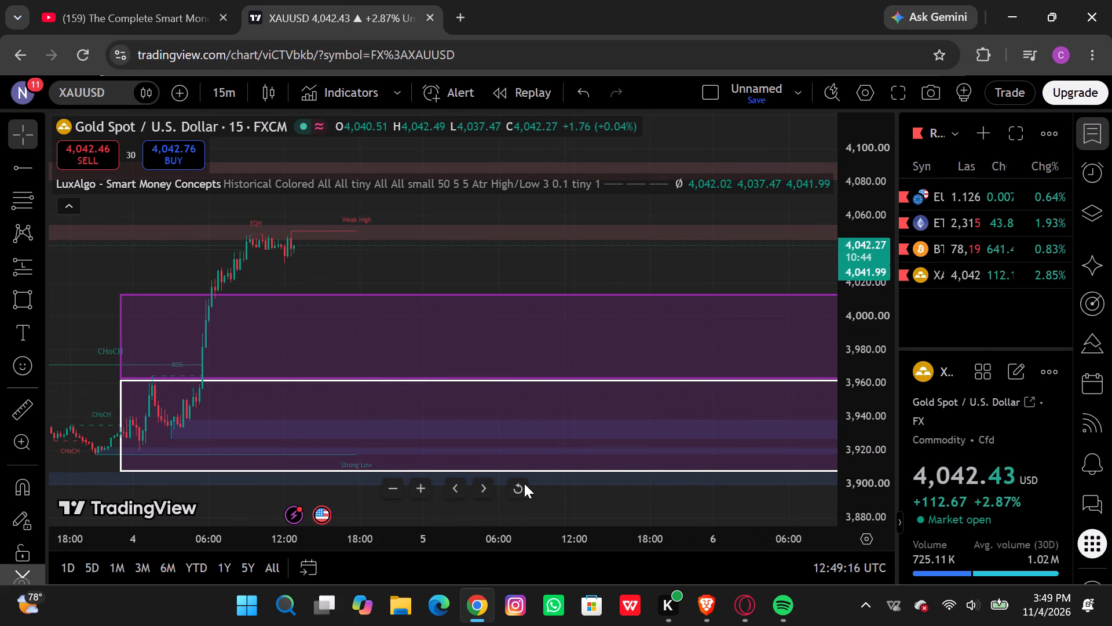
pyautogui.click(516, 485)
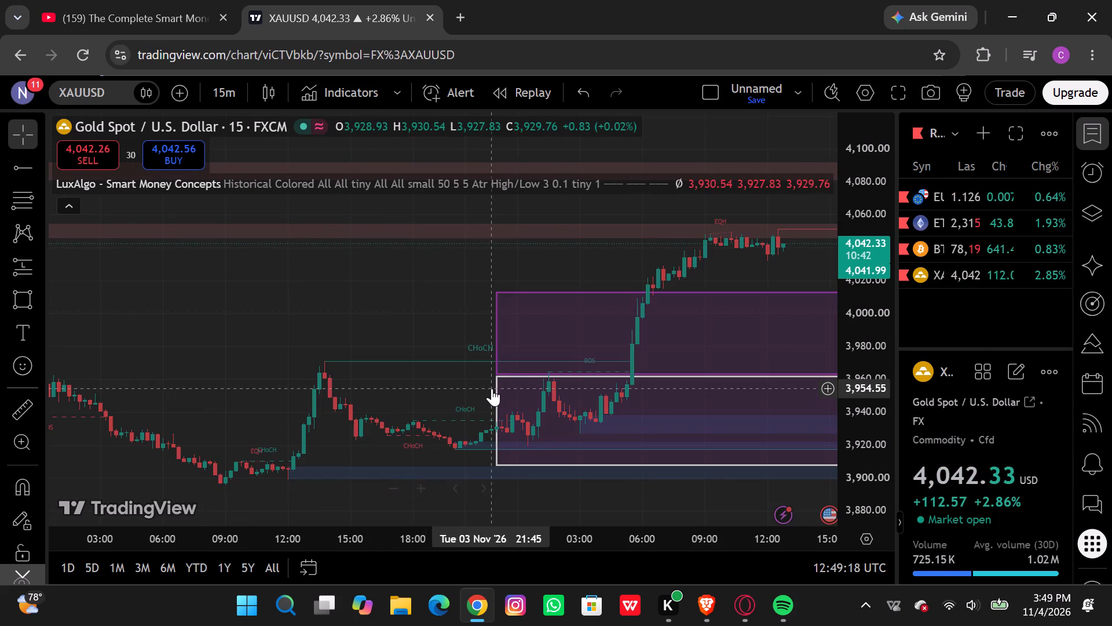
pyautogui.hscroll(-5, 492, 388)
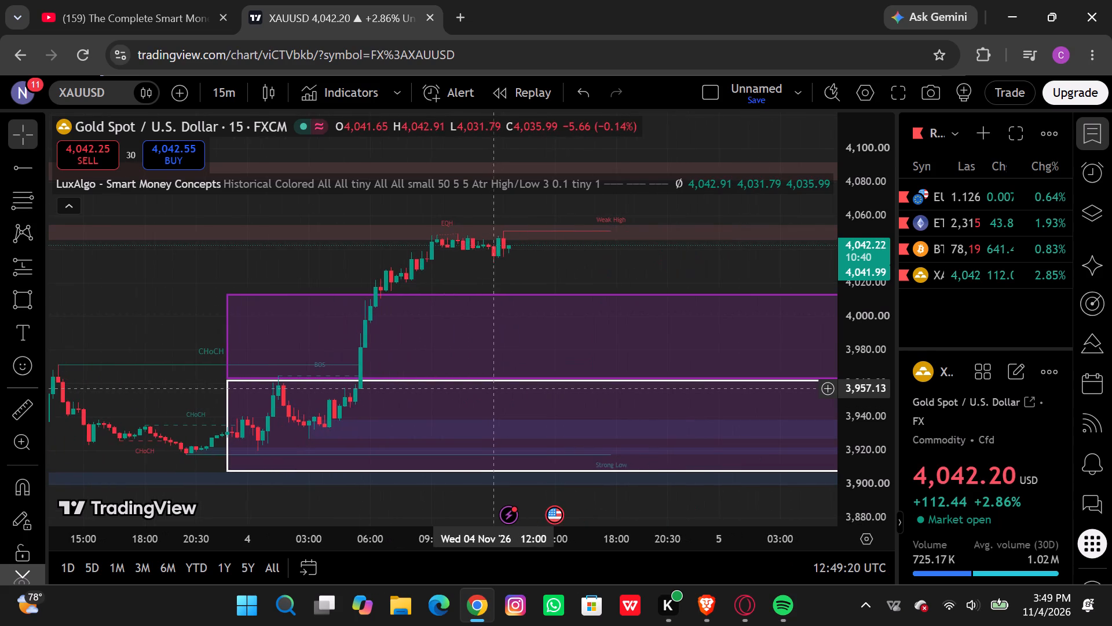
pyautogui.hscroll(-2, 686, 358)
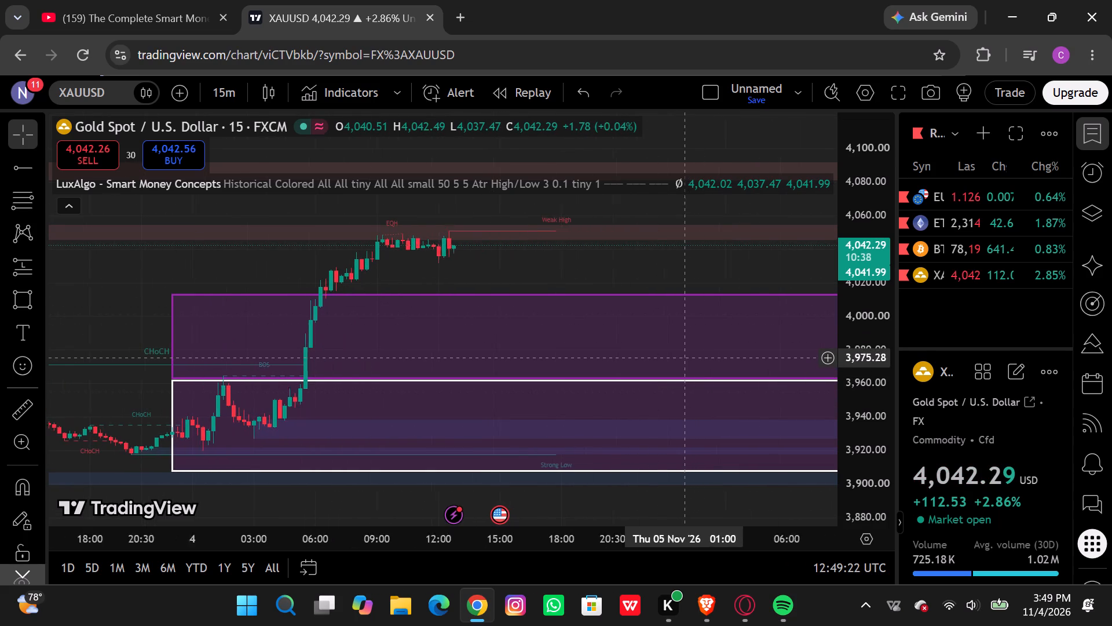
pyautogui.hscroll(-1, 686, 358)
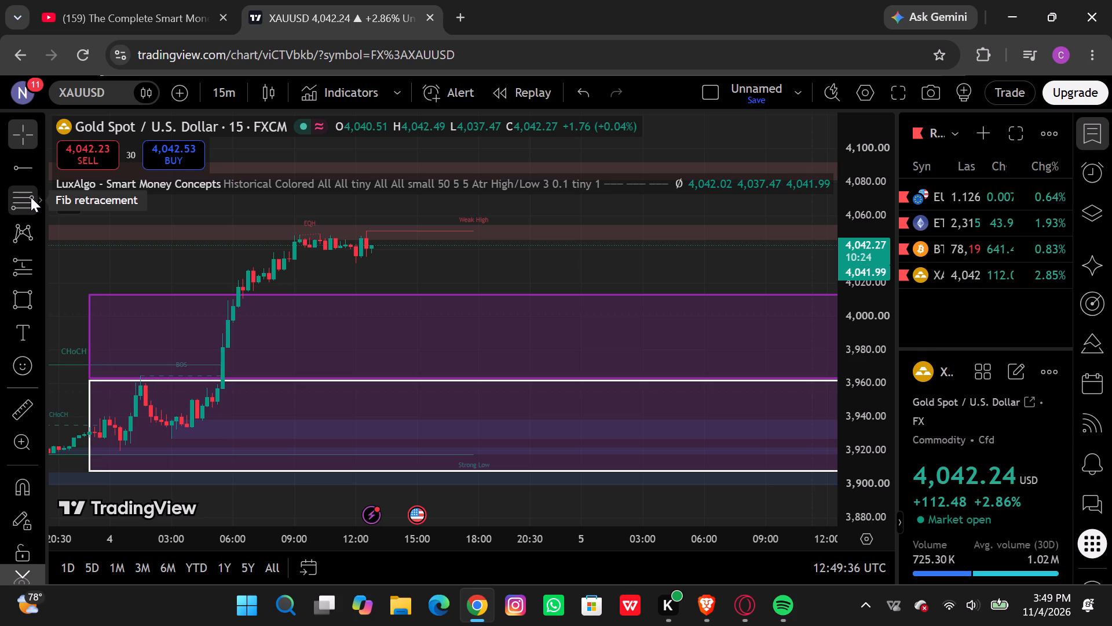
pyautogui.hscroll(-1, 31, 197)
pyautogui.hscroll(-1, 395, 244)
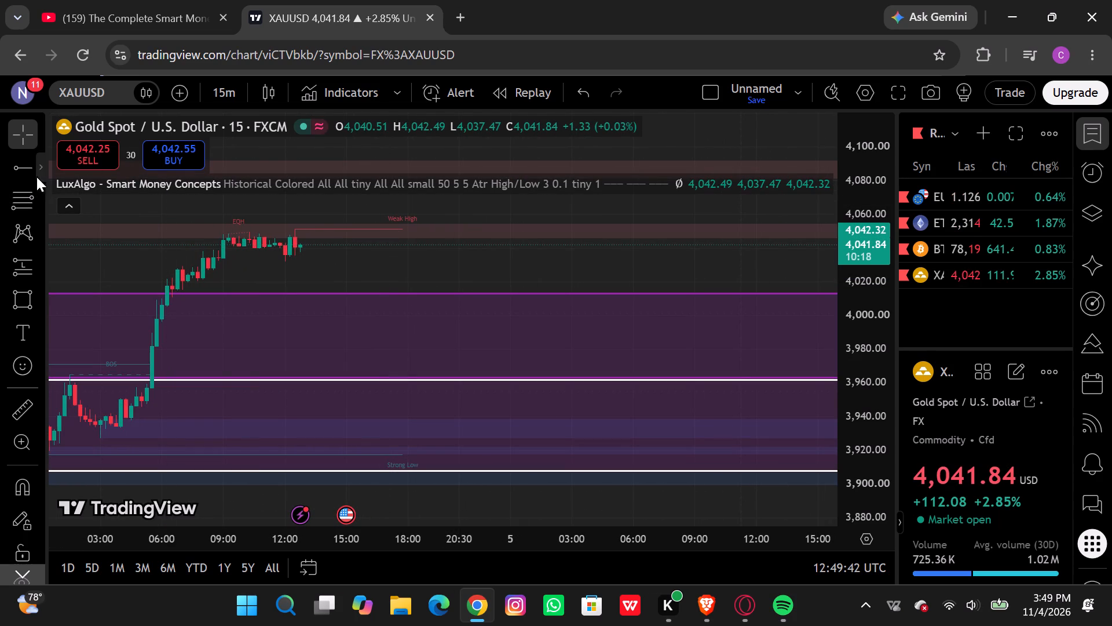
# Choose the Fib retracement tool for the 15-minute XAUUSD chart, keeping the rally out of the marked zones in view.
pyautogui.click(36, 198)
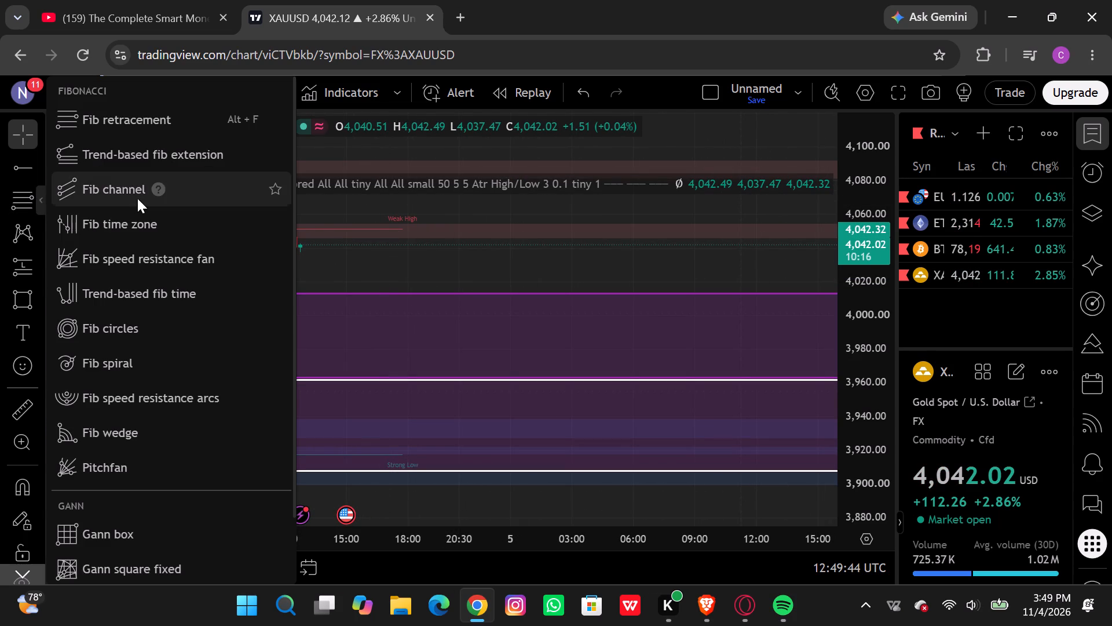
pyautogui.click(127, 130)
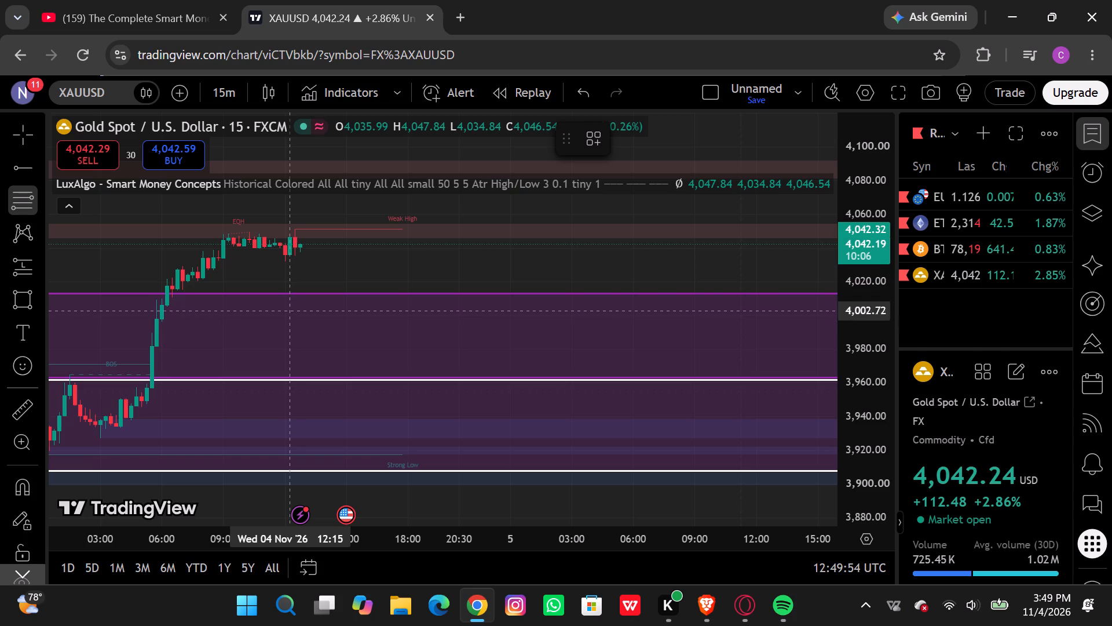
pyautogui.hscroll(2, 288, 368)
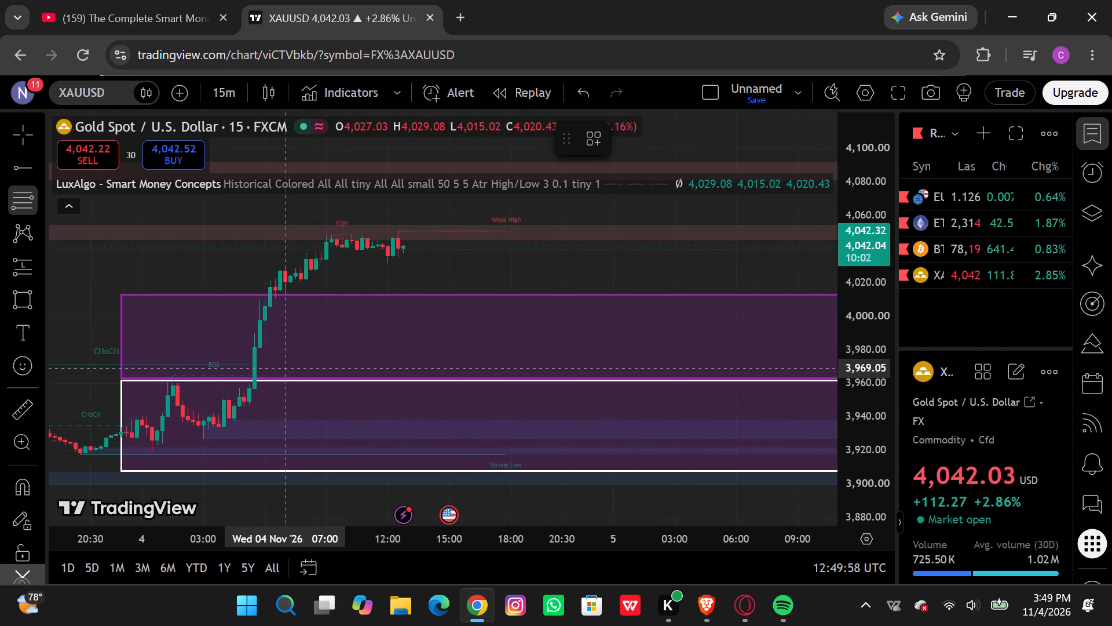
pyautogui.hscroll(1, 288, 368)
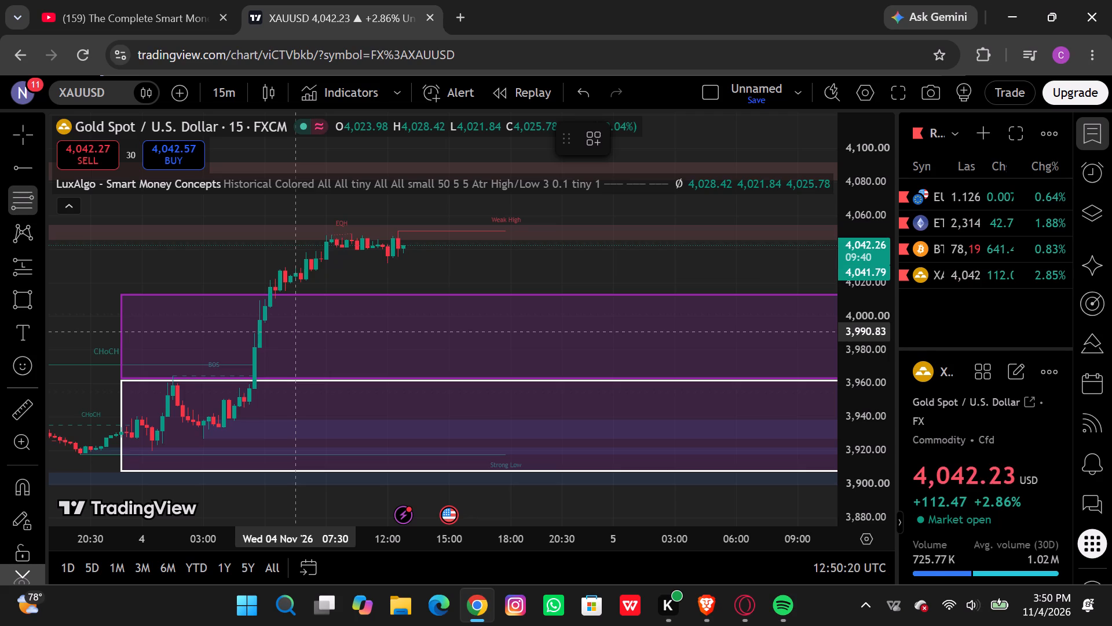
pyautogui.click(42, 199)
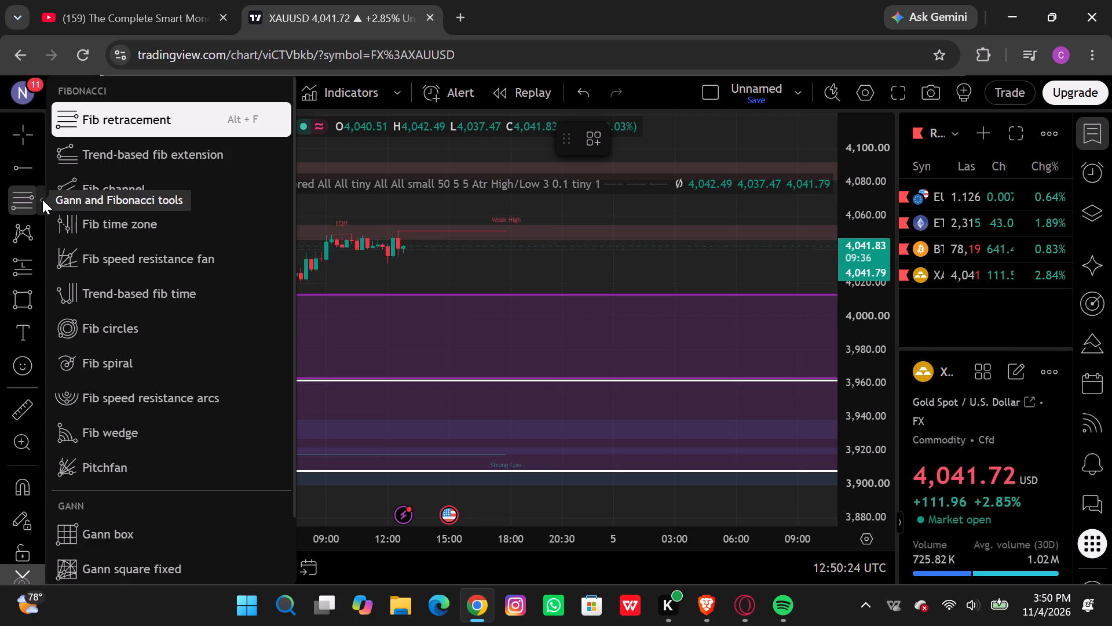
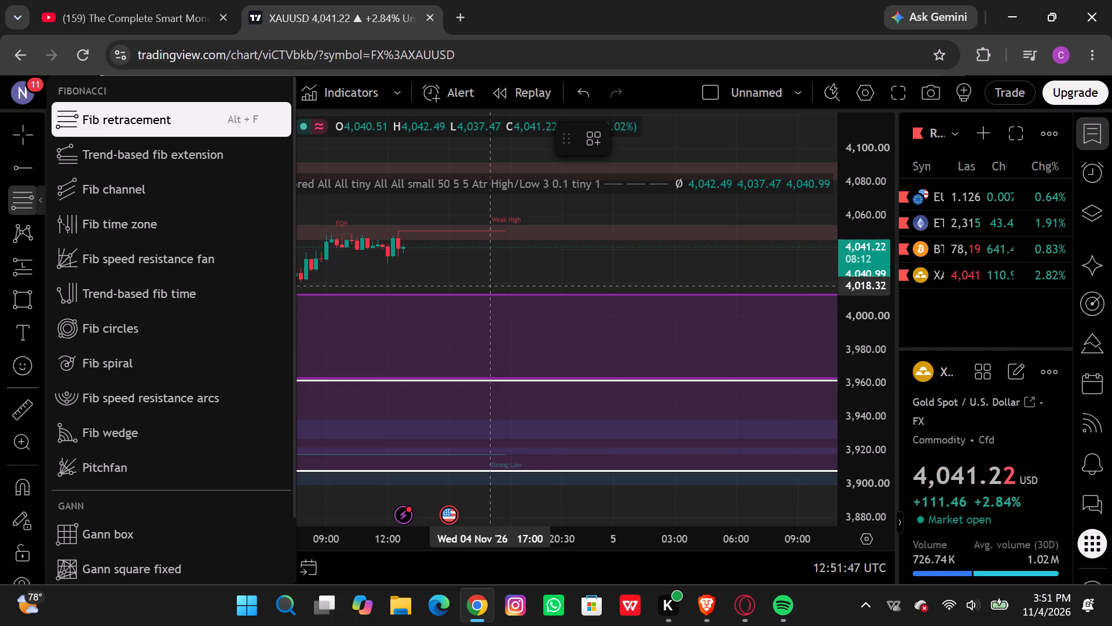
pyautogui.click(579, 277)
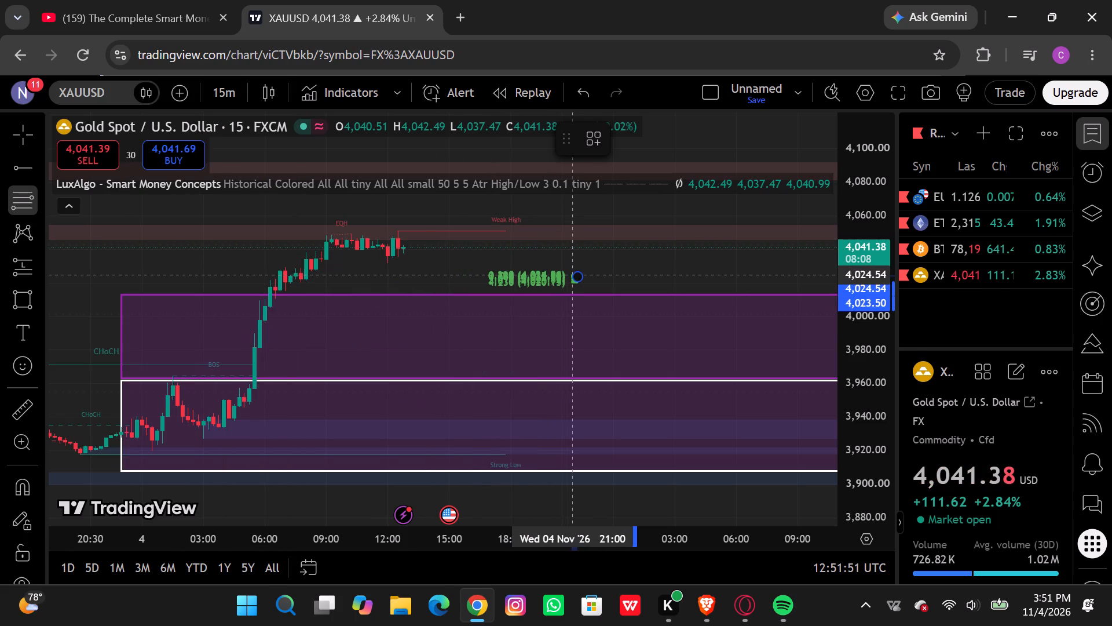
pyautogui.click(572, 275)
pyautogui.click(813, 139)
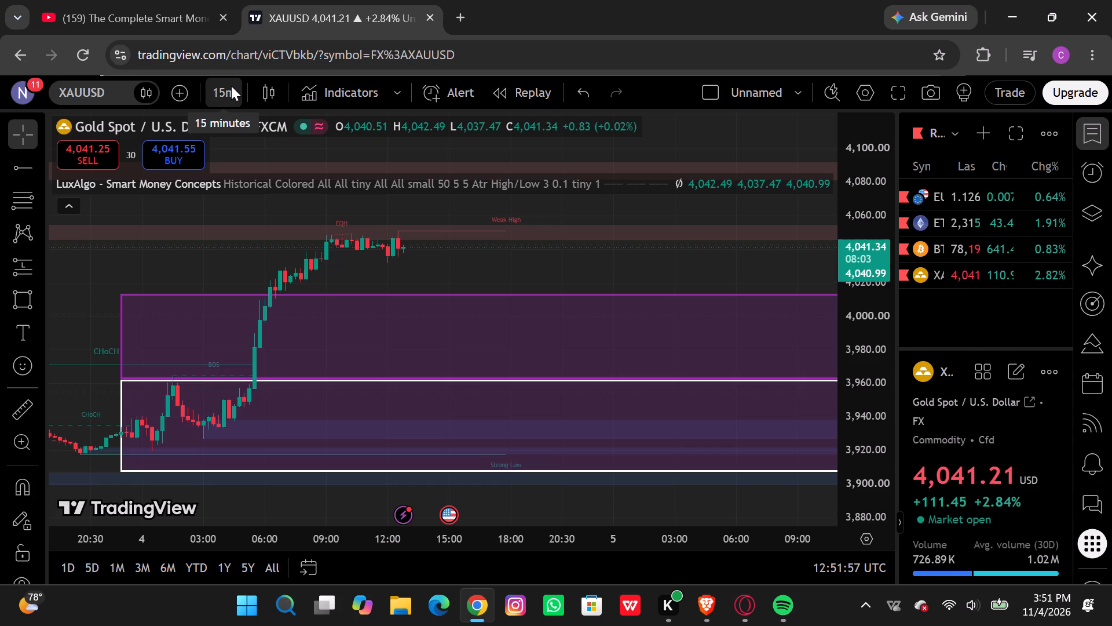
# Switch the XAUUSD chart from 15 minutes to the 4-hour timeframe.
pyautogui.click(213, 88)
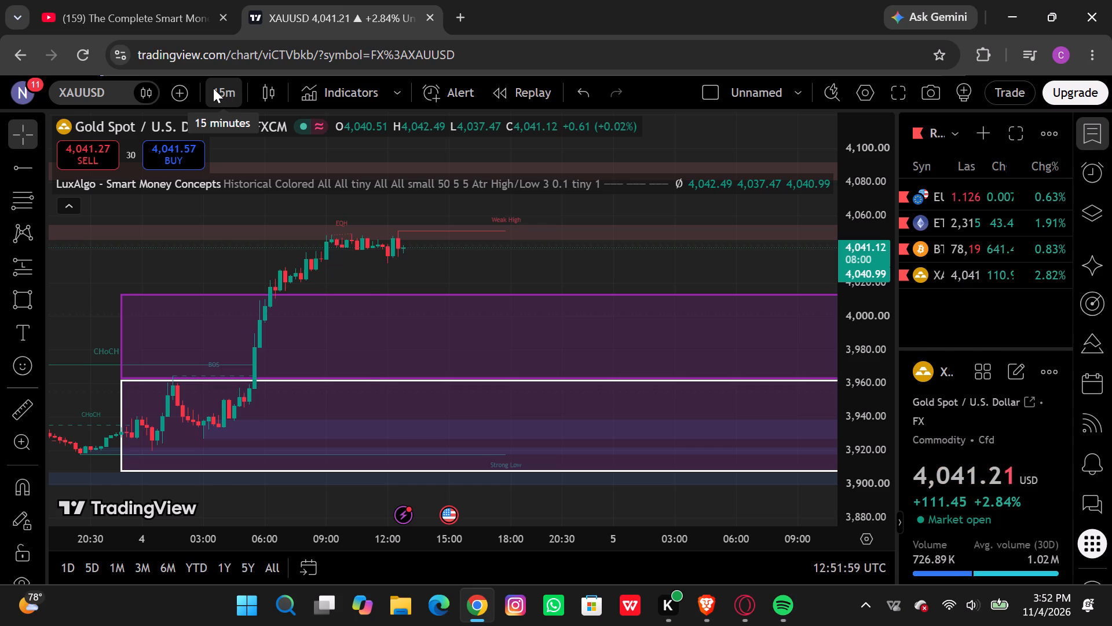
pyautogui.scroll(-3, 264, 447)
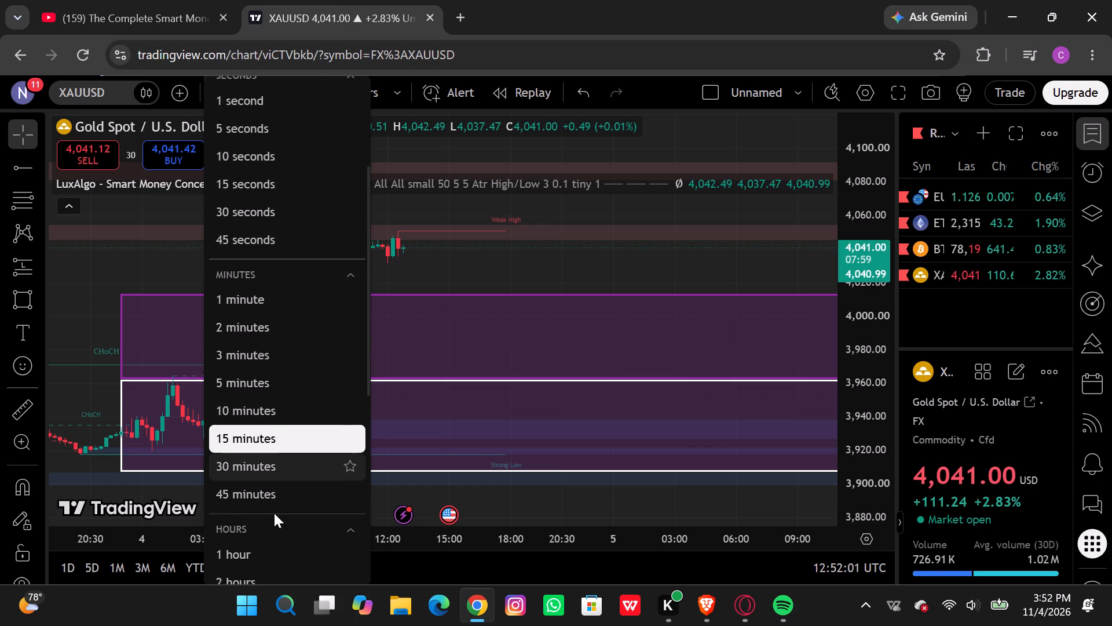
pyautogui.scroll(-2, 270, 536)
pyautogui.click(265, 482)
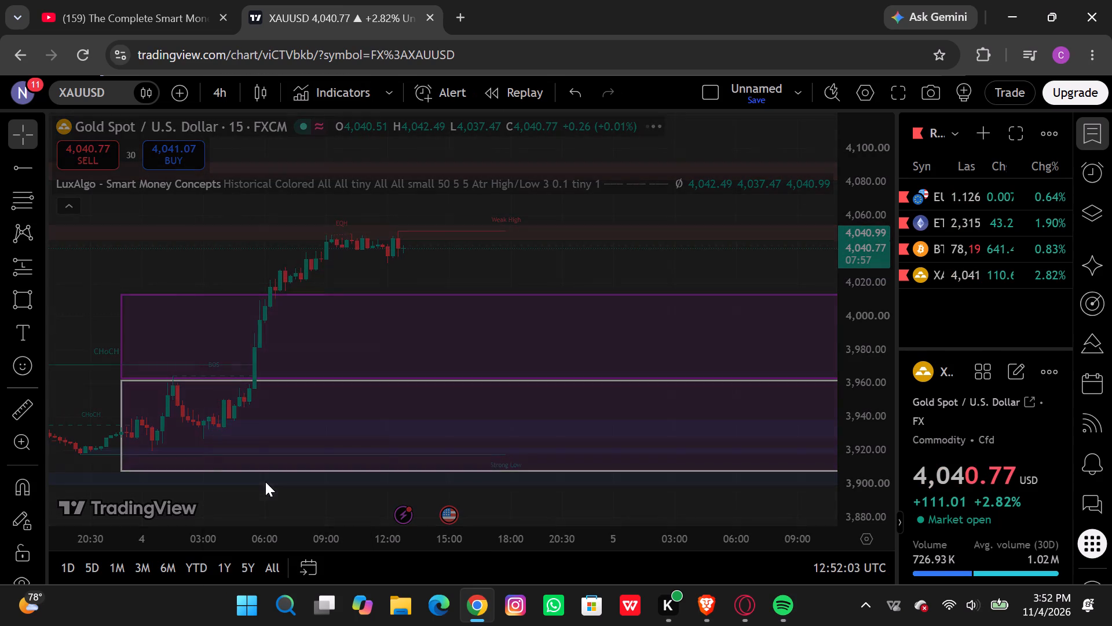
# Draw a Fib retracement from the strong high at about 4,218 on 30 Oct down to about 3,873 near the weak low, extended to 26 Nov.
pyautogui.scroll(-1, 318, 401)
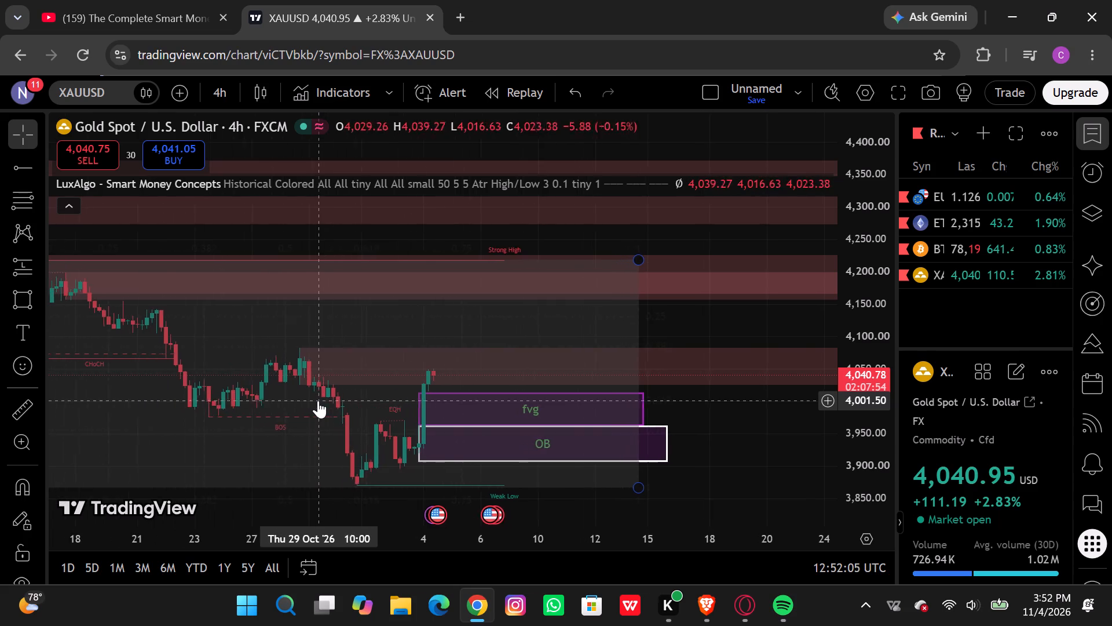
pyautogui.scroll(-3, 318, 401)
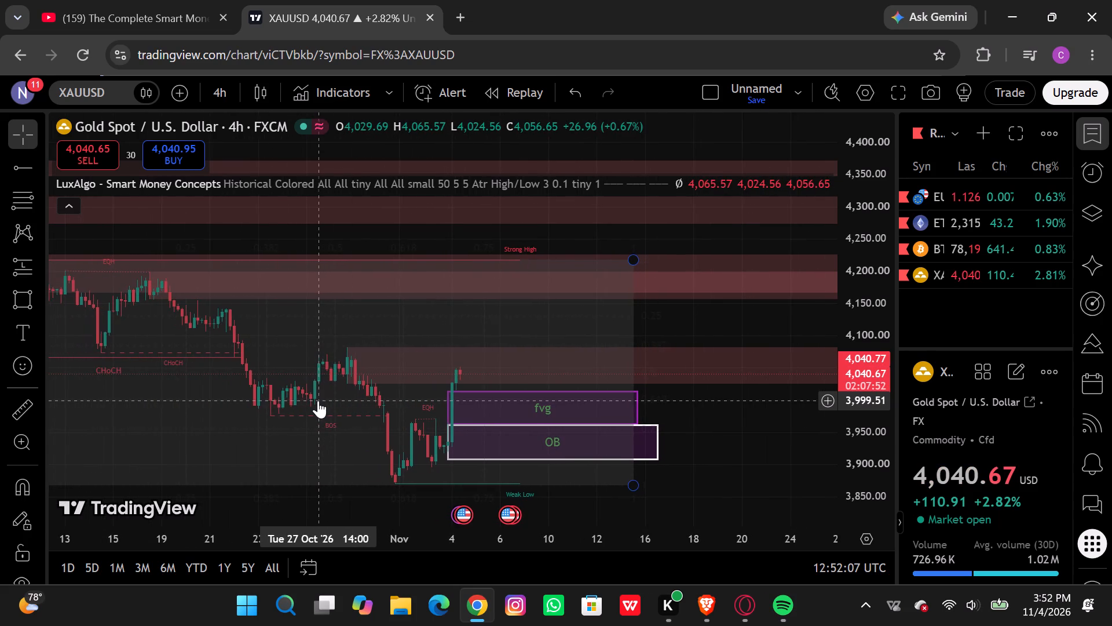
pyautogui.scroll(-1, 318, 401)
pyautogui.hscroll(-2, 318, 401)
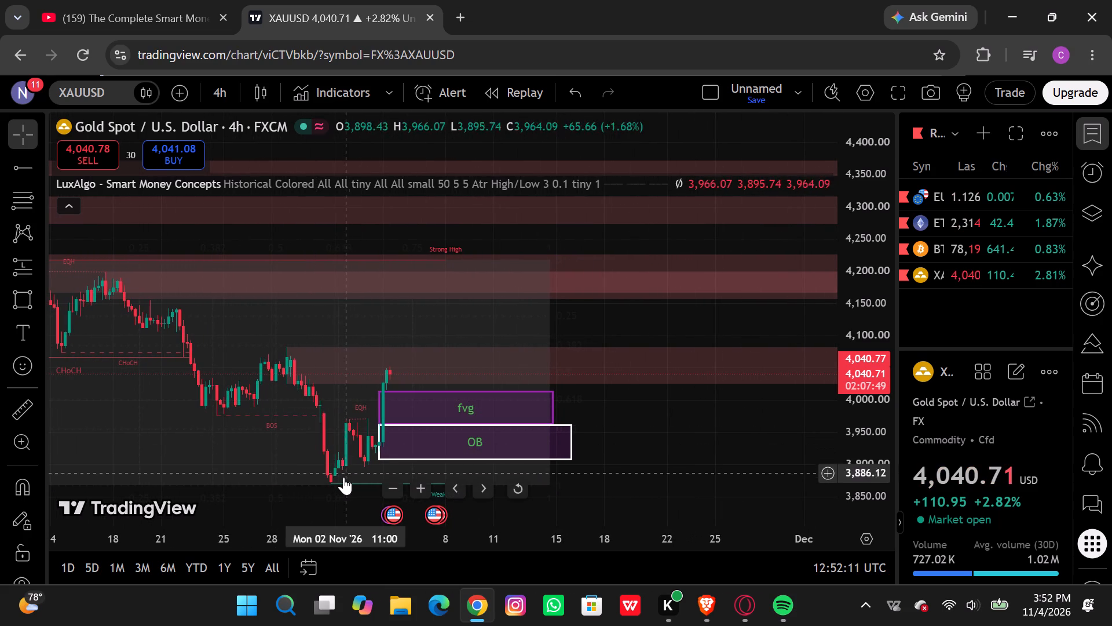
pyautogui.click(332, 483)
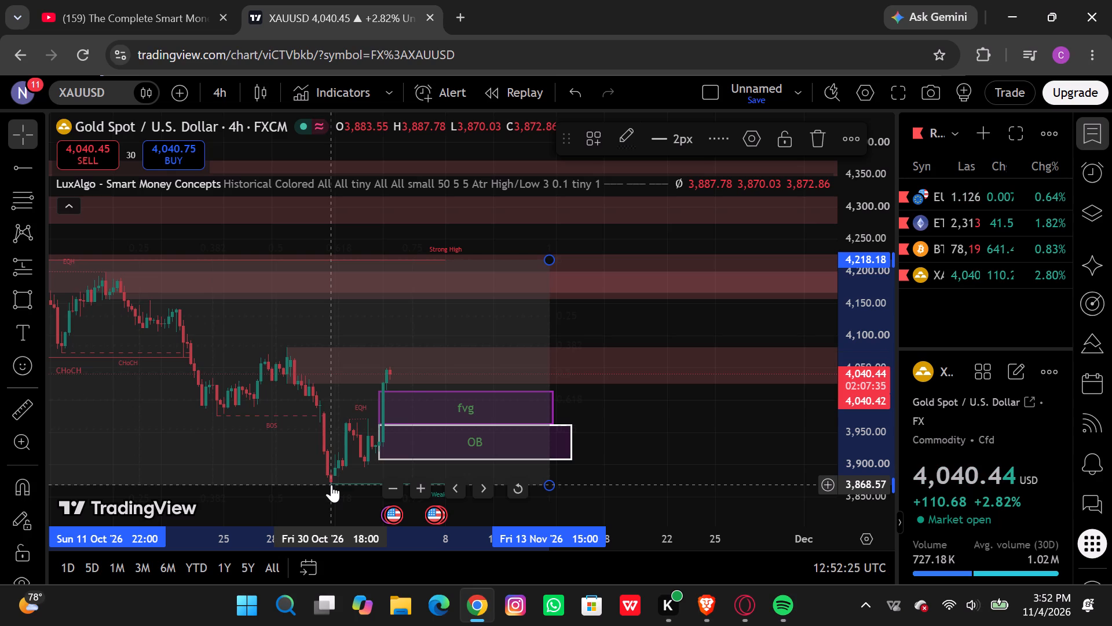
pyautogui.hscroll(-1, 331, 485)
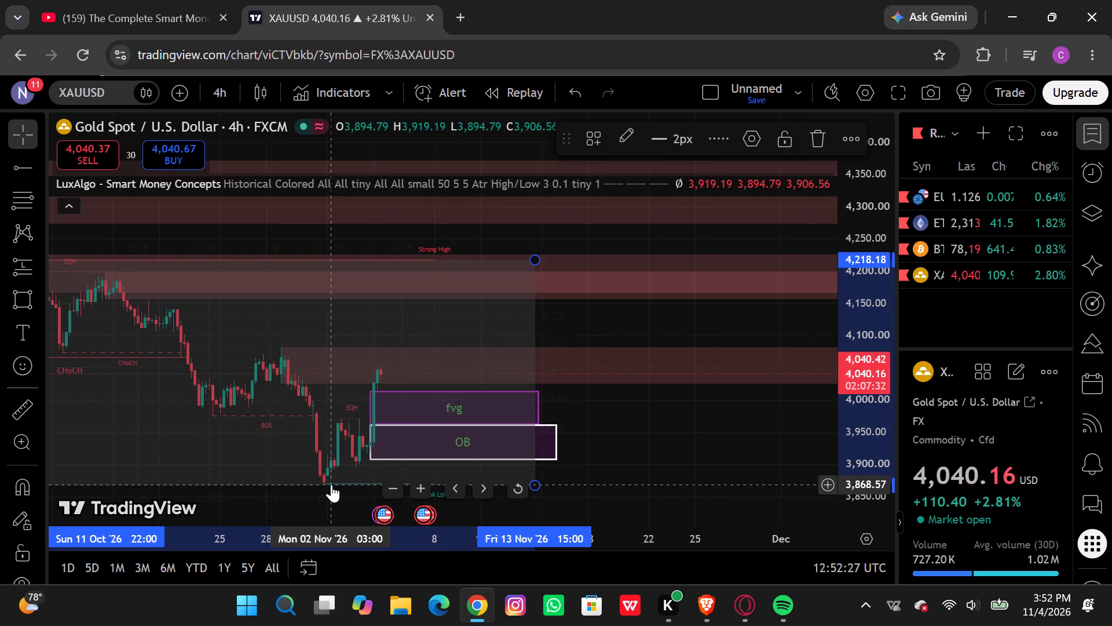
pyautogui.hscroll(-2, 331, 485)
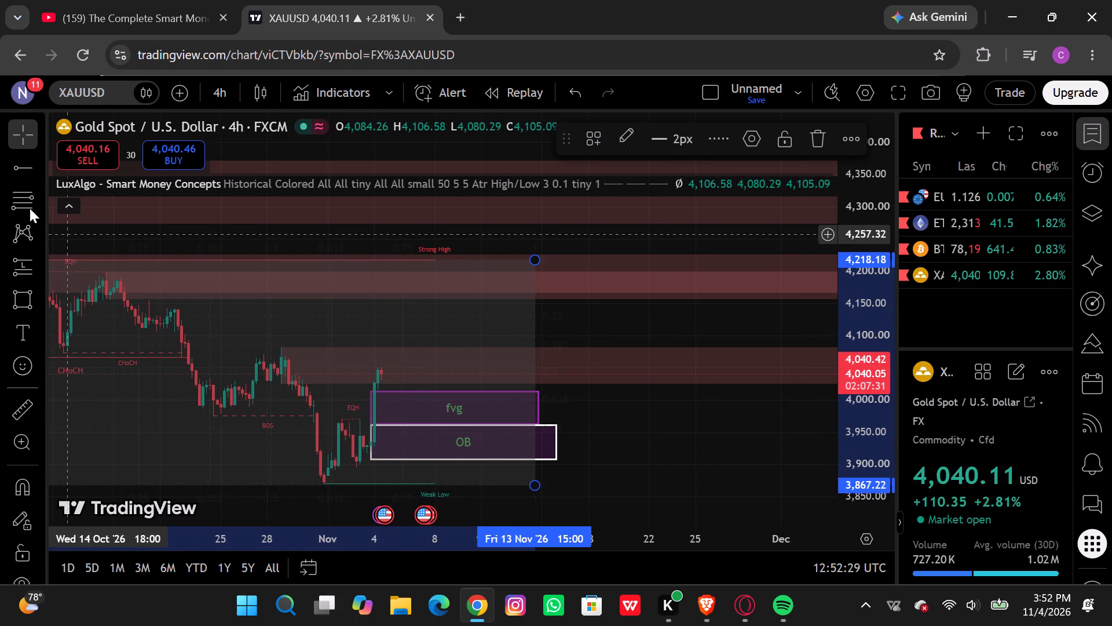
pyautogui.click(21, 194)
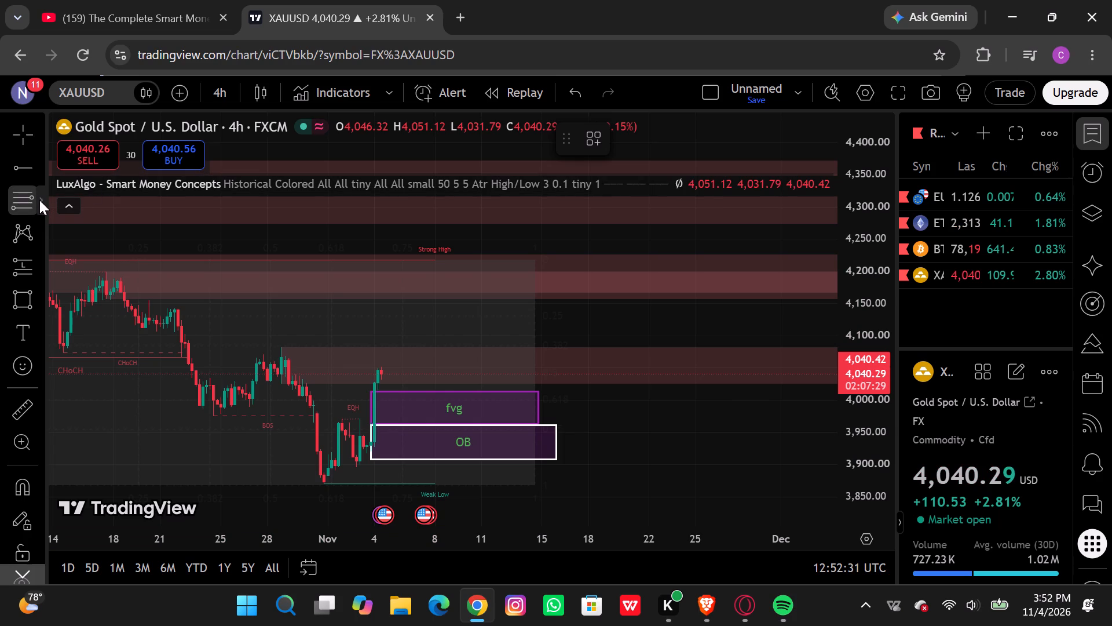
pyautogui.click(39, 200)
pyautogui.click(111, 115)
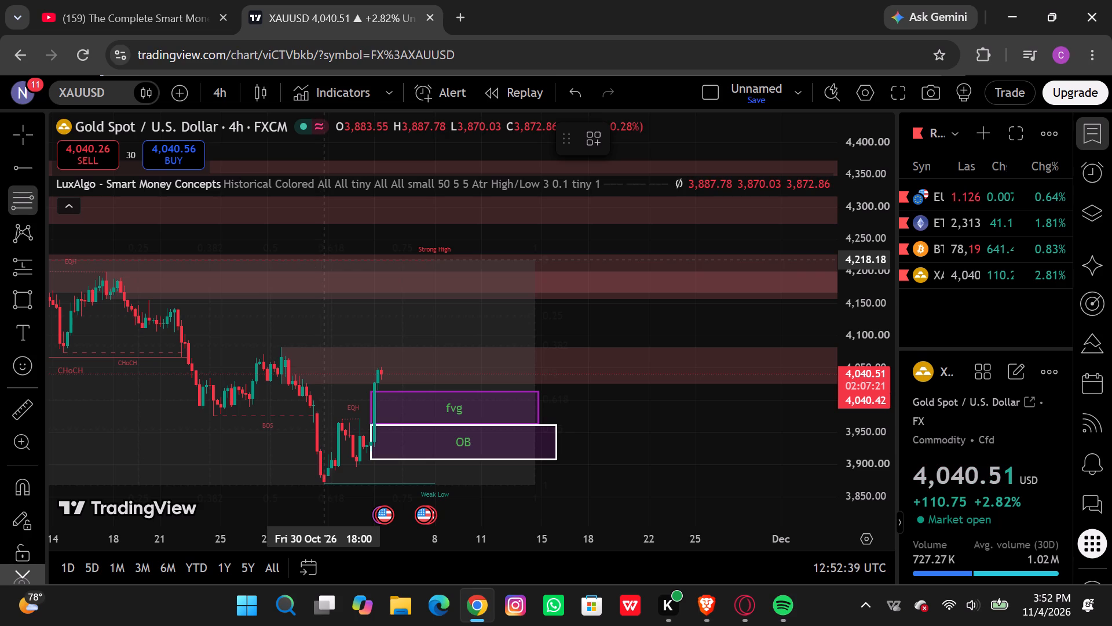
pyautogui.moveTo(323, 260); pyautogui.dragTo(338, 449)
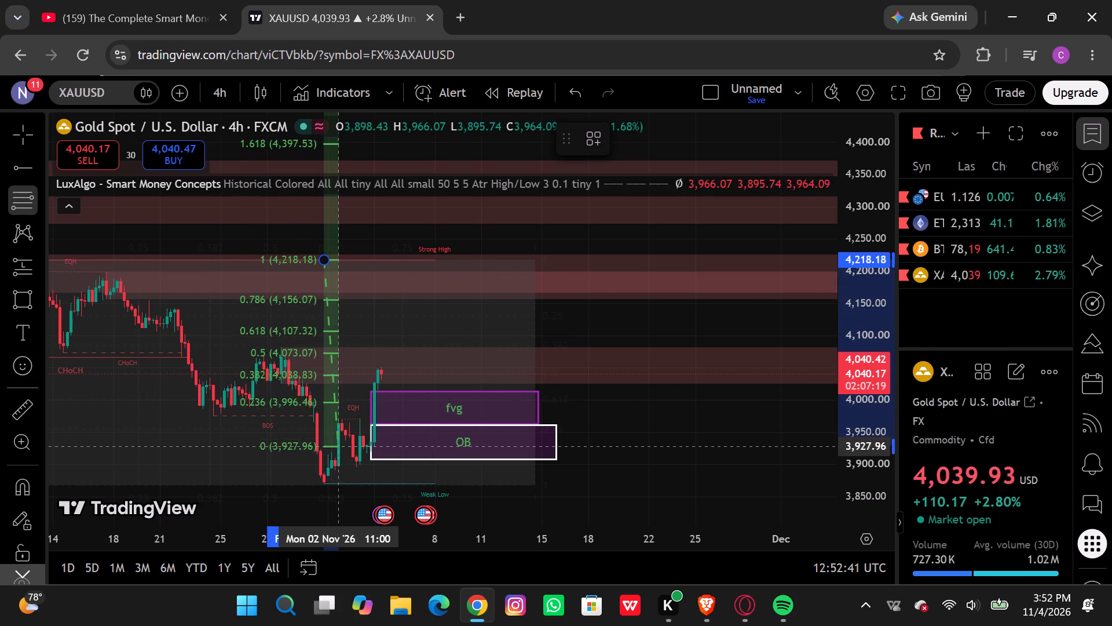
pyautogui.moveTo(338, 449); pyautogui.dragTo(324, 483)
pyautogui.click(324, 483)
pyautogui.moveTo(324, 483); pyautogui.dragTo(342, 478)
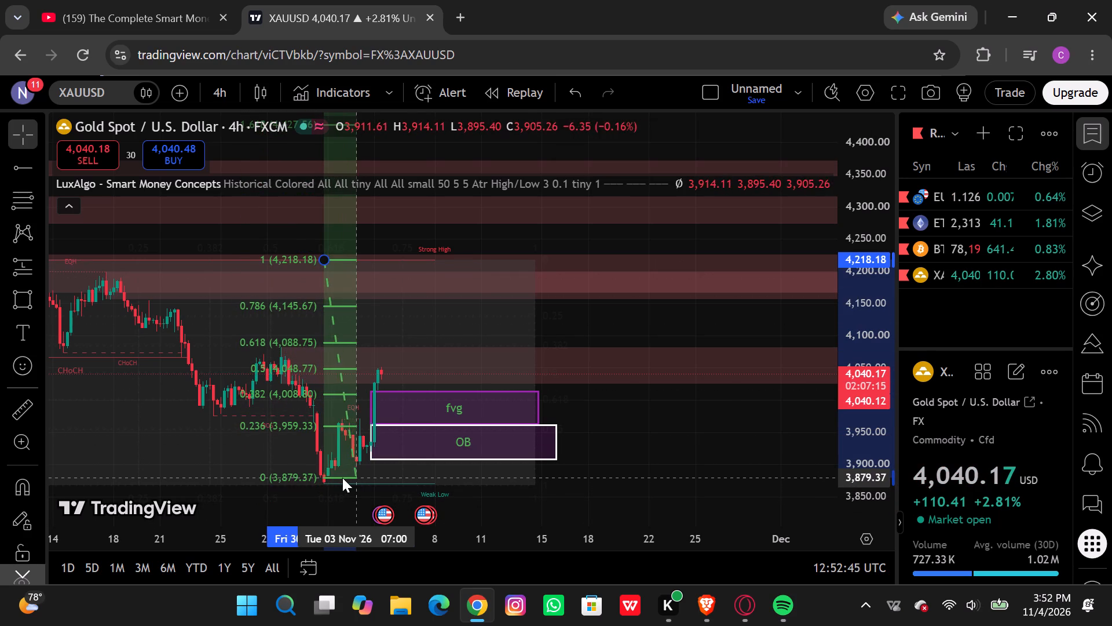
pyautogui.moveTo(342, 478); pyautogui.dragTo(384, 477)
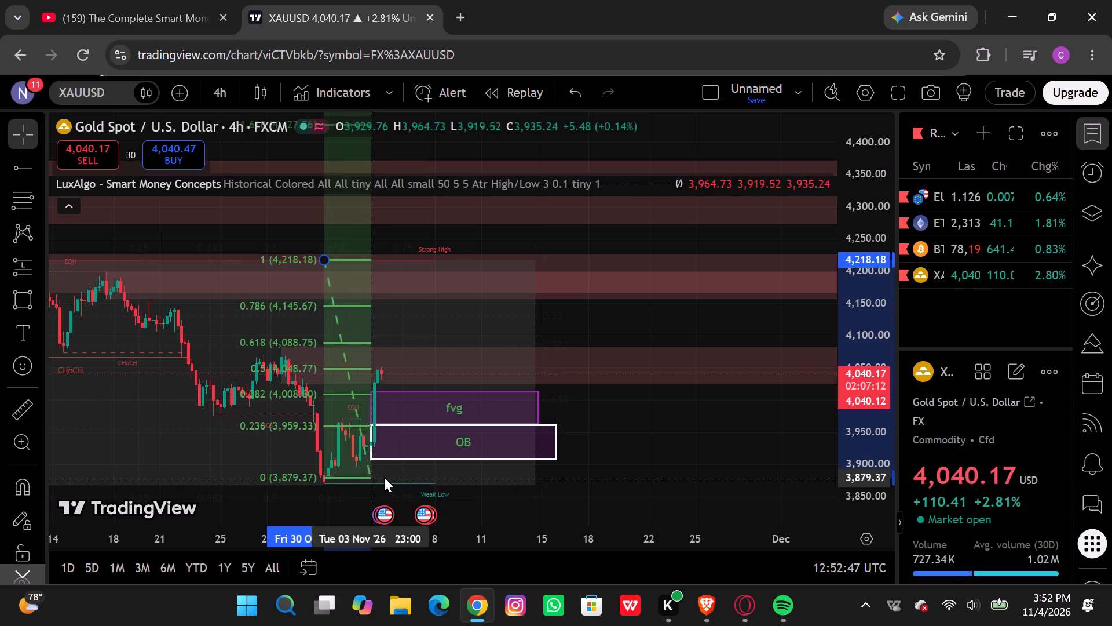
pyautogui.moveTo(384, 477); pyautogui.dragTo(513, 483)
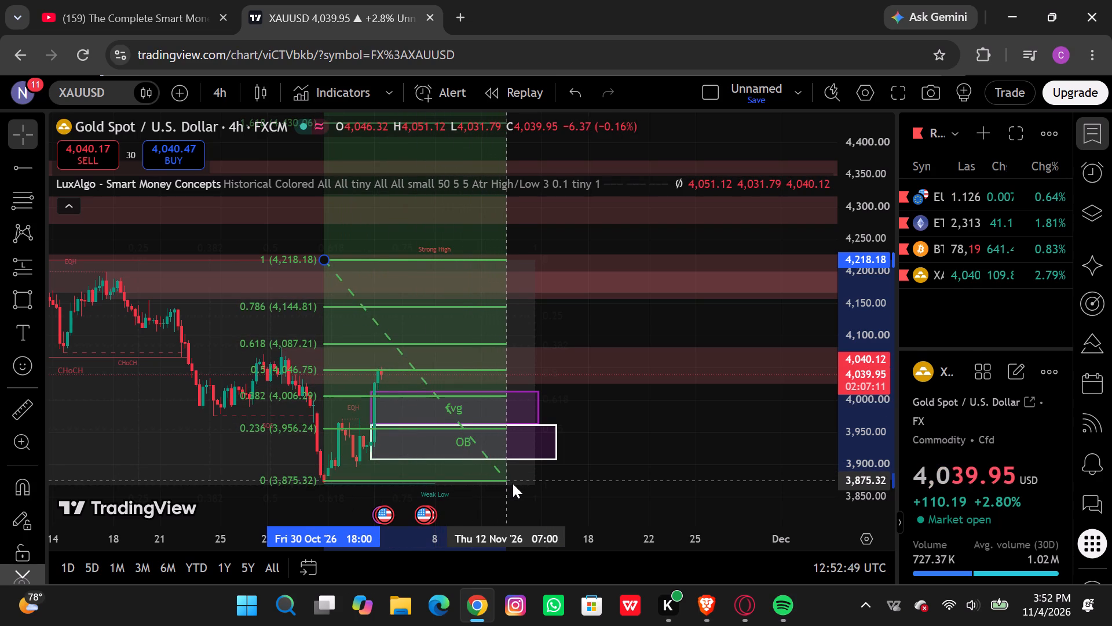
pyautogui.moveTo(513, 483); pyautogui.dragTo(609, 485)
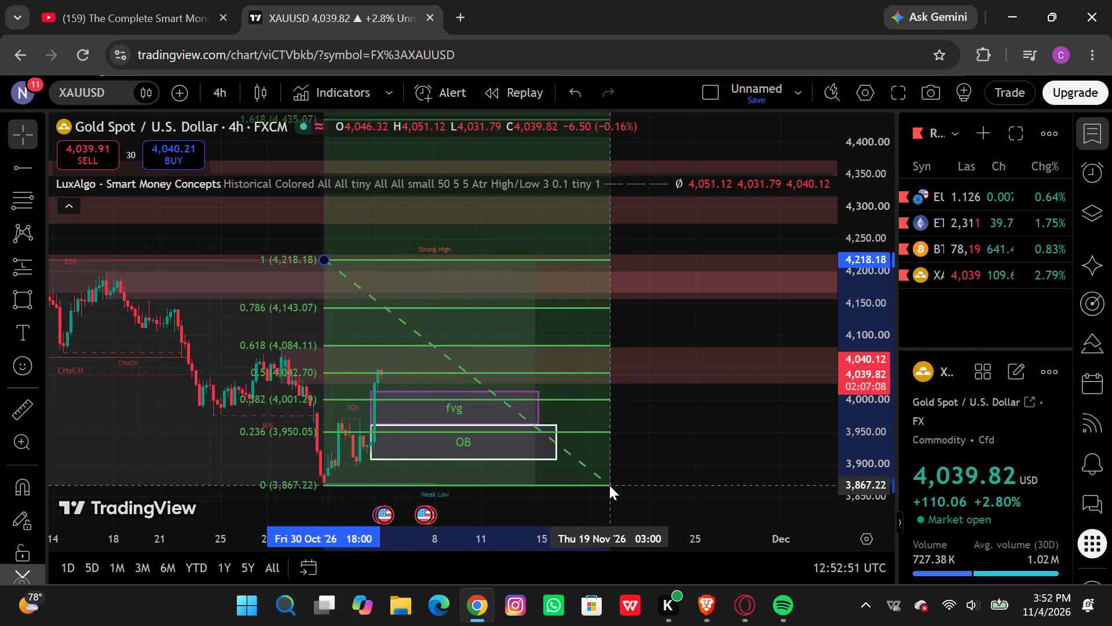
pyautogui.moveTo(609, 485); pyautogui.dragTo(705, 482)
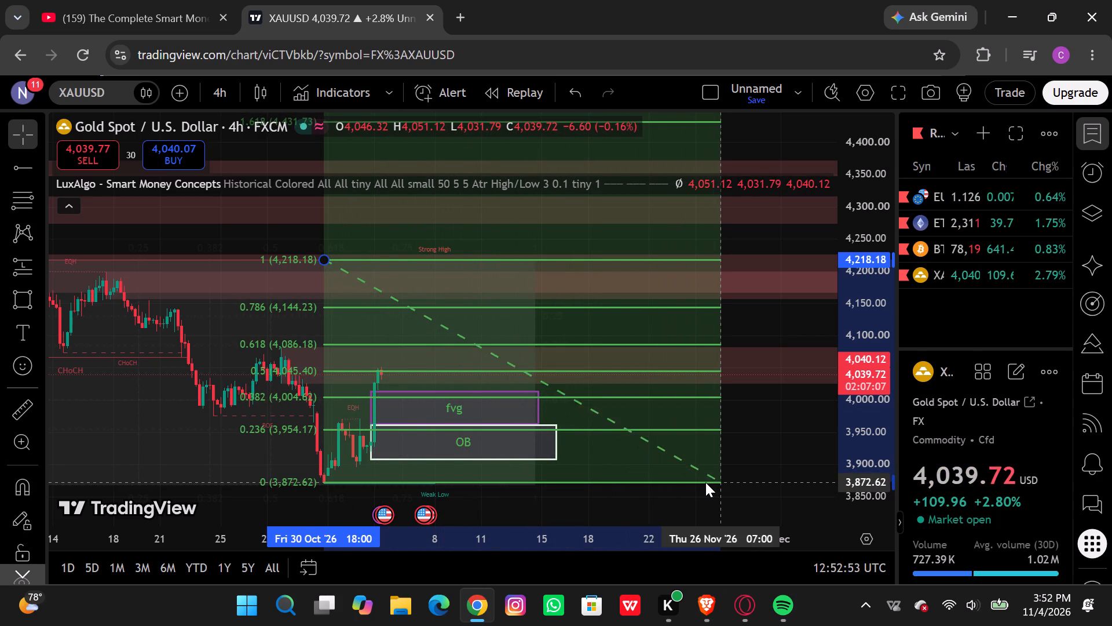
pyautogui.moveTo(705, 482); pyautogui.dragTo(714, 482)
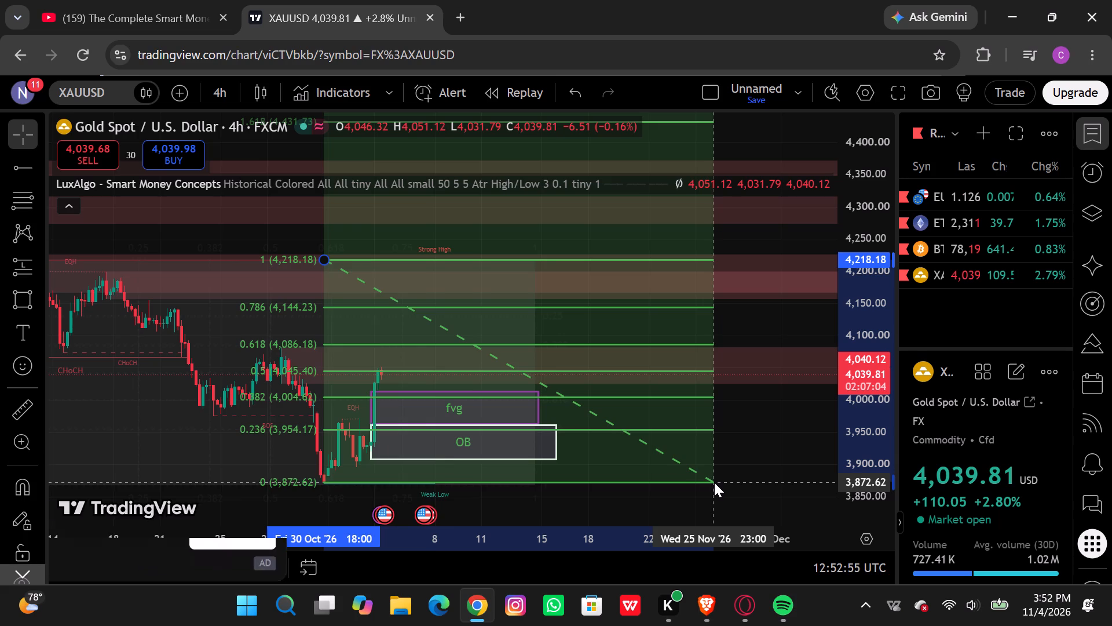
pyautogui.moveTo(714, 482); pyautogui.dragTo(717, 482)
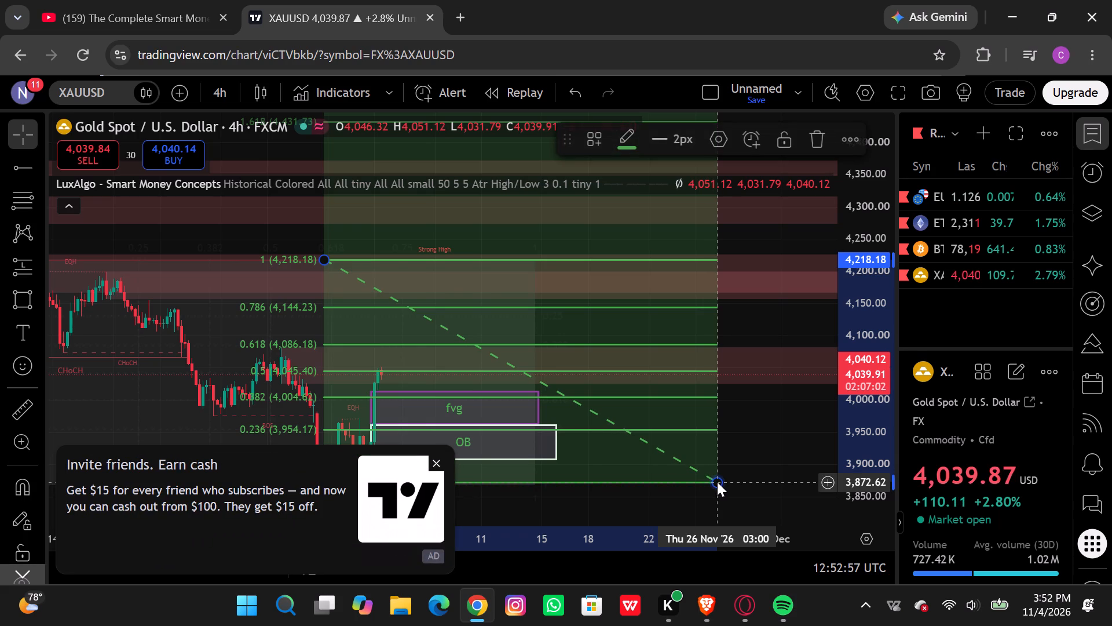
pyautogui.click(717, 482)
pyautogui.click(747, 455)
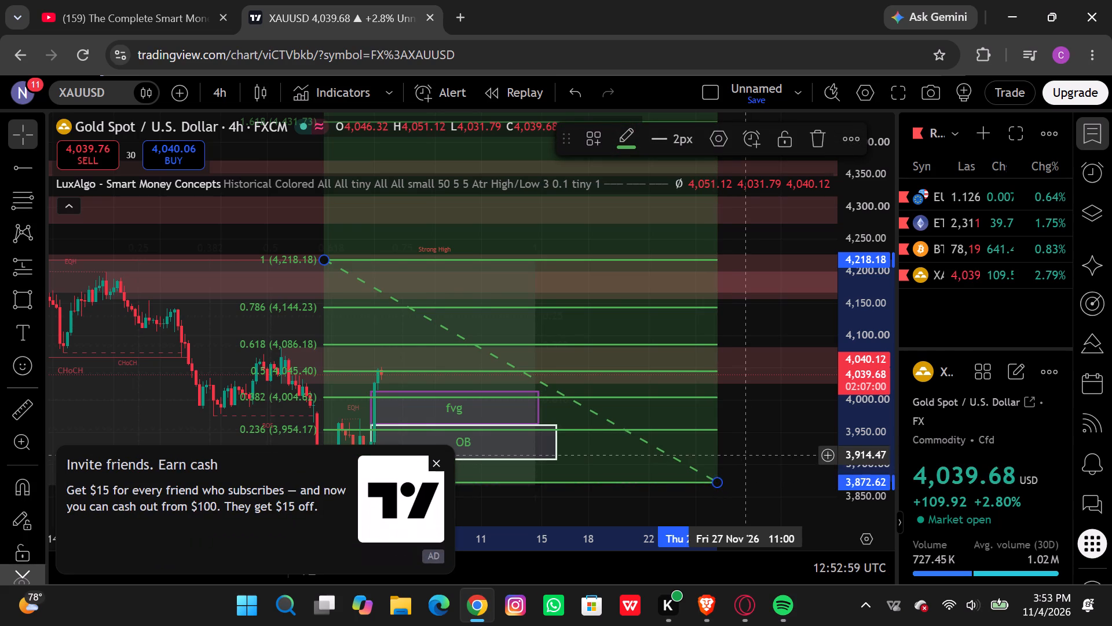
pyautogui.click(430, 463)
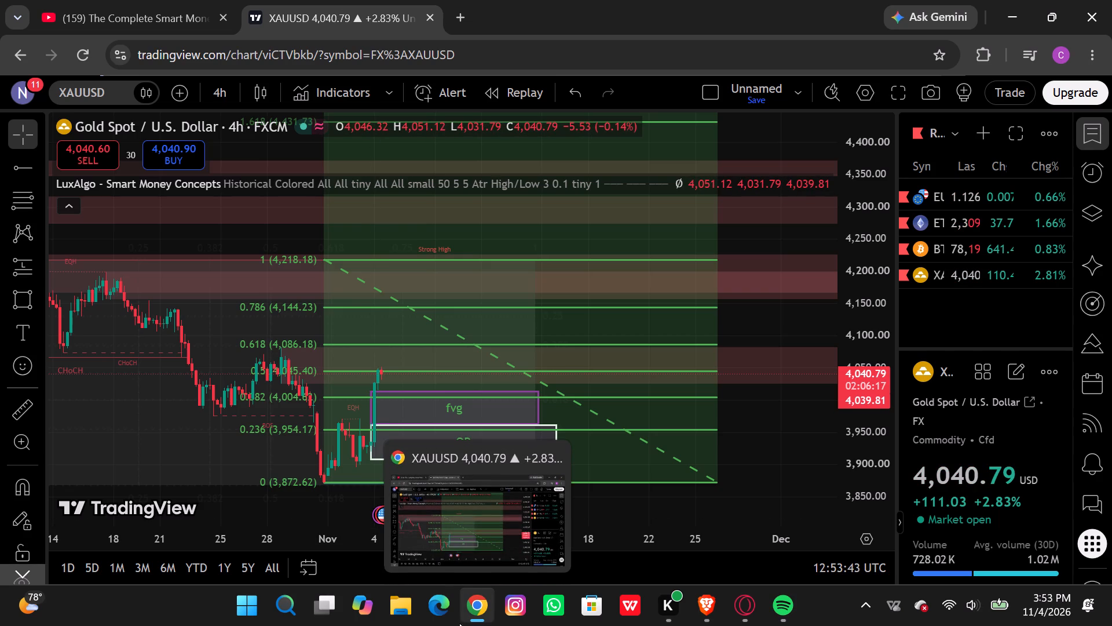
# Switch the XAUUSD chart to the 1-hour timeframe.
pyautogui.click(218, 75)
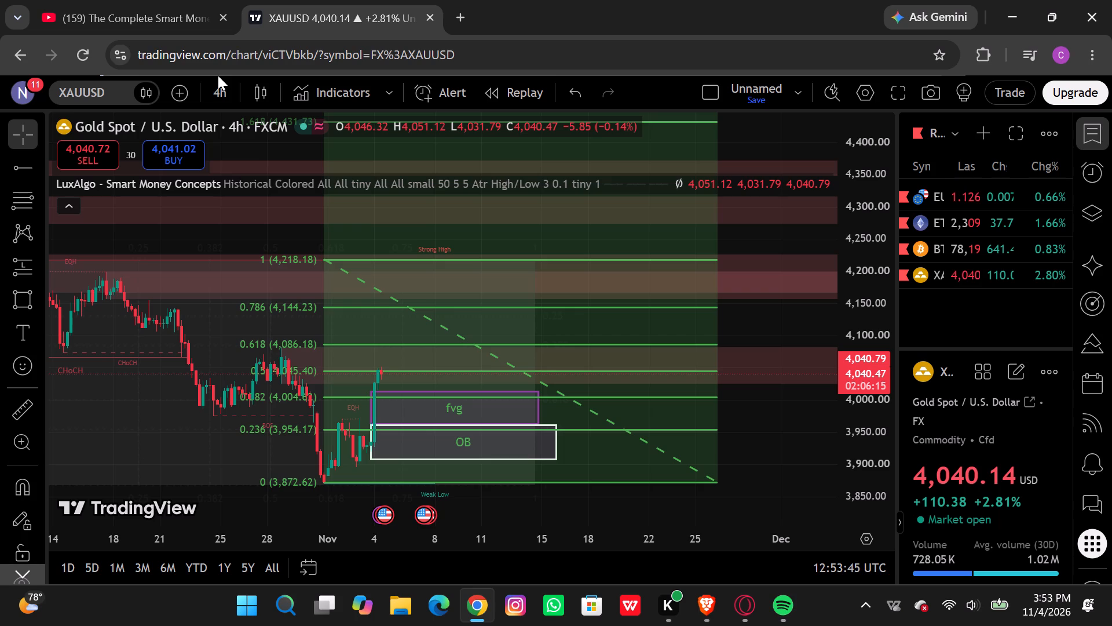
pyautogui.click(217, 90)
pyautogui.scroll(-3, 319, 343)
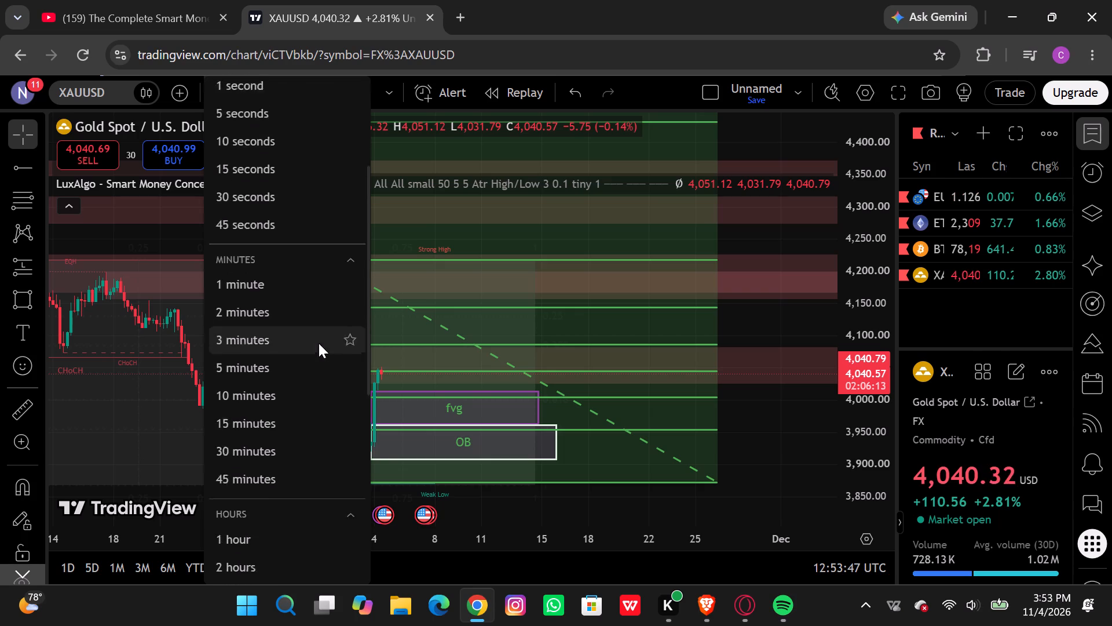
pyautogui.scroll(-3, 319, 343)
pyautogui.click(283, 226)
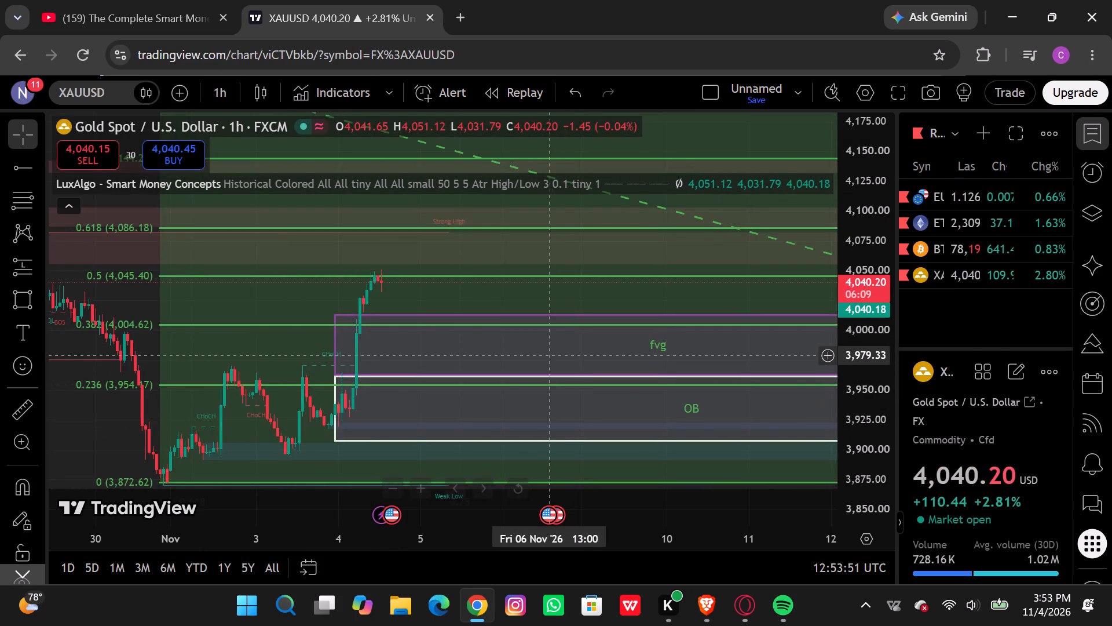
# Reset the 1-hour chart view and examine price action against the Fib levels and the fvg and OB zones.
pyautogui.scroll(-1, 550, 355)
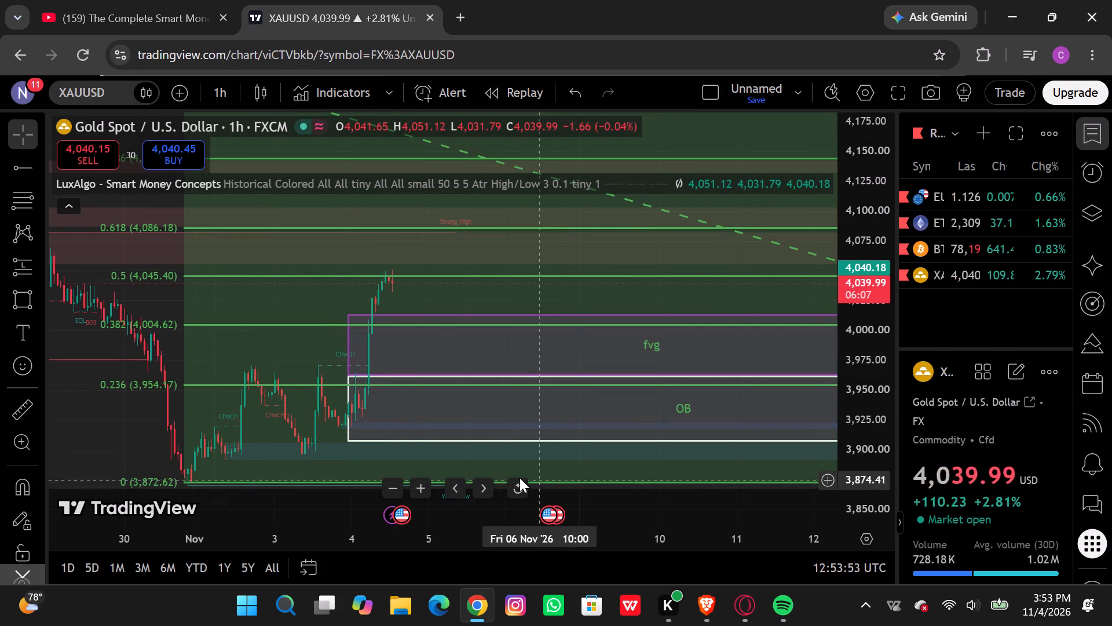
pyautogui.click(516, 482)
pyautogui.hscroll(-1, 451, 394)
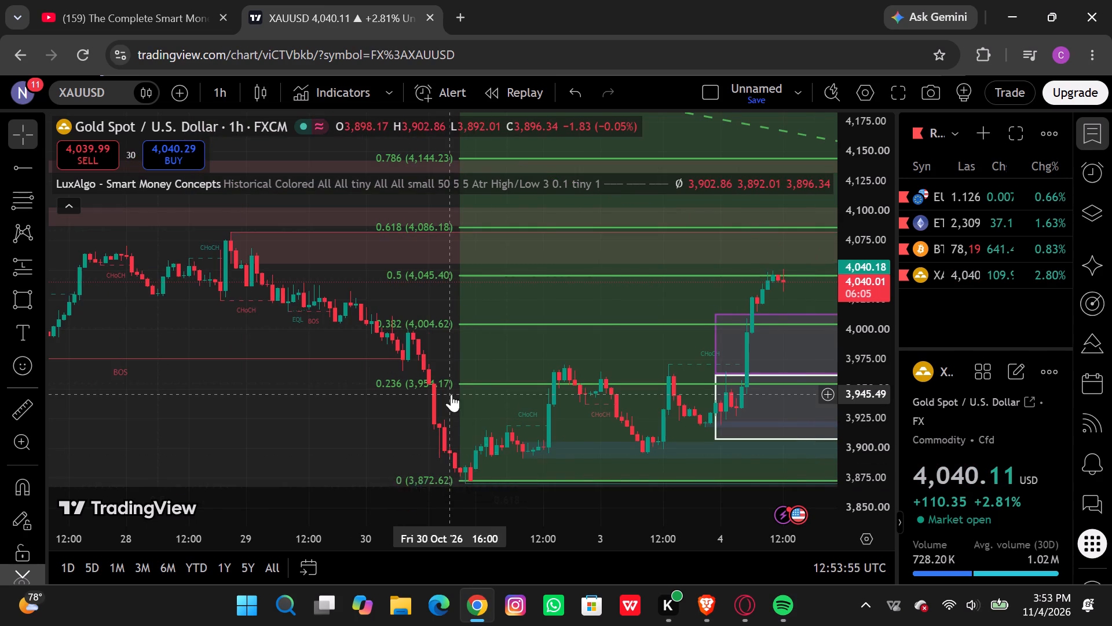
pyautogui.hscroll(-4, 451, 394)
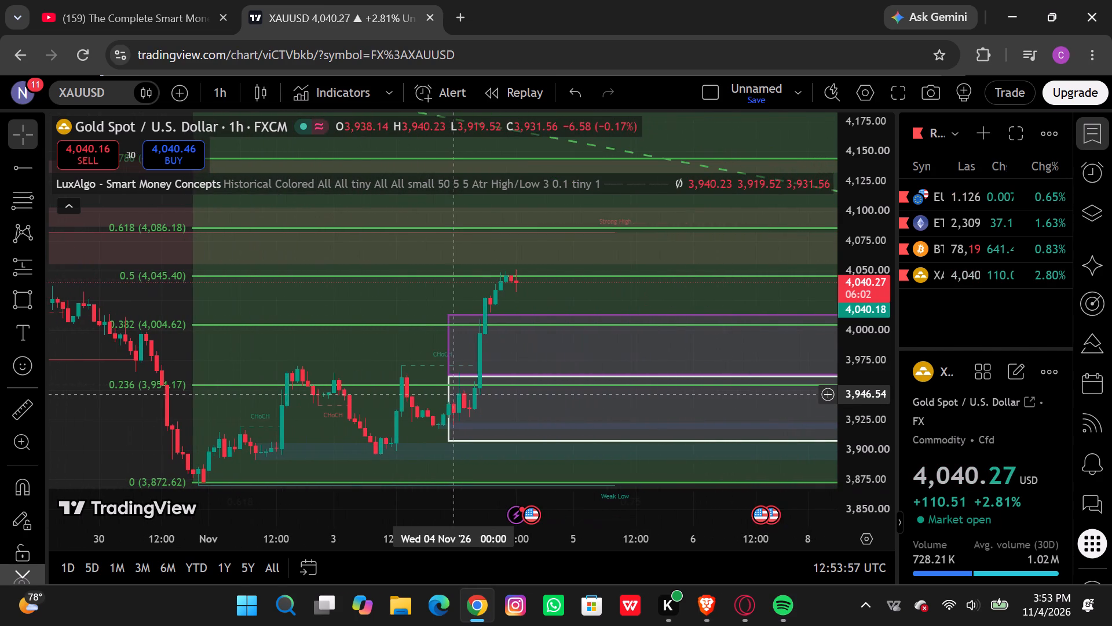
pyautogui.hscroll(-4, 451, 394)
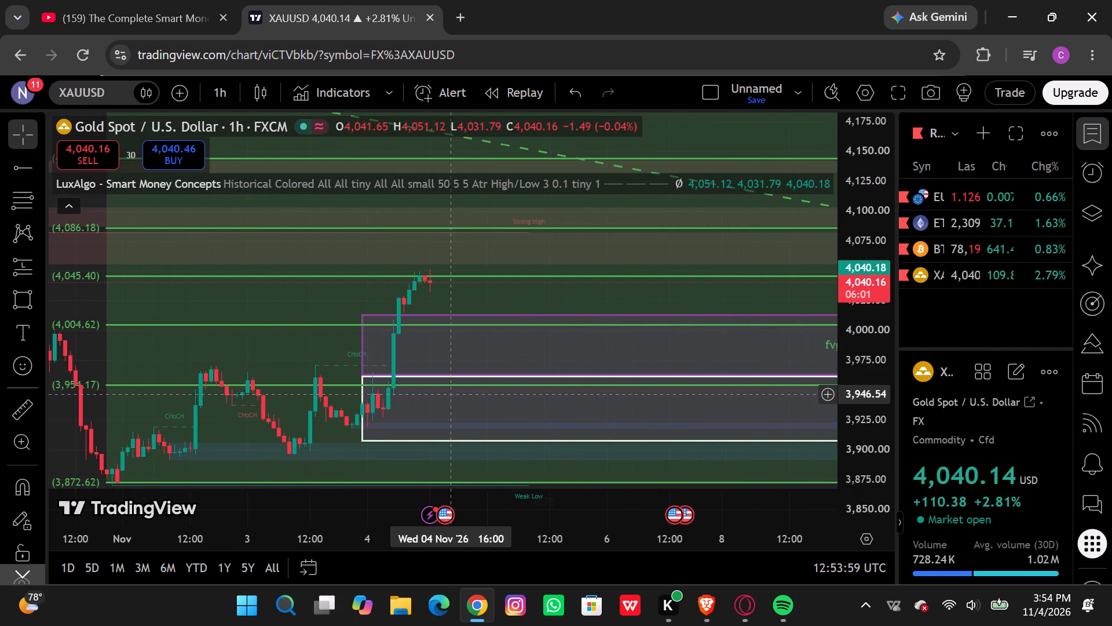
pyautogui.hscroll(-1, 451, 394)
pyautogui.hscroll(1, 451, 394)
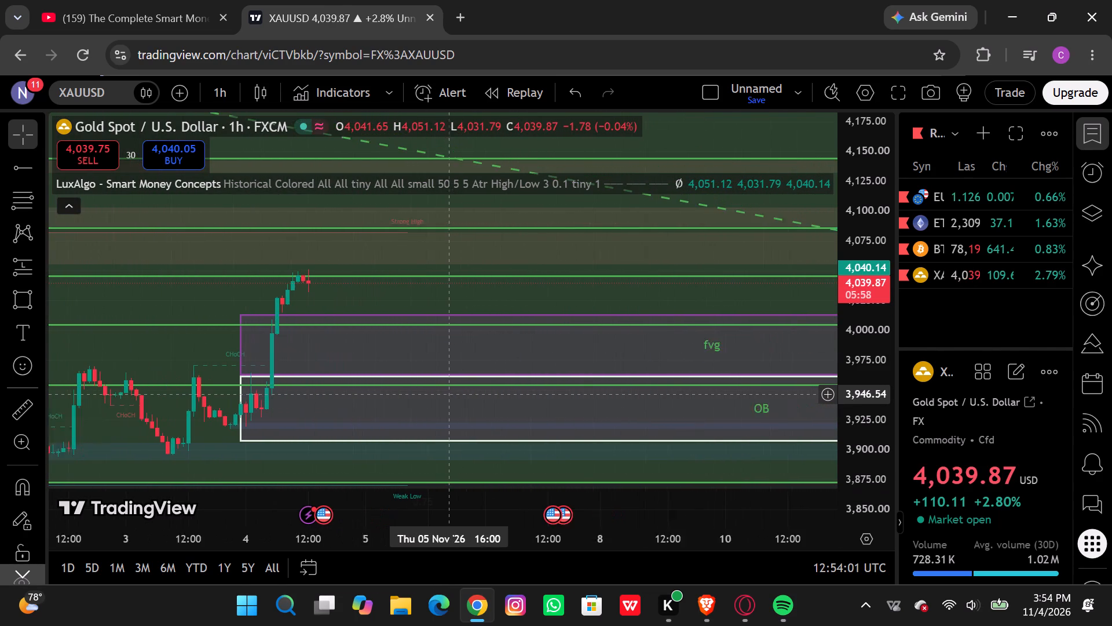
pyautogui.hscroll(1, 451, 394)
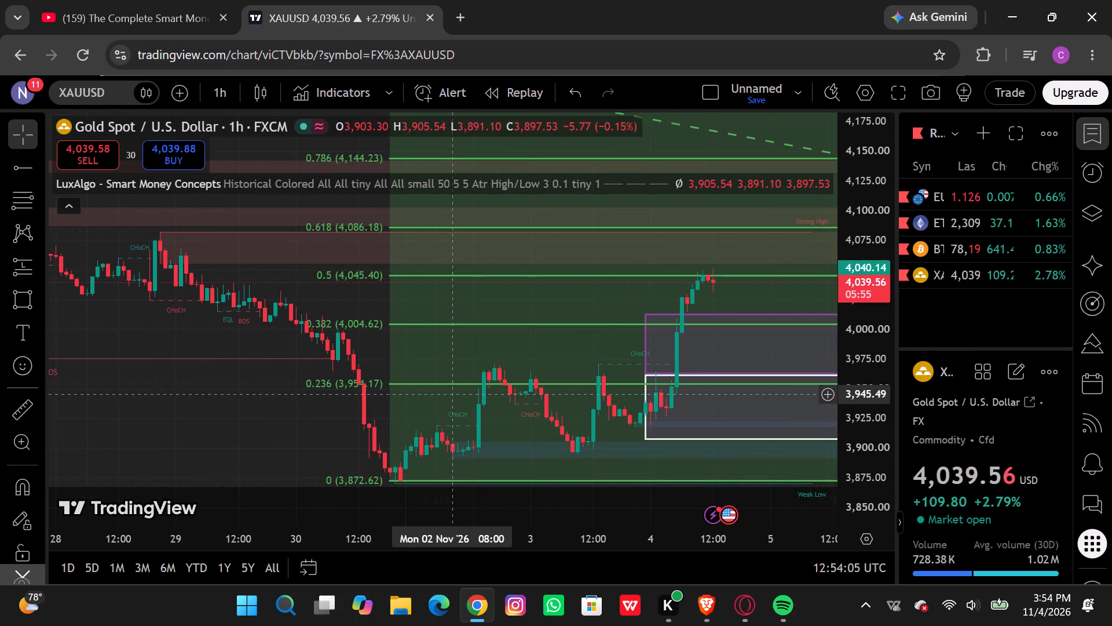
pyautogui.hscroll(-1, 451, 394)
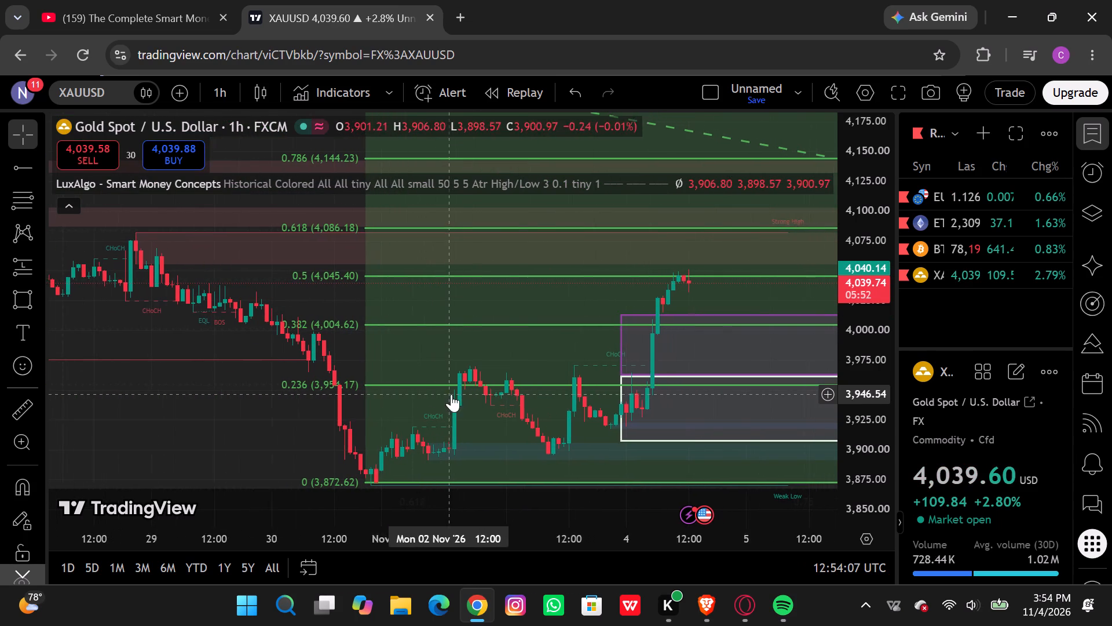
pyautogui.hscroll(-2, 451, 394)
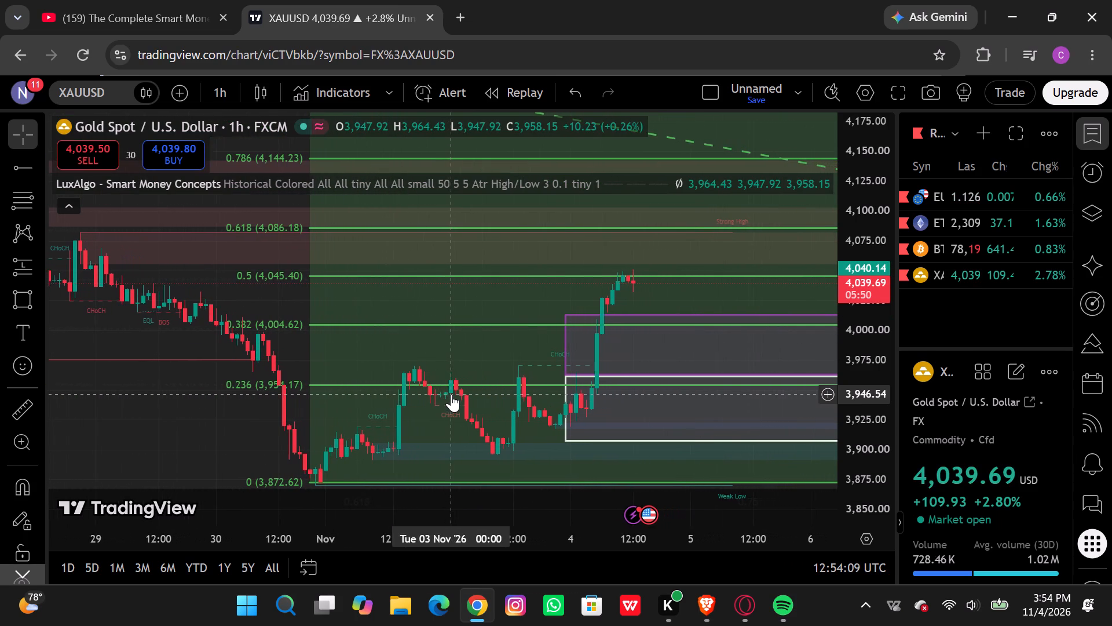
pyautogui.hscroll(-1, 451, 394)
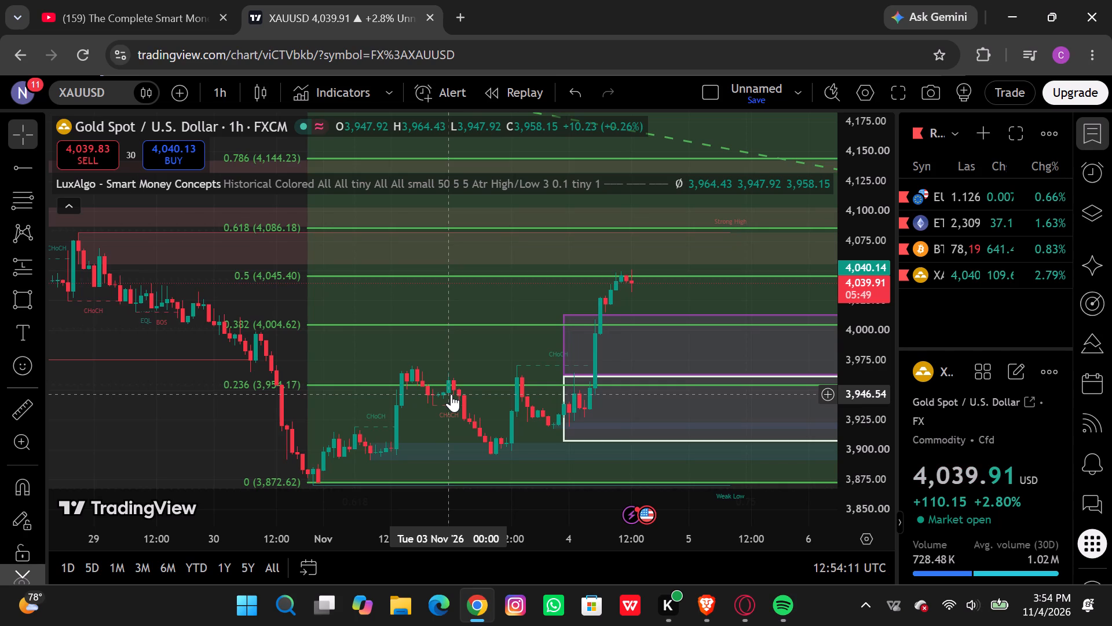
# Resize the purple fvg rectangle to span about 3,957.47 to 3,995.36, with its left edge at 4 Nov 03:00.
pyautogui.hscroll(-1, 451, 394)
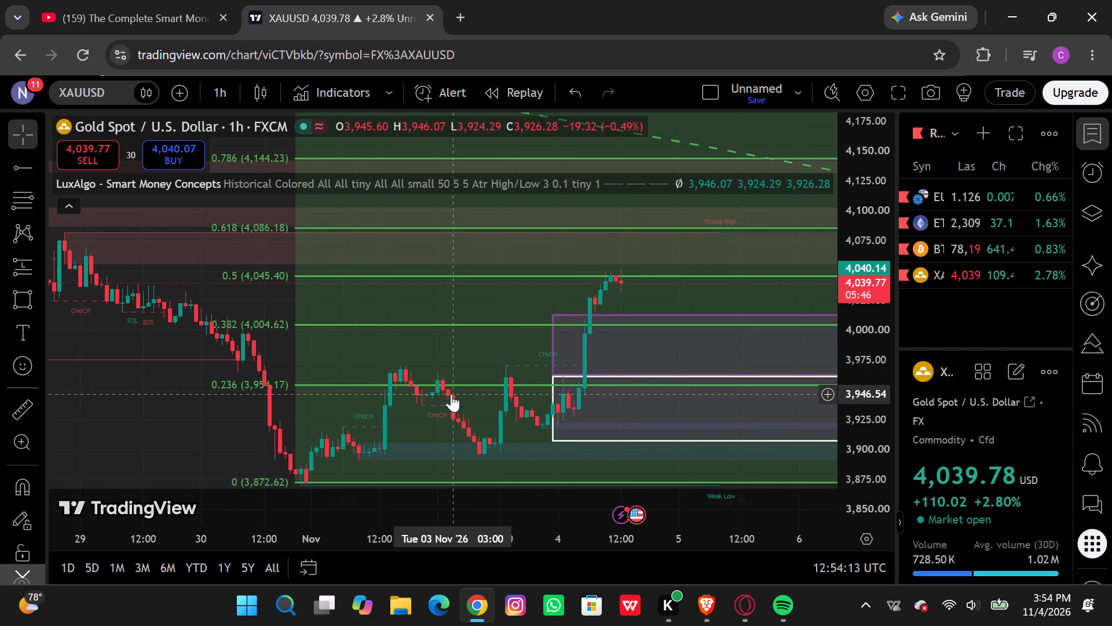
pyautogui.hscroll(-2, 451, 394)
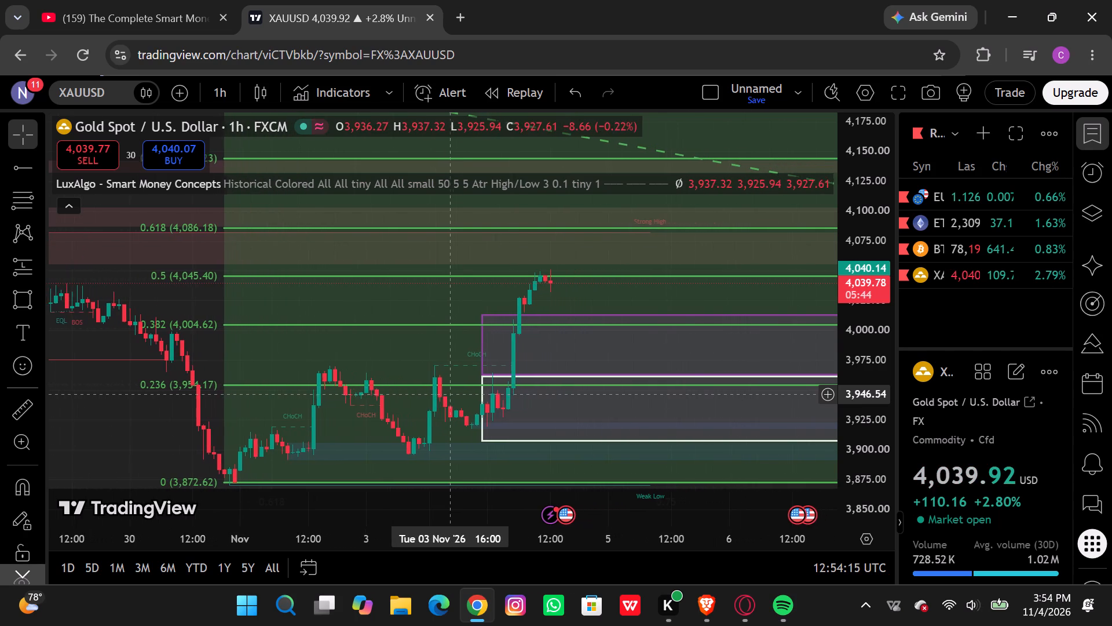
pyautogui.hscroll(-1, 451, 394)
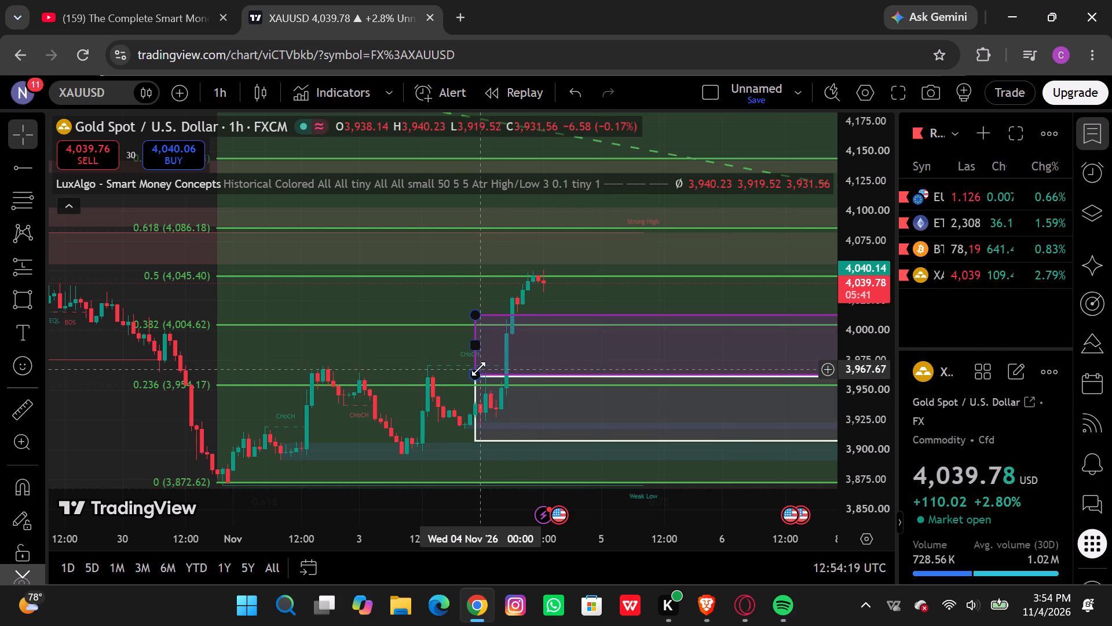
pyautogui.moveTo(478, 369); pyautogui.dragTo(491, 375)
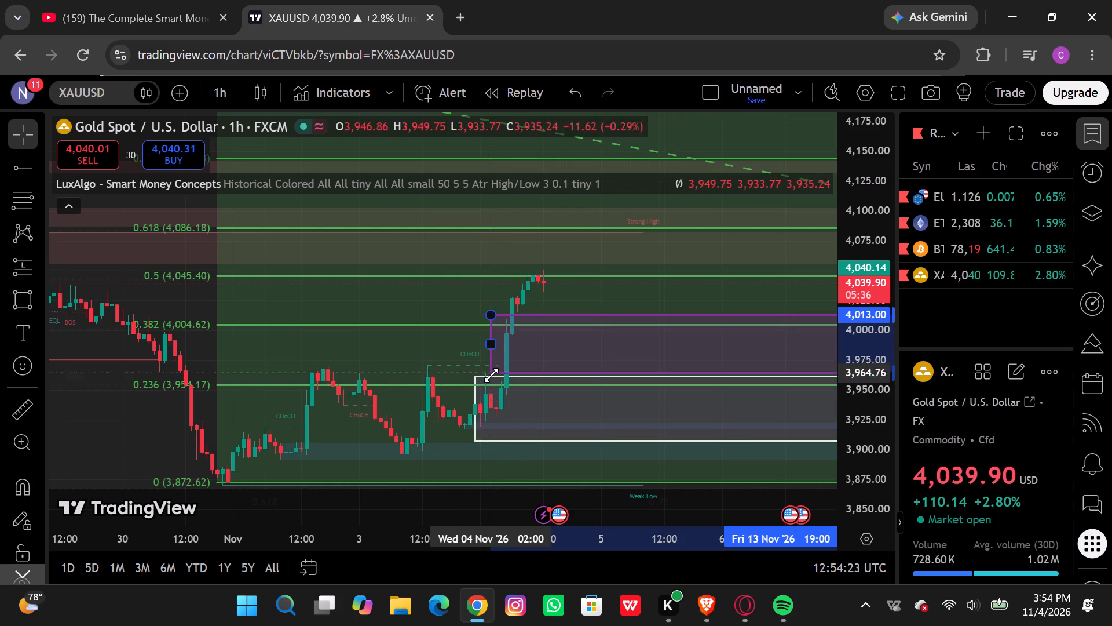
pyautogui.moveTo(491, 375); pyautogui.dragTo(493, 381)
pyautogui.click(493, 381)
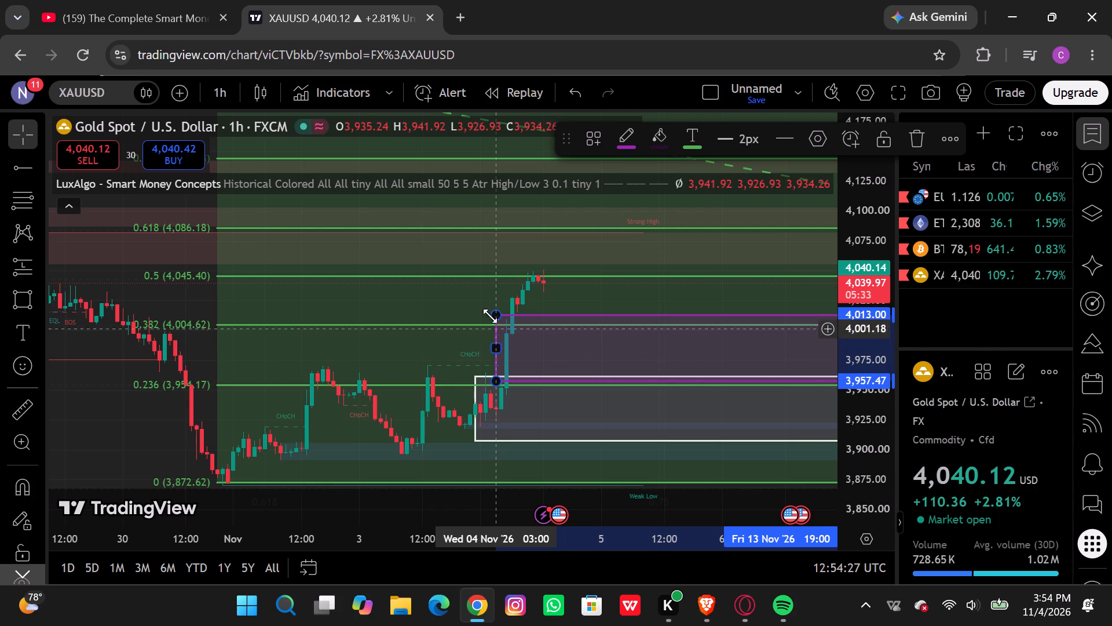
pyautogui.moveTo(495, 320); pyautogui.dragTo(496, 330)
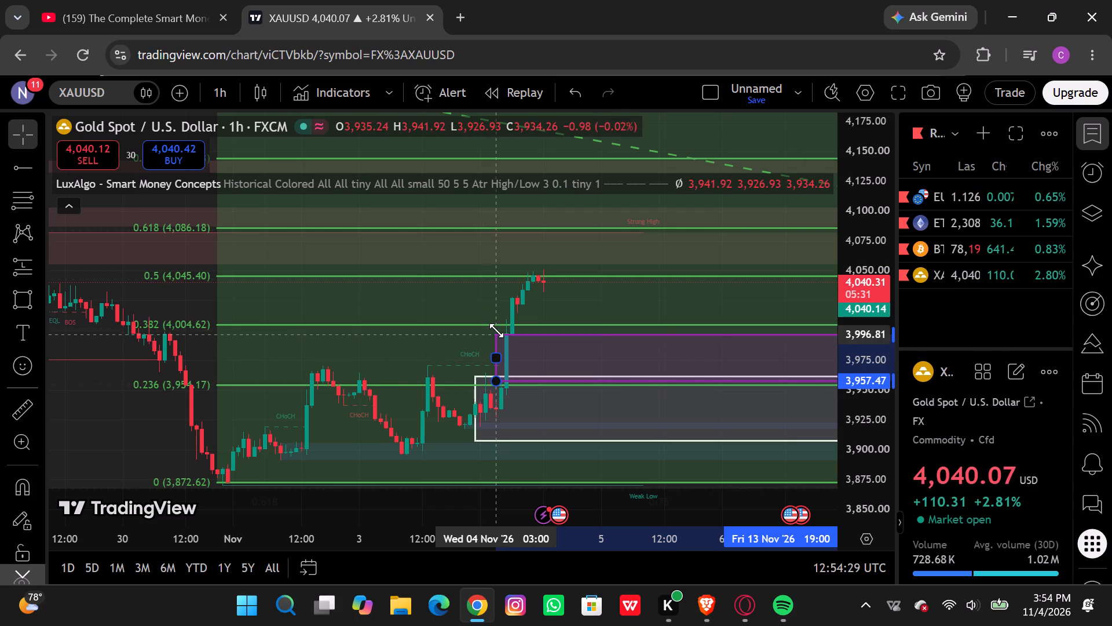
pyautogui.moveTo(496, 330); pyautogui.dragTo(496, 336)
pyautogui.click(496, 336)
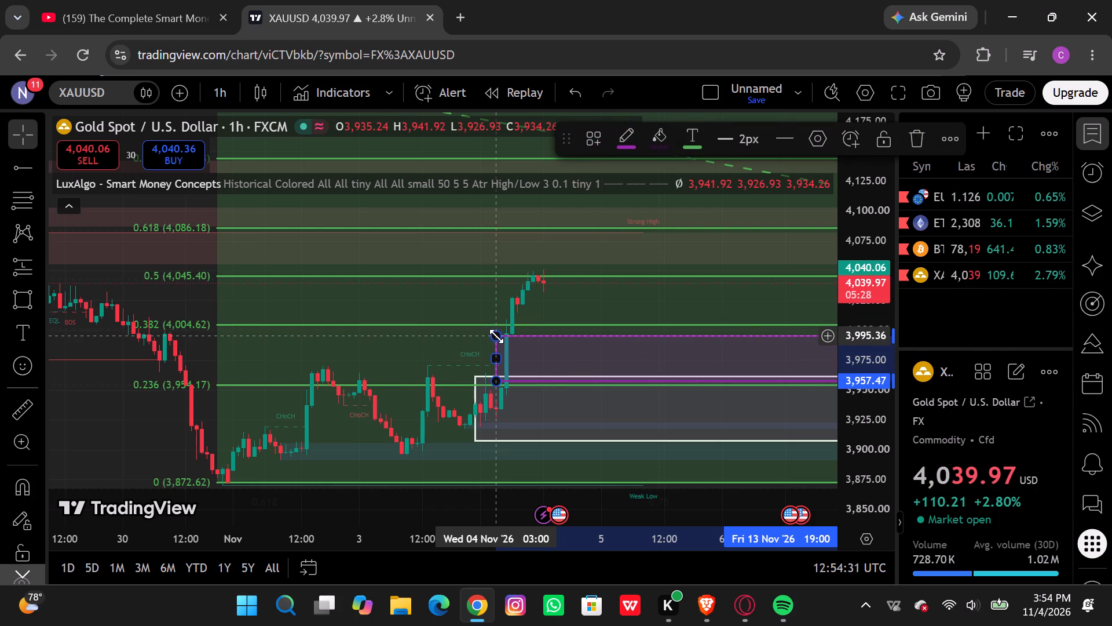
pyautogui.click(553, 363)
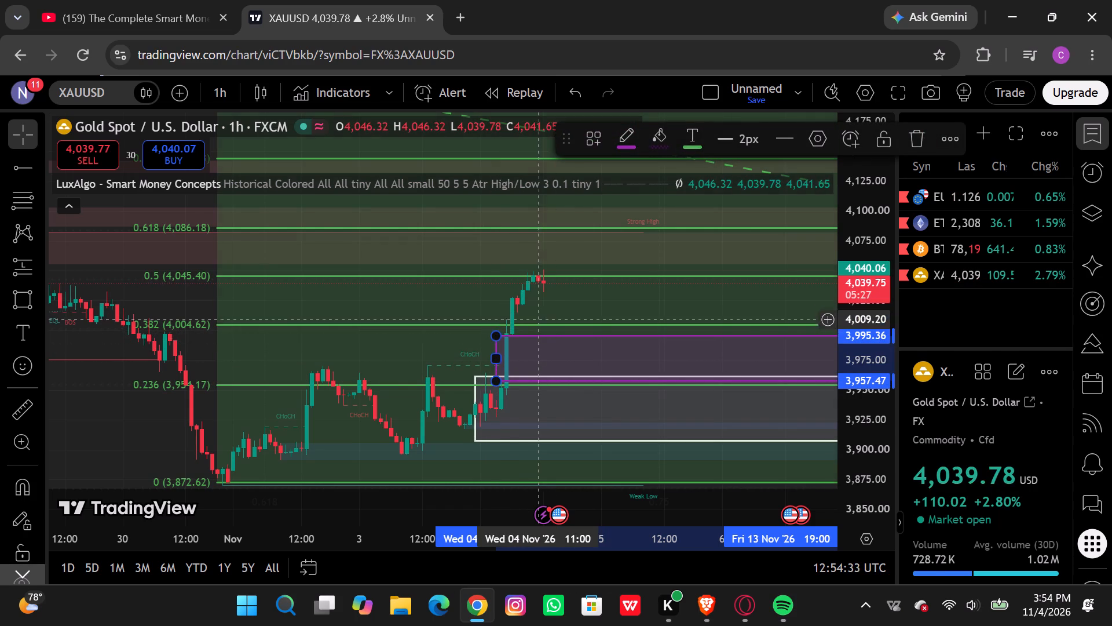
pyautogui.click(485, 295)
# Resize the white OB rectangle to span about 3,932.70 to 3,957.47, with its left edge at 4 Nov 01:00.
pyautogui.hscroll(-1, 586, 361)
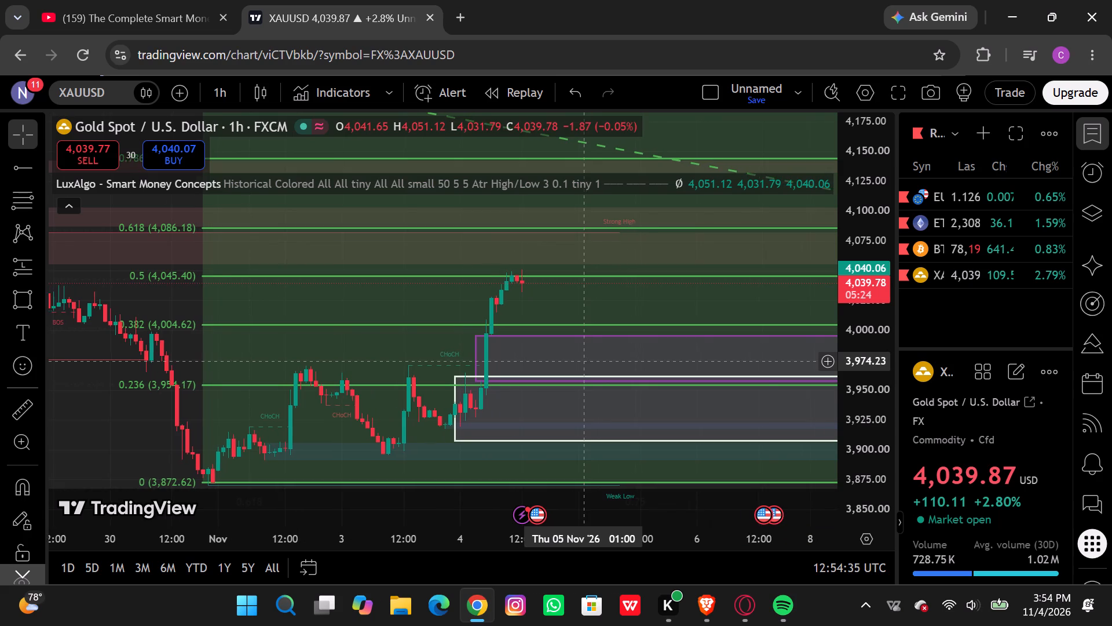
pyautogui.hscroll(-2, 586, 361)
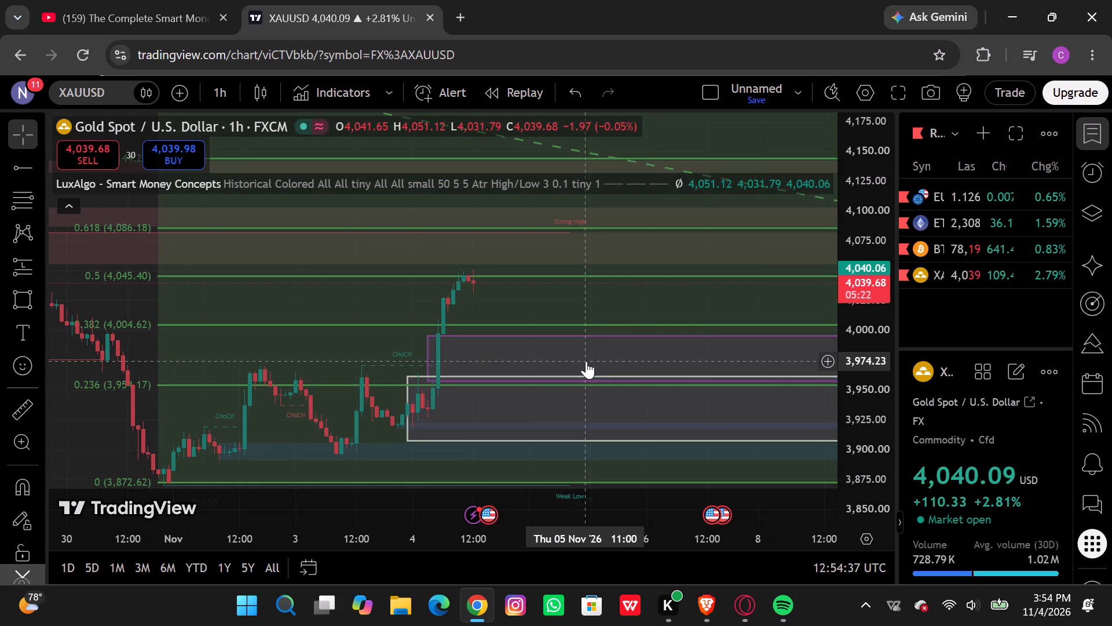
pyautogui.hscroll(-1, 586, 361)
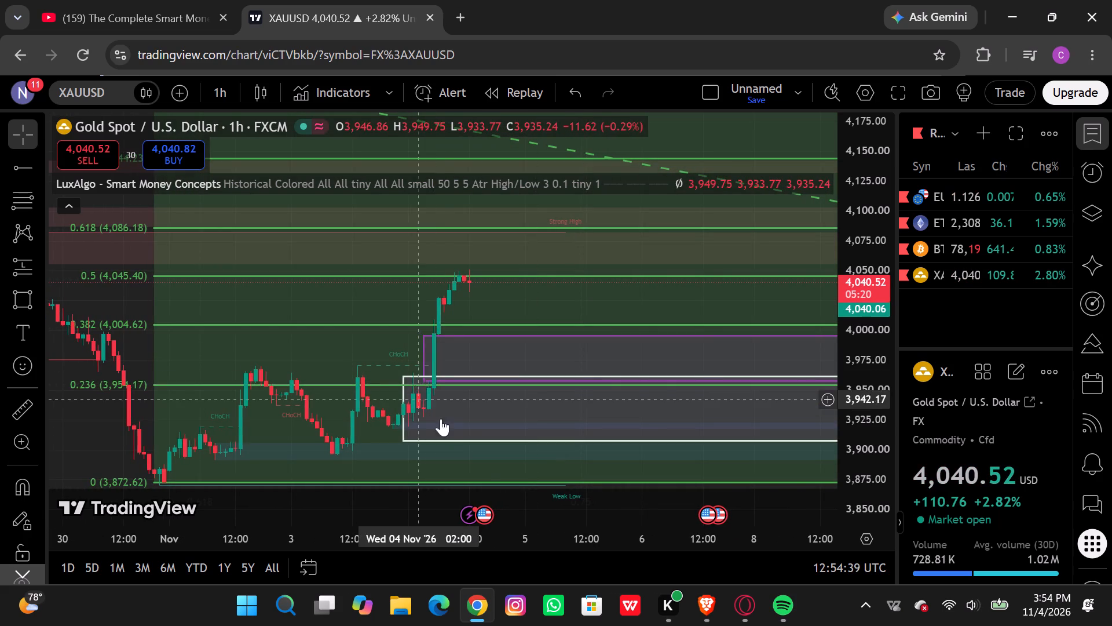
pyautogui.moveTo(403, 373); pyautogui.dragTo(418, 386)
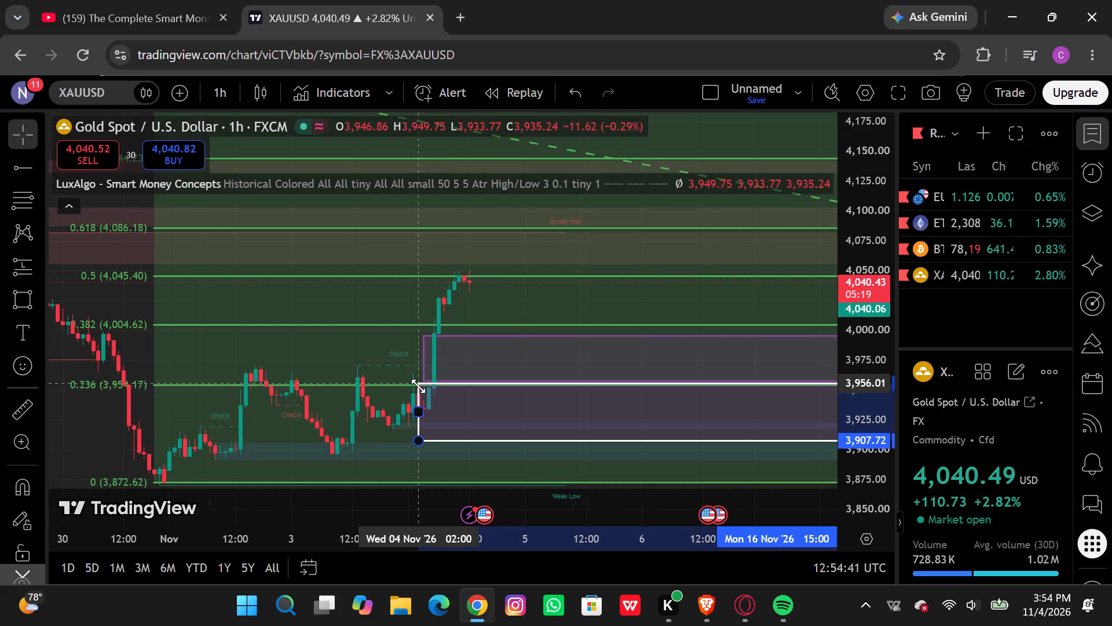
pyautogui.moveTo(418, 386); pyautogui.dragTo(415, 378)
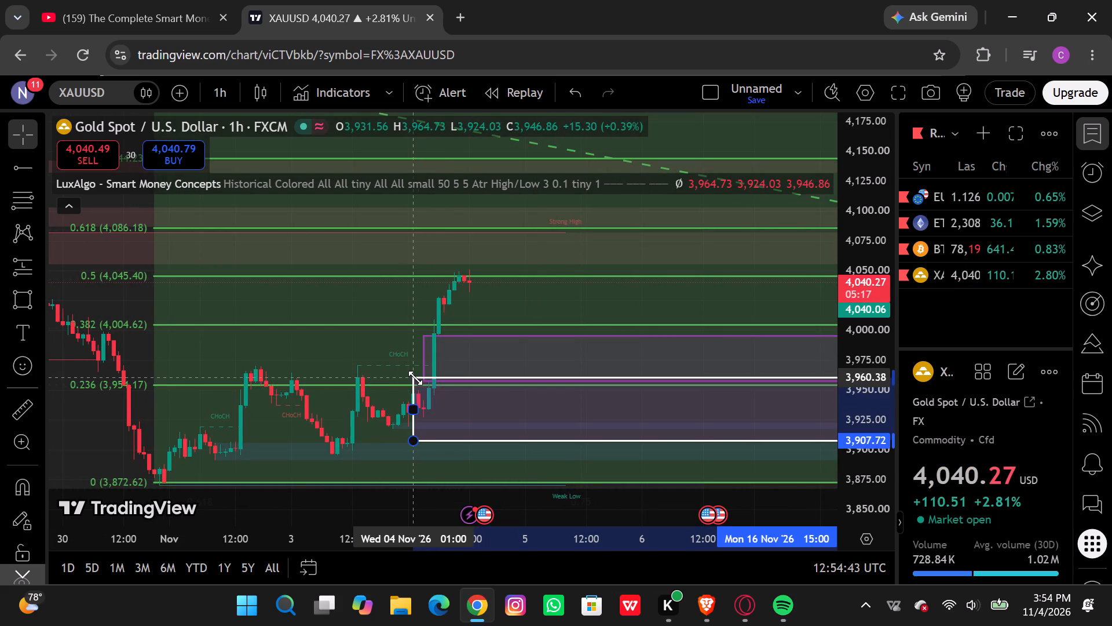
pyautogui.moveTo(415, 378); pyautogui.dragTo(415, 381)
pyautogui.click(415, 381)
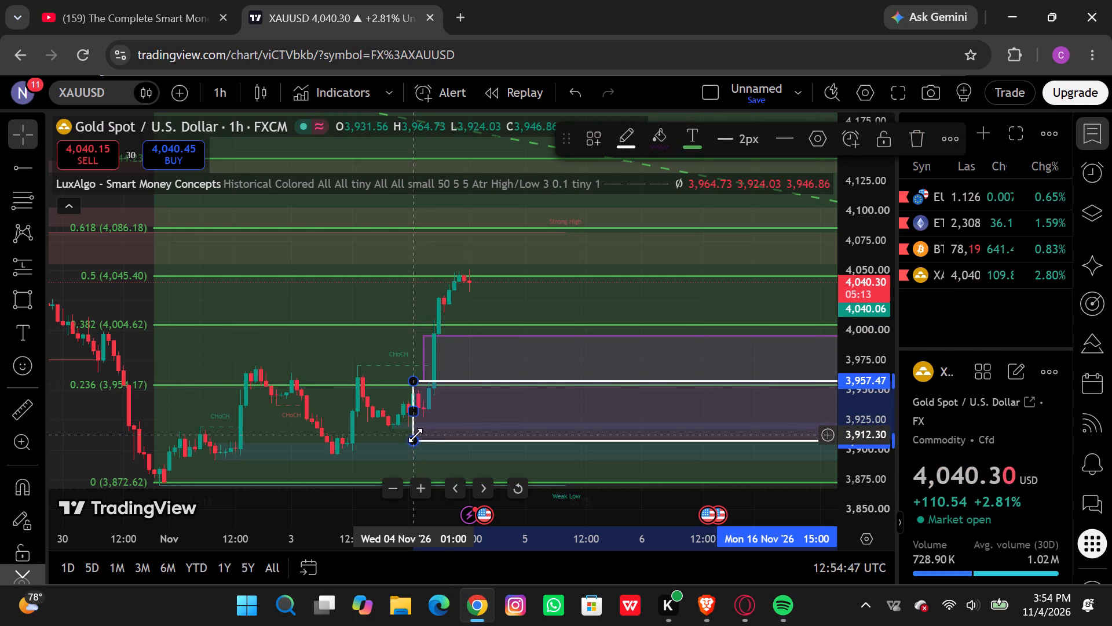
pyautogui.moveTo(415, 435); pyautogui.dragTo(420, 422)
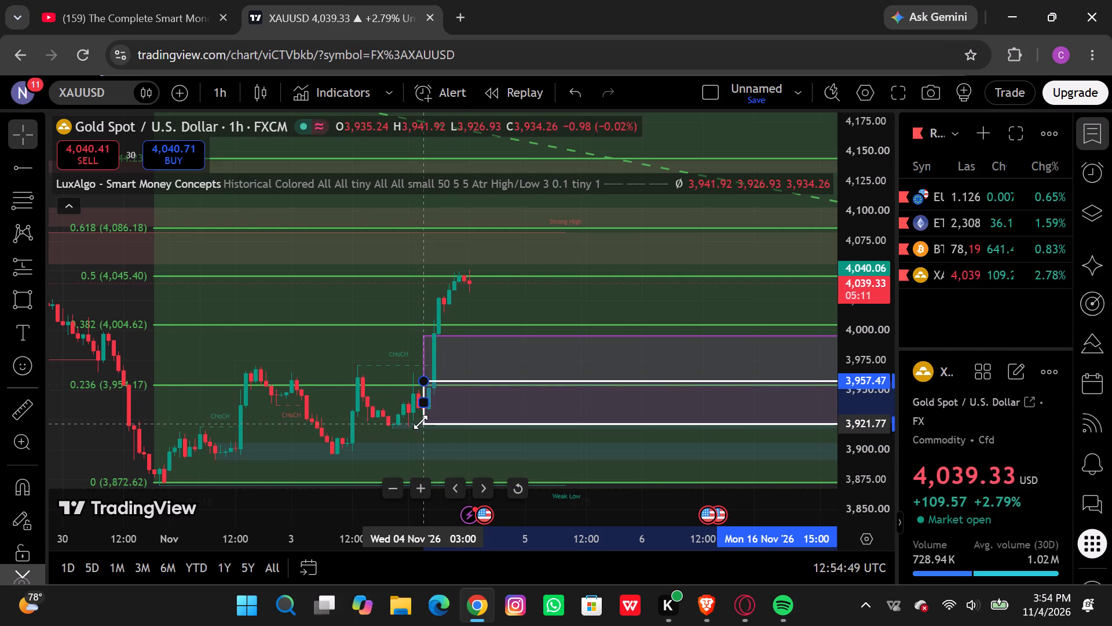
pyautogui.moveTo(420, 422); pyautogui.dragTo(415, 413)
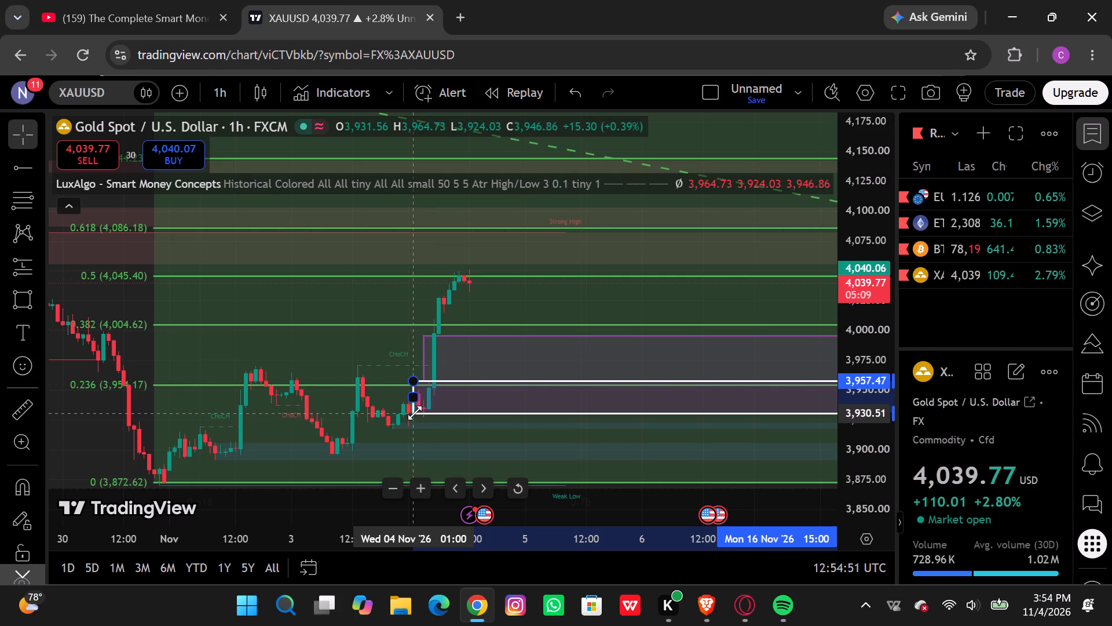
pyautogui.moveTo(415, 413); pyautogui.dragTo(415, 409)
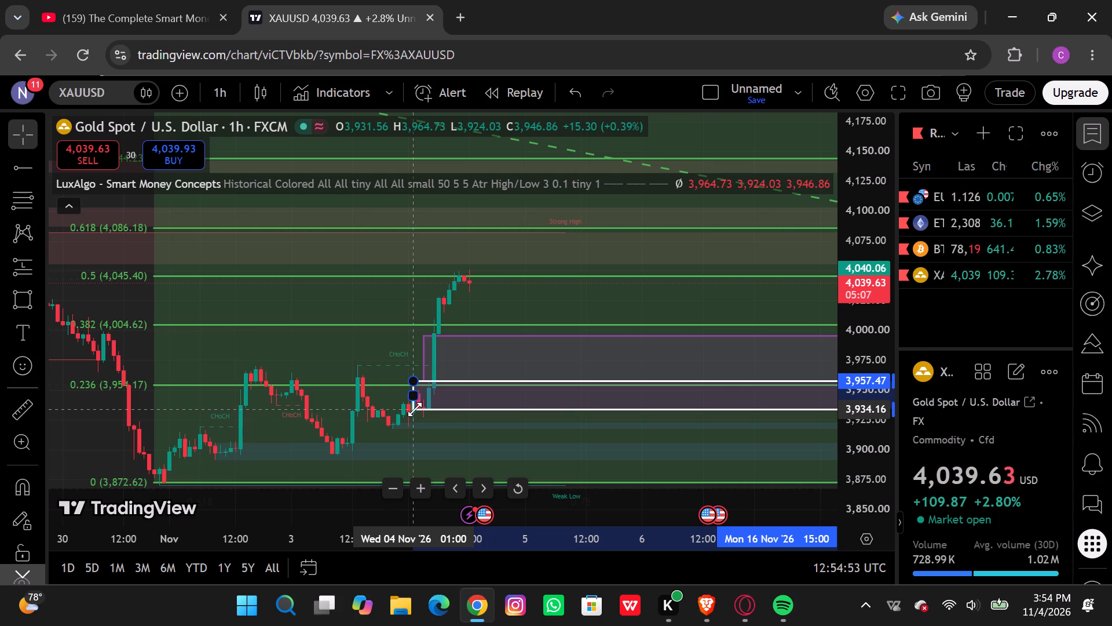
pyautogui.moveTo(415, 409); pyautogui.dragTo(415, 411)
pyautogui.click(415, 411)
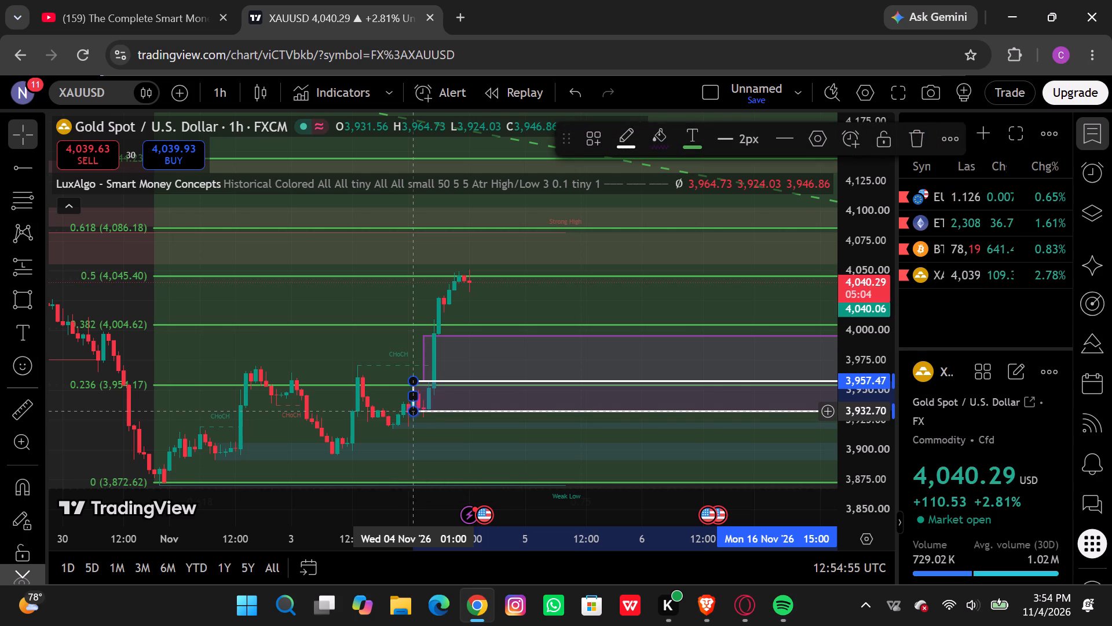
pyautogui.click(507, 434)
# Review the fvg and OB zones against the Fib levels and recent price action on the 1-hour chart.
pyautogui.hscroll(-5, 507, 434)
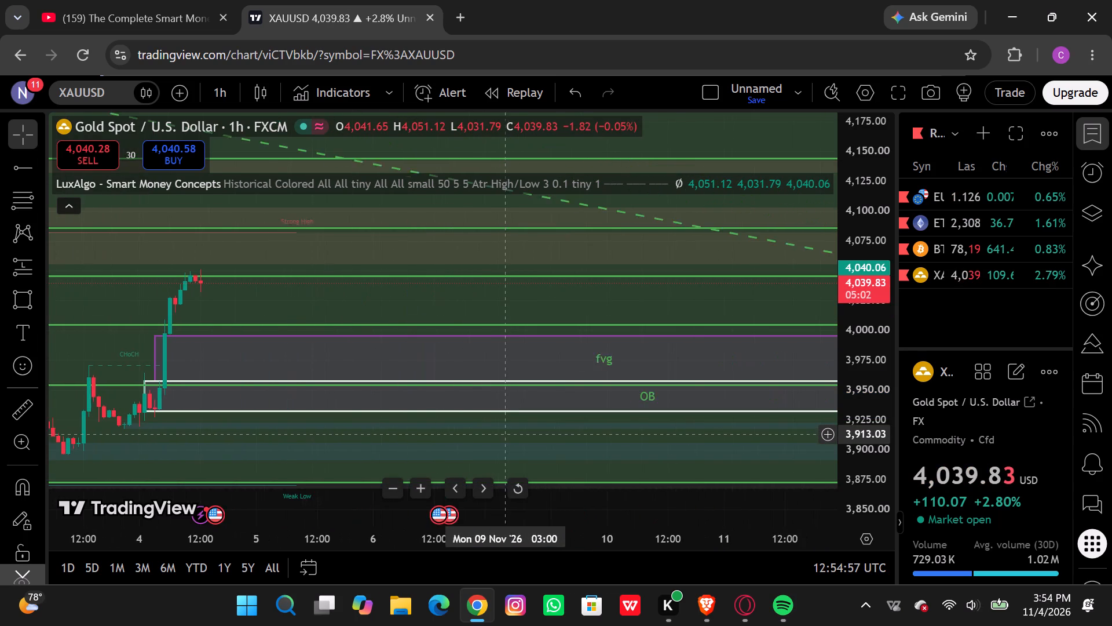
pyautogui.hscroll(-2, 507, 434)
pyautogui.scroll(-1, 507, 434)
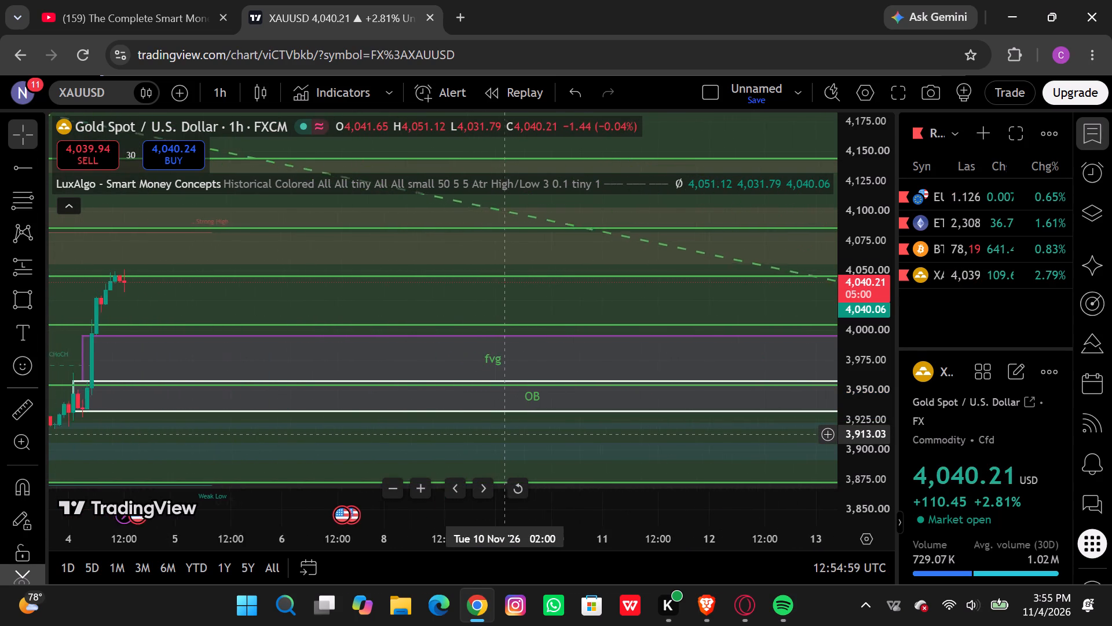
pyautogui.scroll(-4, 507, 434)
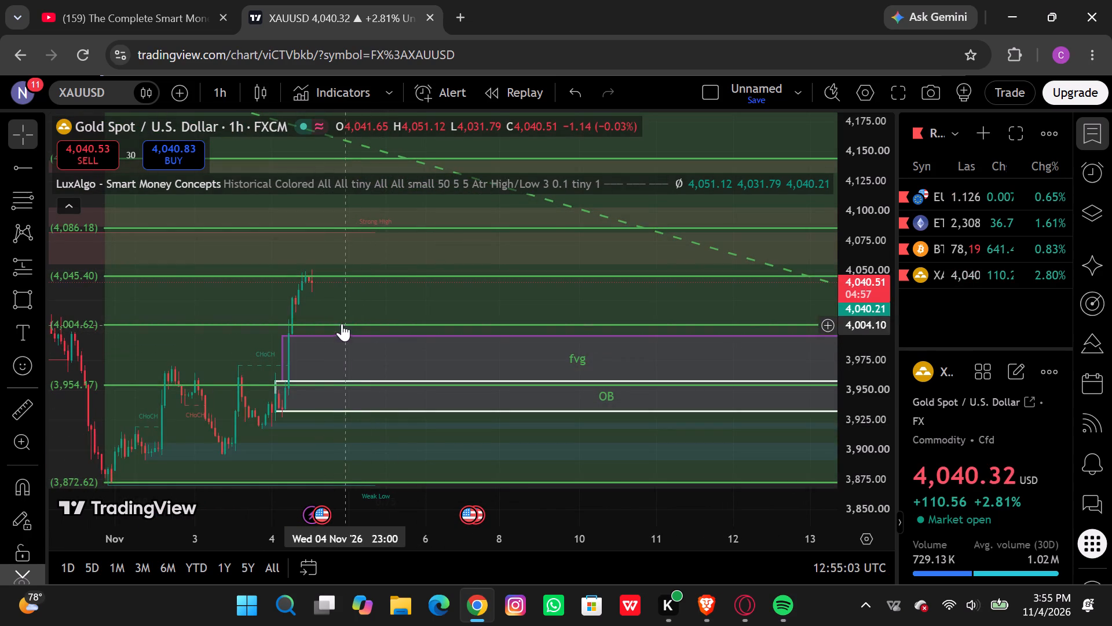
# Add the 15-minute, 1-hour and 4-hour intervals to the favourite timeframes.
pyautogui.click(229, 93)
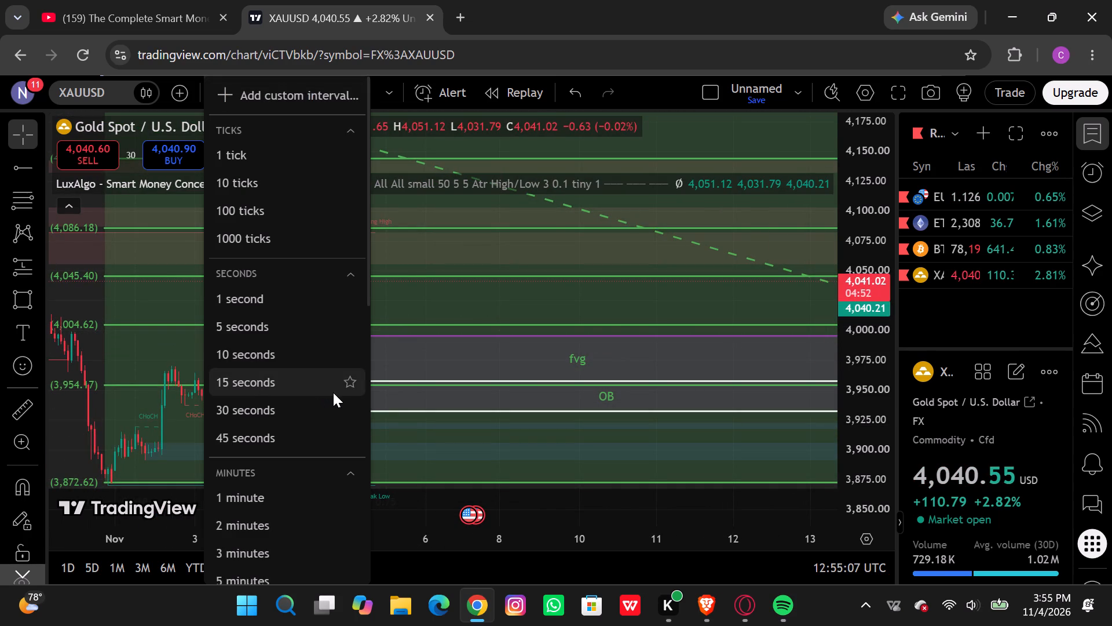
pyautogui.scroll(-2, 288, 506)
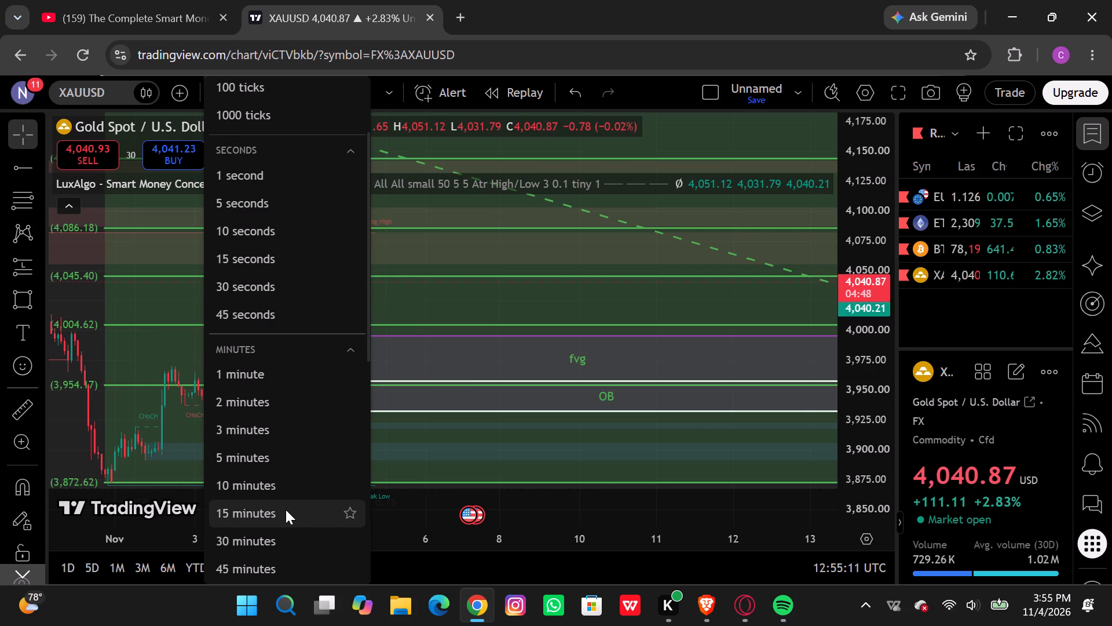
pyautogui.click(349, 511)
pyautogui.scroll(-1, 349, 511)
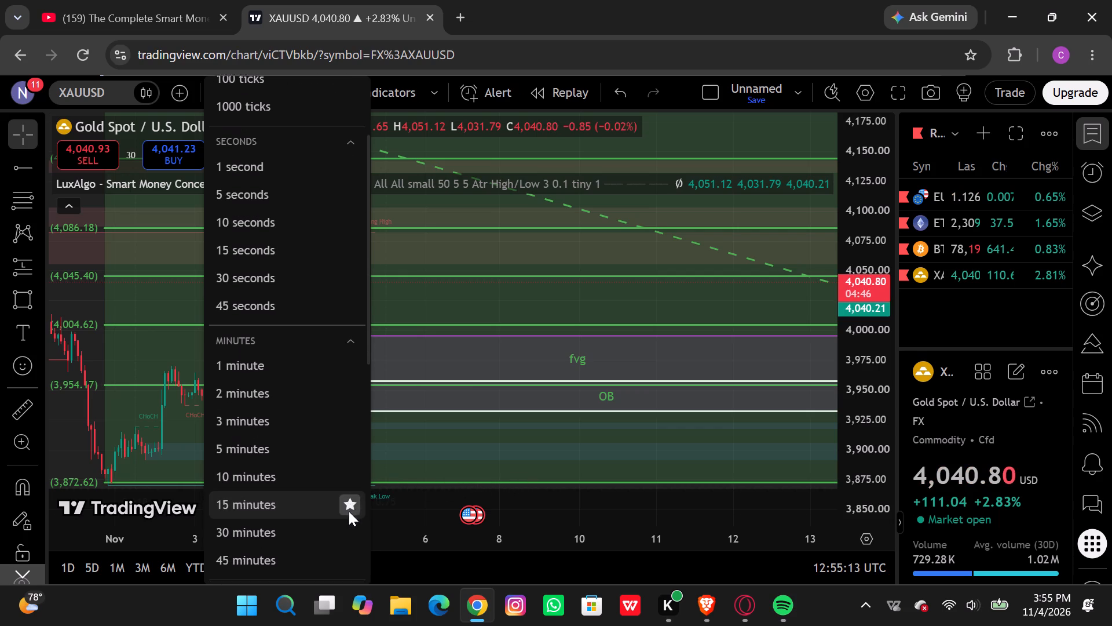
pyautogui.scroll(-3, 349, 511)
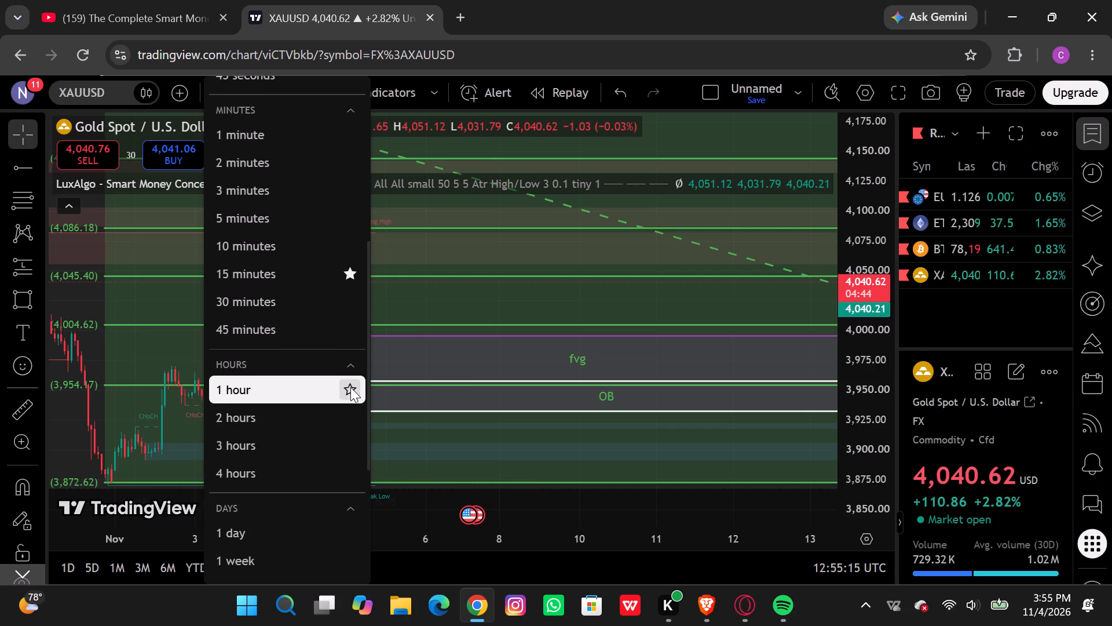
pyautogui.click(350, 387)
pyautogui.scroll(-2, 331, 425)
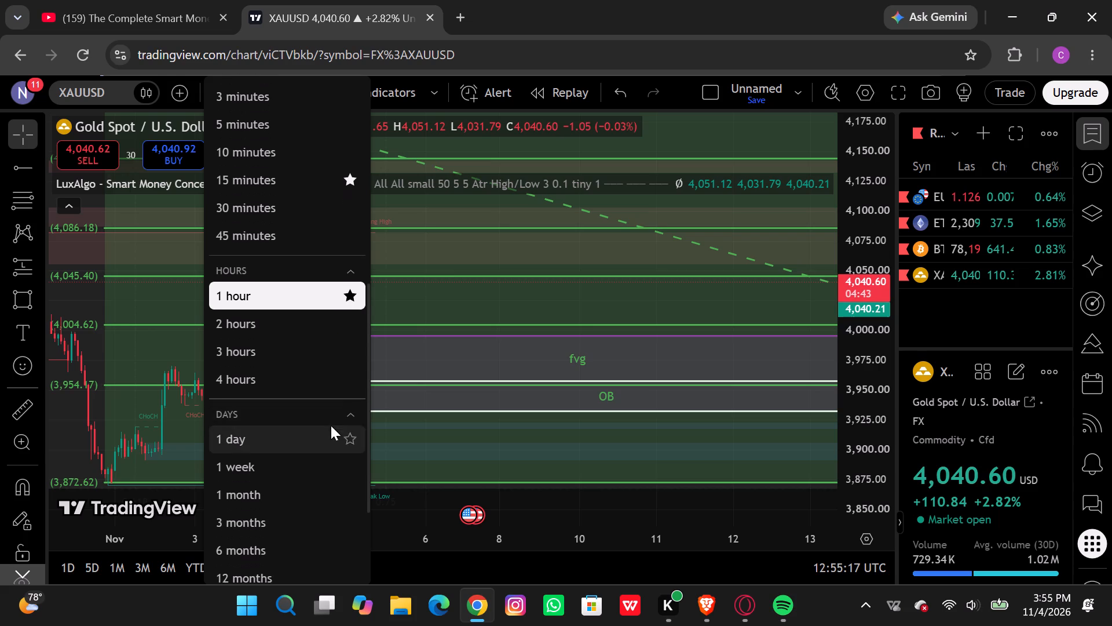
pyautogui.click(349, 380)
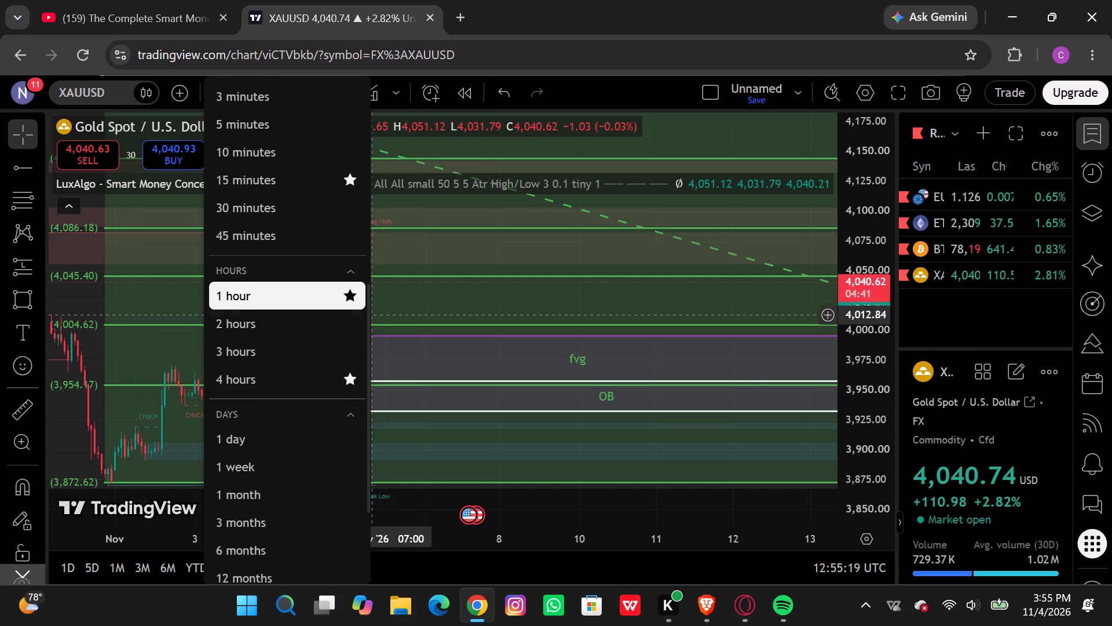
# Switch the XAUUSD chart to the 15-minute timeframe.
pyautogui.click(283, 184)
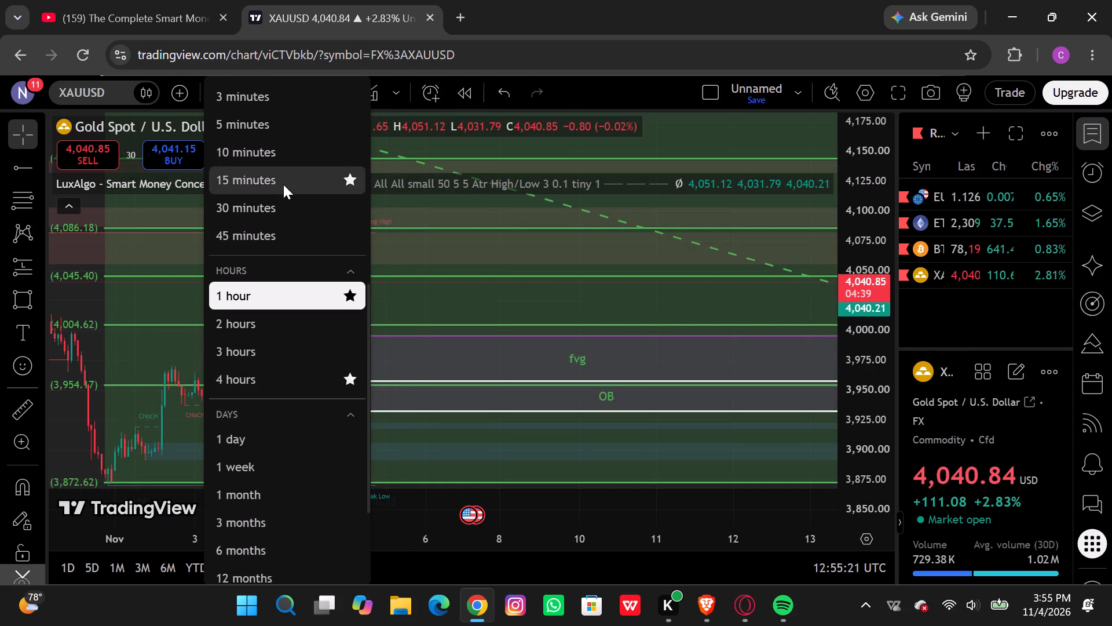
# Reset the 15-minute chart view and examine recent price action against the fvg and OB zones and Fib levels.
pyautogui.hscroll(-1, 466, 250)
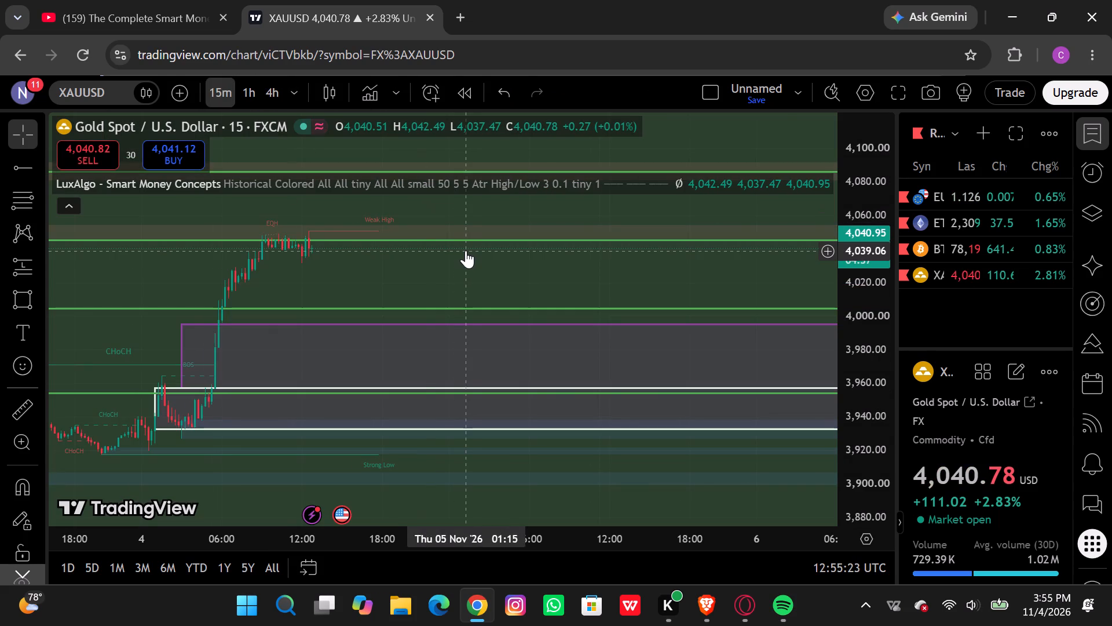
pyautogui.hscroll(-1, 466, 250)
pyautogui.hscroll(-1, 345, 274)
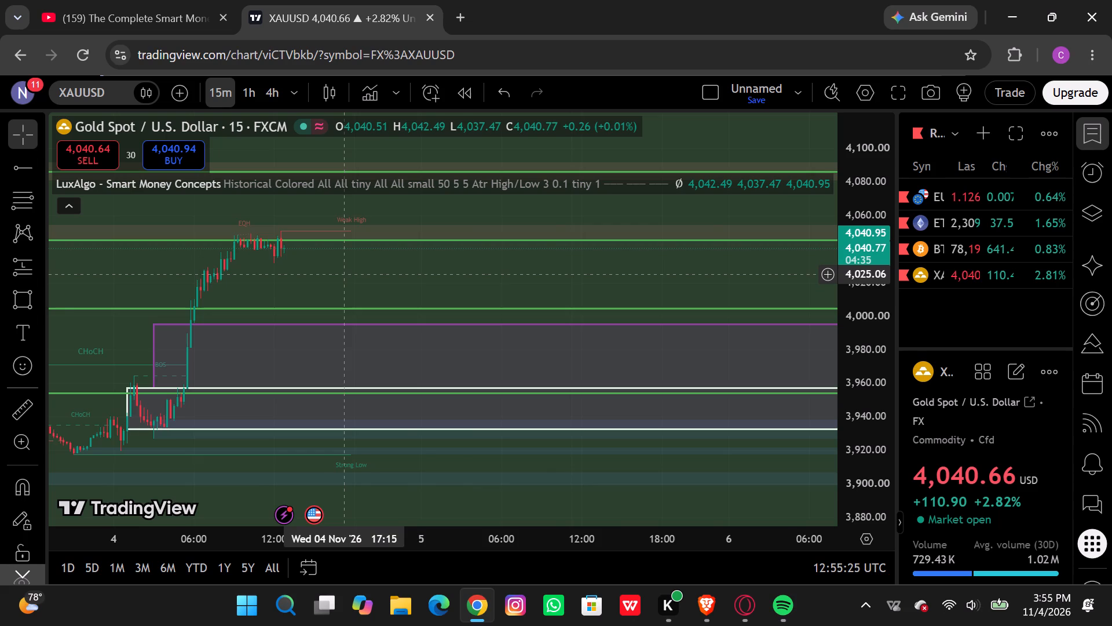
pyautogui.hscroll(-1, 345, 274)
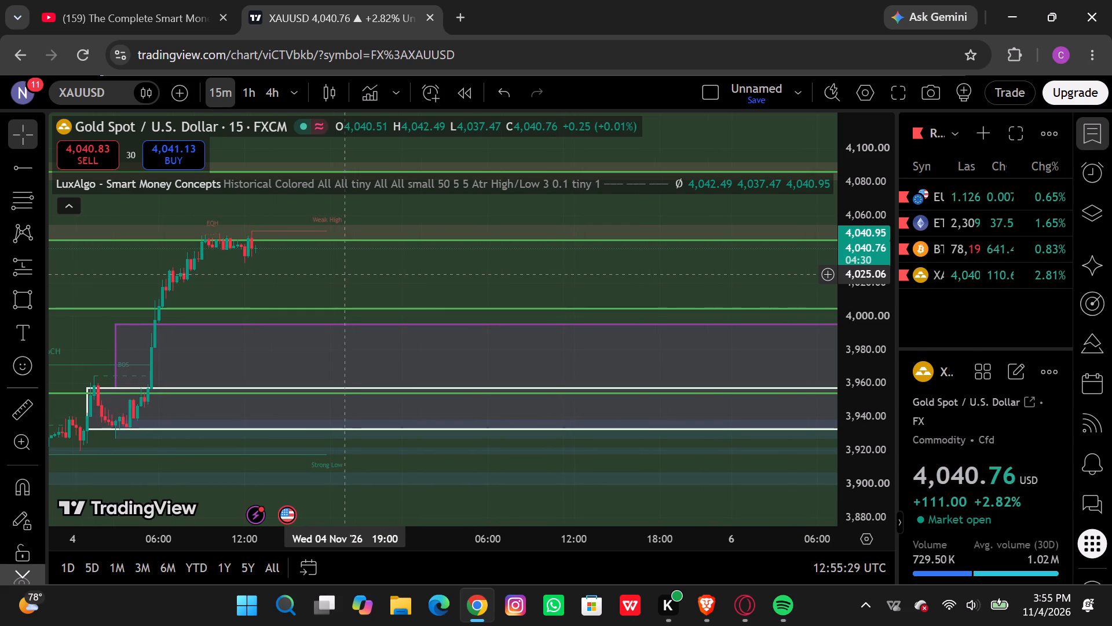
pyautogui.click(518, 481)
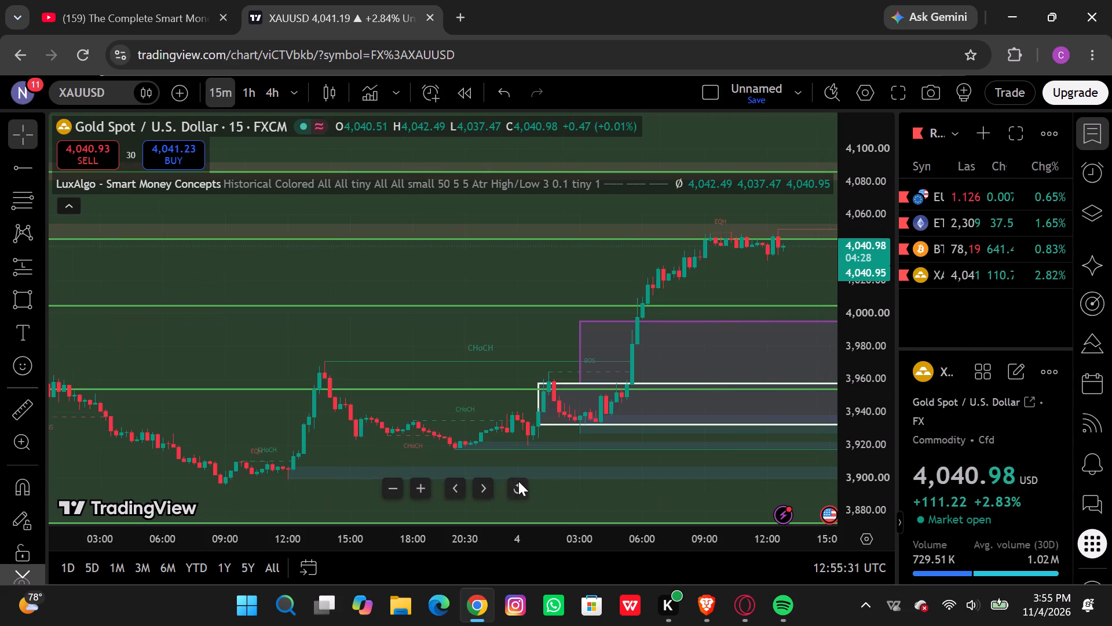
pyautogui.hscroll(-5, 504, 481)
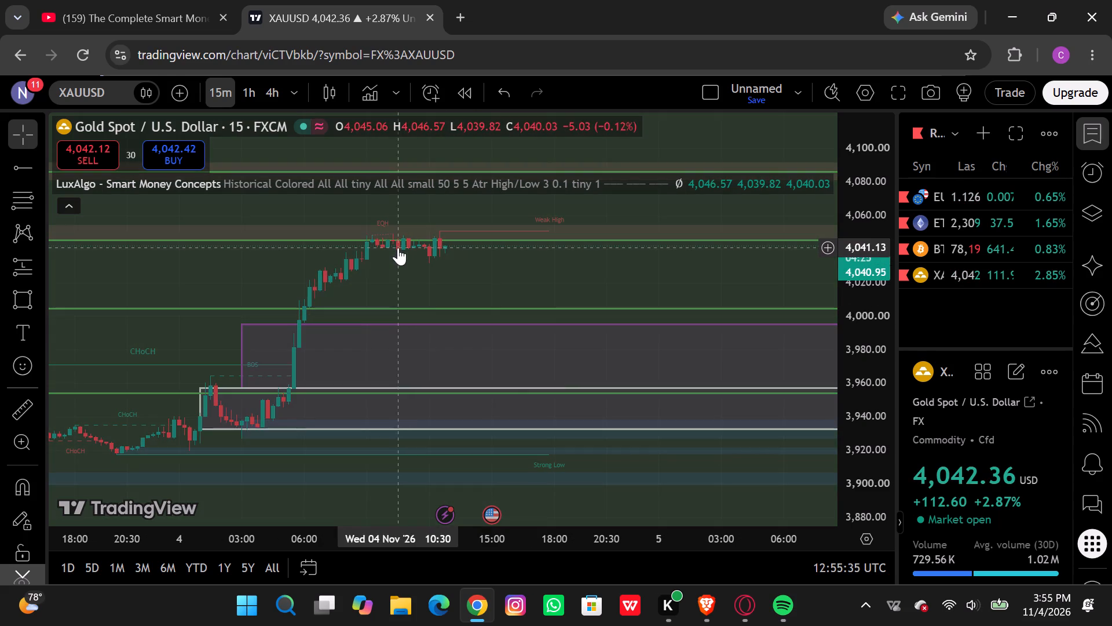
pyautogui.hscroll(-1, 438, 276)
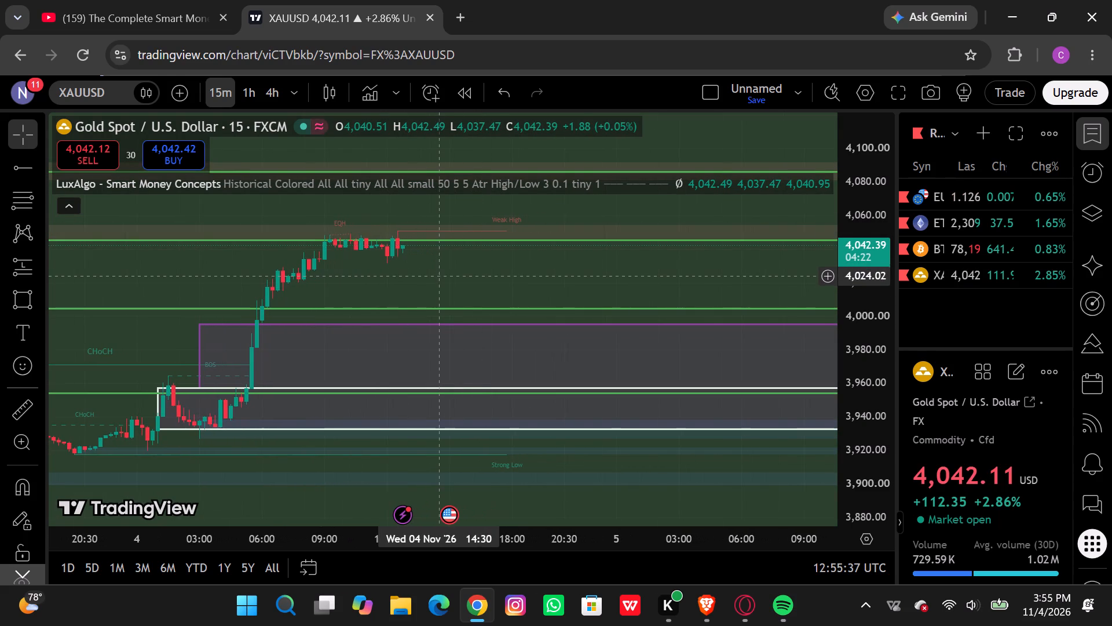
pyautogui.hscroll(-2, 438, 276)
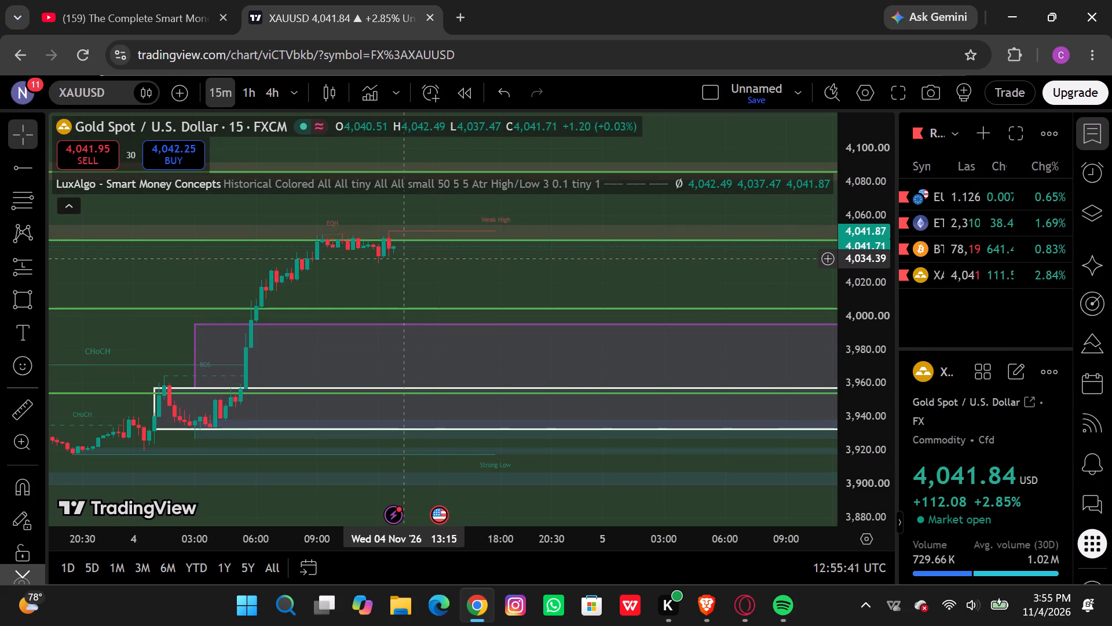
pyautogui.hscroll(-1, 456, 281)
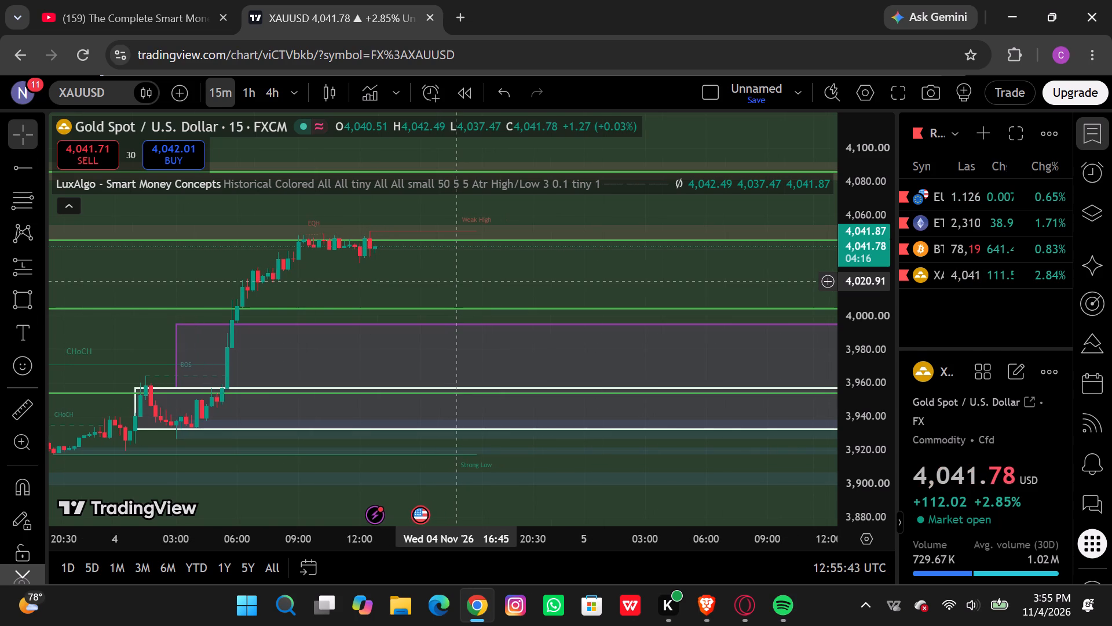
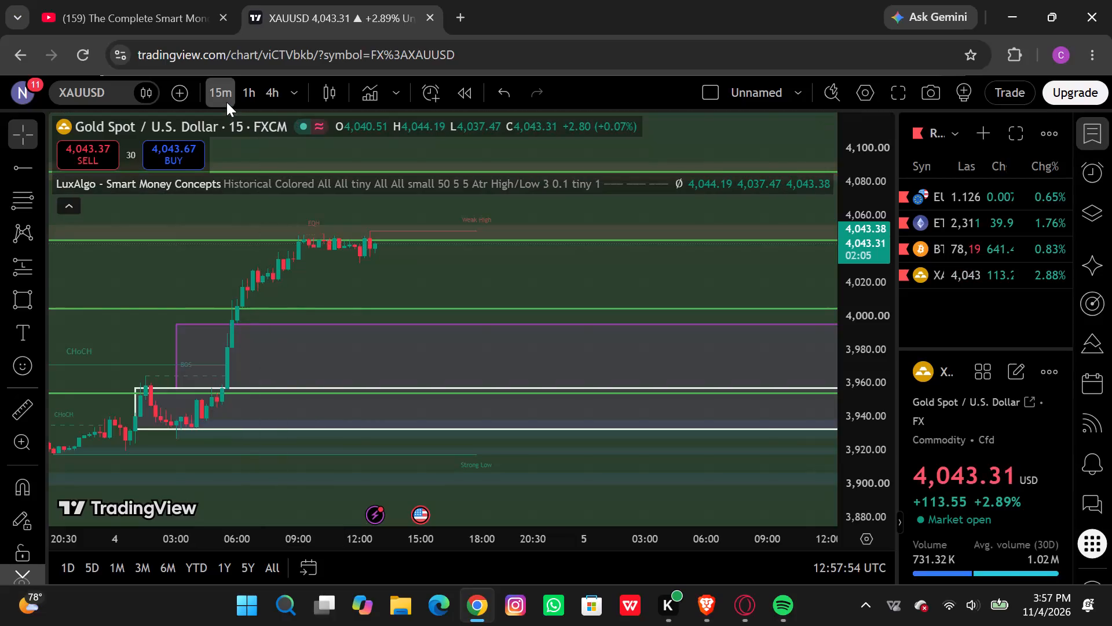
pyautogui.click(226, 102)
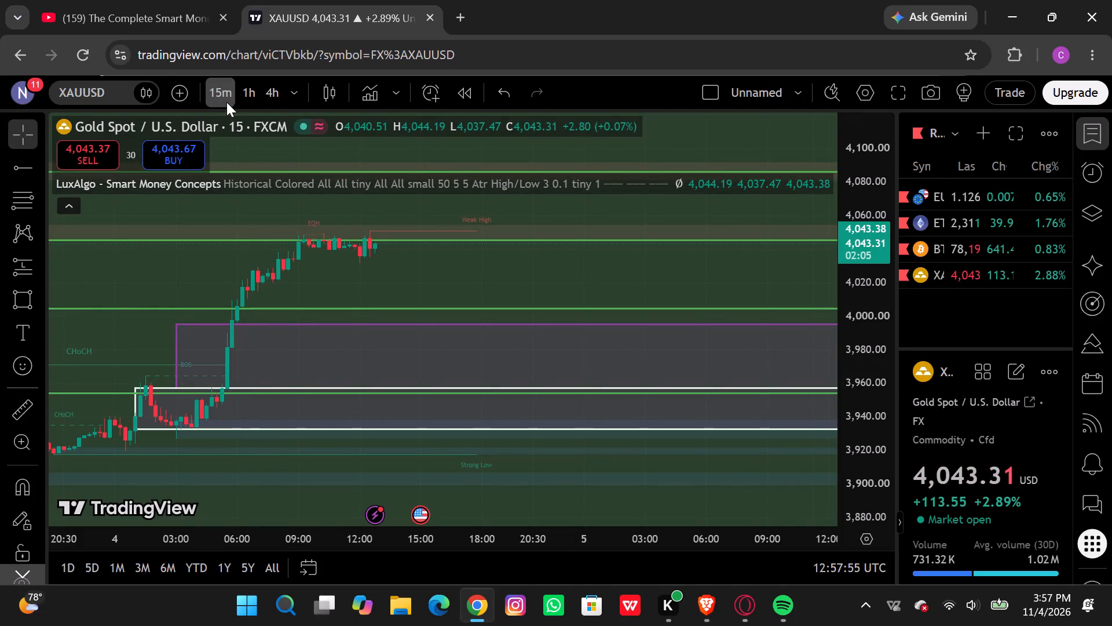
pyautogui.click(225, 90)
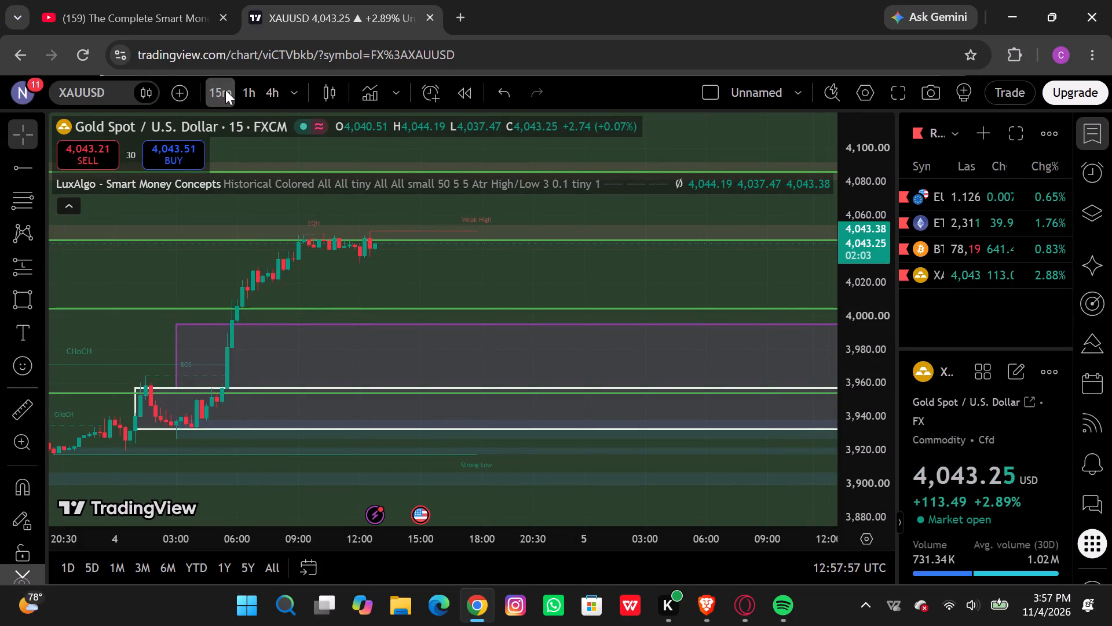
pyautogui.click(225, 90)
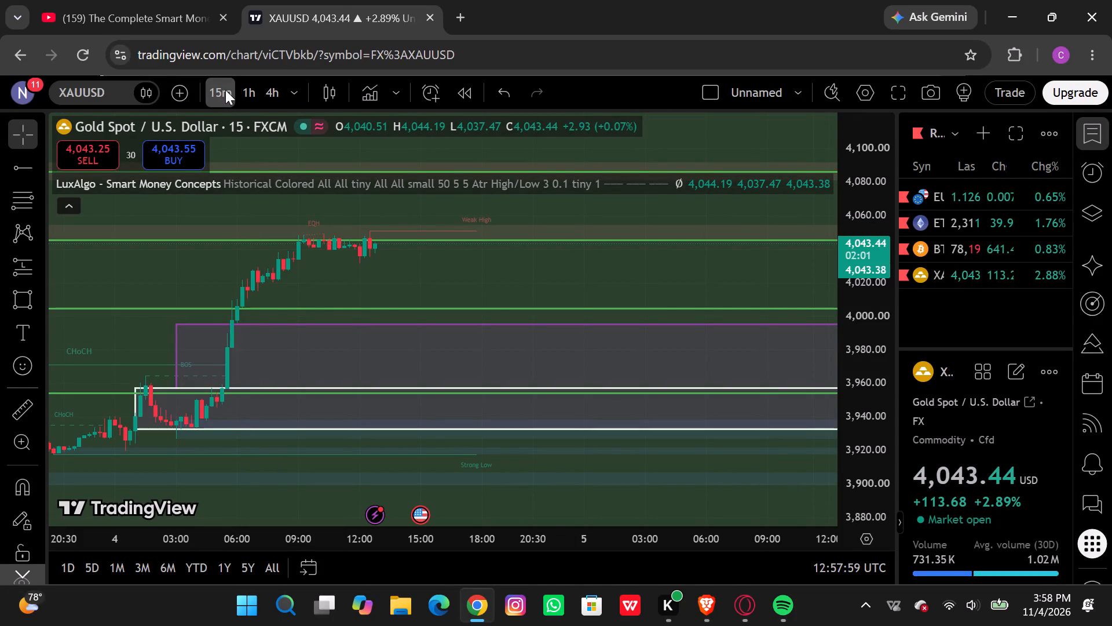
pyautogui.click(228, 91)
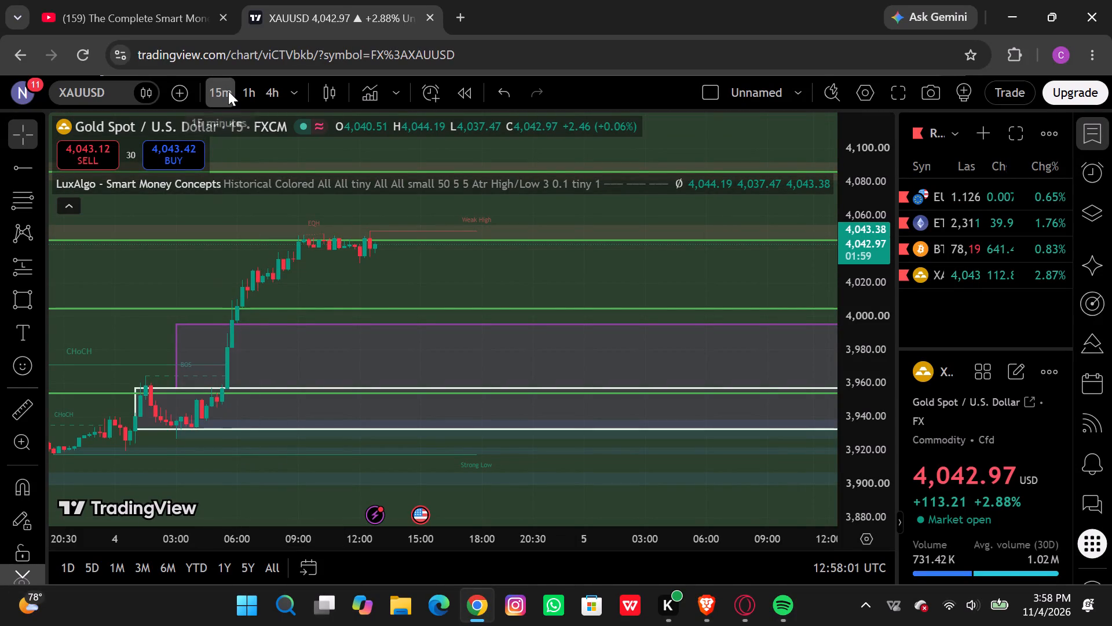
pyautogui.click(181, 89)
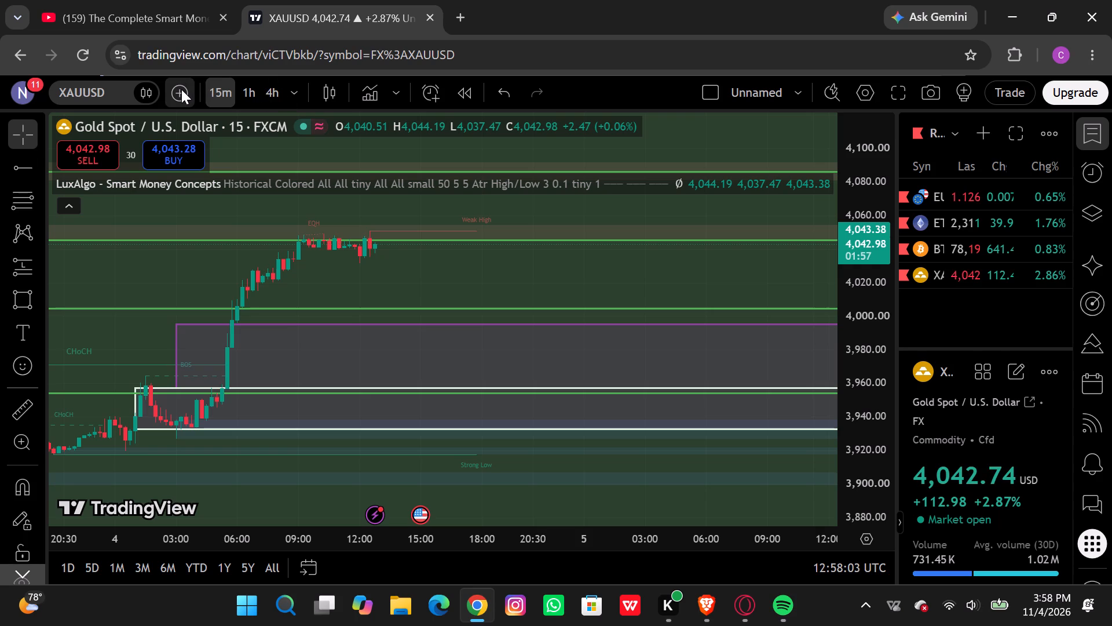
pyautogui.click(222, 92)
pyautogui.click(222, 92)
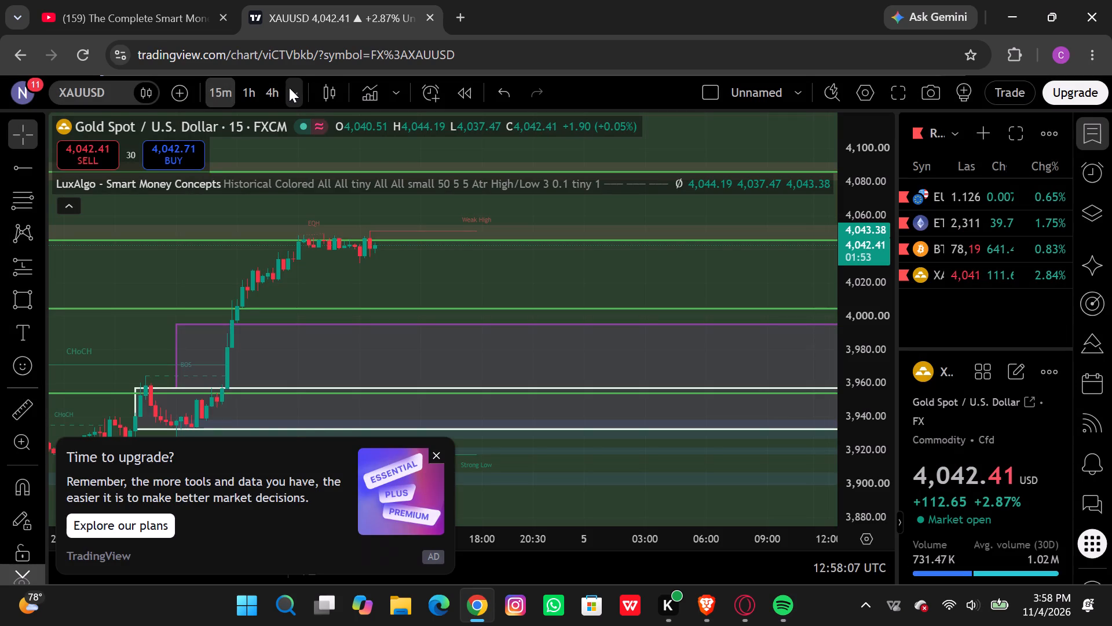
# Switch the XAUUSD chart to the 5-minute timeframe.
pyautogui.click(290, 88)
pyautogui.scroll(-1, 339, 343)
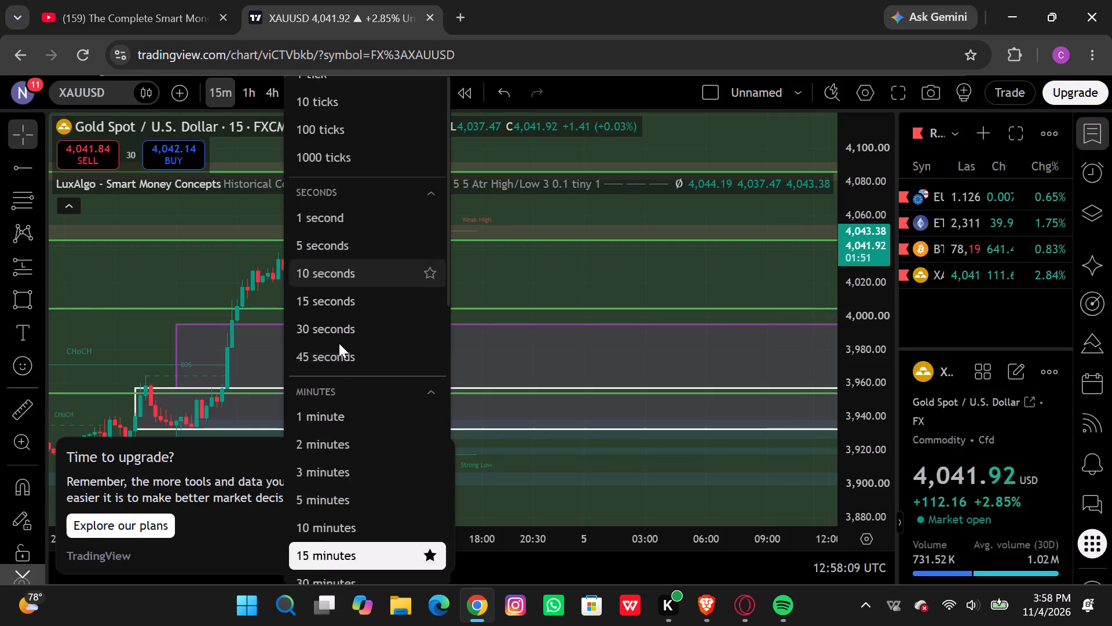
pyautogui.scroll(-1, 339, 343)
pyautogui.click(336, 410)
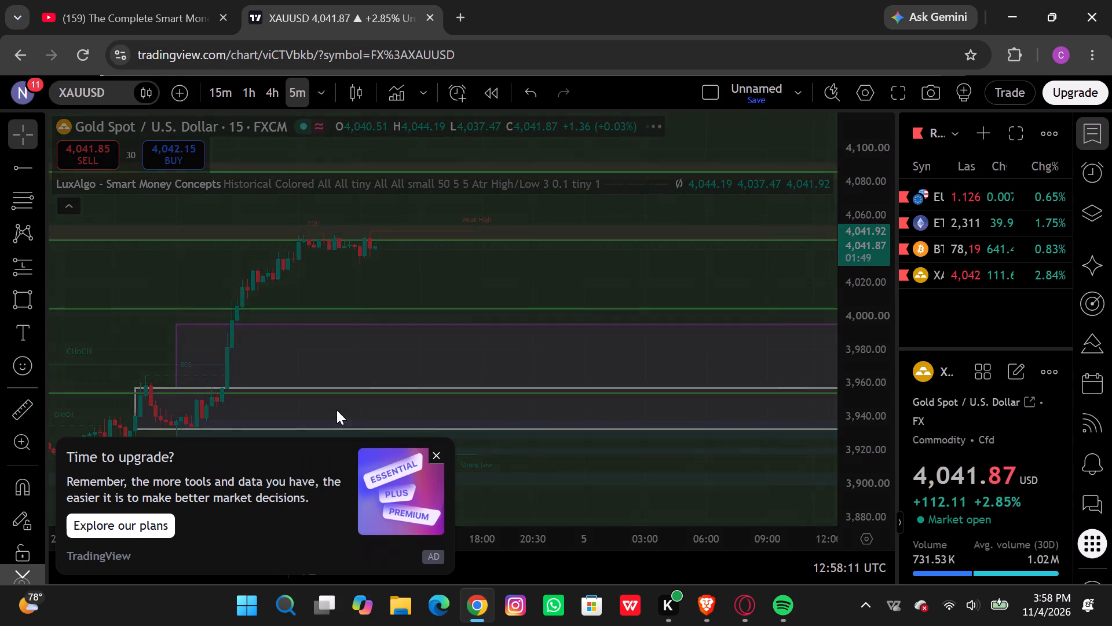
# Examine recent 5-minute price action against the fvg and OB zones and the Fib levels.
pyautogui.scroll(-1, 367, 345)
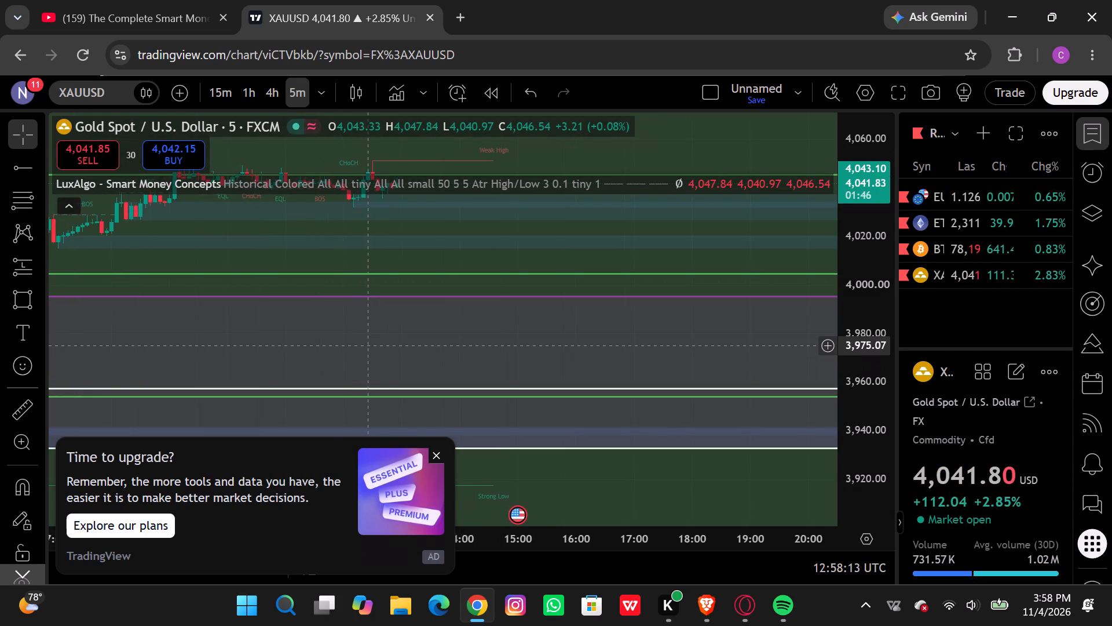
pyautogui.scroll(-3, 367, 345)
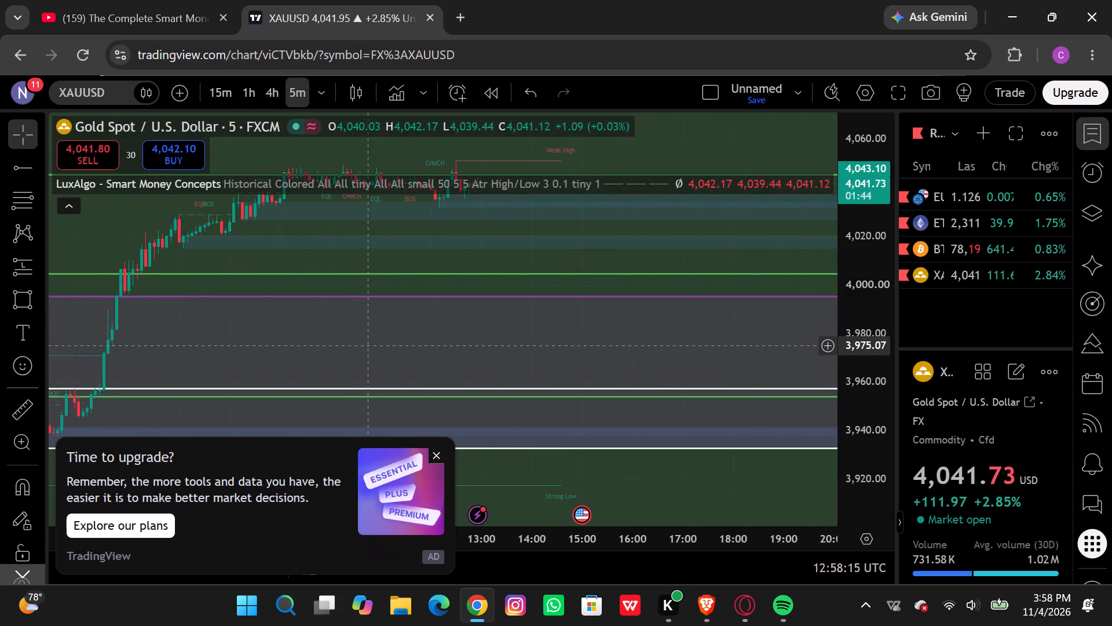
pyautogui.scroll(-2, 367, 345)
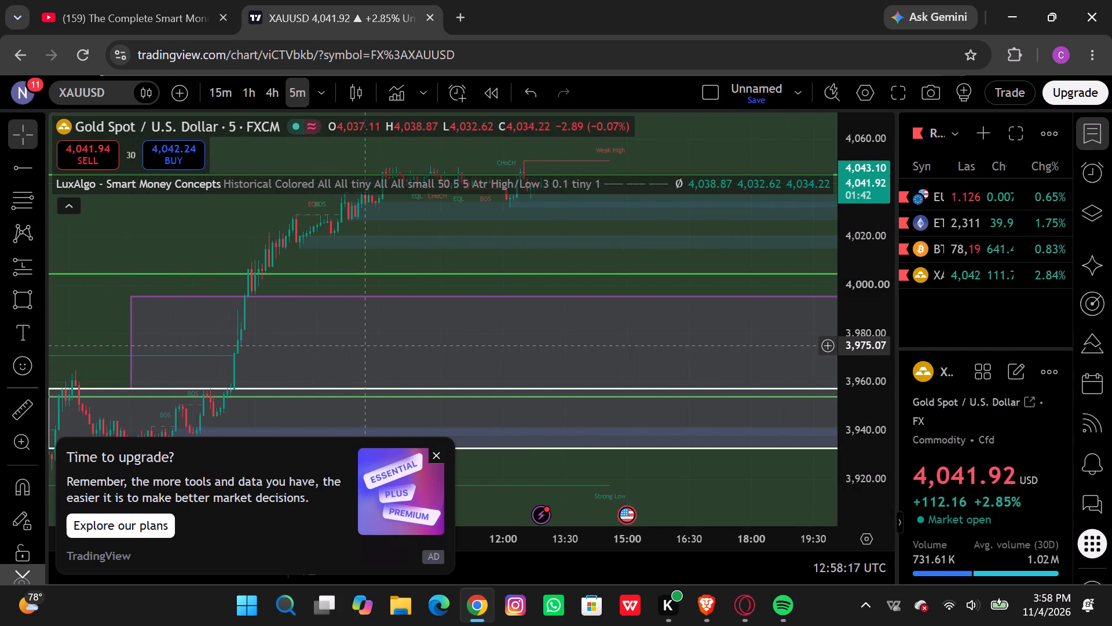
pyautogui.scroll(-3, 367, 345)
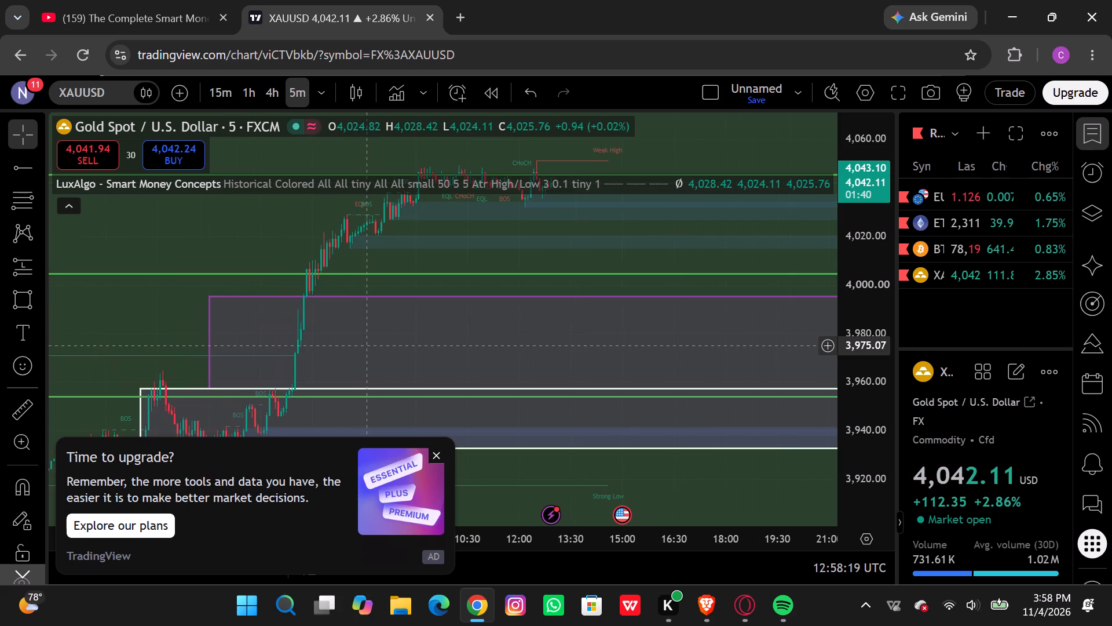
pyautogui.scroll(-2, 367, 345)
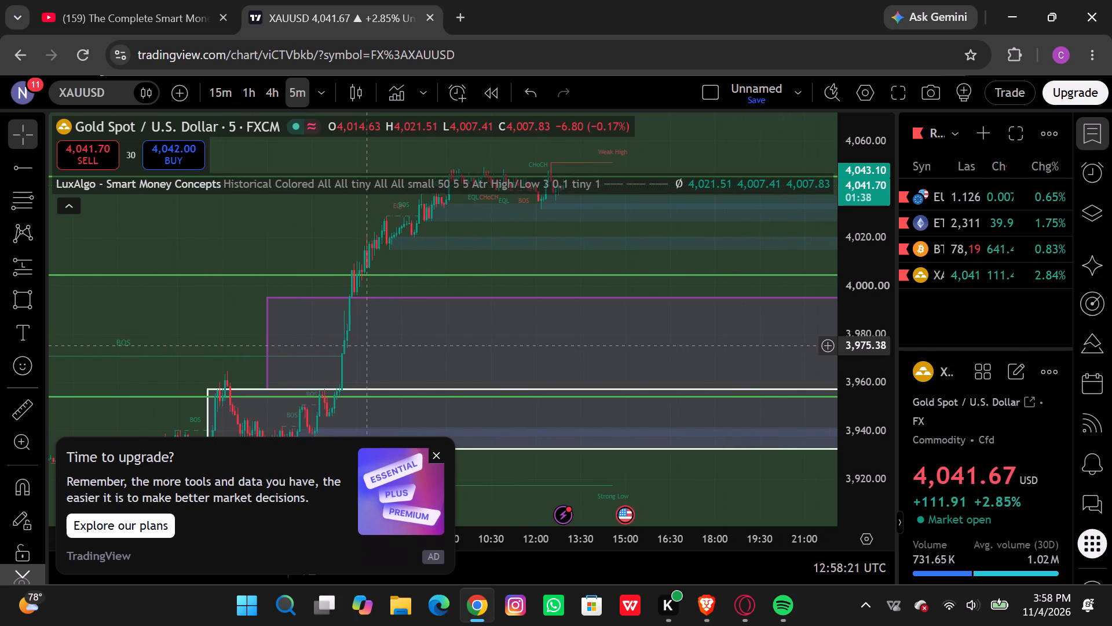
pyautogui.scroll(-1, 367, 345)
pyautogui.hscroll(-1, 437, 256)
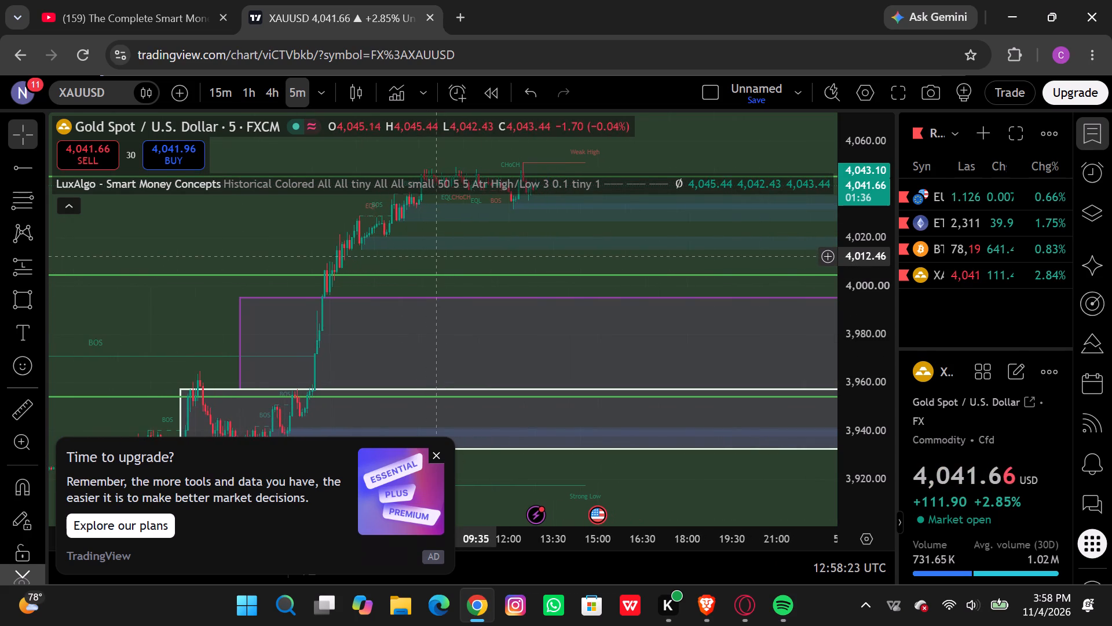
pyautogui.hscroll(-2, 437, 256)
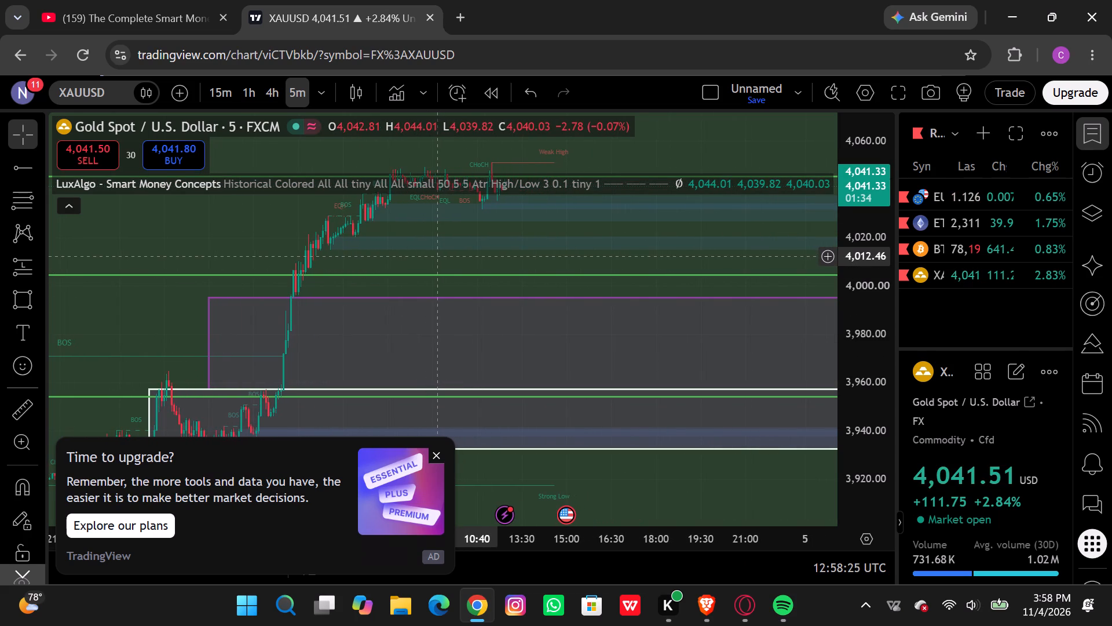
pyautogui.hscroll(-1, 437, 256)
pyautogui.scroll(1, 437, 256)
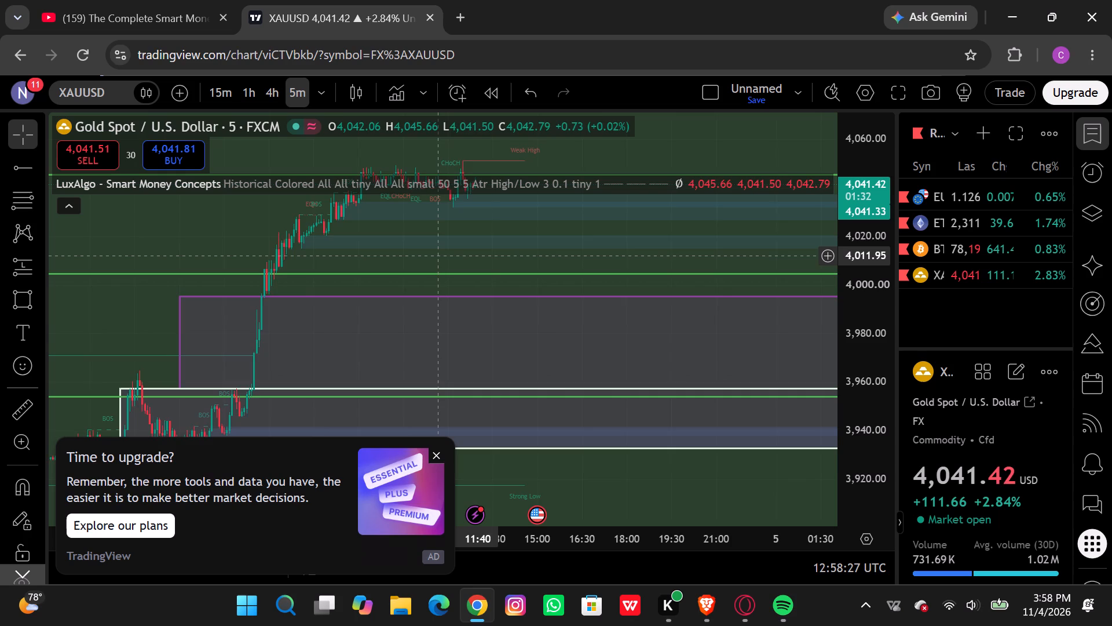
pyautogui.scroll(1, 437, 256)
pyautogui.hscroll(-1, 437, 256)
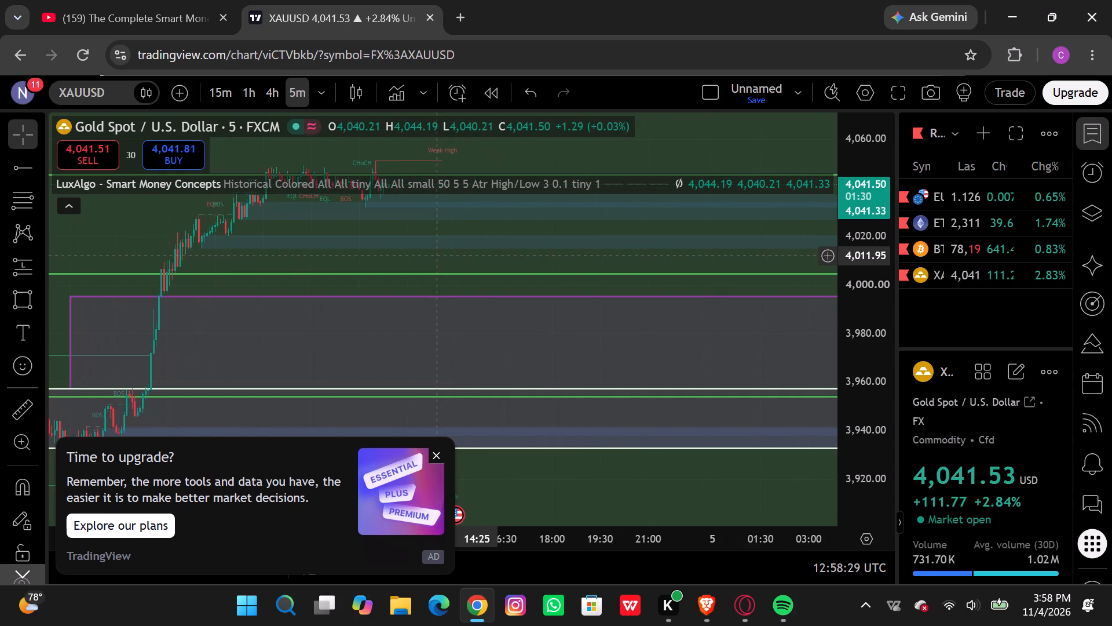
# Switch the XAUUSD chart back to the 15-minute timeframe.
pyautogui.click(302, 97)
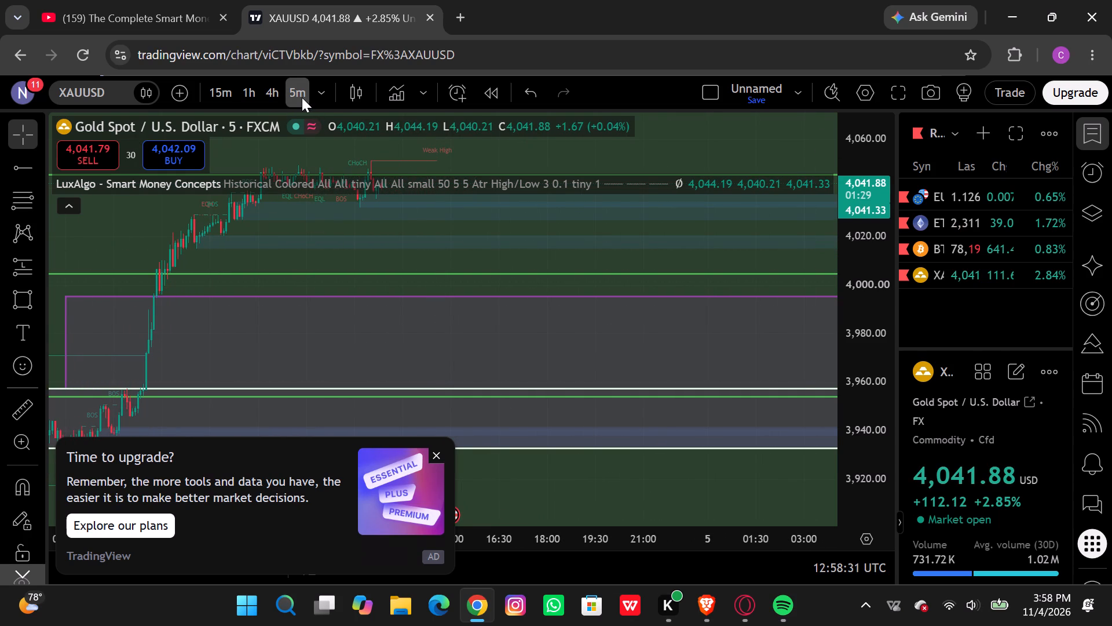
pyautogui.click(320, 94)
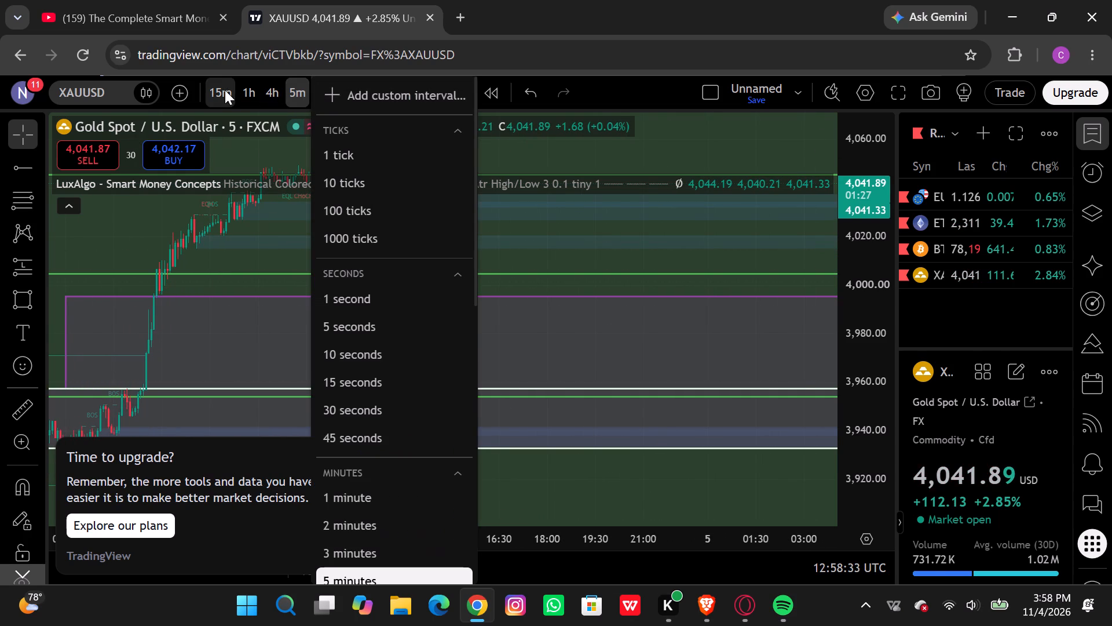
pyautogui.click(225, 90)
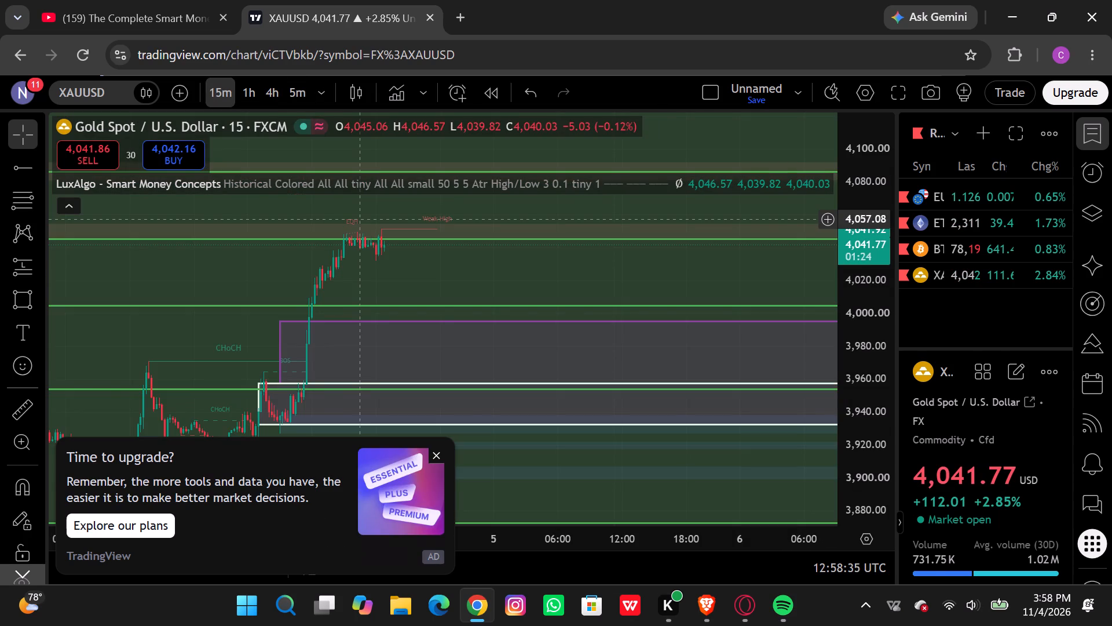
pyautogui.scroll(1, 360, 220)
# Dismiss the upgrade advertisement covering the chart.
pyautogui.click(323, 99)
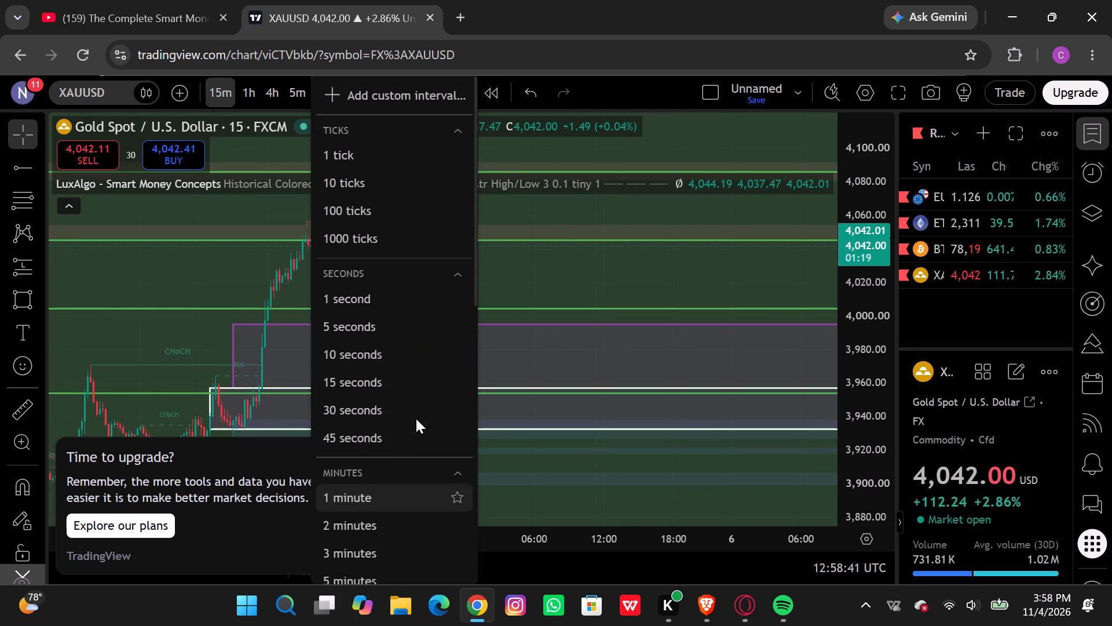
pyautogui.click(572, 260)
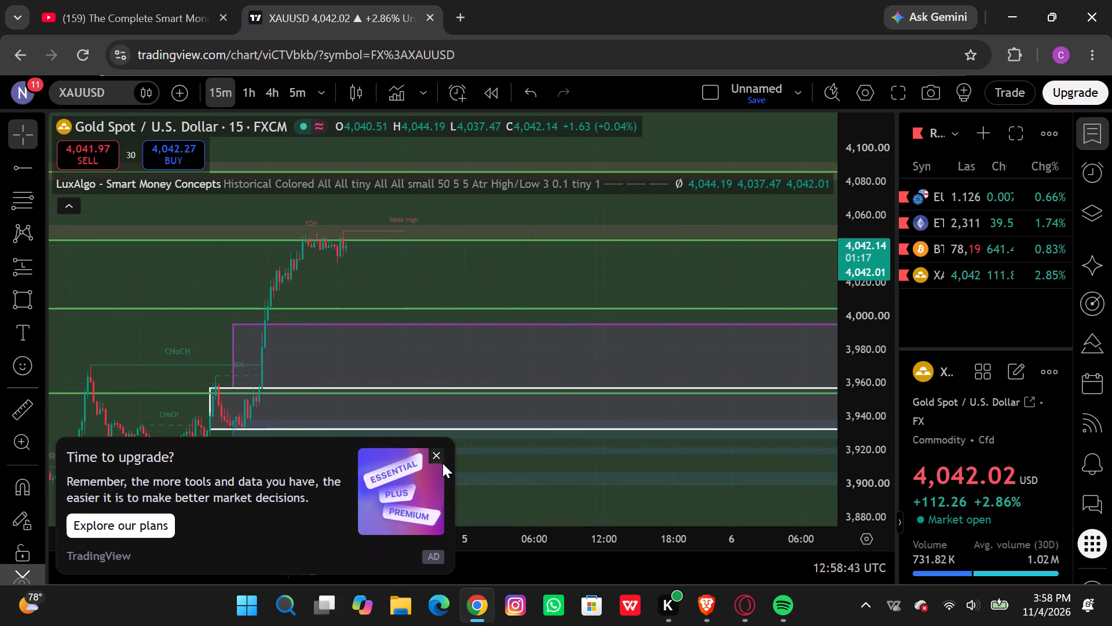
pyautogui.click(433, 452)
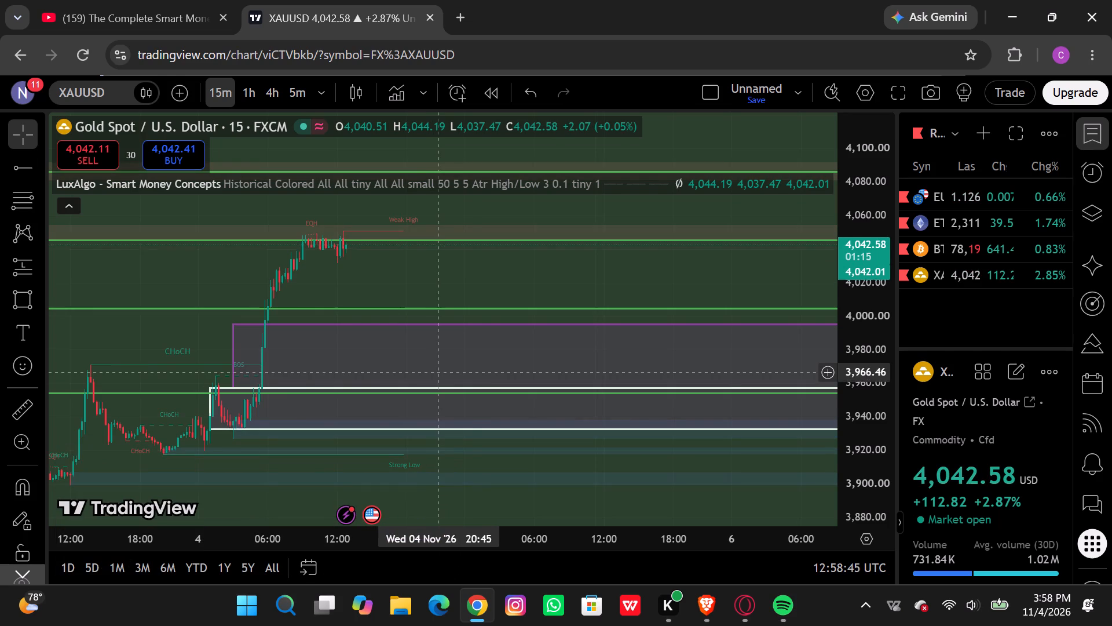
# Reset the 15-minute chart view and review the latest candles against the fvg and OB zones.
pyautogui.scroll(-3, 438, 372)
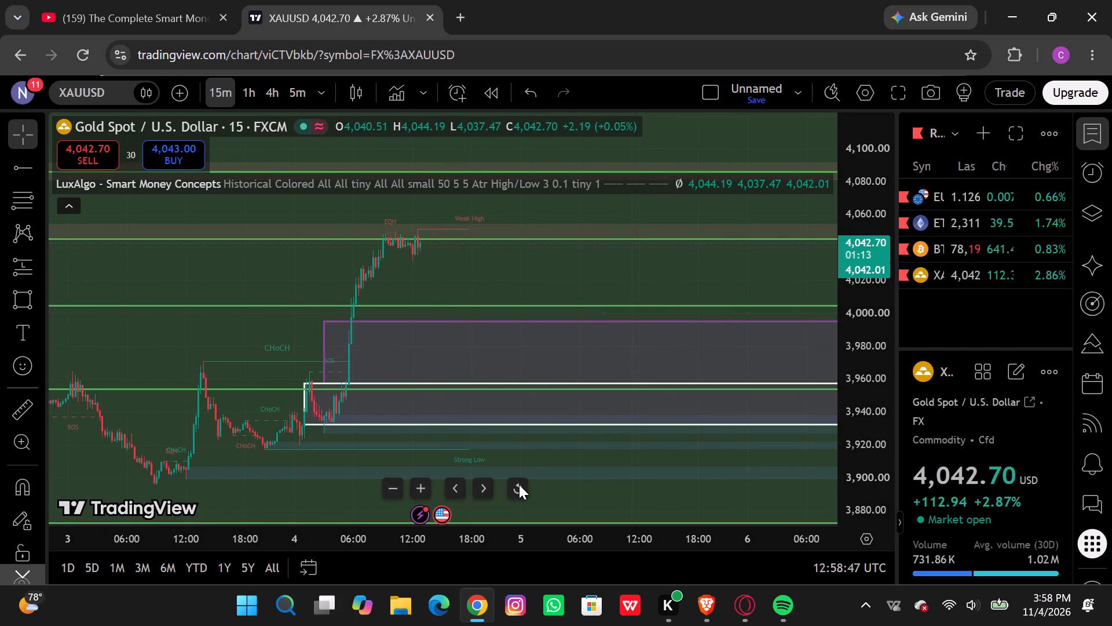
pyautogui.click(519, 485)
pyautogui.hscroll(-3, 519, 485)
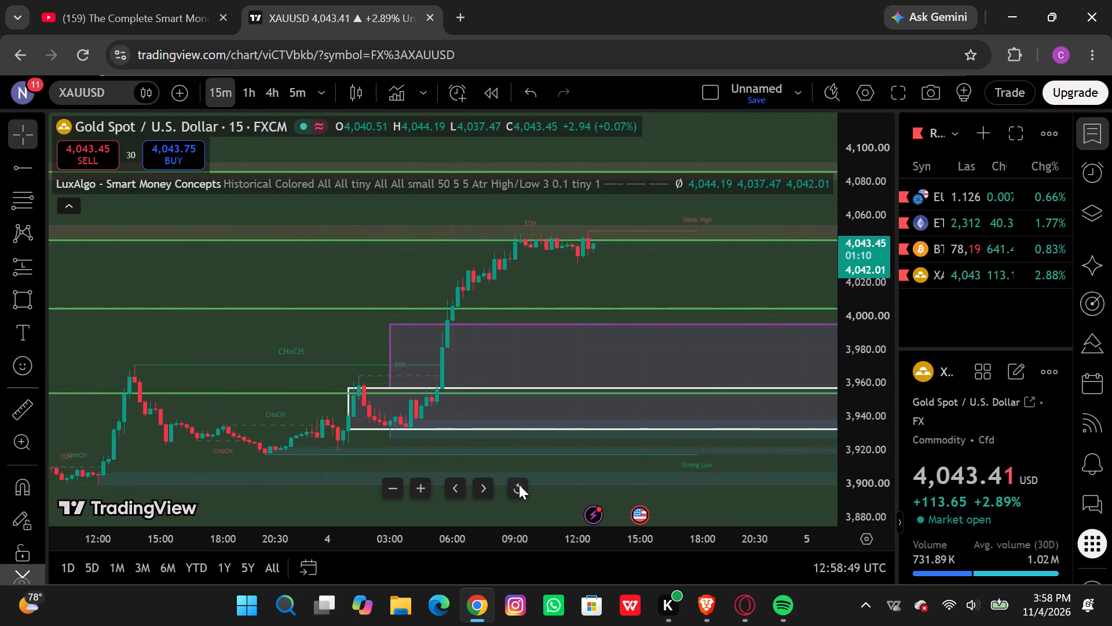
pyautogui.hscroll(-1, 519, 485)
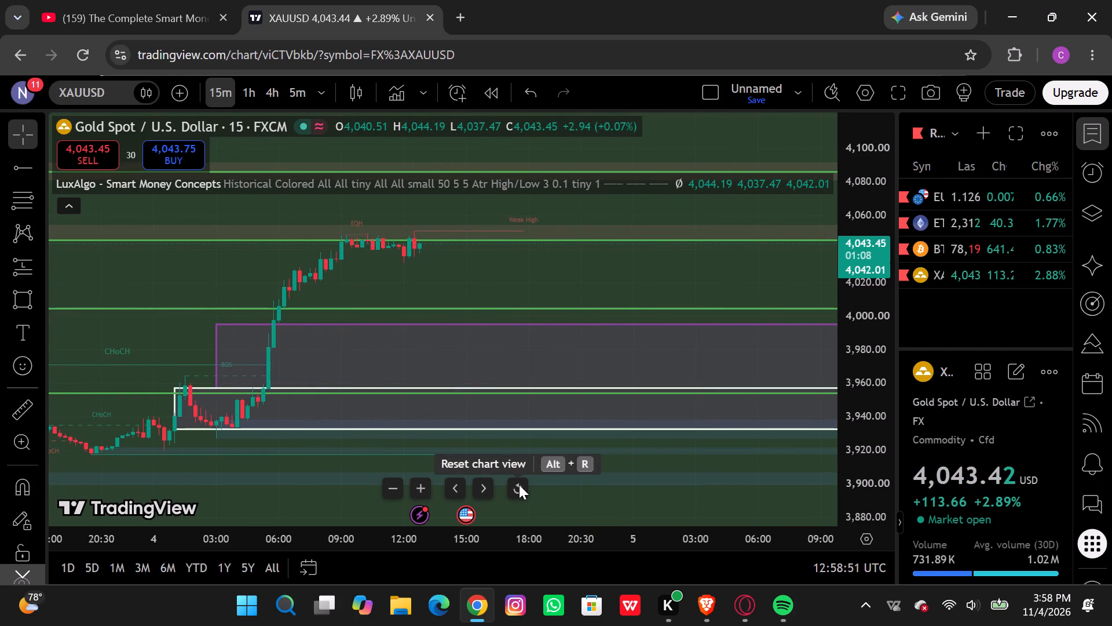
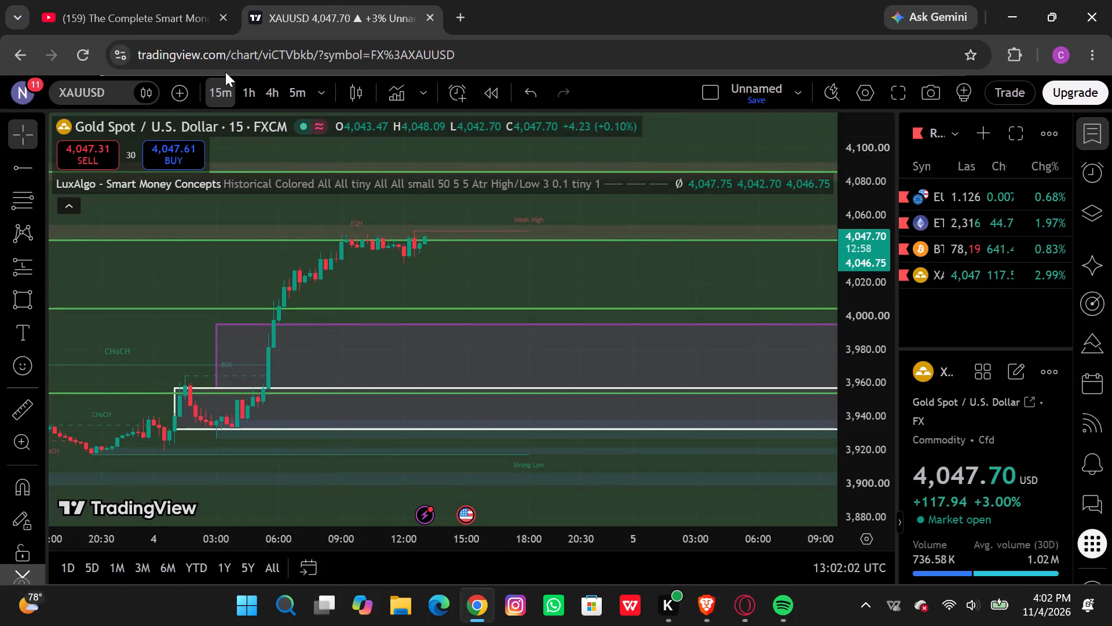
# Compare XAUUSD on the 1-hour, 4-hour and 15-minute timeframes, then examine the 1-hour candles against the fvg and OB zones.
pyautogui.click(254, 93)
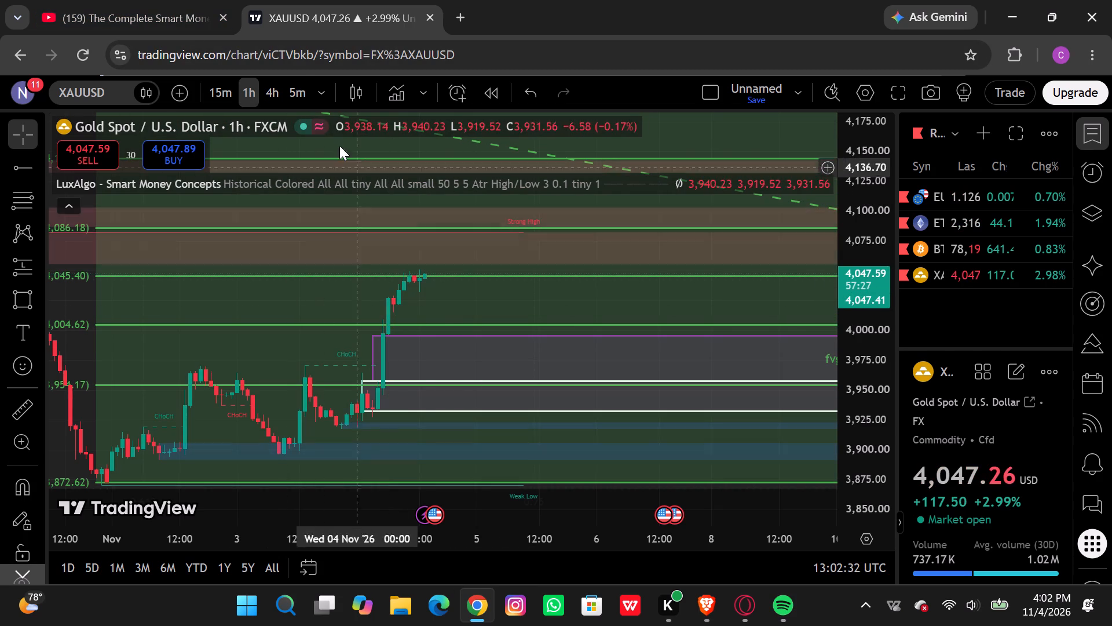
pyautogui.click(273, 94)
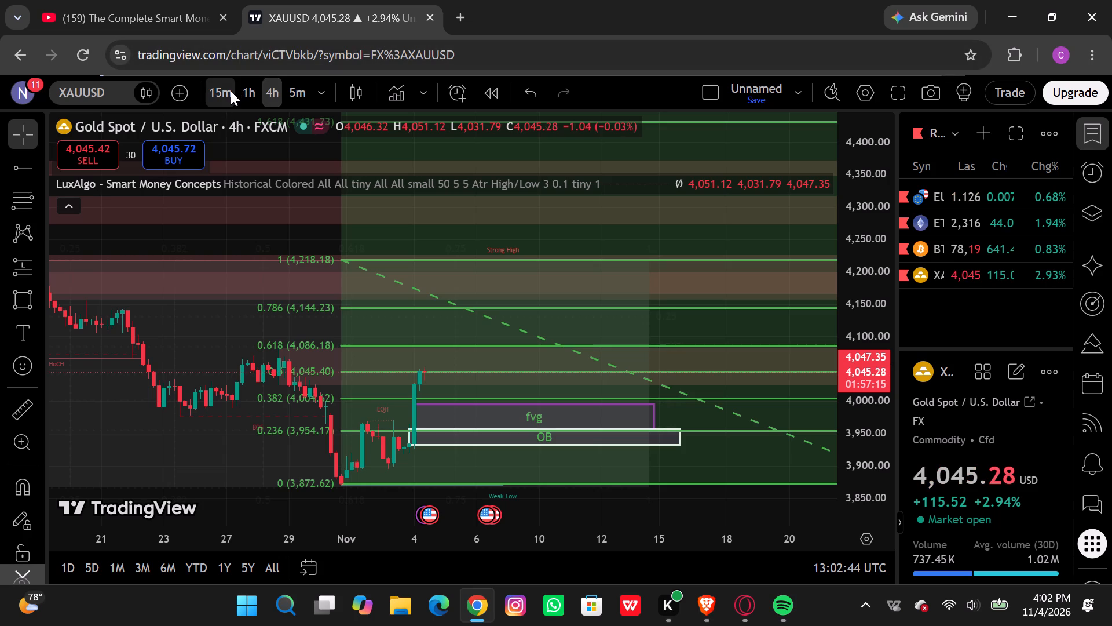
pyautogui.click(231, 91)
pyautogui.click(255, 89)
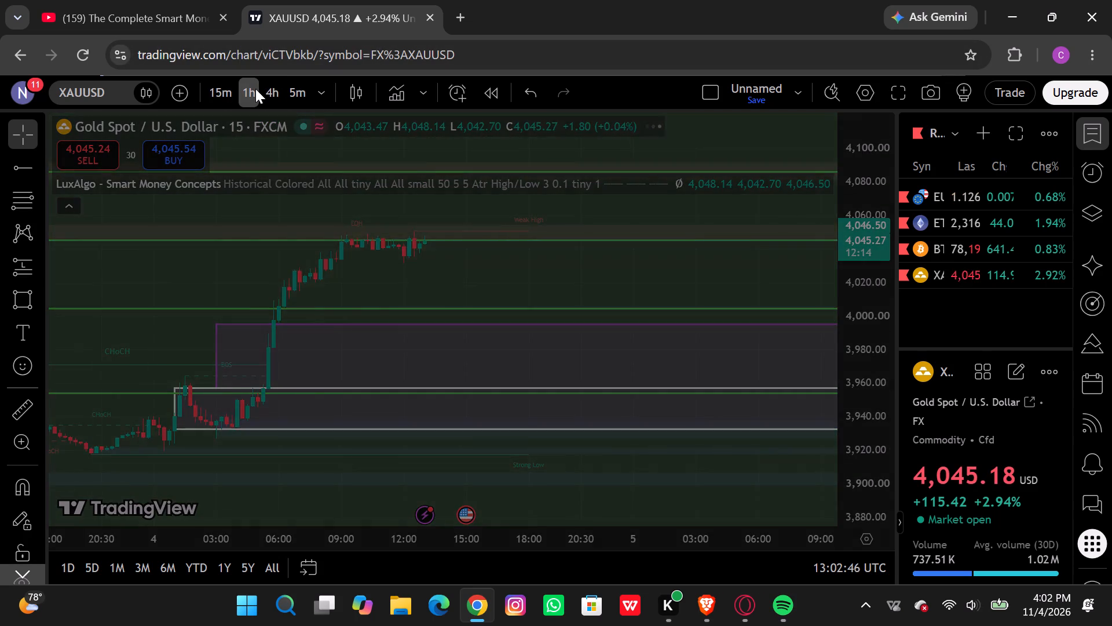
pyautogui.hscroll(-1, 441, 281)
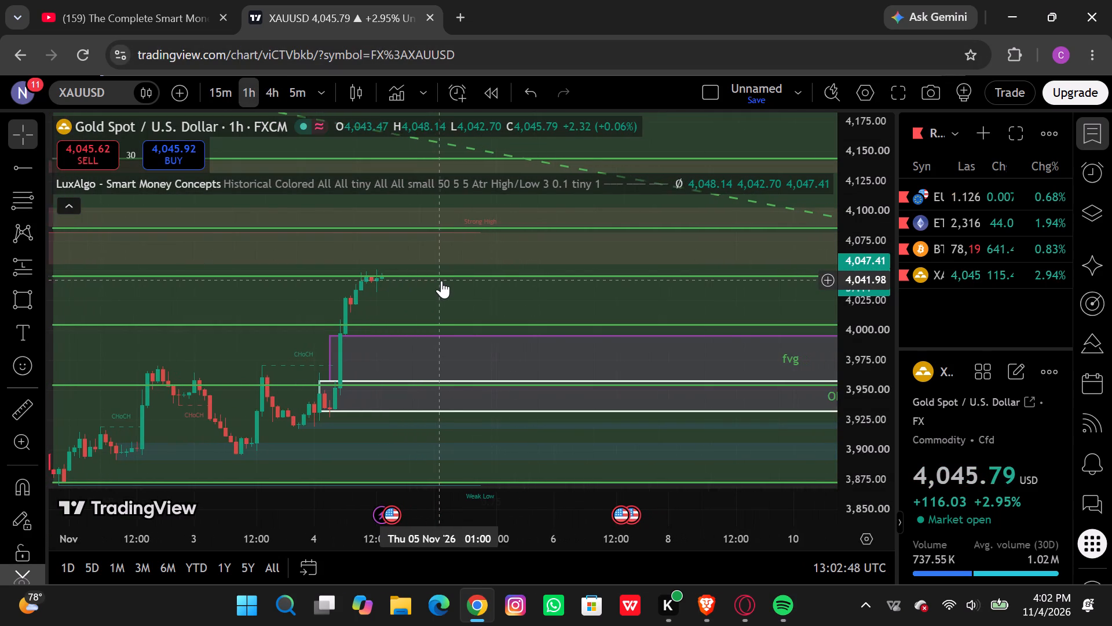
pyautogui.hscroll(-2, 441, 281)
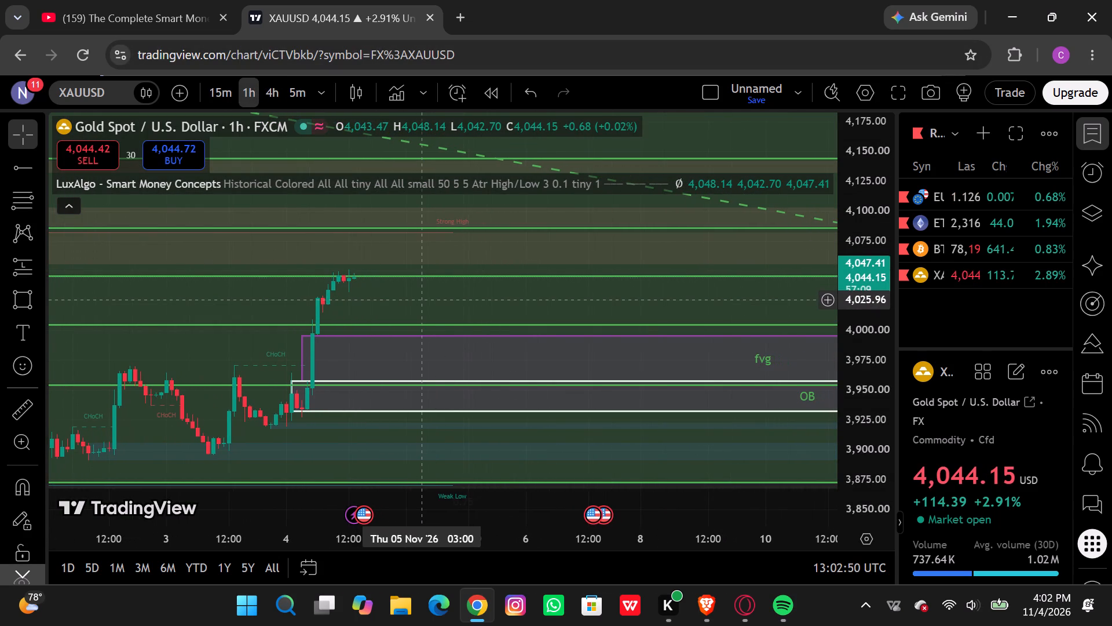
pyautogui.hscroll(-1, 420, 299)
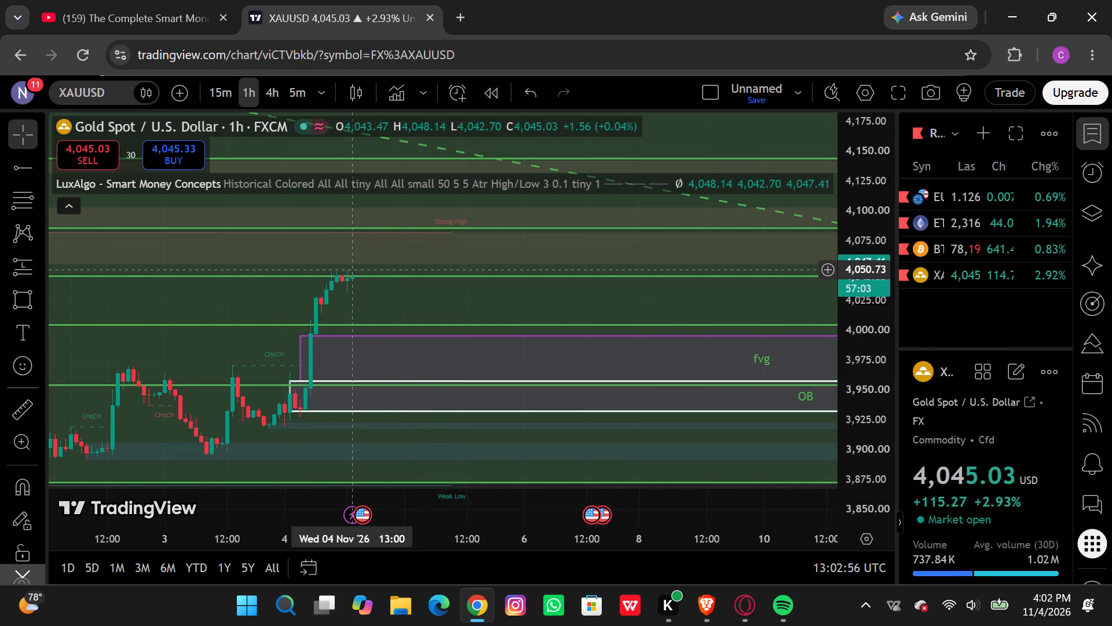
# Examine recent XAUUSD price action on the 5-minute timeframe against the fvg and OB zones and the Fib levels.
pyautogui.click(291, 92)
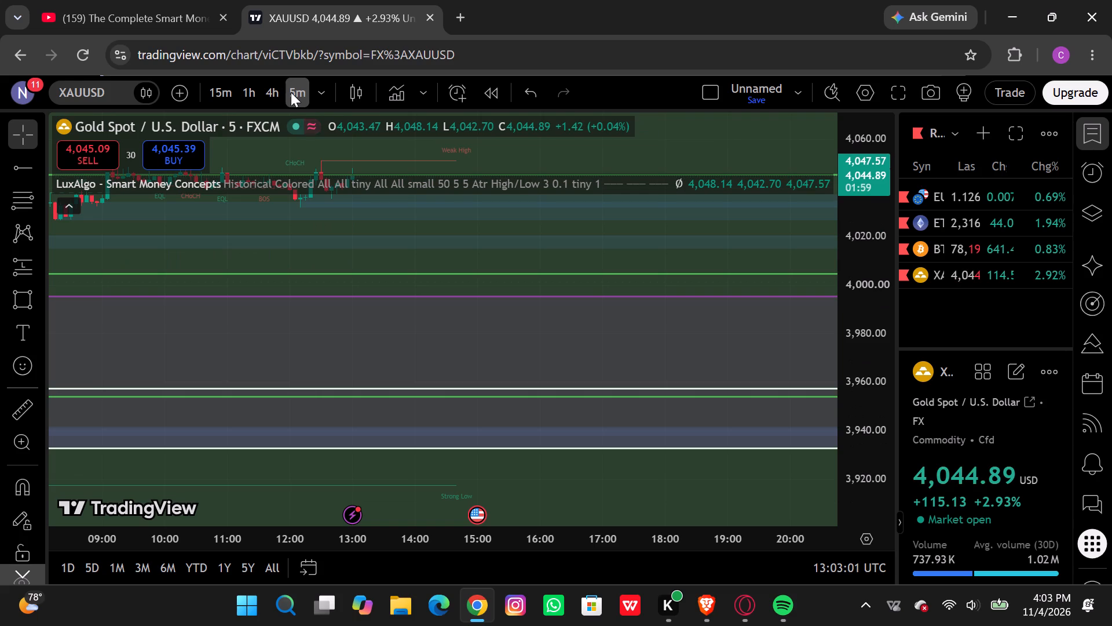
pyautogui.hscroll(2, 400, 231)
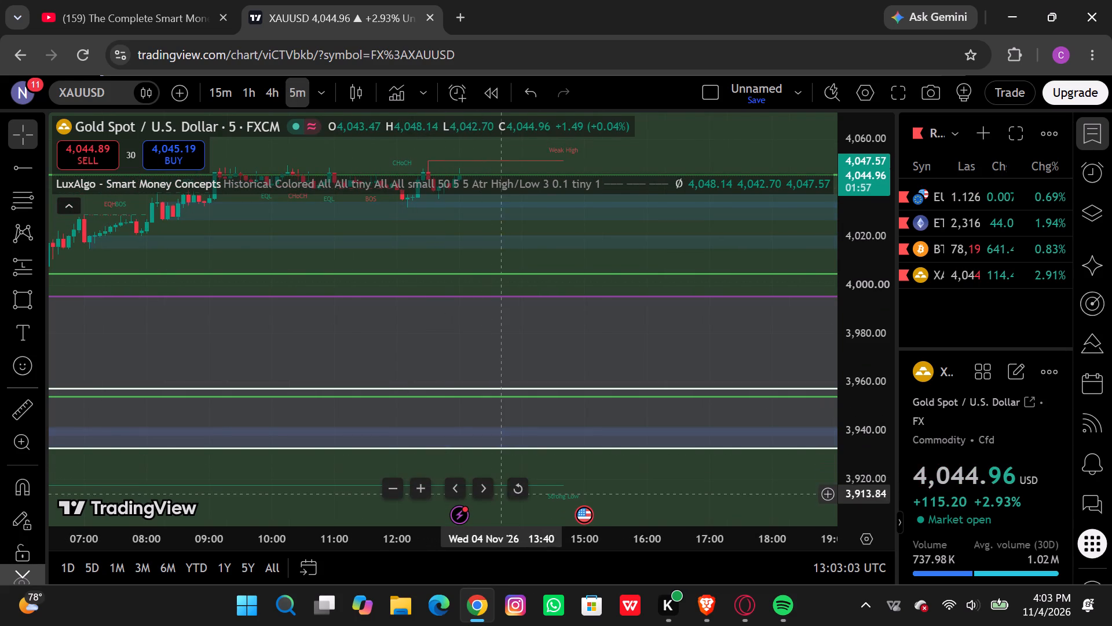
pyautogui.click(515, 492)
pyautogui.hscroll(-4, 490, 403)
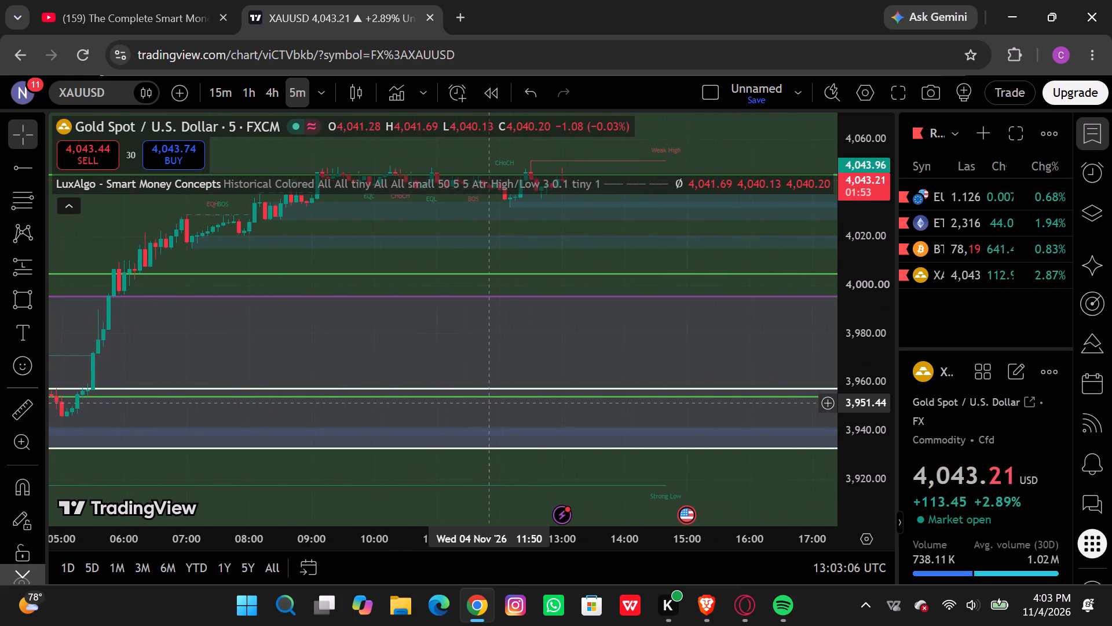
pyautogui.hscroll(-2, 490, 403)
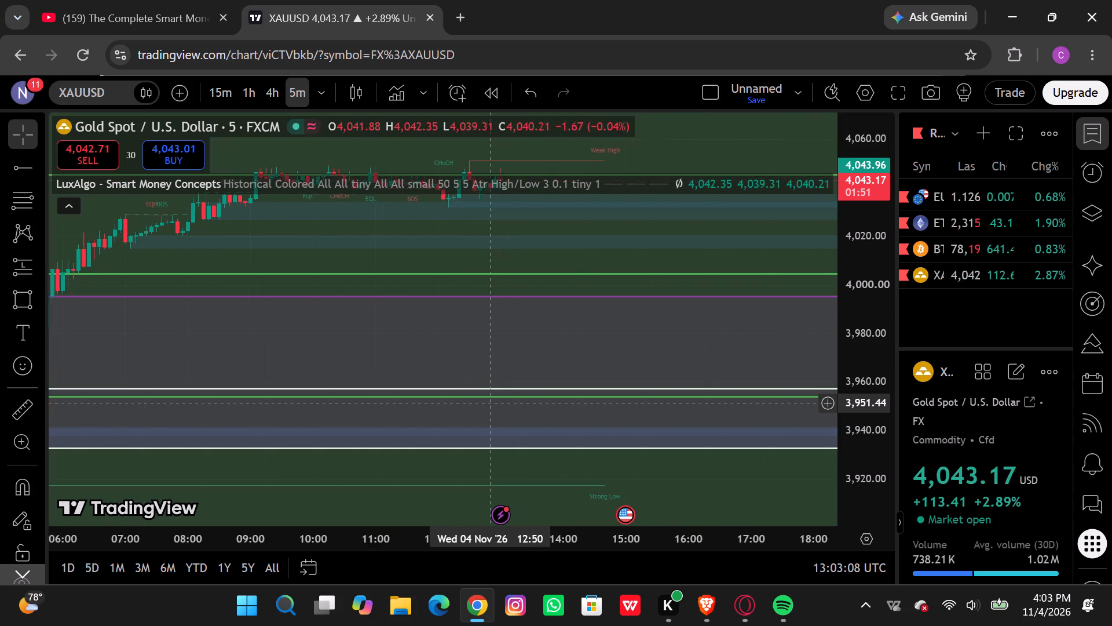
pyautogui.hscroll(-3, 490, 403)
pyautogui.hscroll(1, 490, 403)
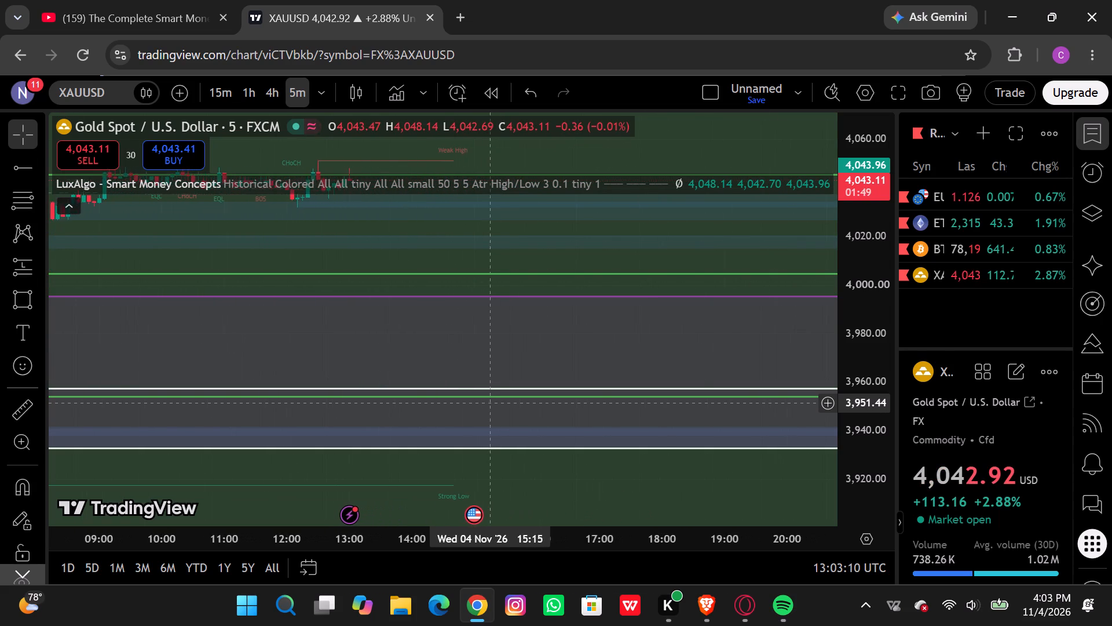
pyautogui.hscroll(2, 490, 403)
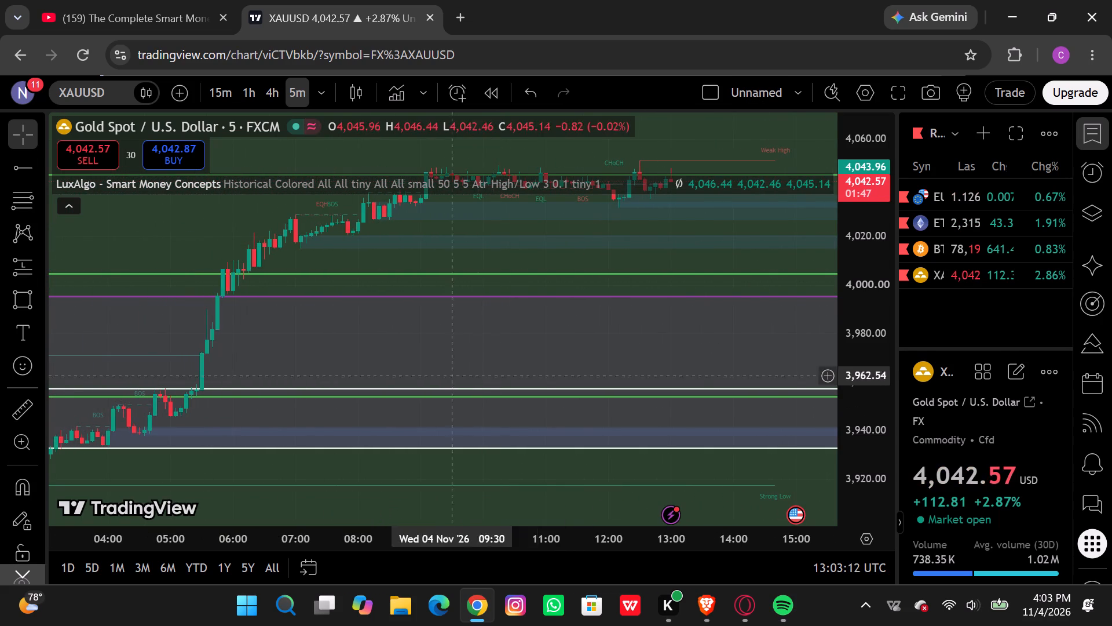
# Switch the XAUUSD chart back to the 15-minute timeframe.
pyautogui.click(217, 93)
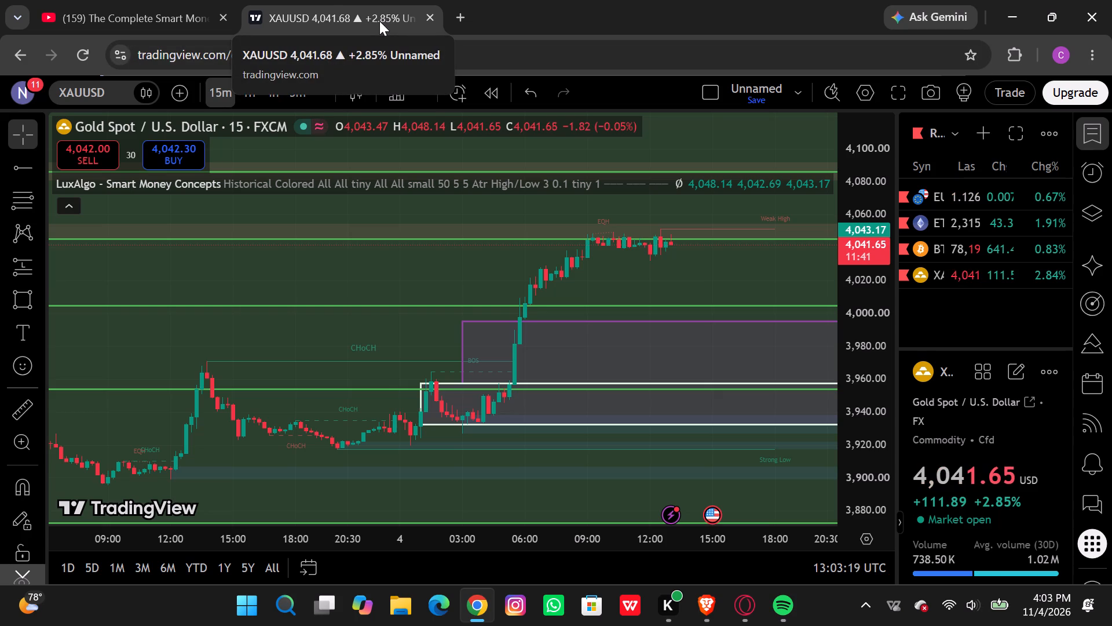
# Switch to the YouTube Smart Money Concepts course video and open the ComLucro Trader channel page from it.
pyautogui.click(155, 1)
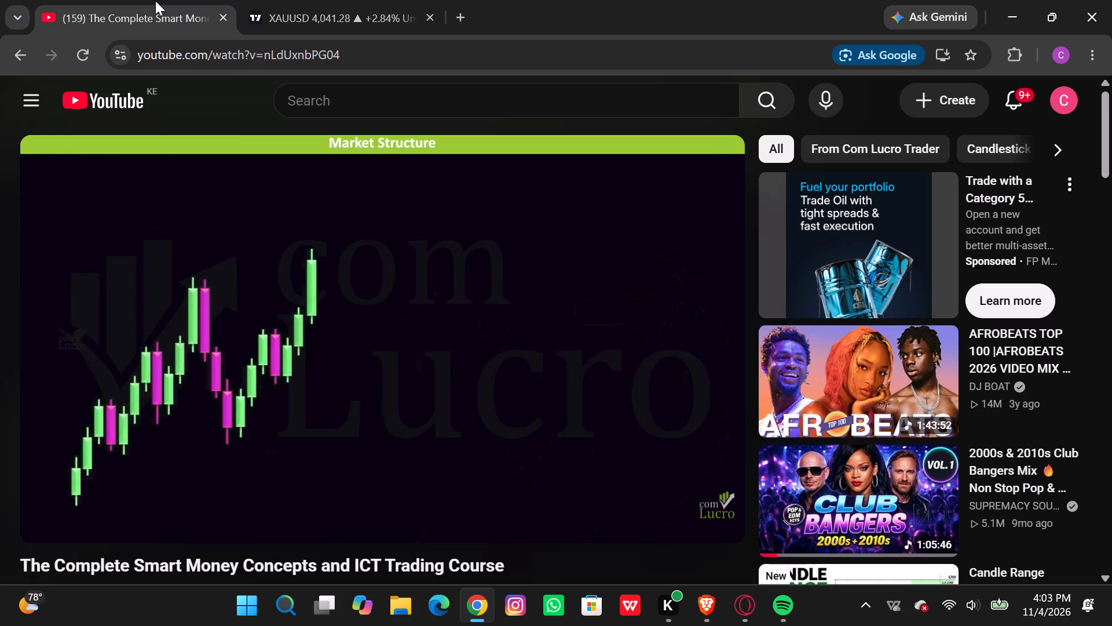
pyautogui.scroll(-3, 243, 310)
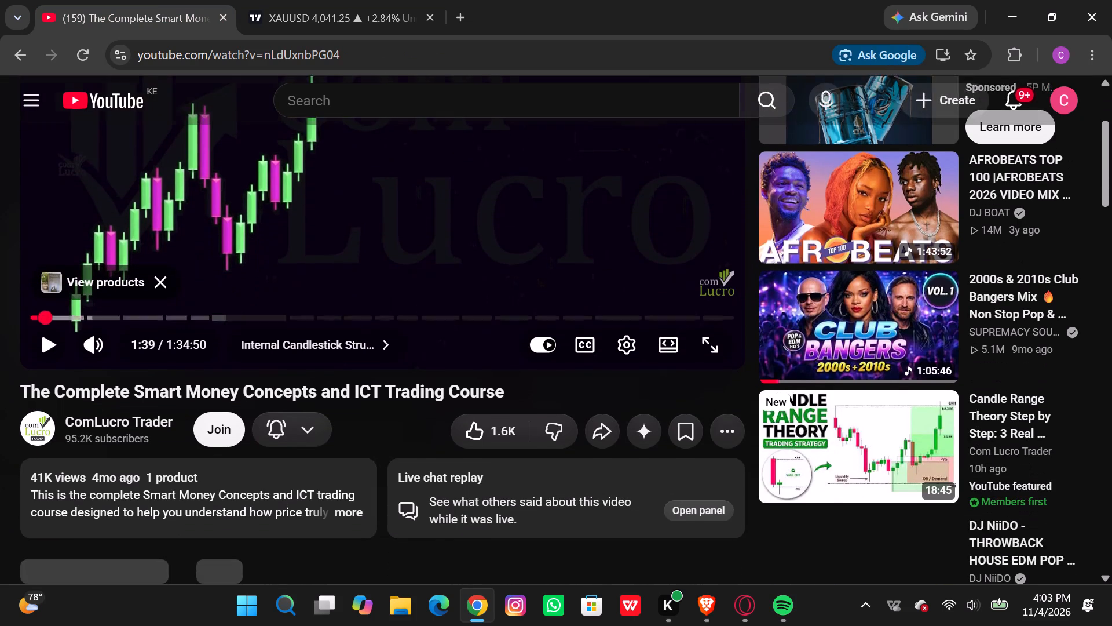
pyautogui.click(101, 423)
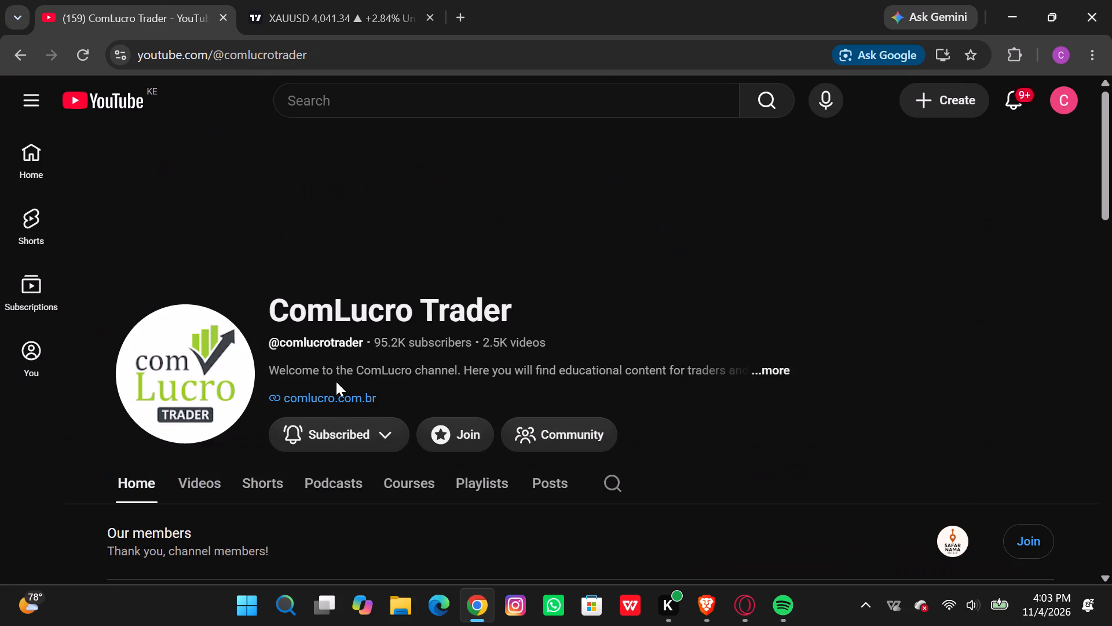
# Browse the ComLucro Trader channel's home page, looking through its recommended videos, courses, playlists, posts and partner channels.
pyautogui.scroll(-4, 342, 381)
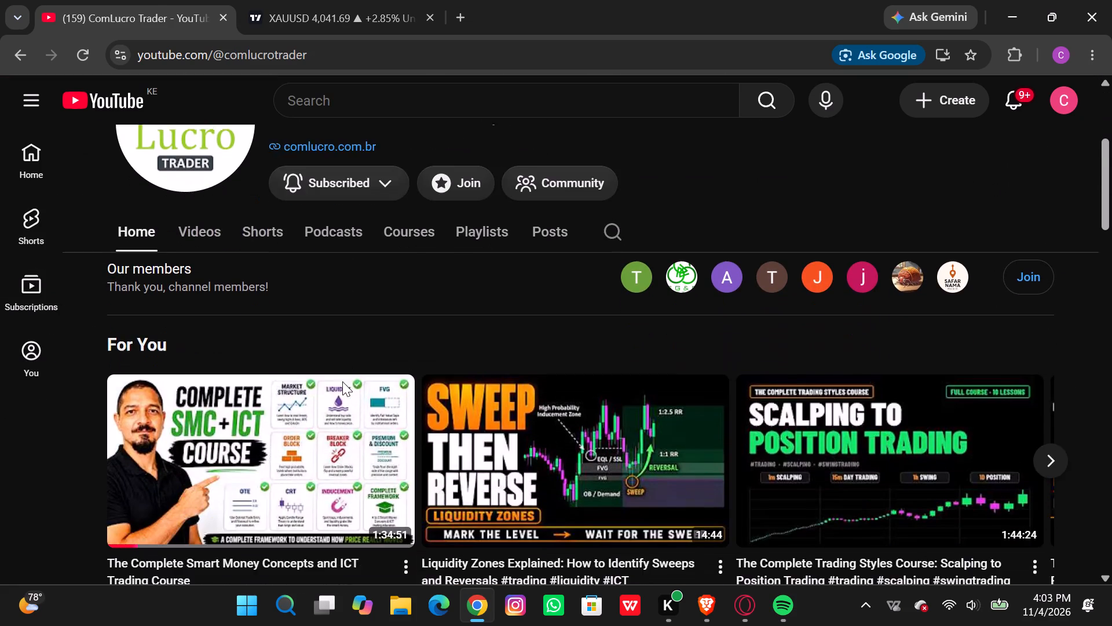
pyautogui.scroll(-3, 342, 381)
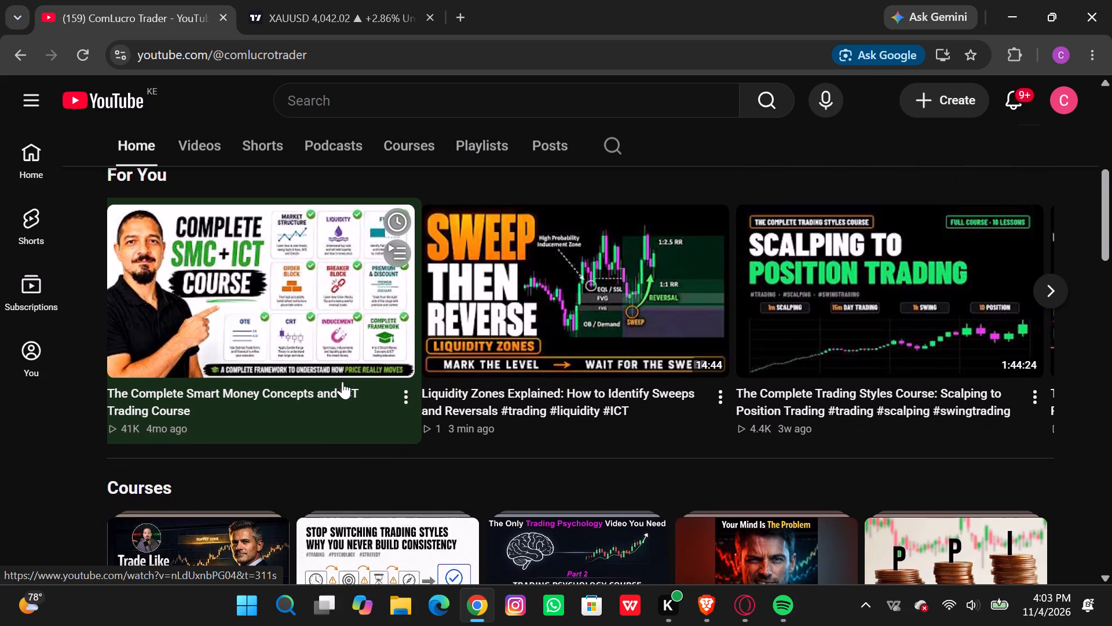
pyautogui.scroll(-1, 342, 381)
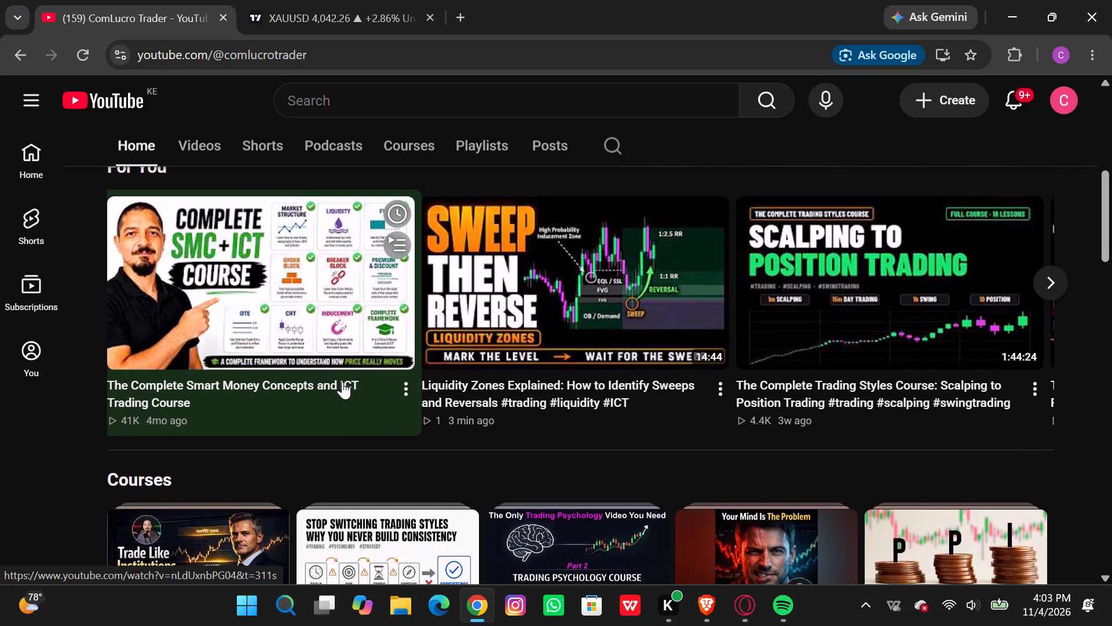
pyautogui.scroll(-1, 342, 381)
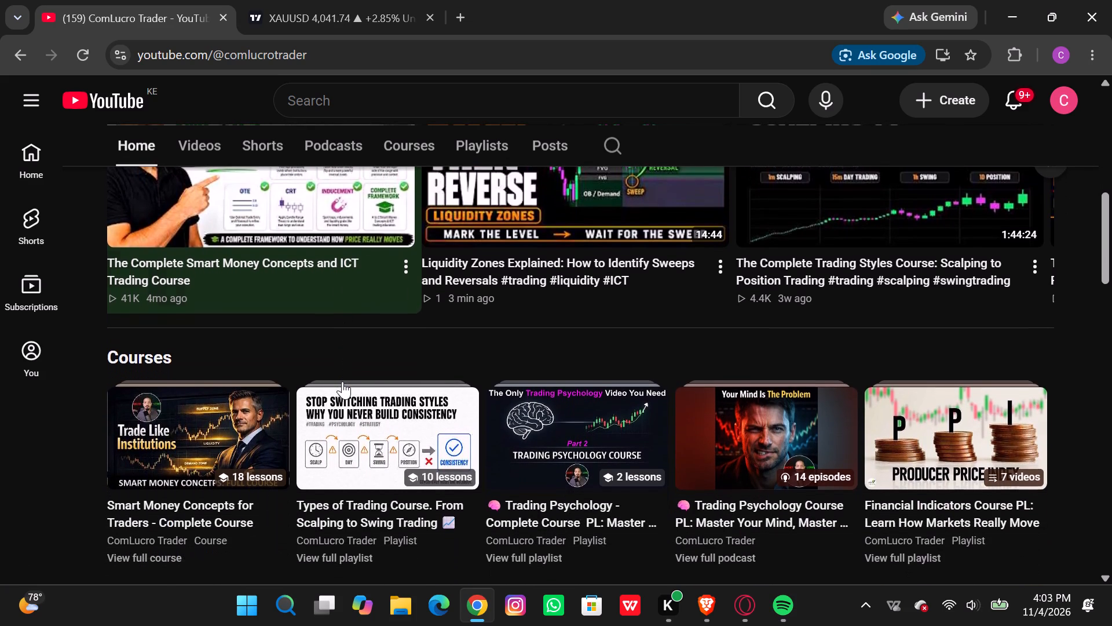
pyautogui.scroll(-1, 342, 381)
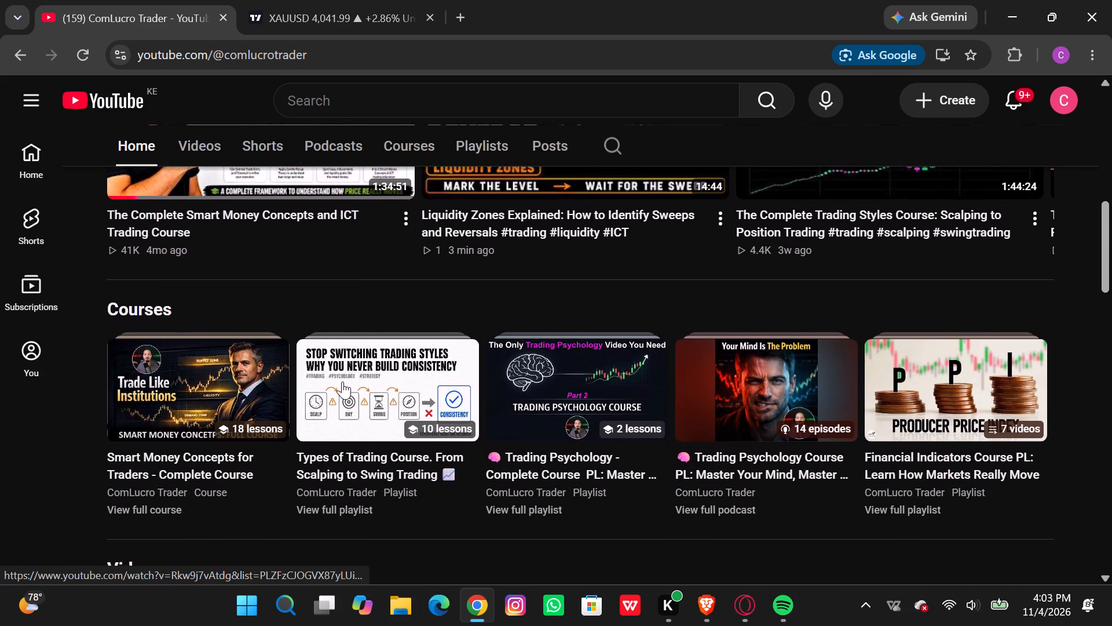
pyautogui.scroll(-1, 342, 381)
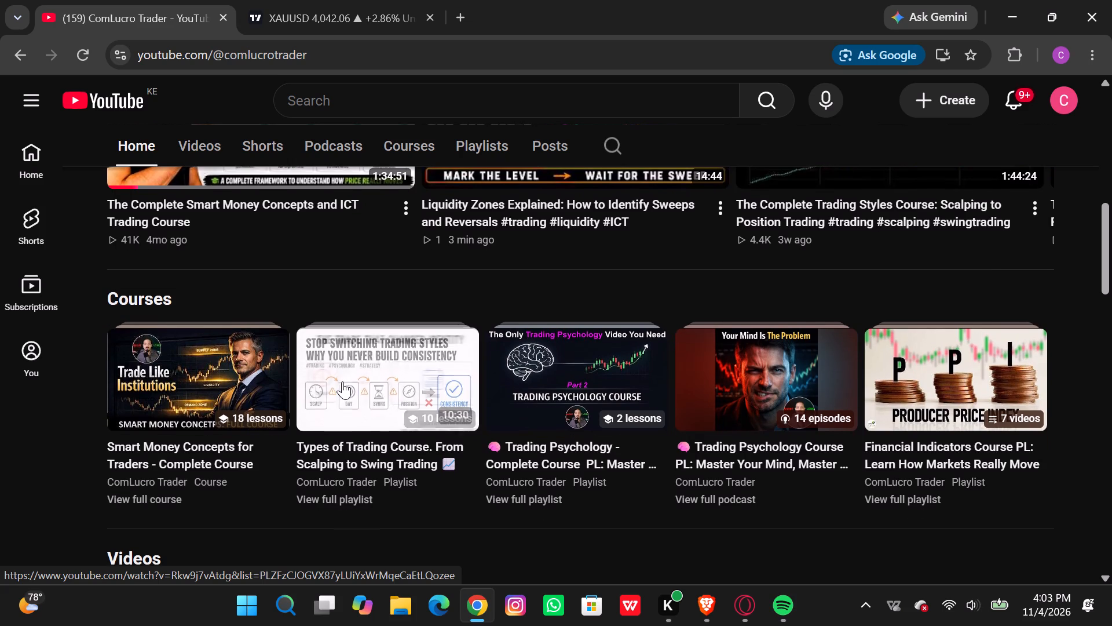
pyautogui.scroll(-1, 342, 381)
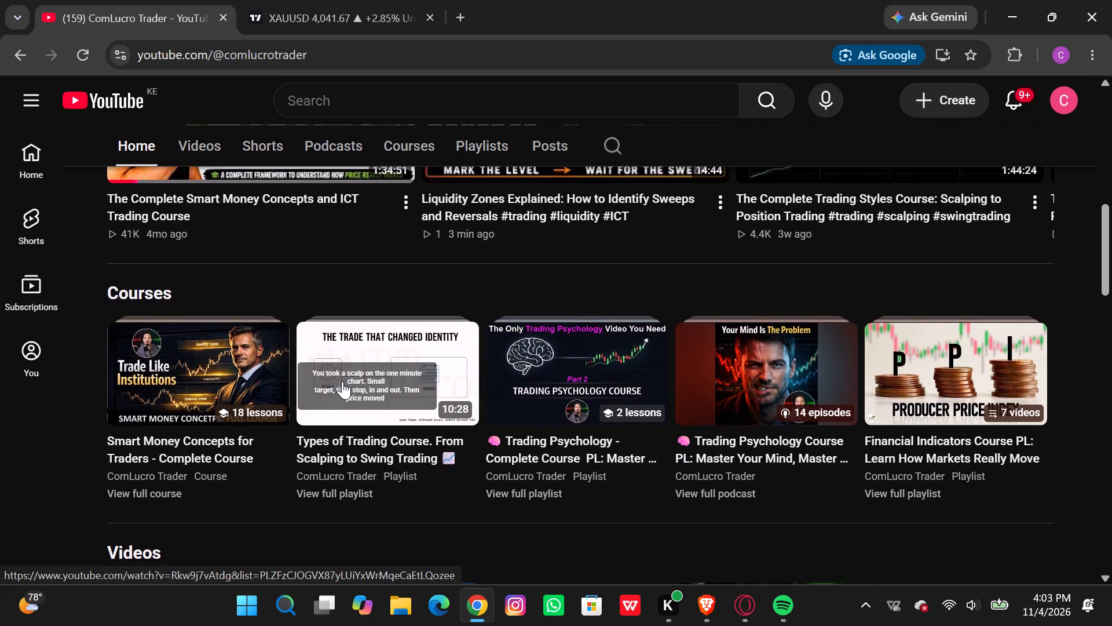
pyautogui.scroll(-1, 342, 381)
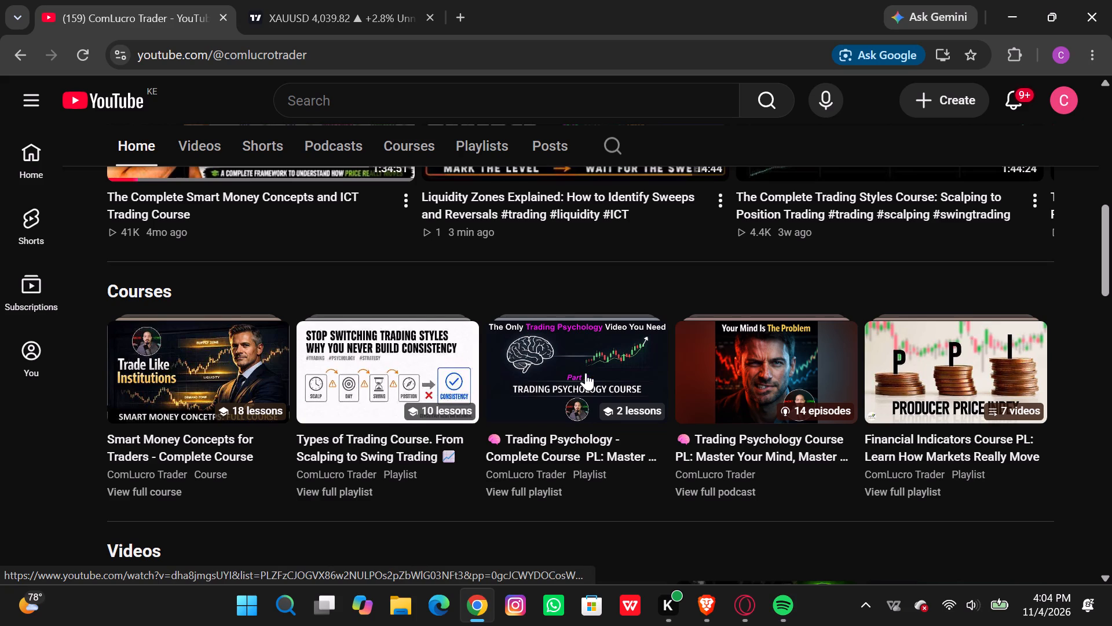
pyautogui.scroll(-1, 586, 373)
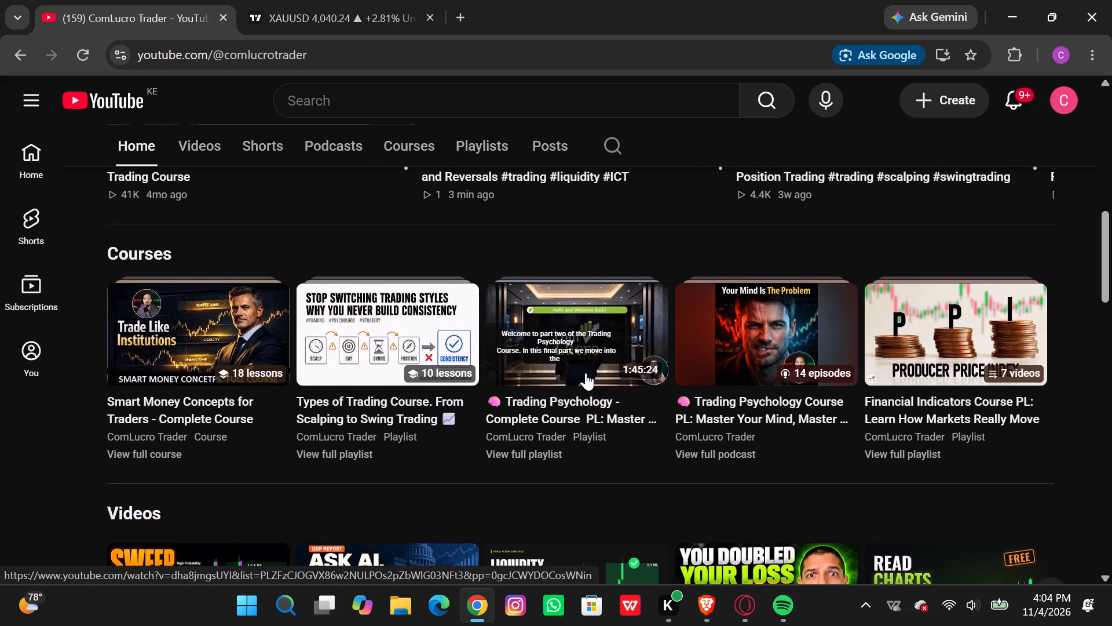
pyautogui.scroll(-3, 586, 373)
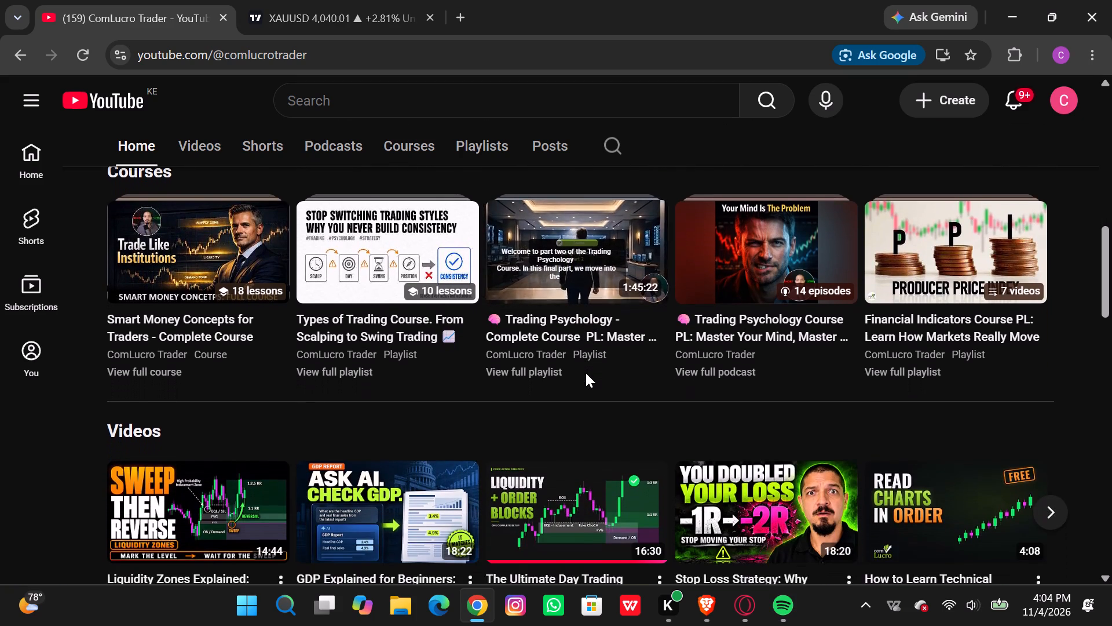
pyautogui.scroll(-2, 586, 373)
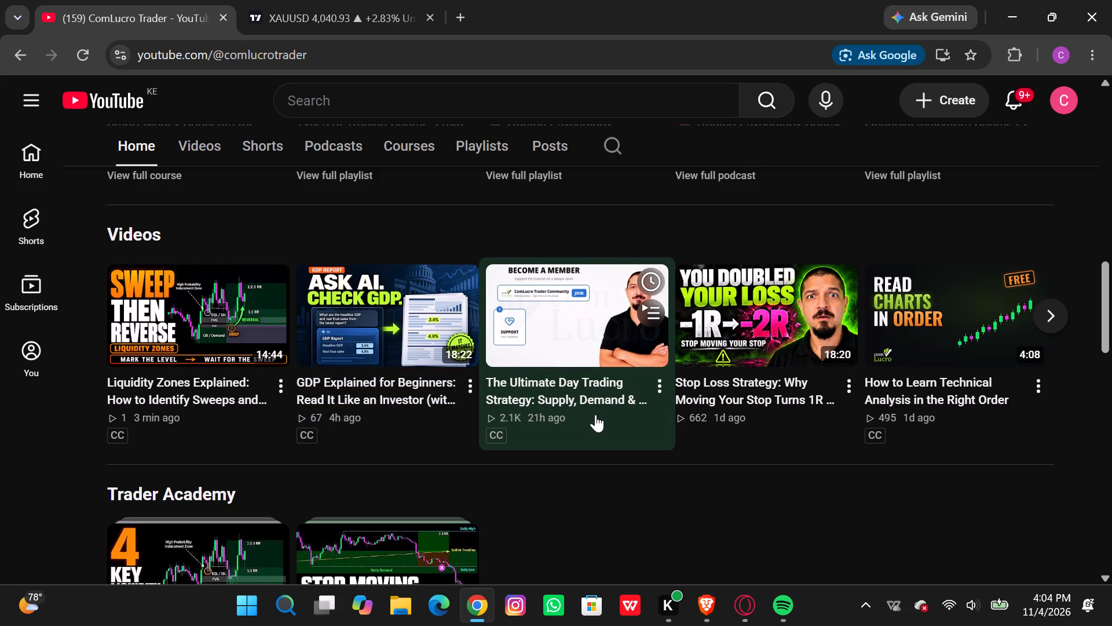
pyautogui.scroll(-1, 597, 415)
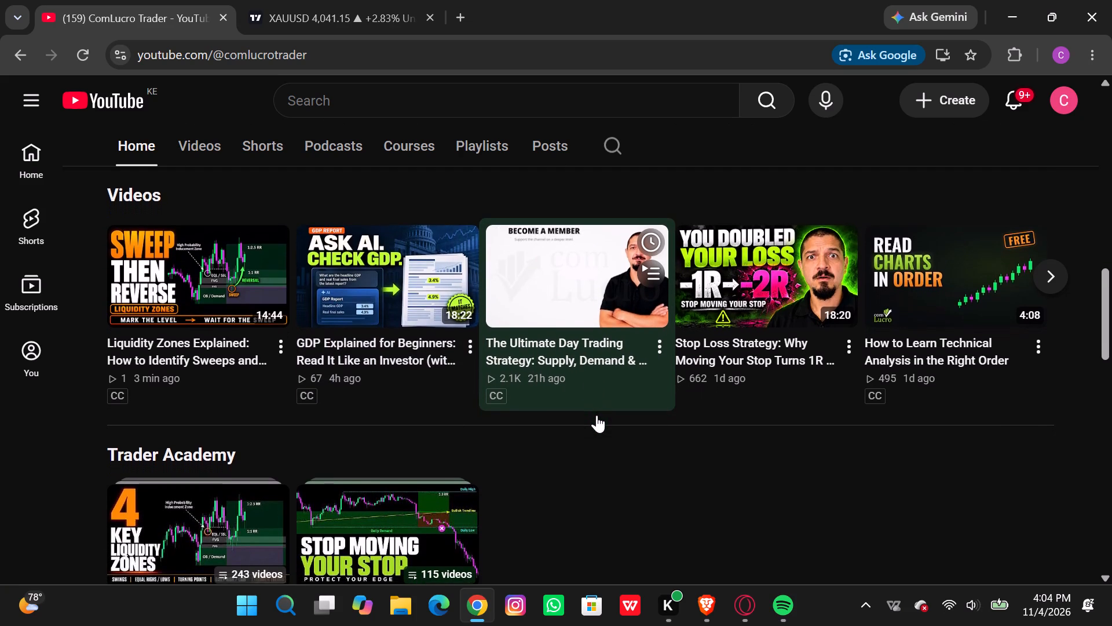
pyautogui.scroll(-3, 597, 415)
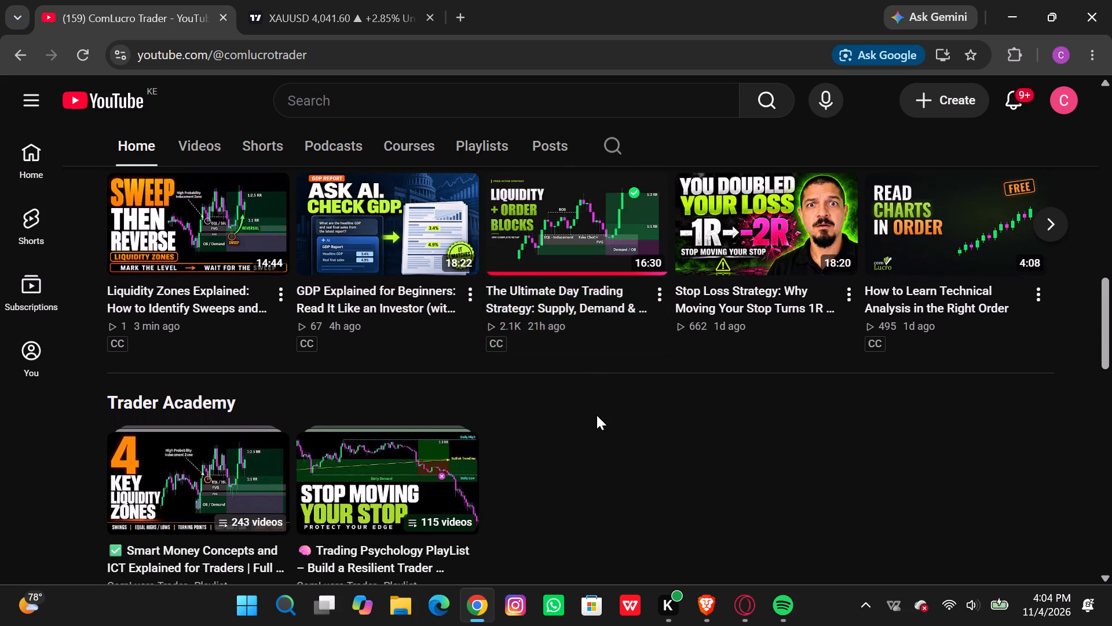
pyautogui.scroll(-1, 597, 415)
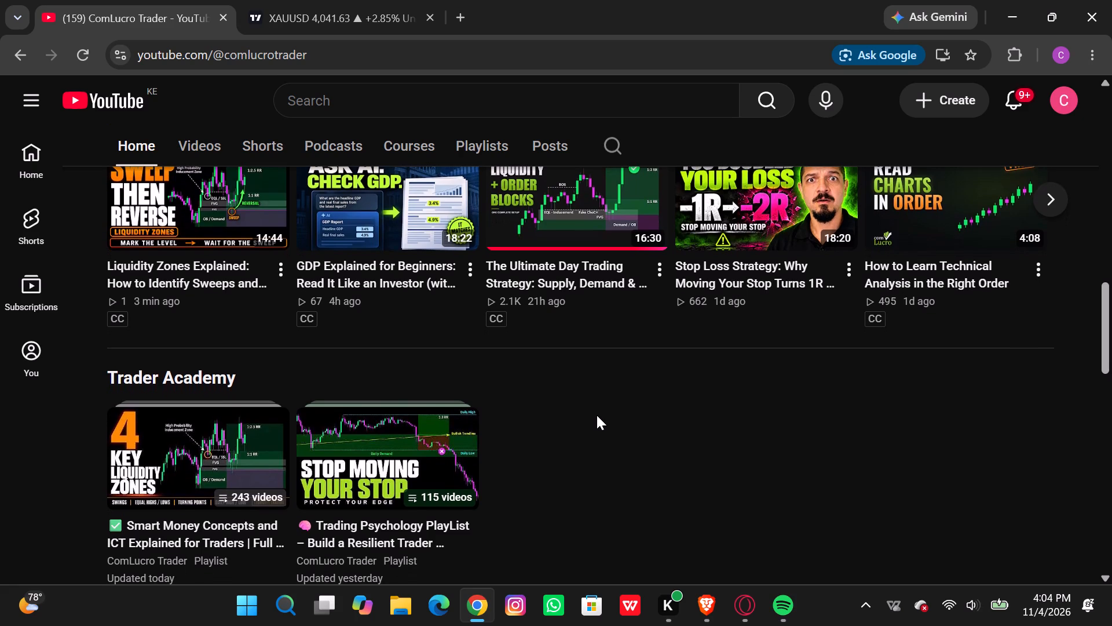
pyautogui.scroll(-1, 597, 415)
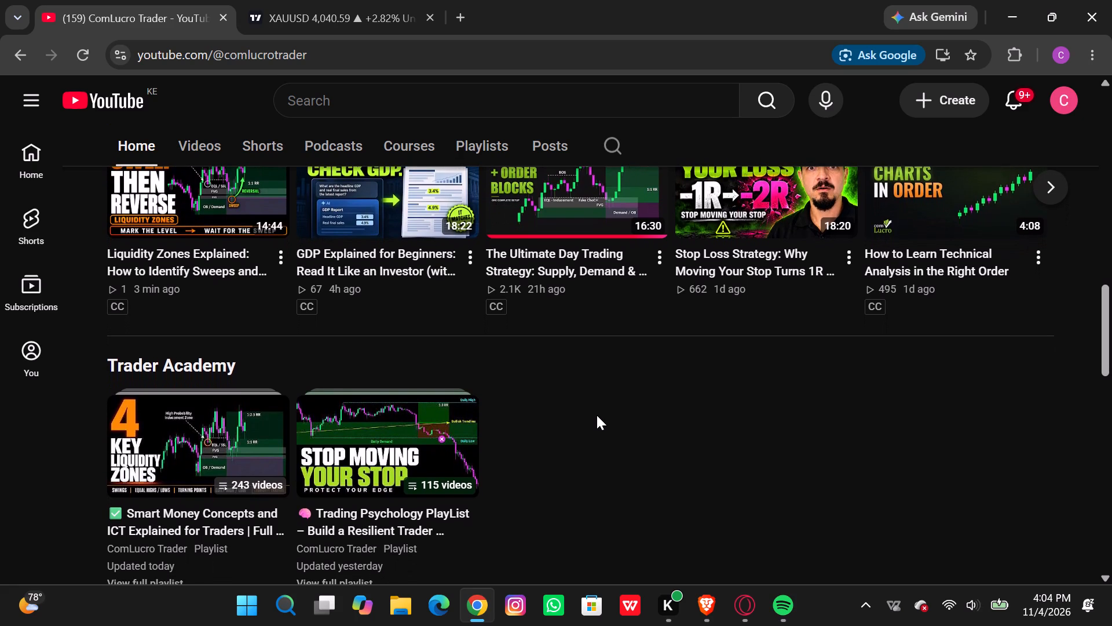
pyautogui.scroll(-3, 597, 415)
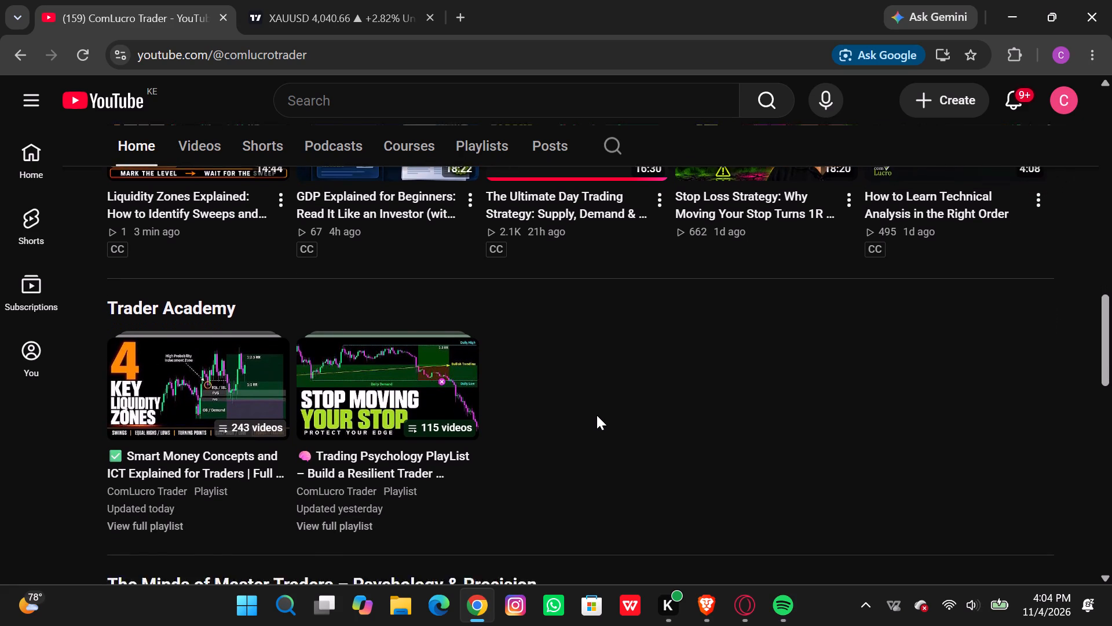
pyautogui.scroll(-3, 597, 415)
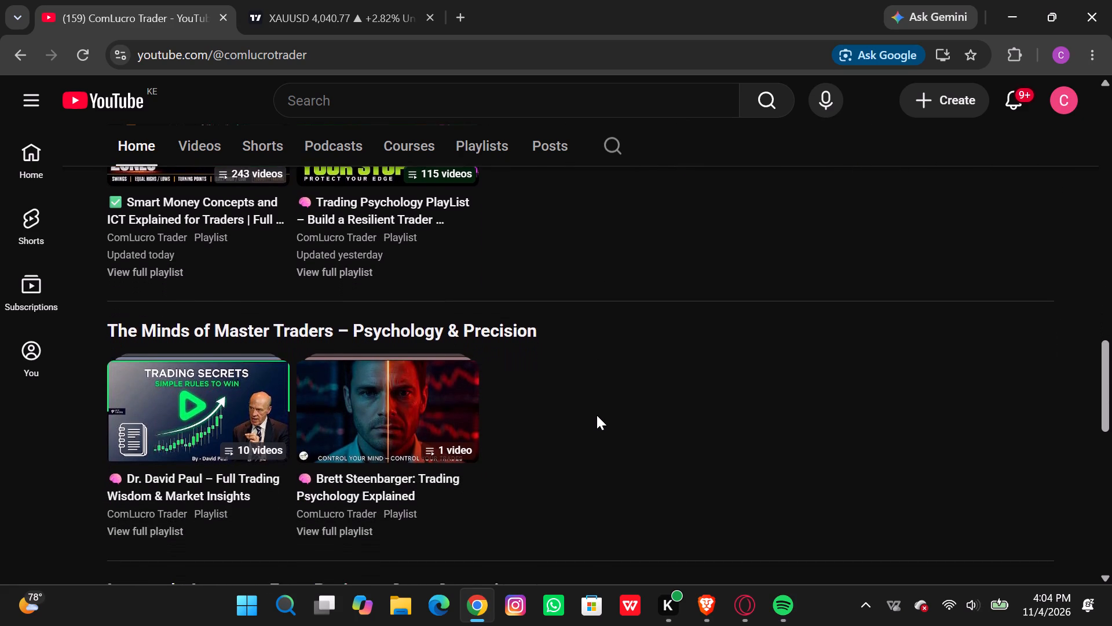
pyautogui.scroll(-3, 597, 415)
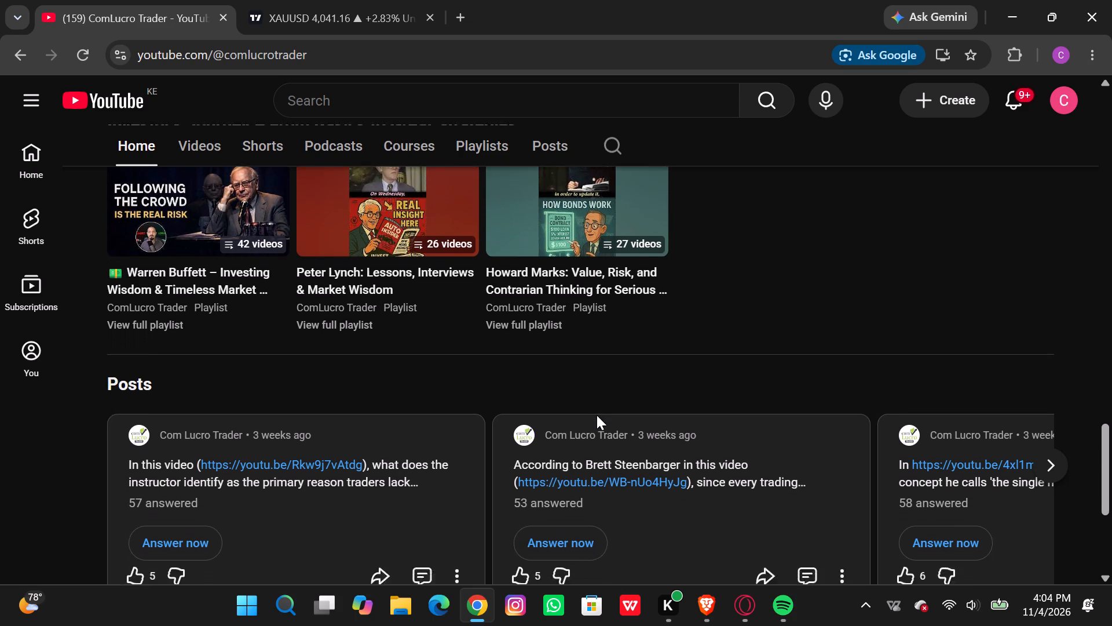
pyautogui.scroll(-4, 597, 415)
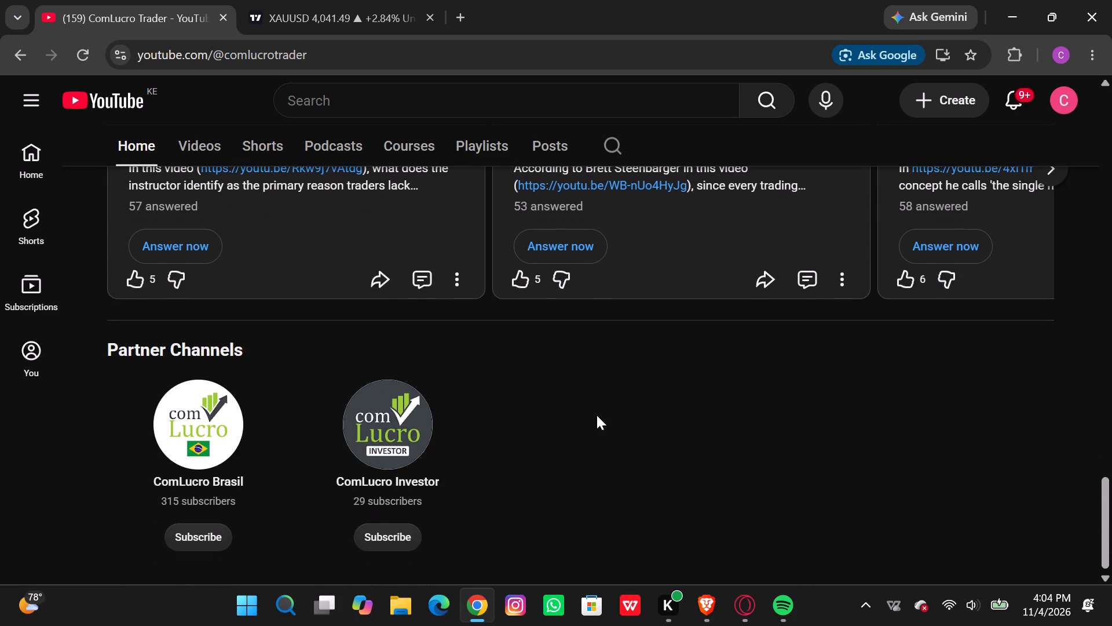
# Search within the ComLucro Trader channel for TRADING VIEW.
pyautogui.scroll(-1, 597, 415)
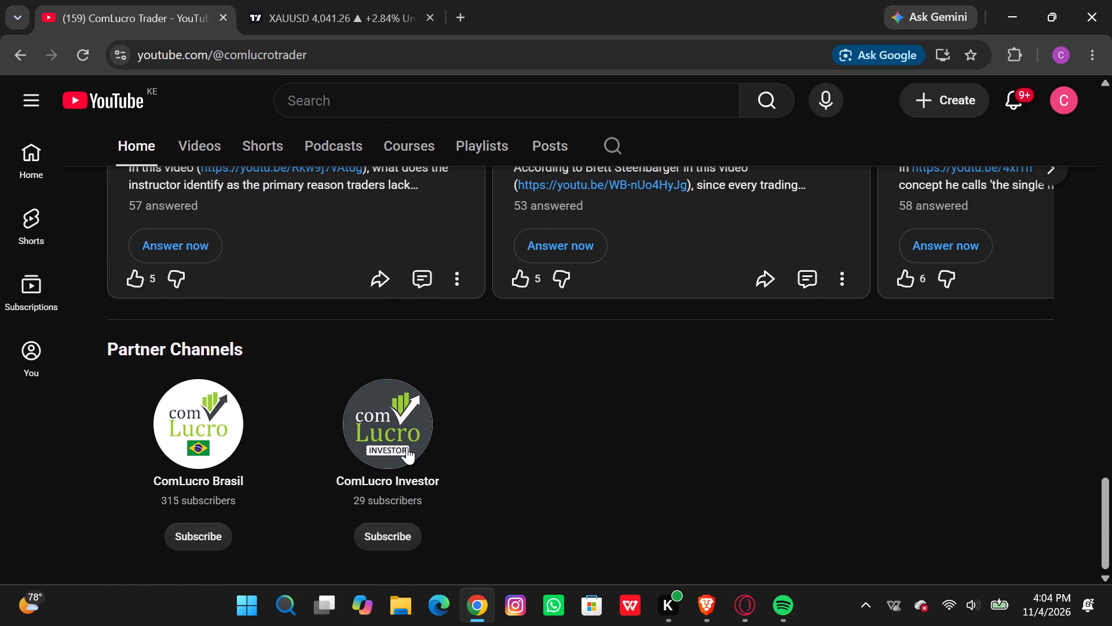
pyautogui.scroll(8, 545, 439)
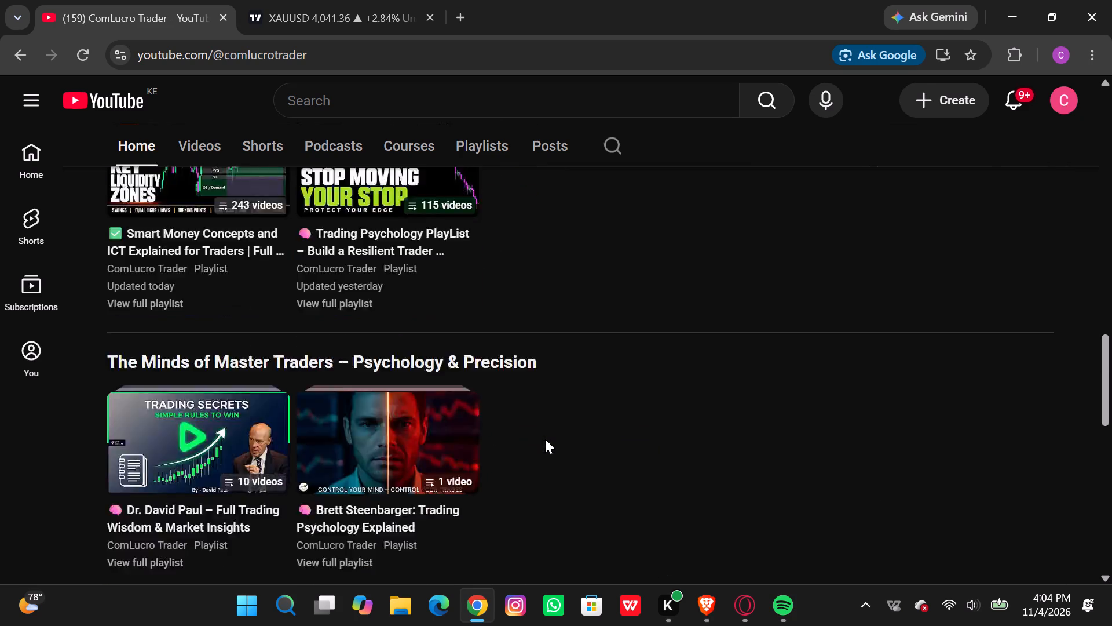
pyautogui.scroll(2, 545, 439)
pyautogui.scroll(-2, 545, 439)
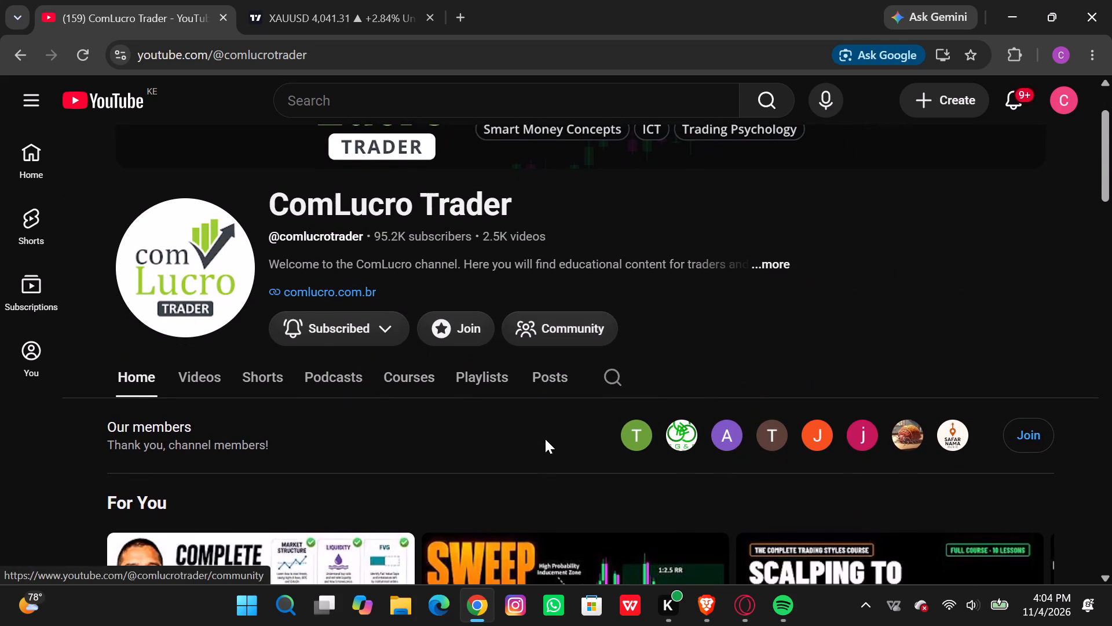
pyautogui.click(603, 379)
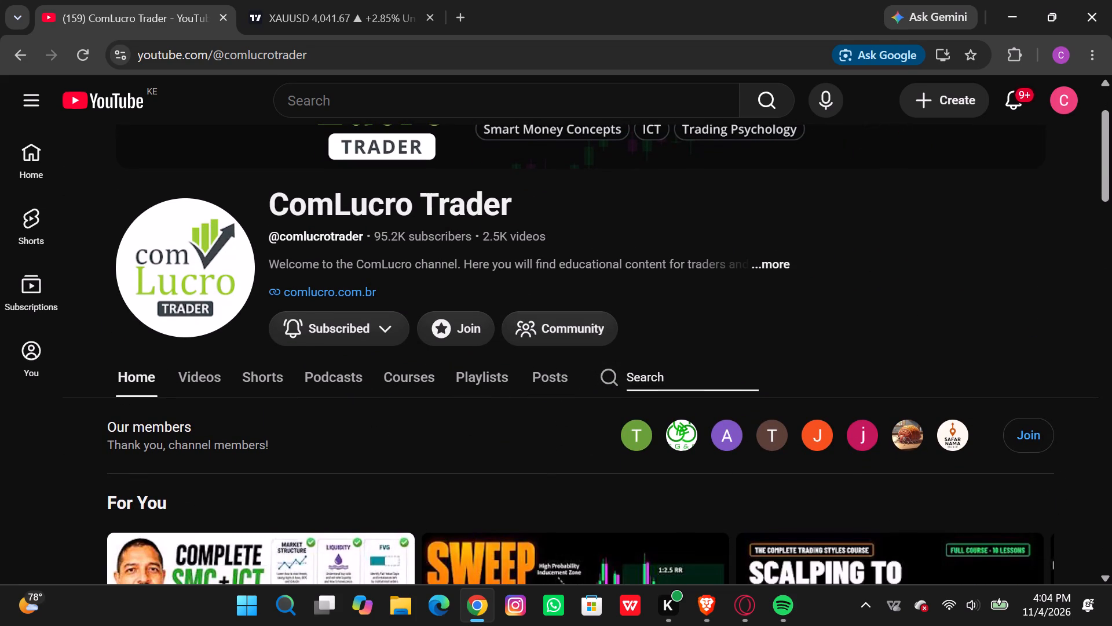
pyautogui.write('TRADING')
pyautogui.press('space')
pyautogui.write('VIEW')
pyautogui.press('Return')
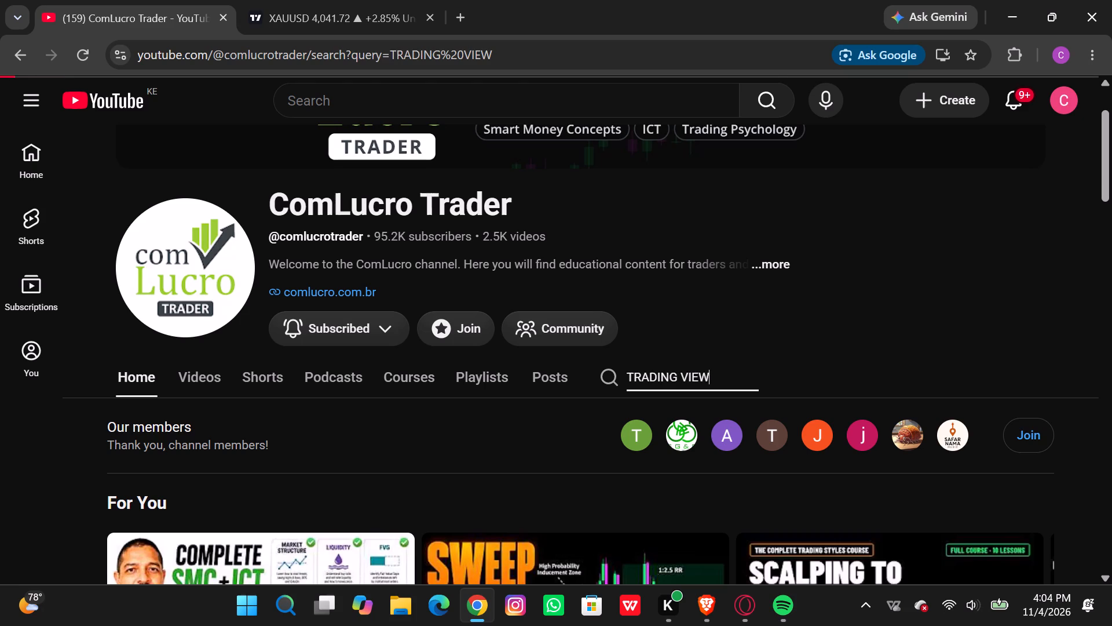
# Look through the channel's search results for TradingView tutorials, comparing the Fibonacci Retracement, VWAP and Simple Moving Average videos.
pyautogui.scroll(-1, 686, 373)
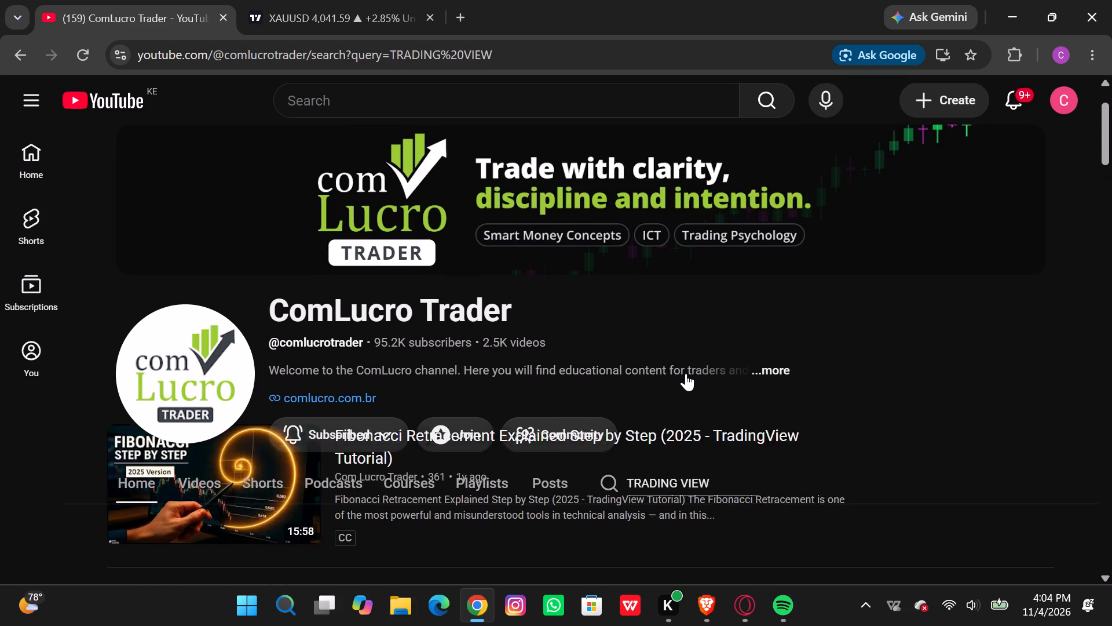
pyautogui.scroll(-2, 686, 373)
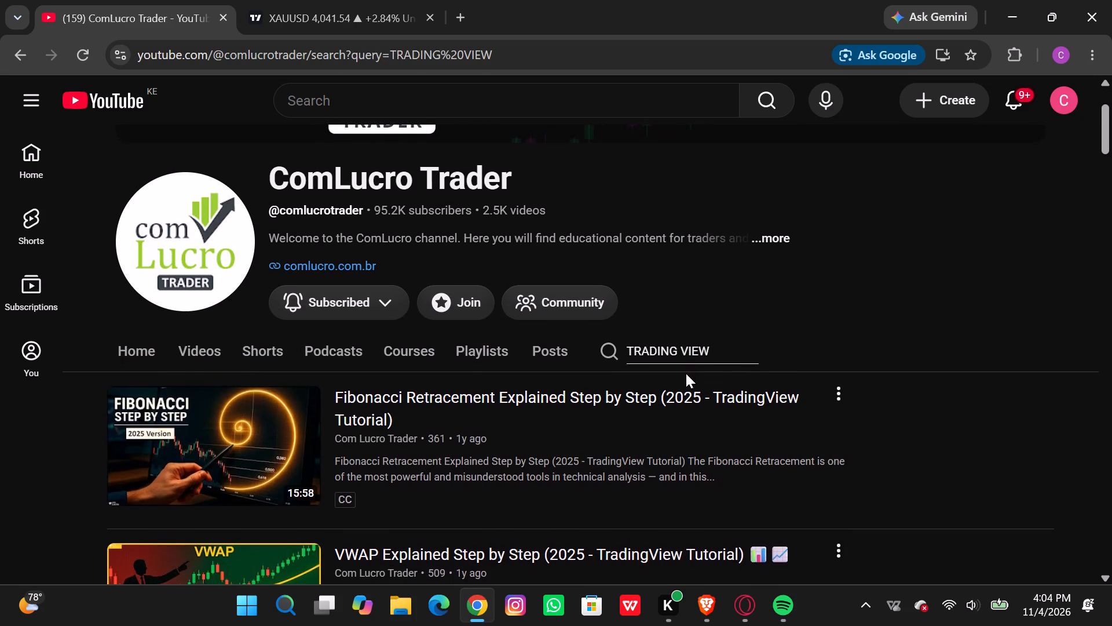
pyautogui.scroll(-1, 686, 373)
pyautogui.scroll(1, 686, 373)
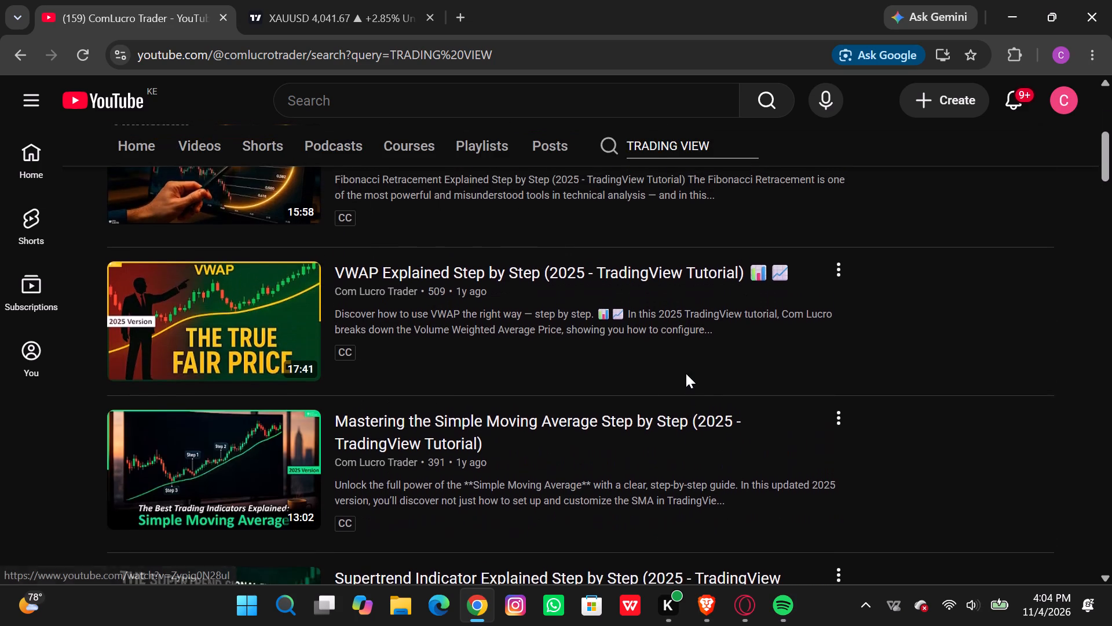
pyautogui.scroll(1, 686, 373)
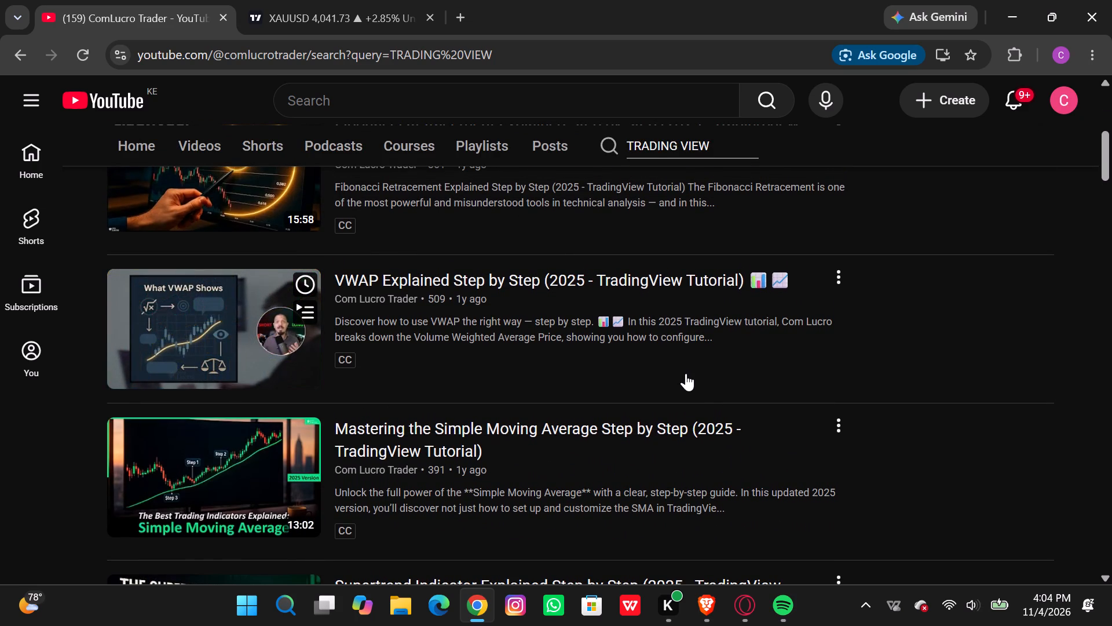
pyautogui.scroll(2, 686, 373)
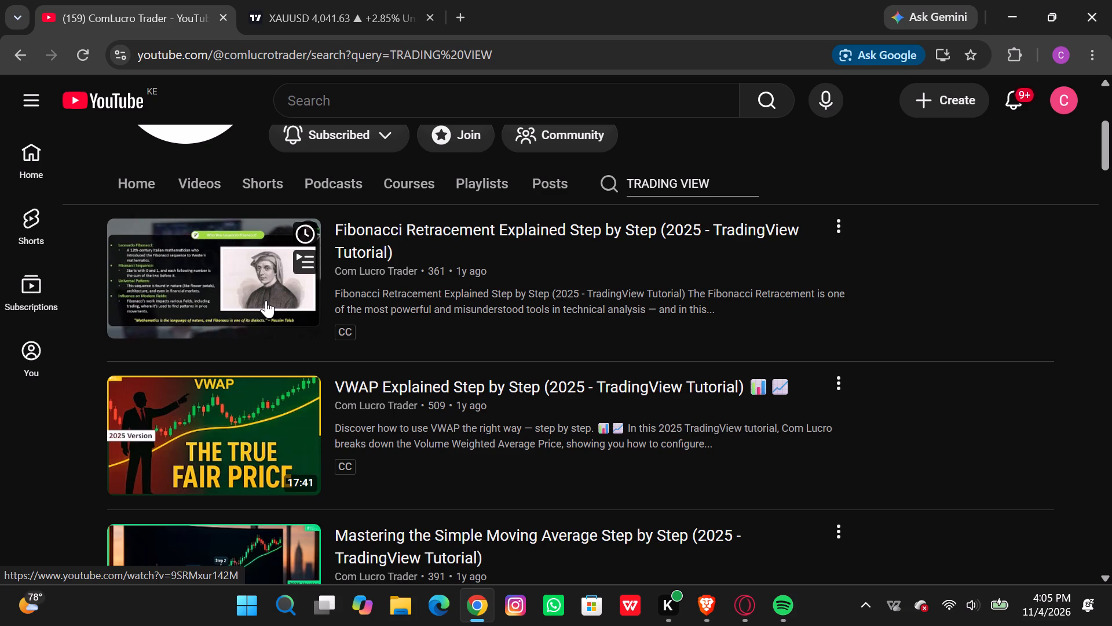
pyautogui.scroll(-1, 280, 422)
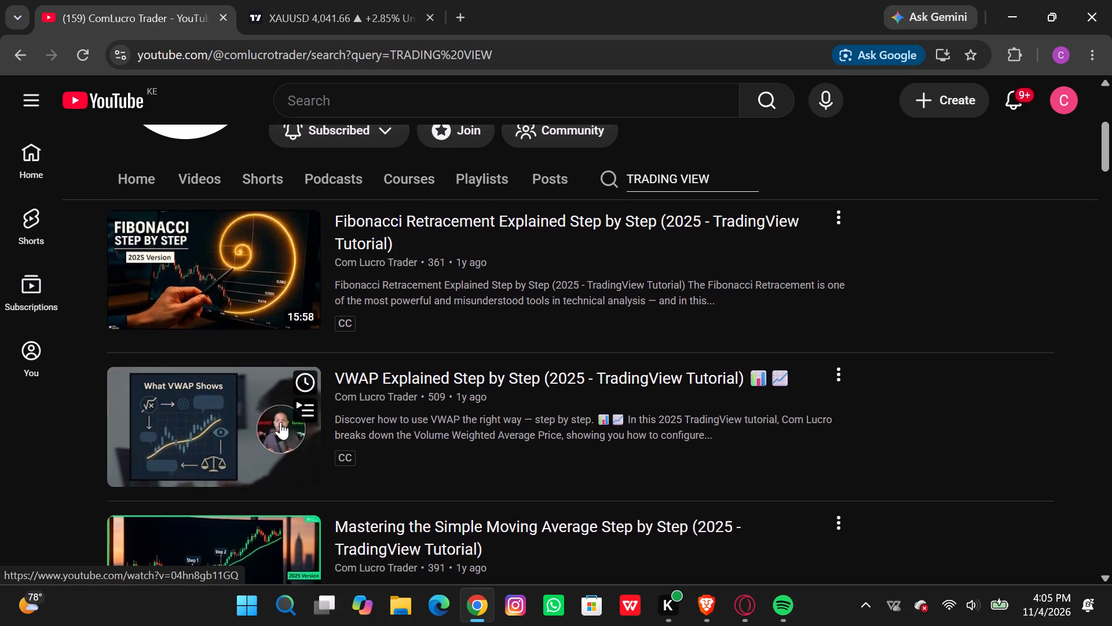
pyautogui.scroll(-1, 280, 422)
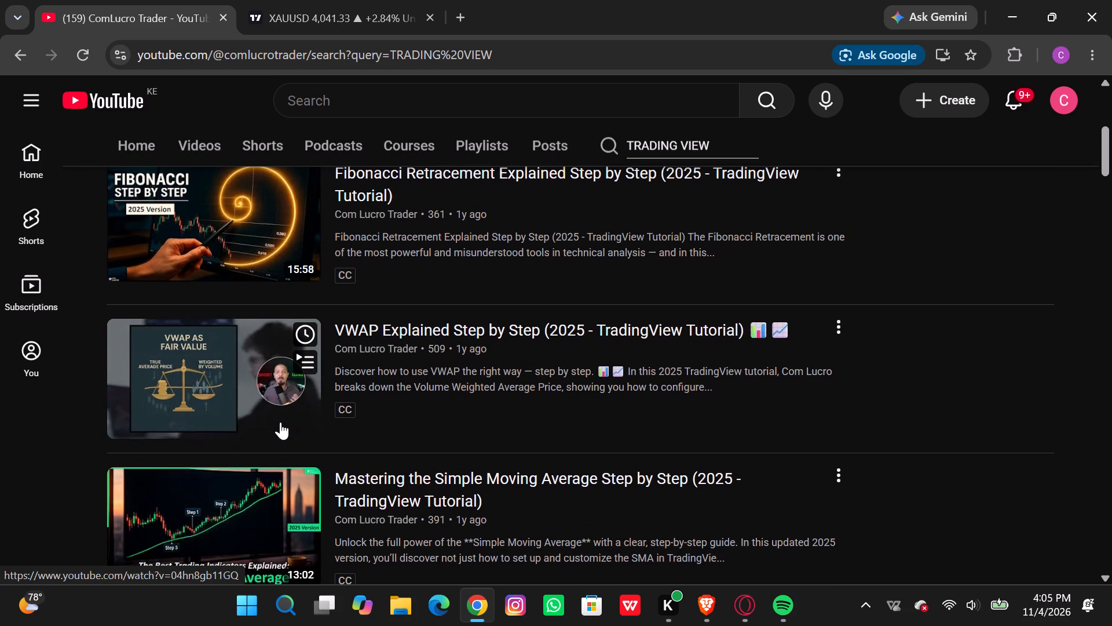
pyautogui.scroll(-2, 280, 422)
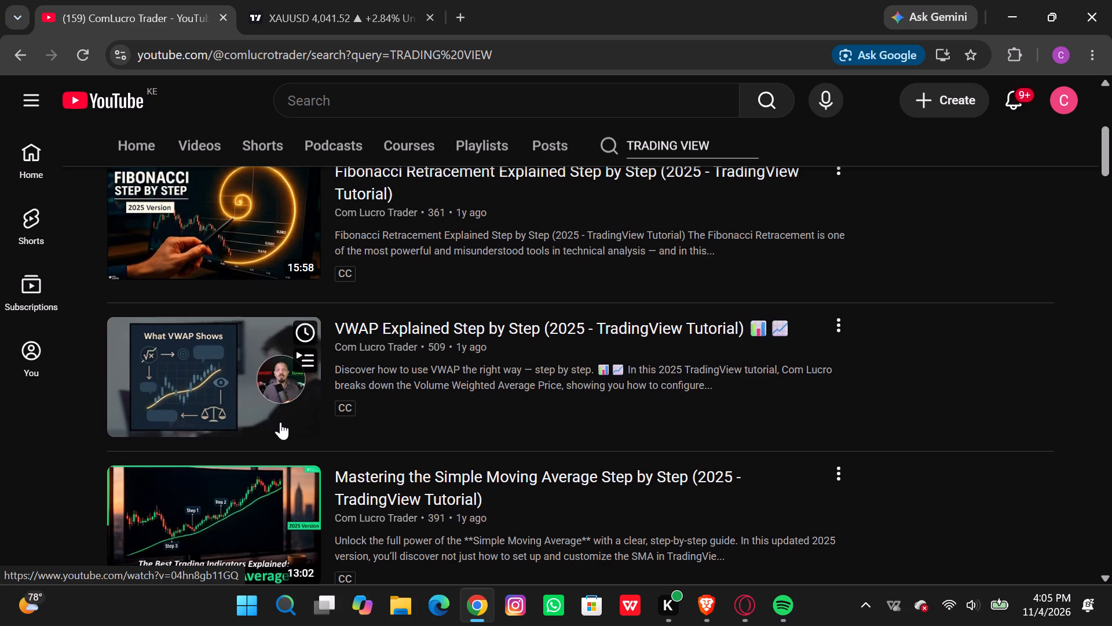
pyautogui.scroll(-1, 280, 422)
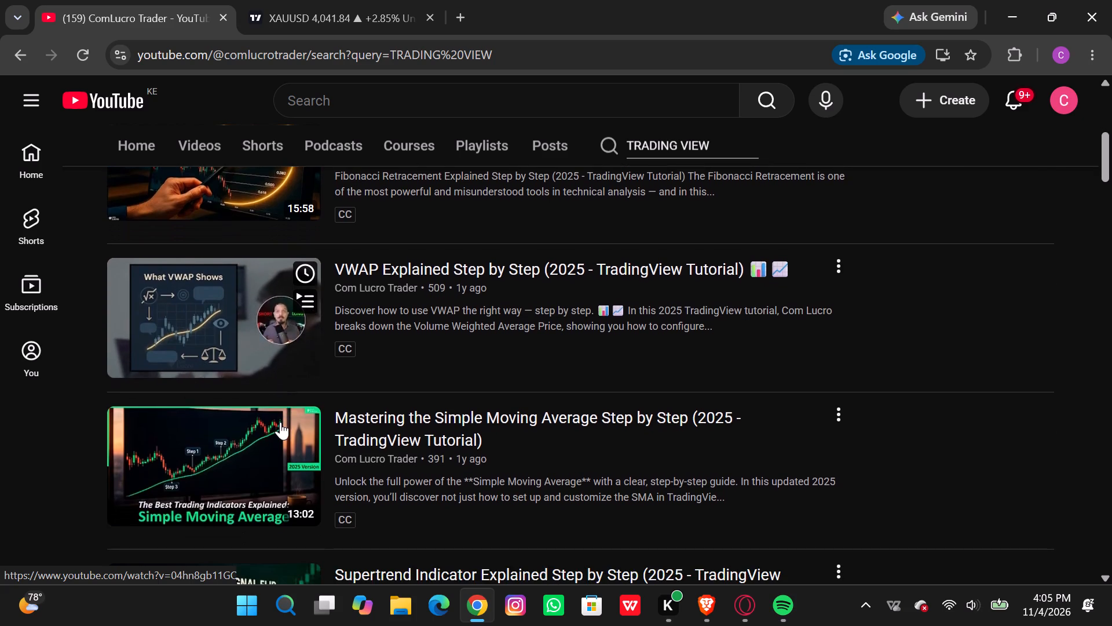
pyautogui.scroll(-1, 280, 422)
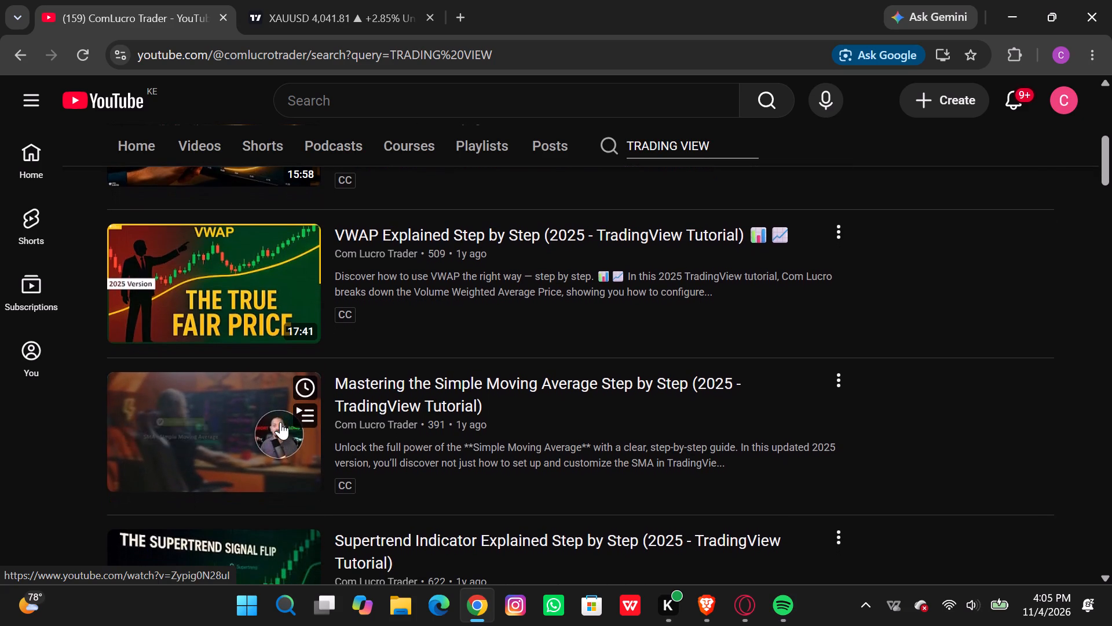
pyautogui.scroll(-1, 280, 422)
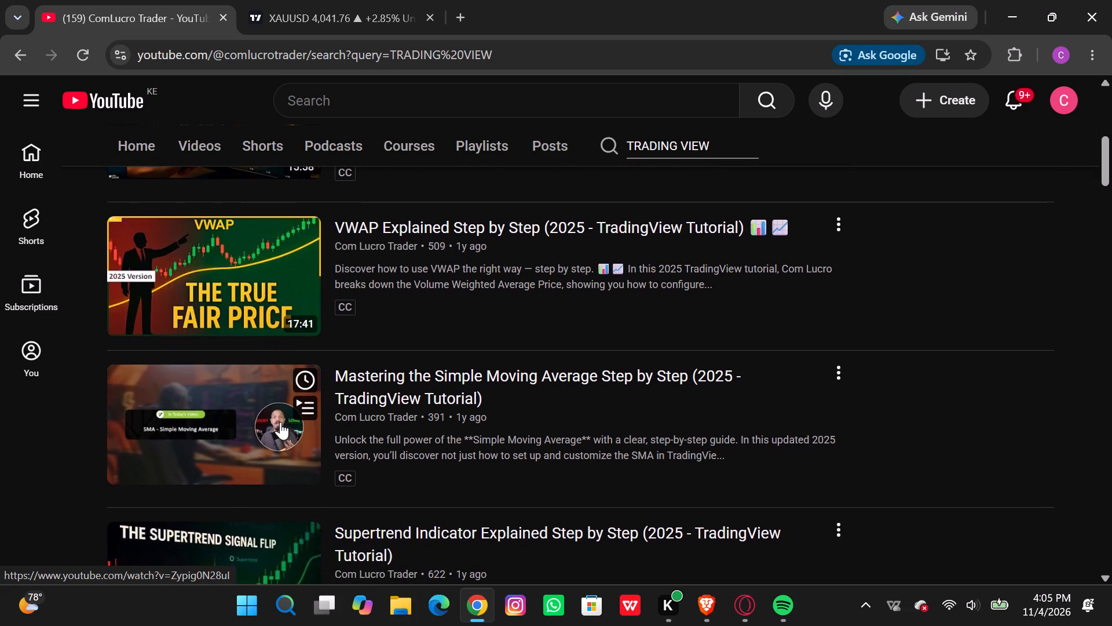
pyautogui.scroll(-1, 280, 422)
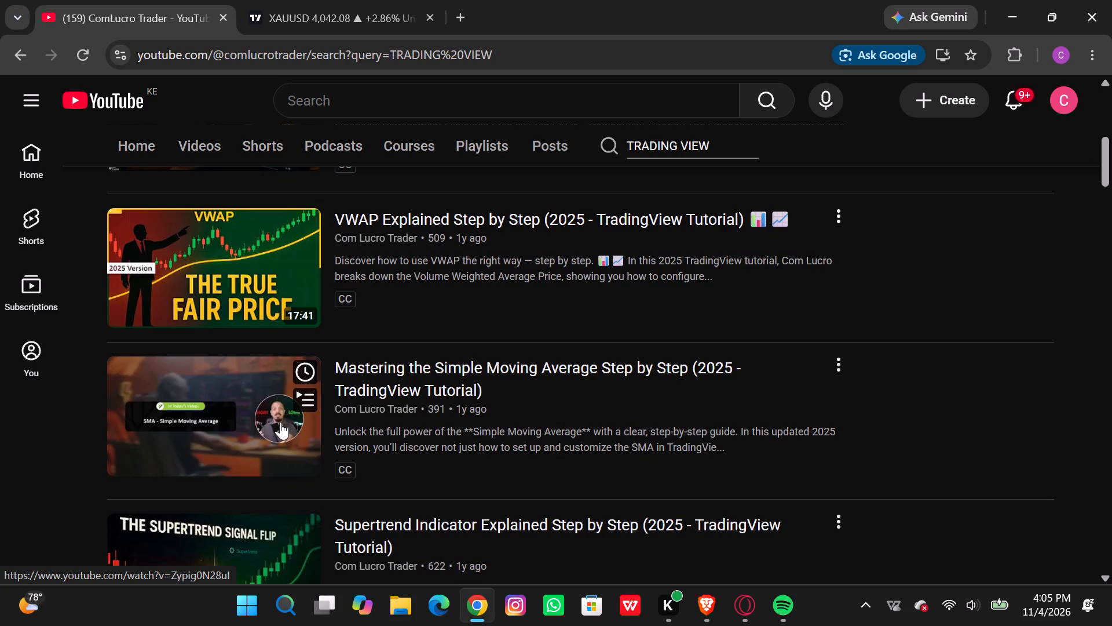
pyautogui.scroll(-1, 280, 422)
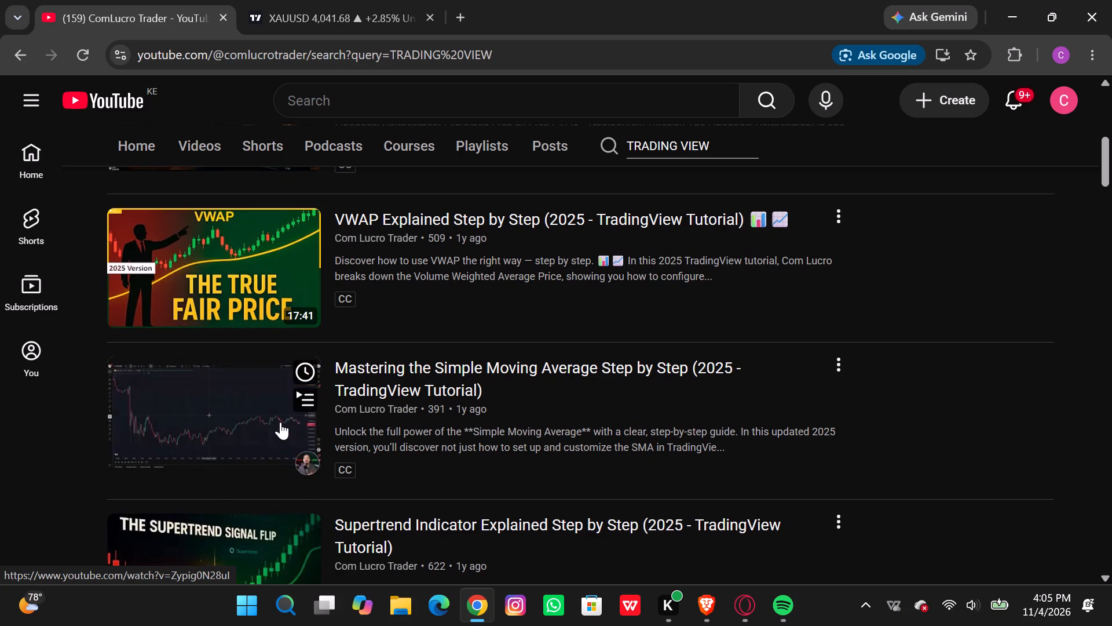
# Open the Mastering the Simple Moving Average Step by Step video, skip its ad and decline the YouTube Premium offer.
pyautogui.click(244, 423)
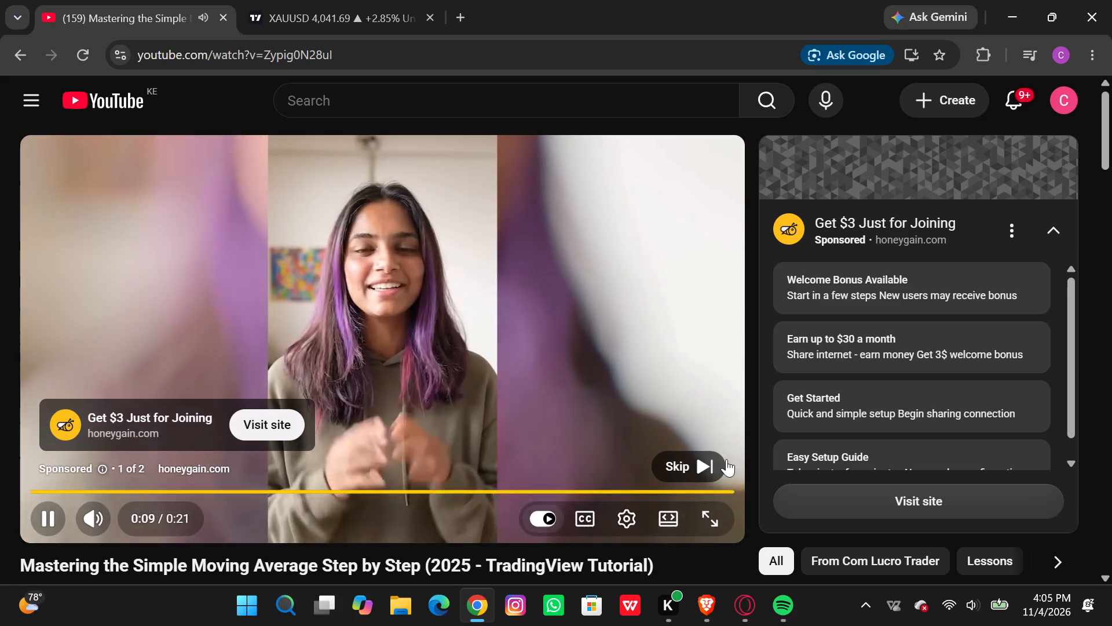
pyautogui.click(699, 458)
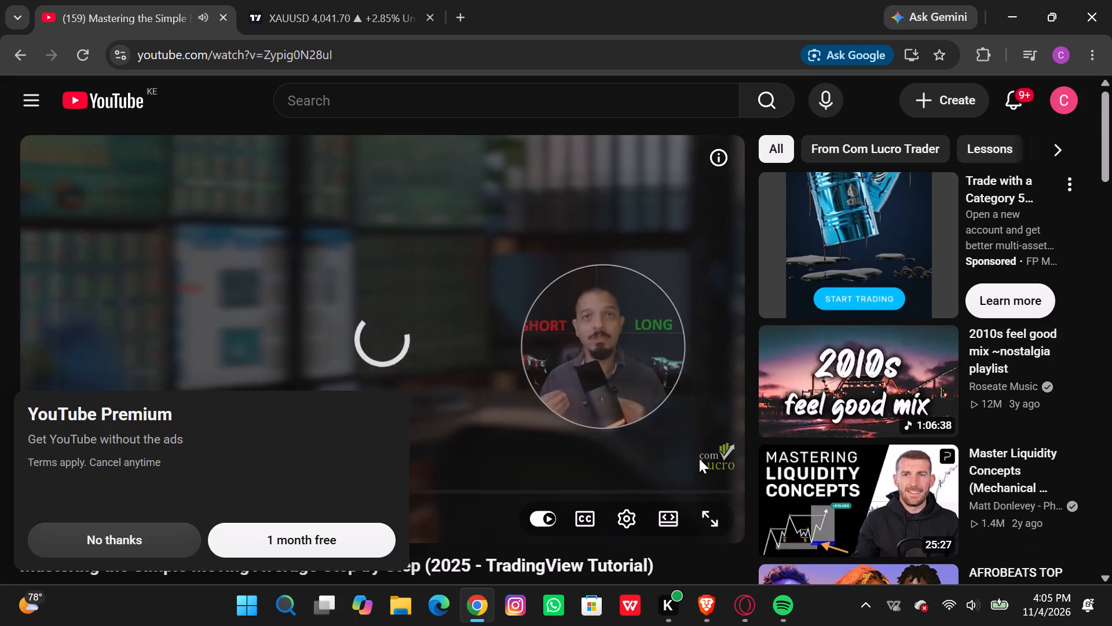
pyautogui.click(98, 536)
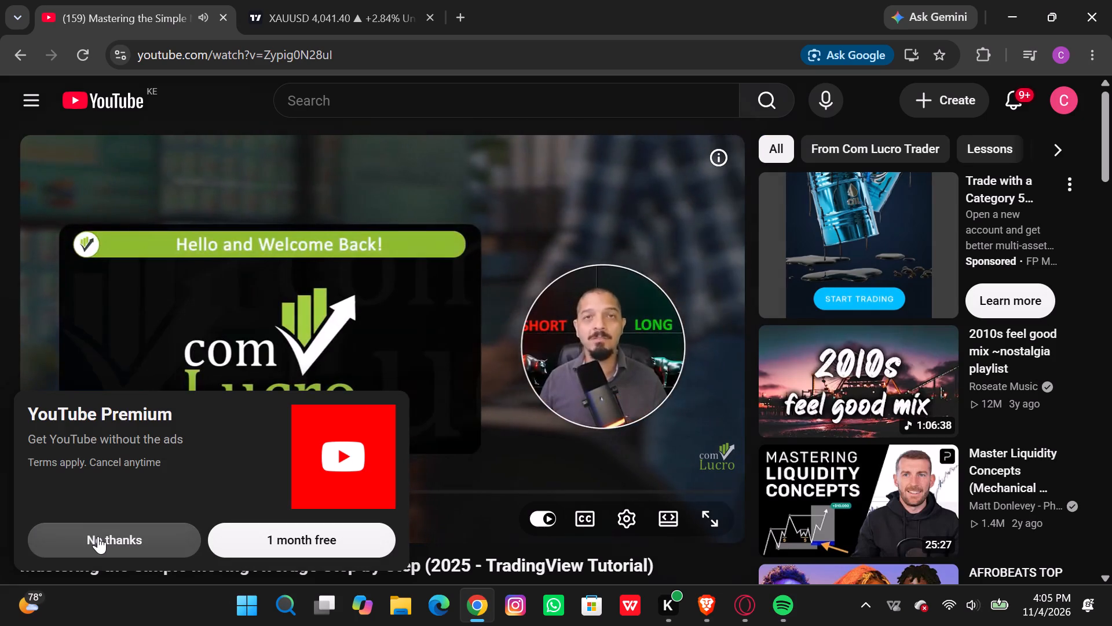
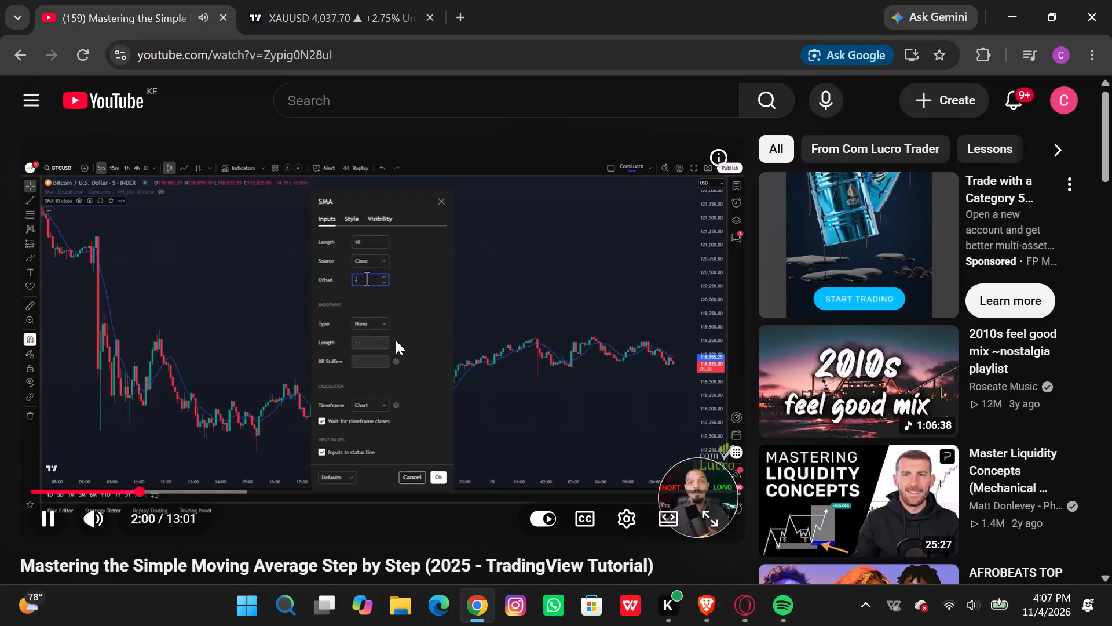
# Look over the Simple Moving Average video's description, comment section and recommended videos while the lesson plays.
pyautogui.scroll(-2, 401, 335)
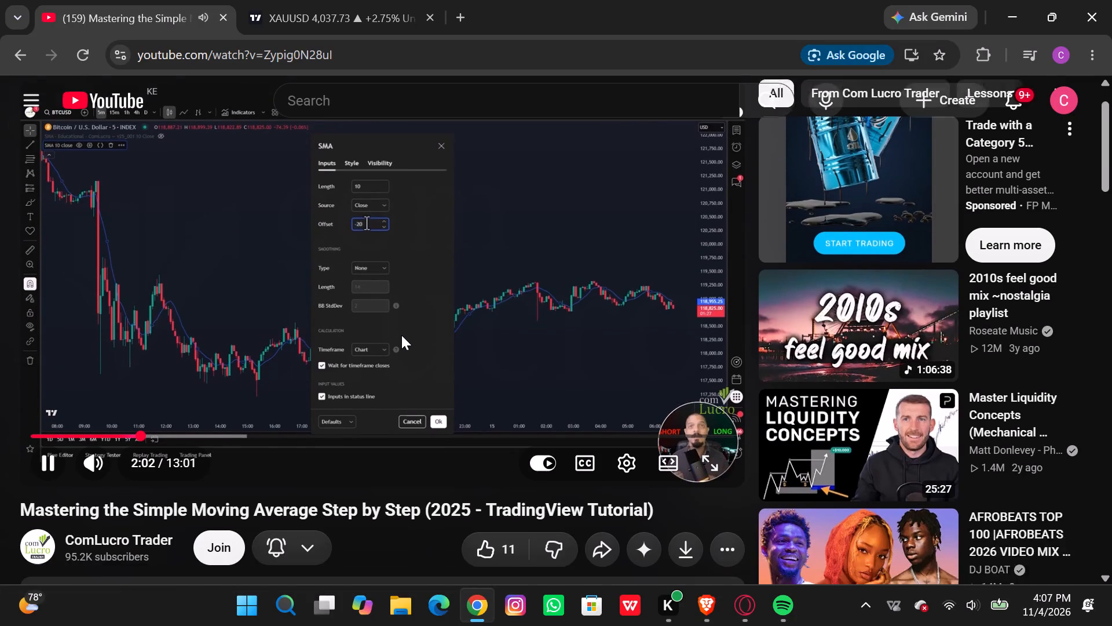
pyautogui.scroll(-3, 401, 335)
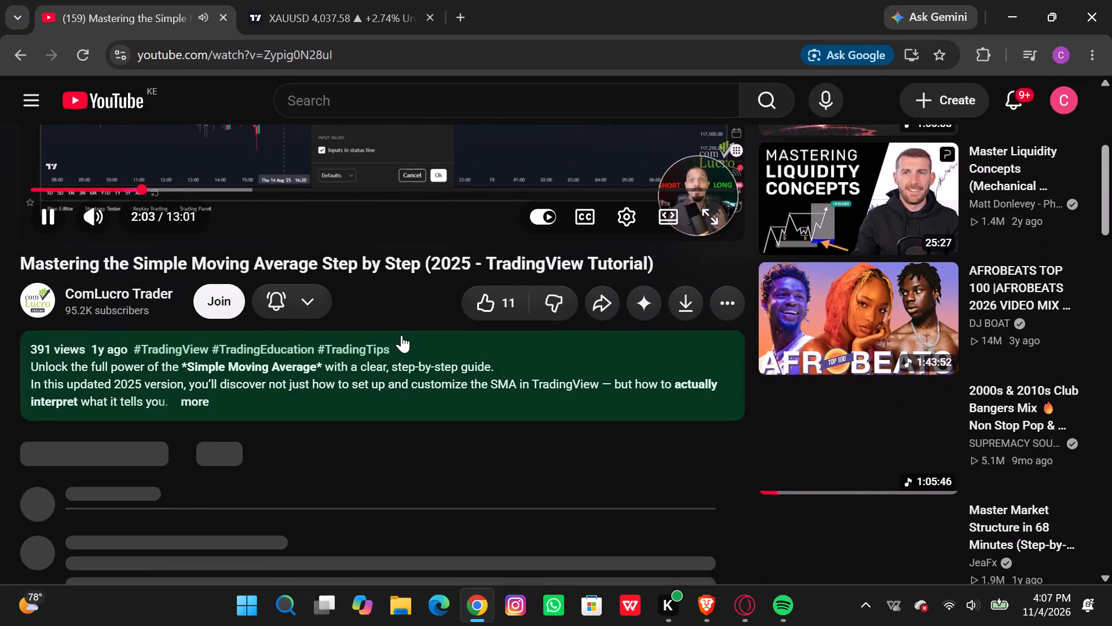
pyautogui.scroll(-1, 401, 335)
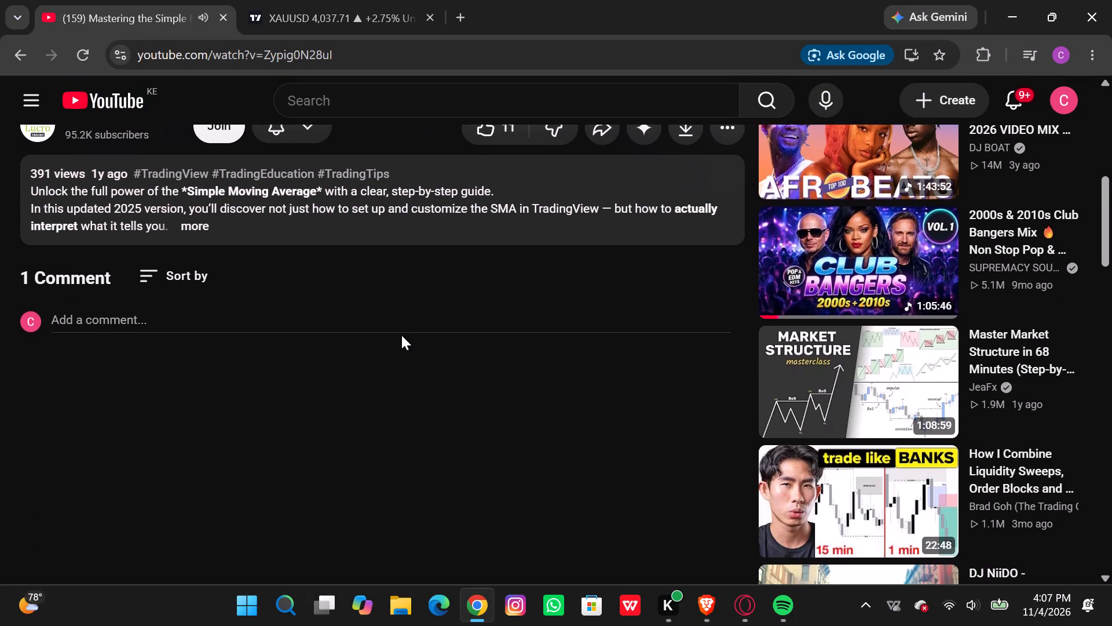
pyautogui.scroll(-1, 401, 335)
pyautogui.hscroll(1, 401, 335)
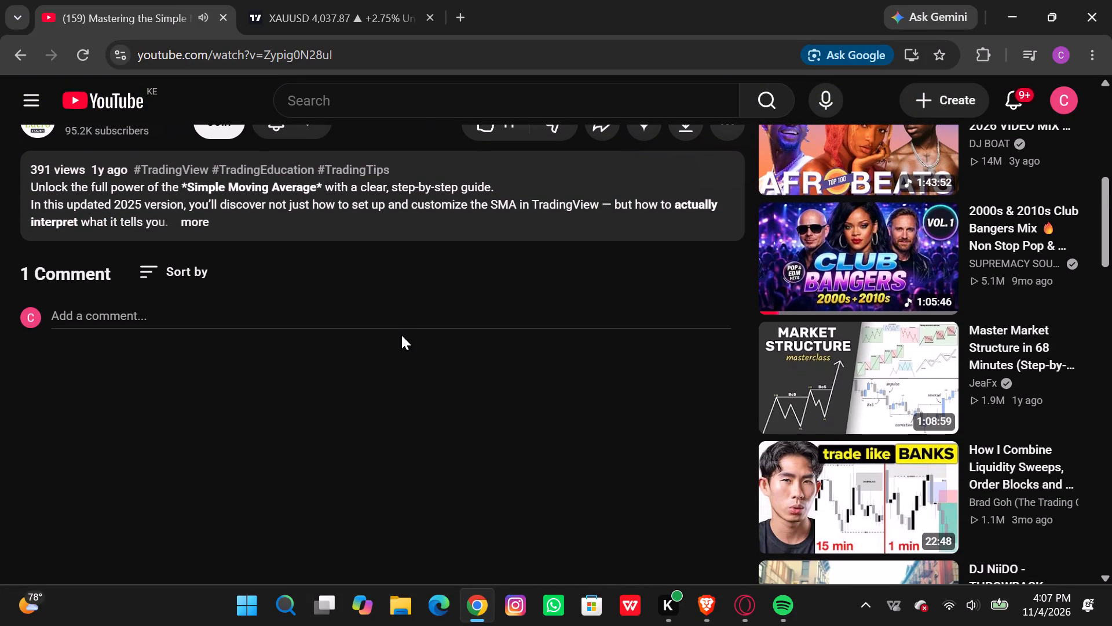
pyautogui.hscroll(1, 401, 335)
pyautogui.scroll(1, 401, 335)
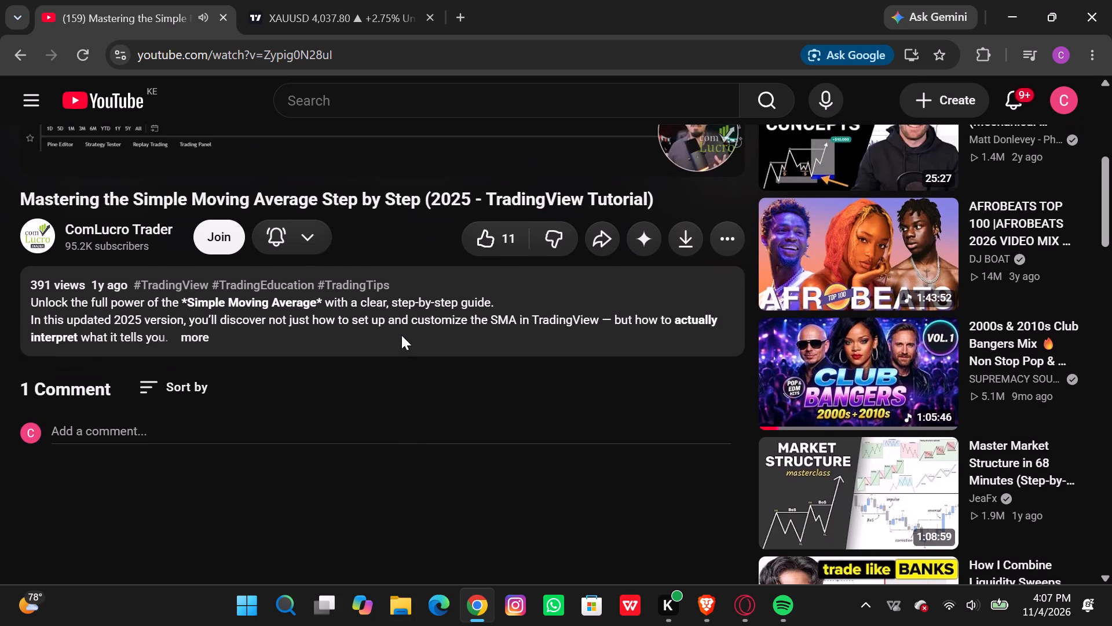
pyautogui.scroll(3, 401, 335)
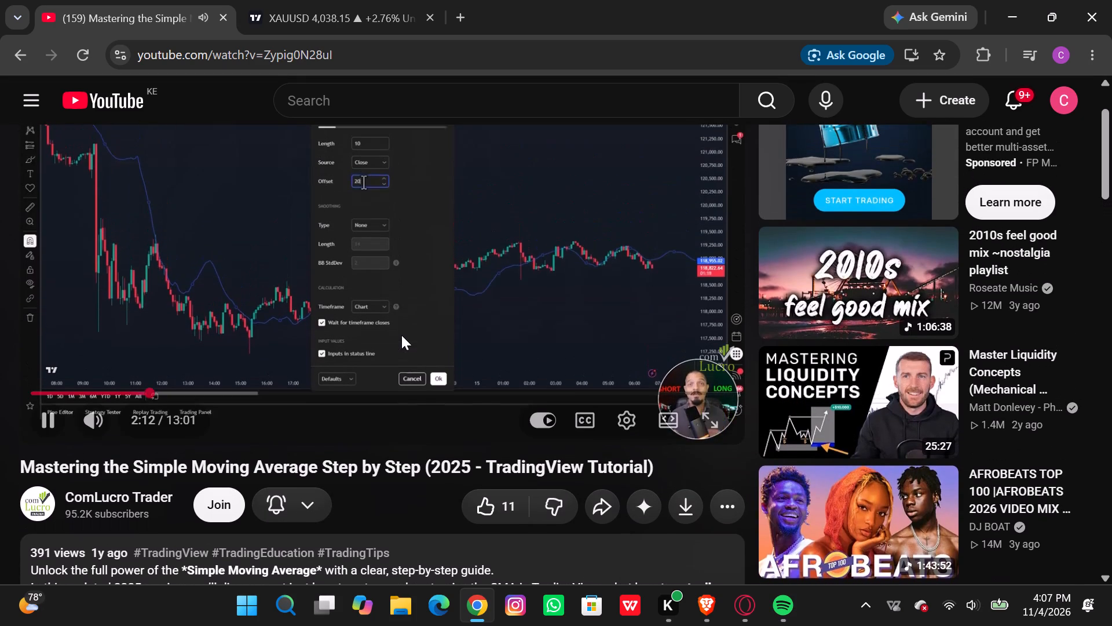
pyautogui.scroll(1, 401, 335)
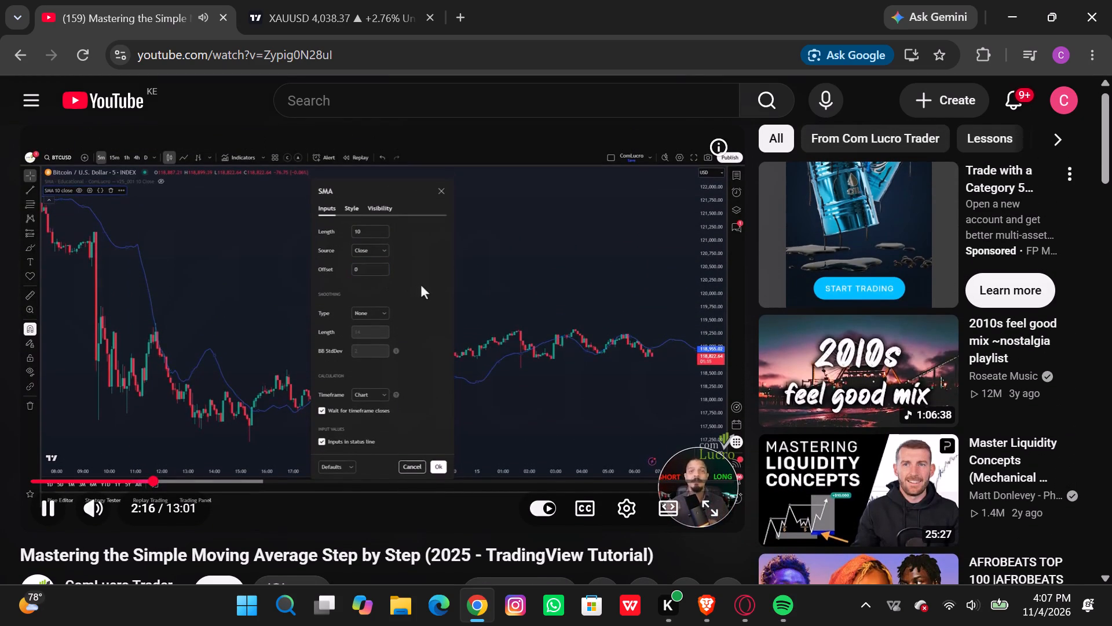
# Skip slightly ahead in the Simple Moving Average video and watch the lesson's next part.
pyautogui.click(193, 481)
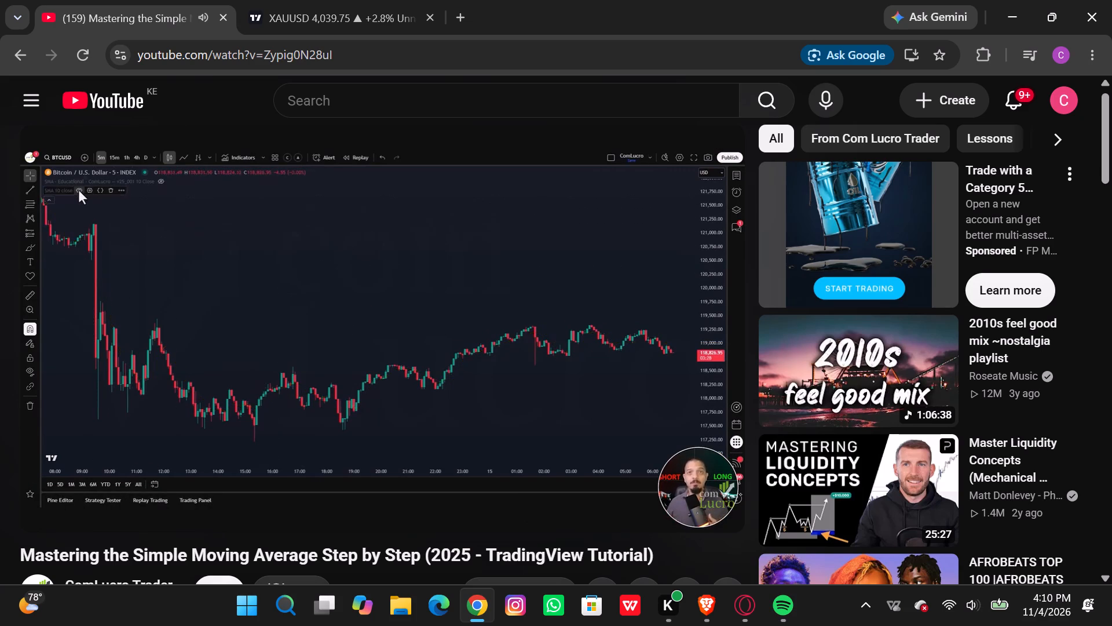
pyautogui.scroll(-1, 434, 493)
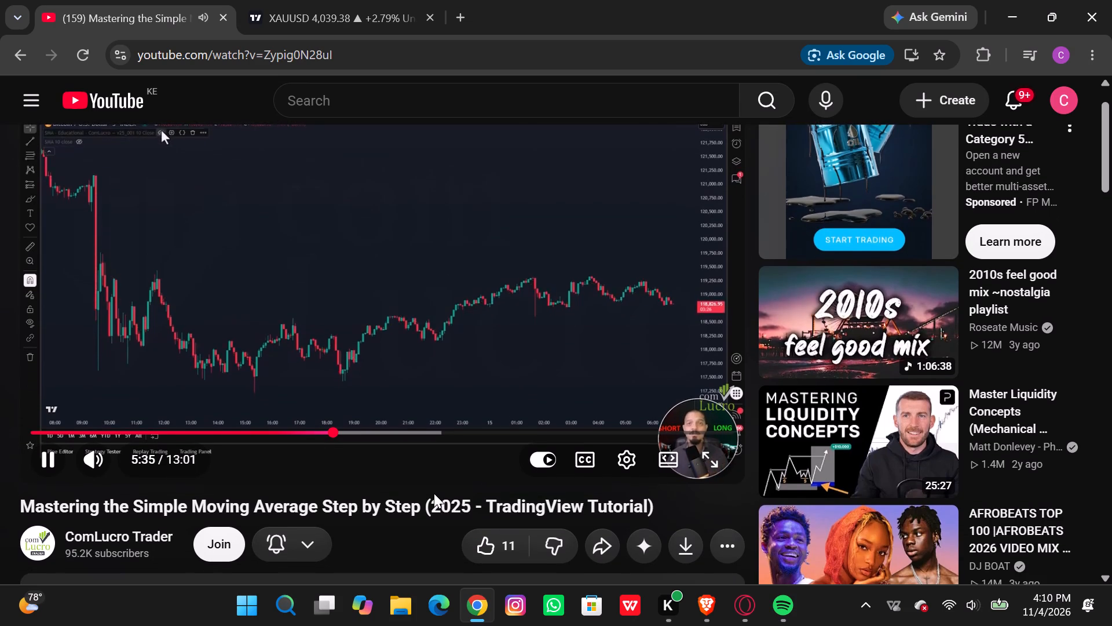
pyautogui.scroll(-1, 434, 493)
pyautogui.scroll(1, 434, 493)
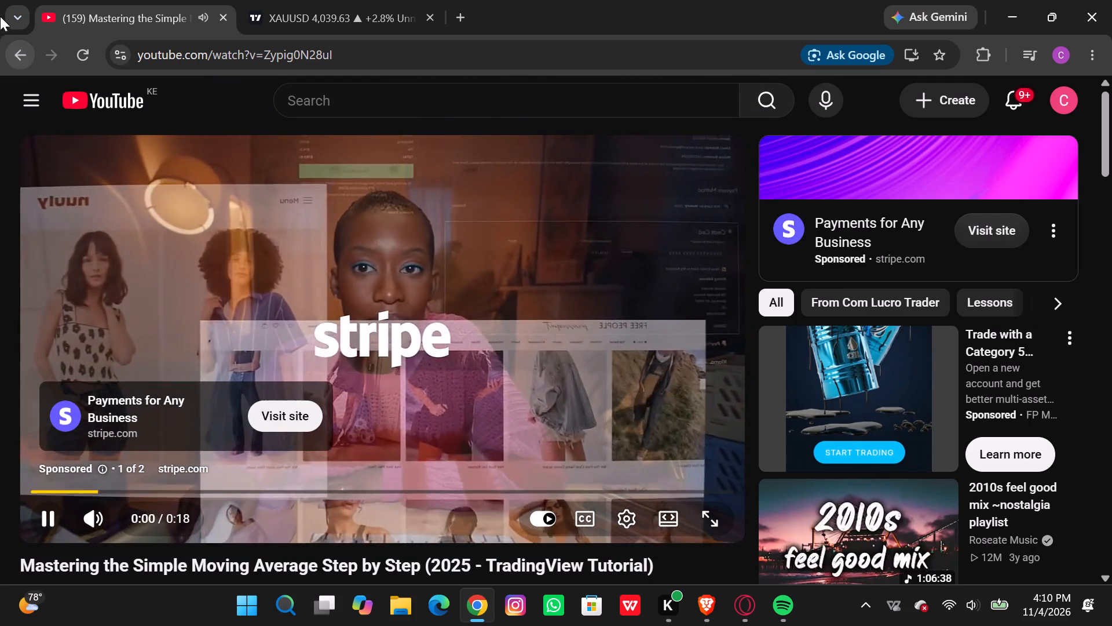
# Return to the channel's TRADING VIEW search results and preview the VWAP and Liquidity Hack 1 videos.
pyautogui.click(10, 50)
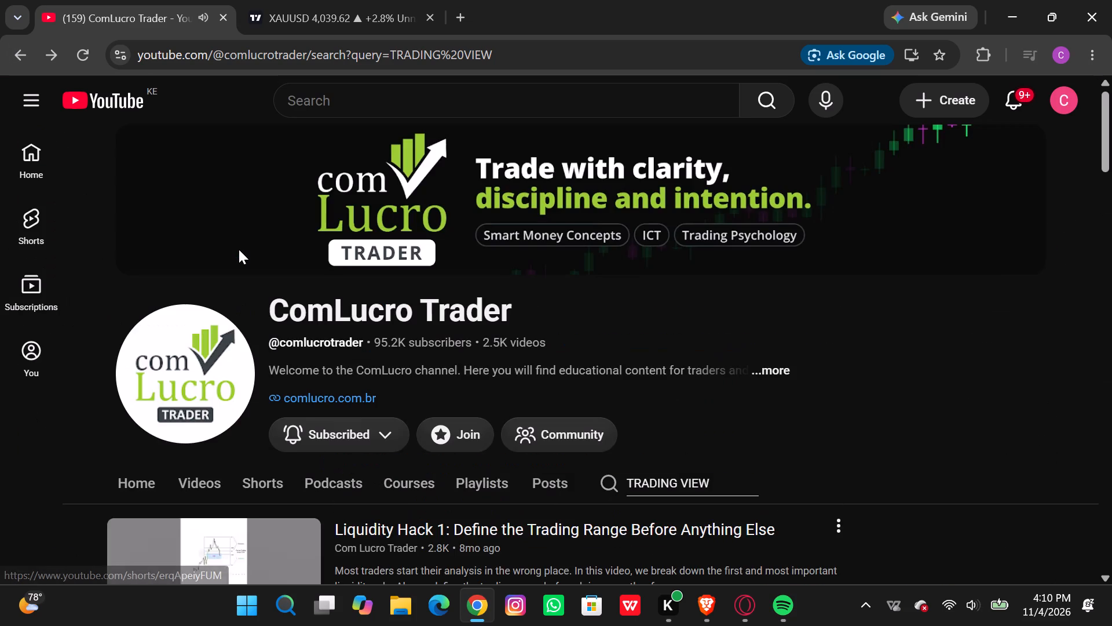
pyautogui.scroll(-4, 239, 249)
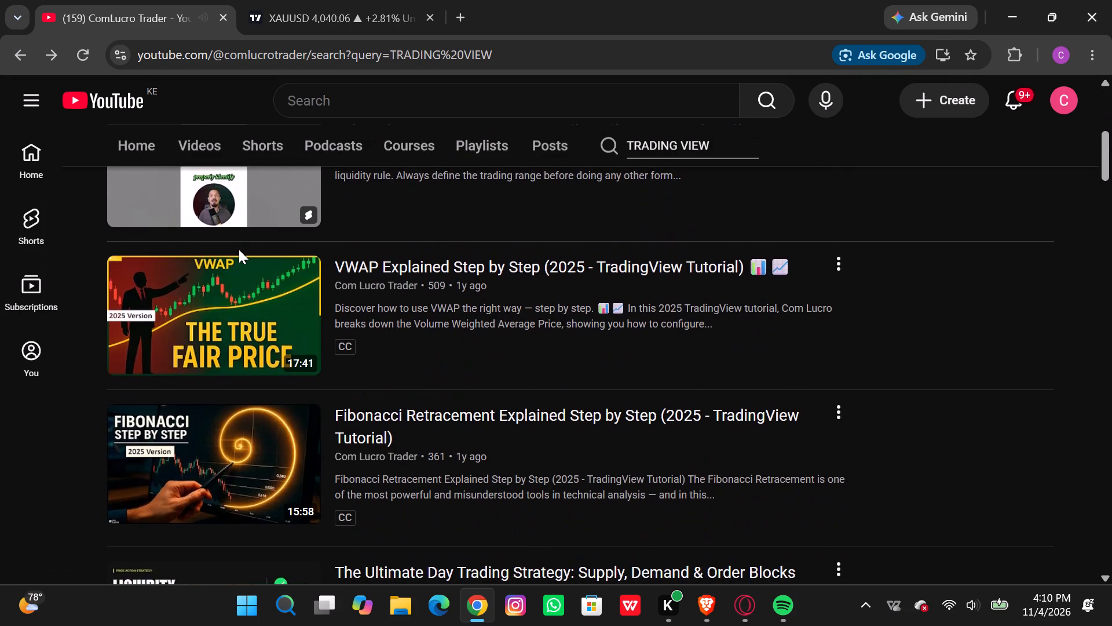
pyautogui.scroll(-1, 239, 249)
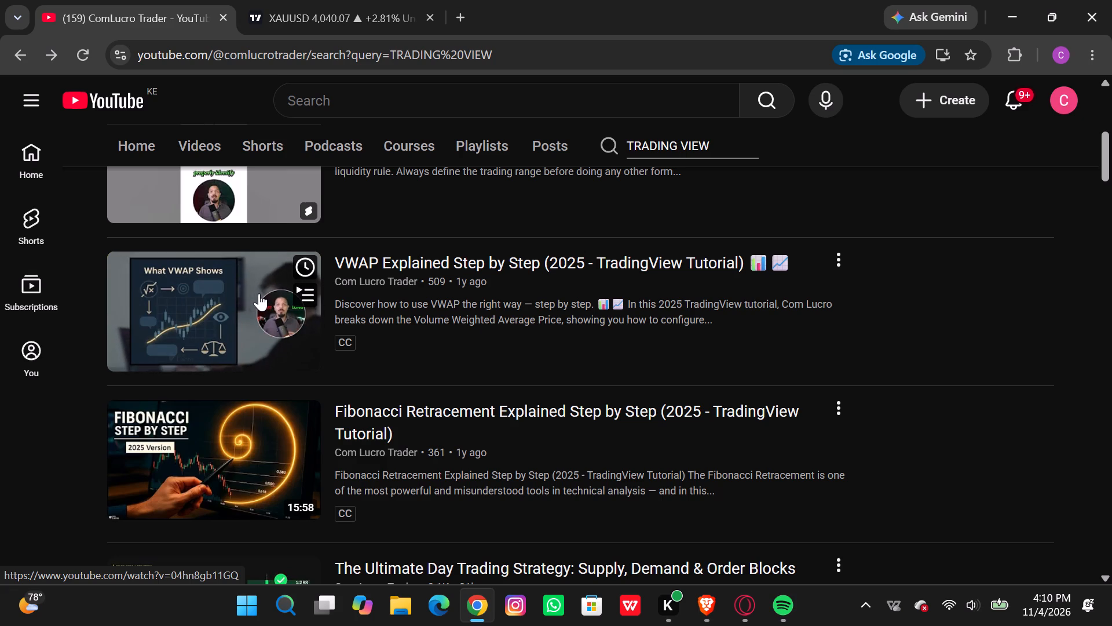
pyautogui.hscroll(-1, 259, 293)
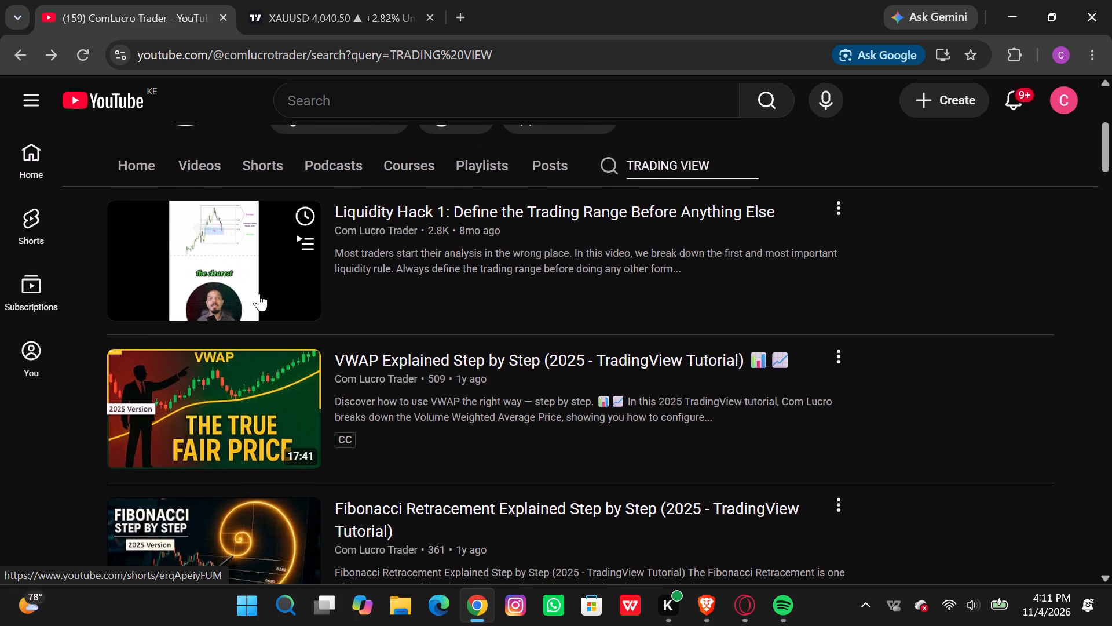
pyautogui.hscroll(-2, 259, 293)
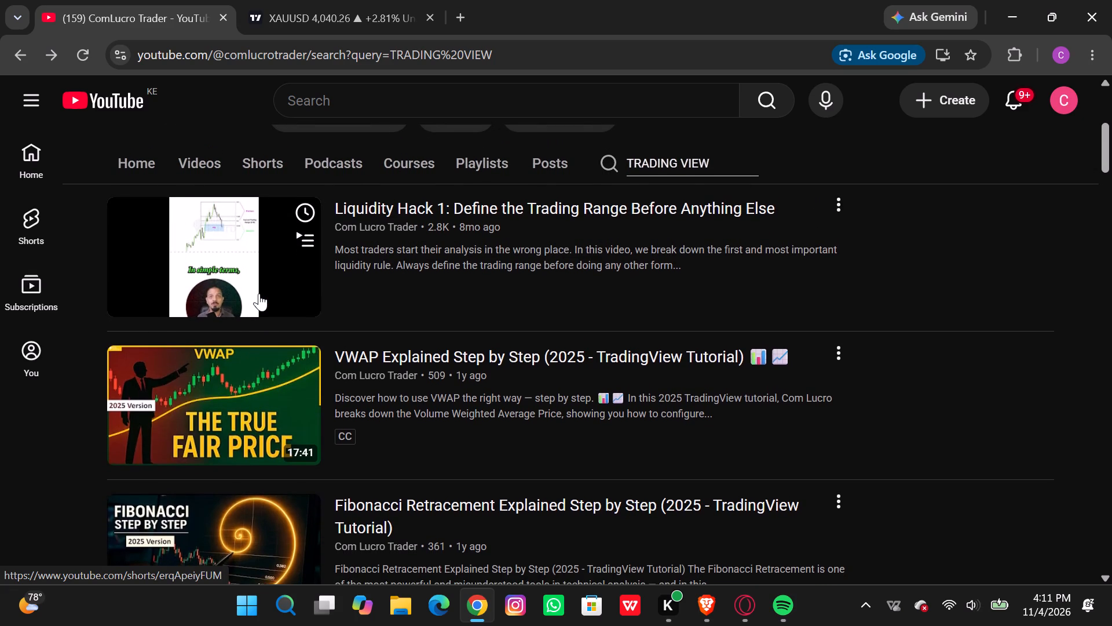
pyautogui.hscroll(-1, 259, 293)
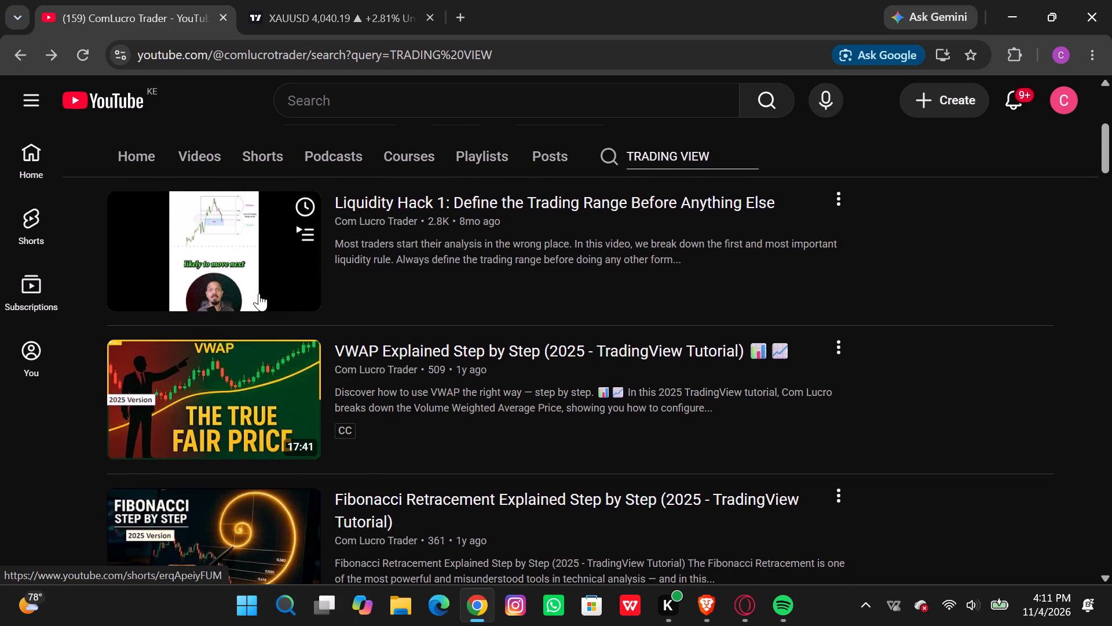
pyautogui.hscroll(-3, 259, 293)
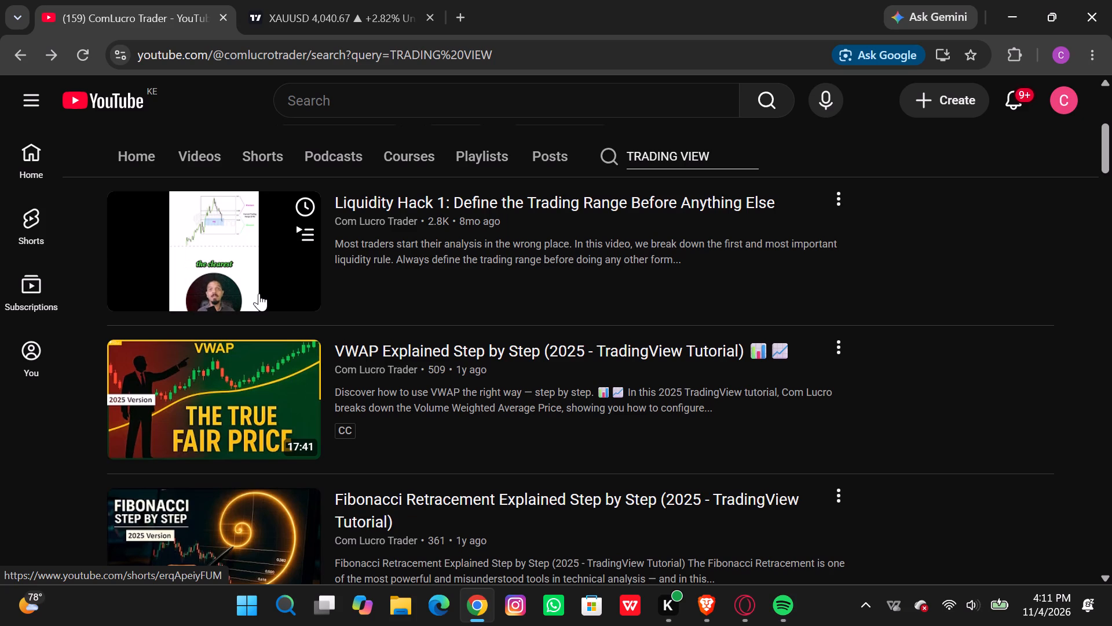
pyautogui.hscroll(-1, 259, 293)
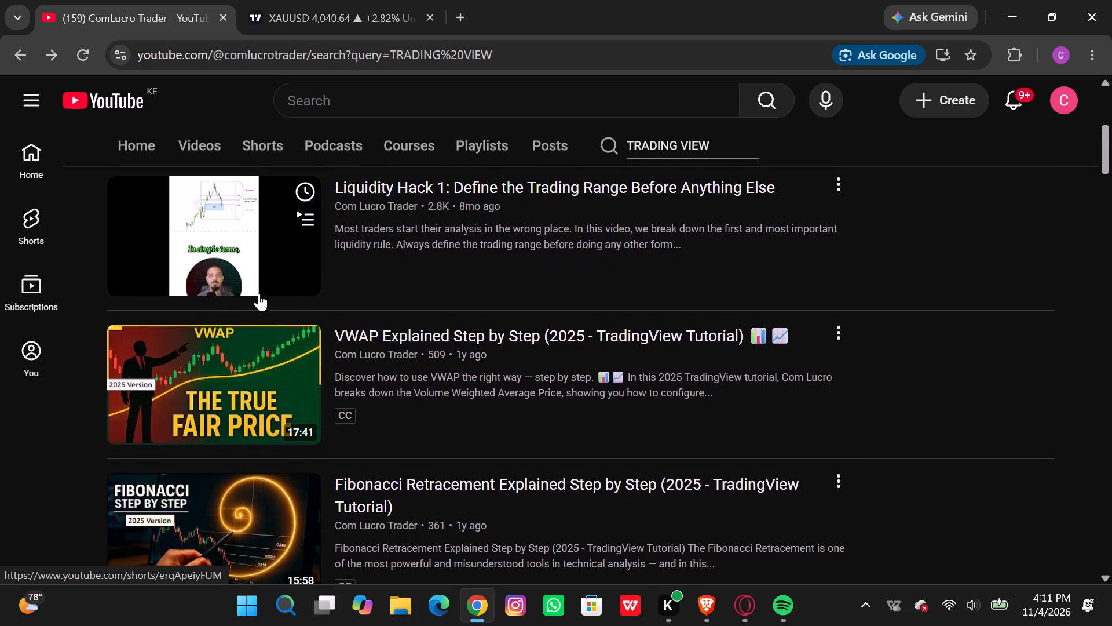
pyautogui.hscroll(-1, 259, 293)
# Look through the remaining search results, from the Fibonacci Retracement lesson down to the Stochastic Oscillator and RSI Indicator tutorials, and return to the top.
pyautogui.scroll(-1, 259, 293)
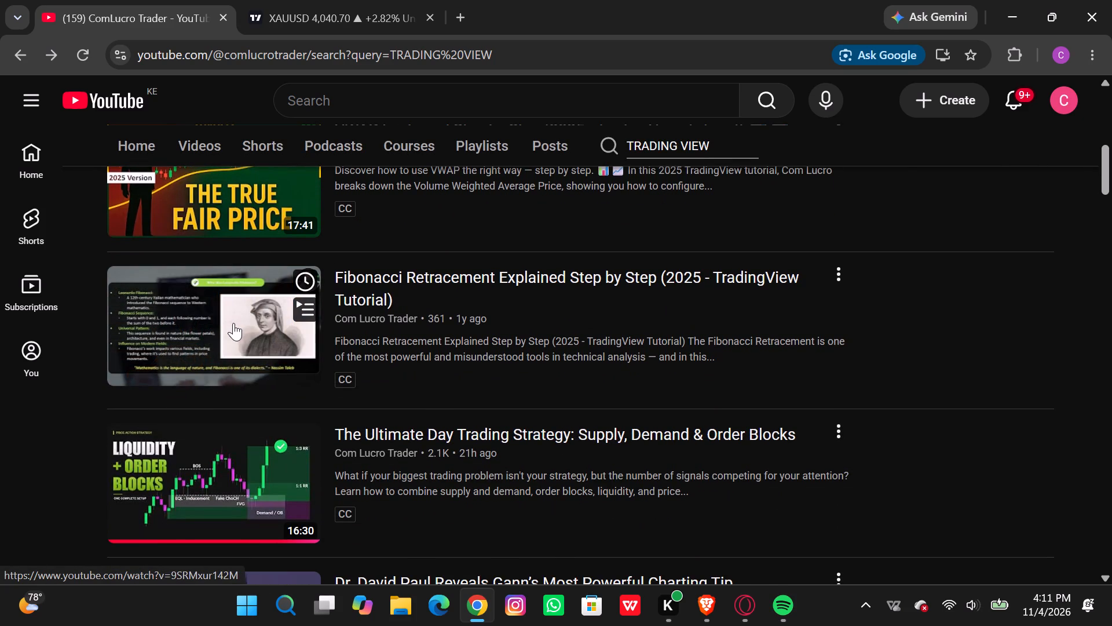
pyautogui.scroll(-2, 231, 323)
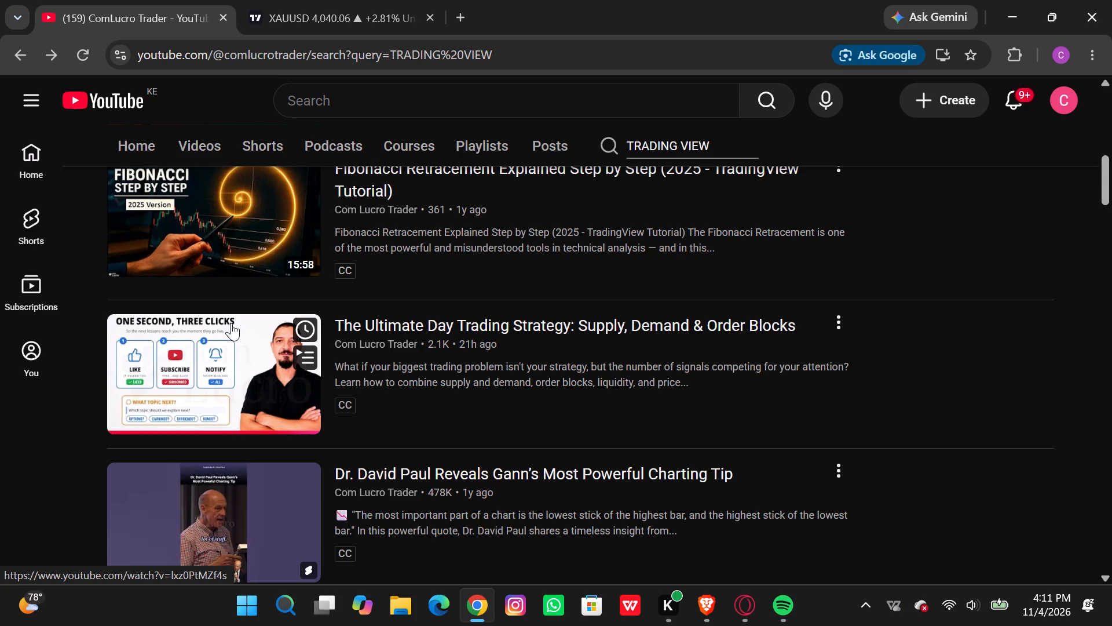
pyautogui.scroll(-2, 231, 323)
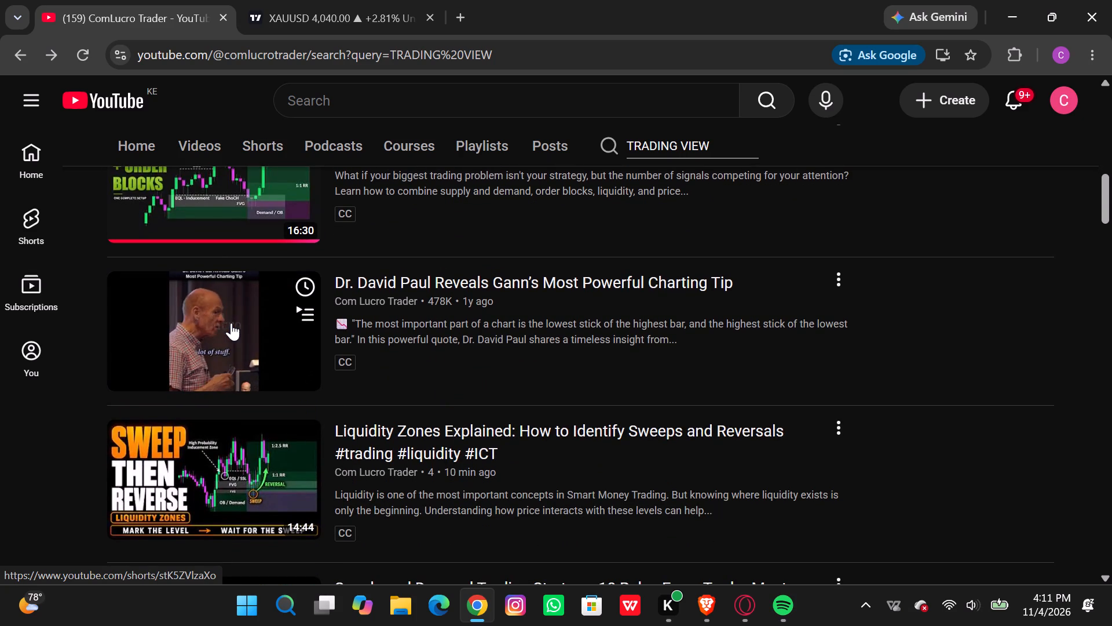
pyautogui.scroll(-3, 255, 424)
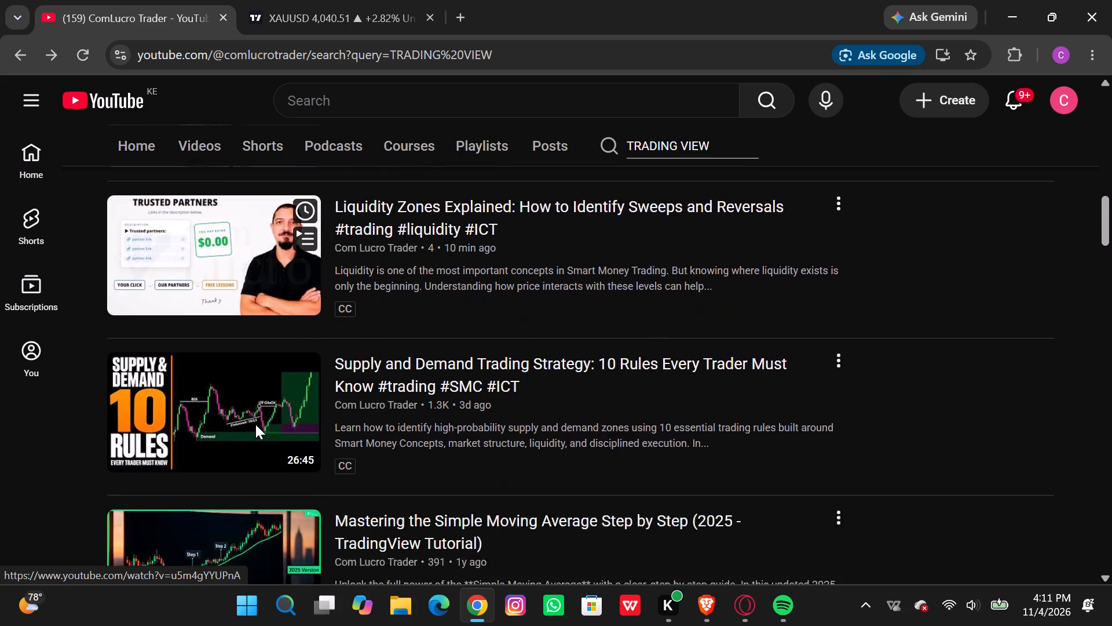
pyautogui.scroll(-1, 255, 424)
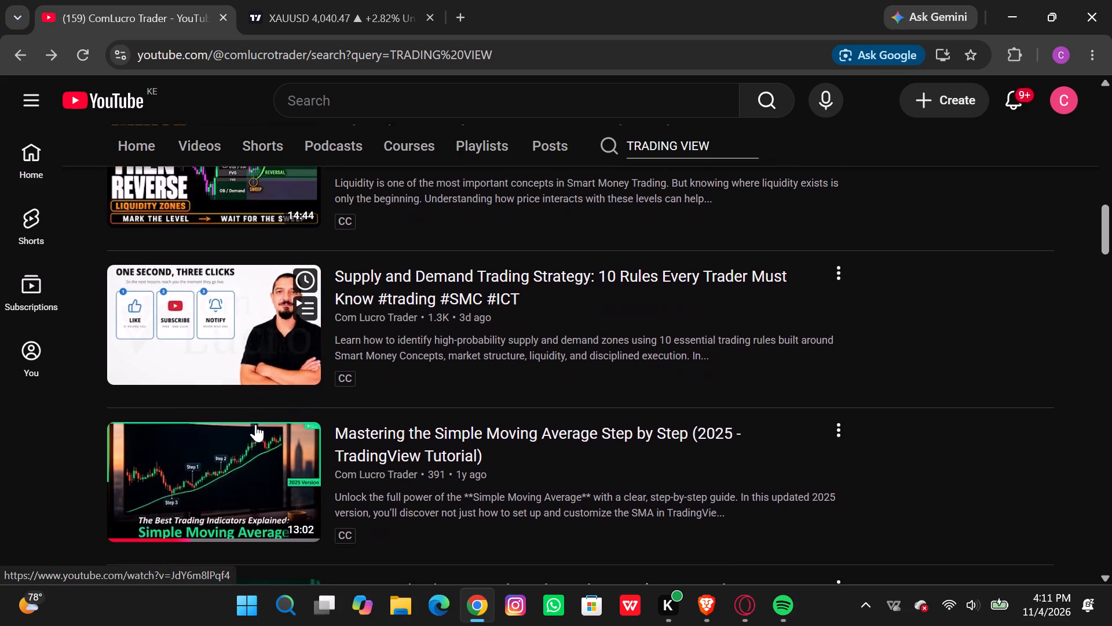
pyautogui.scroll(-3, 255, 424)
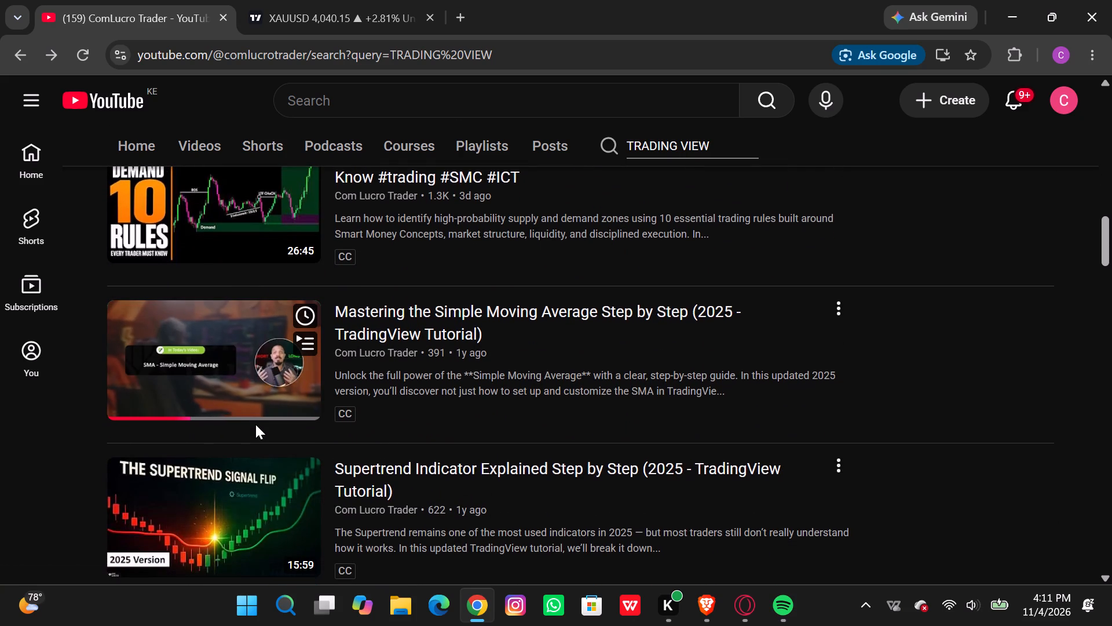
pyautogui.scroll(-1, 255, 424)
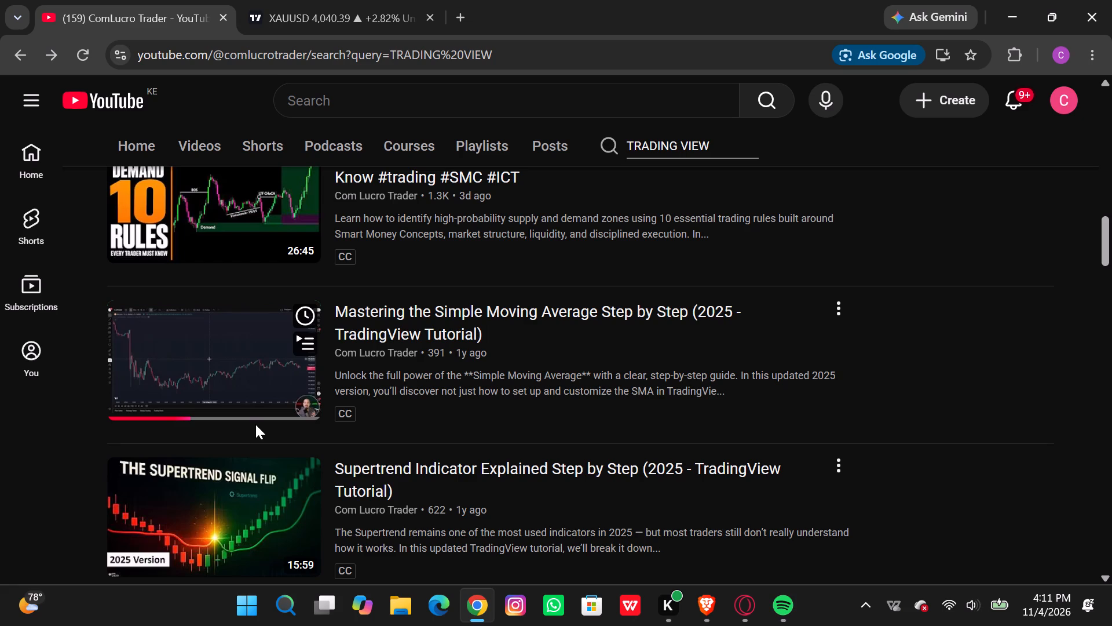
pyautogui.scroll(-2, 255, 424)
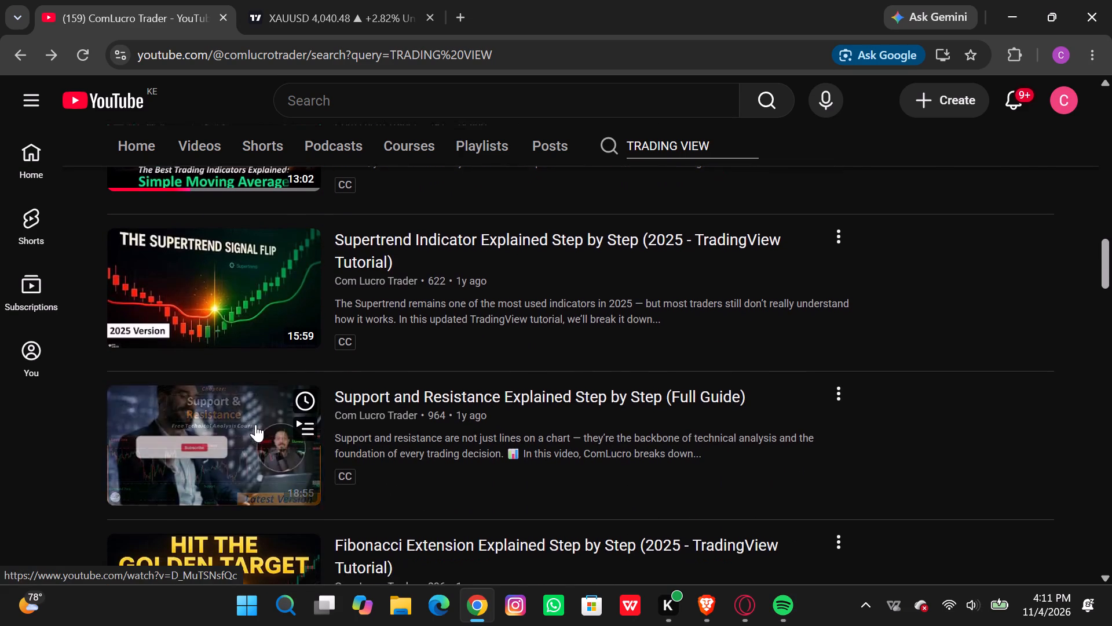
pyautogui.scroll(-3, 255, 424)
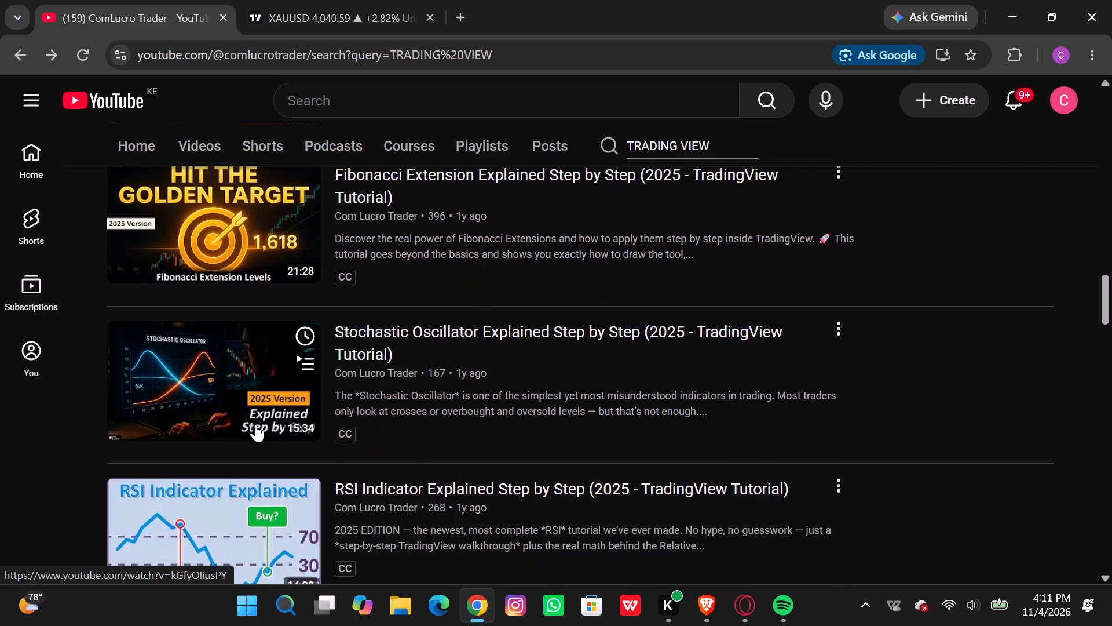
pyautogui.scroll(-1, 255, 424)
pyautogui.scroll(2, 255, 424)
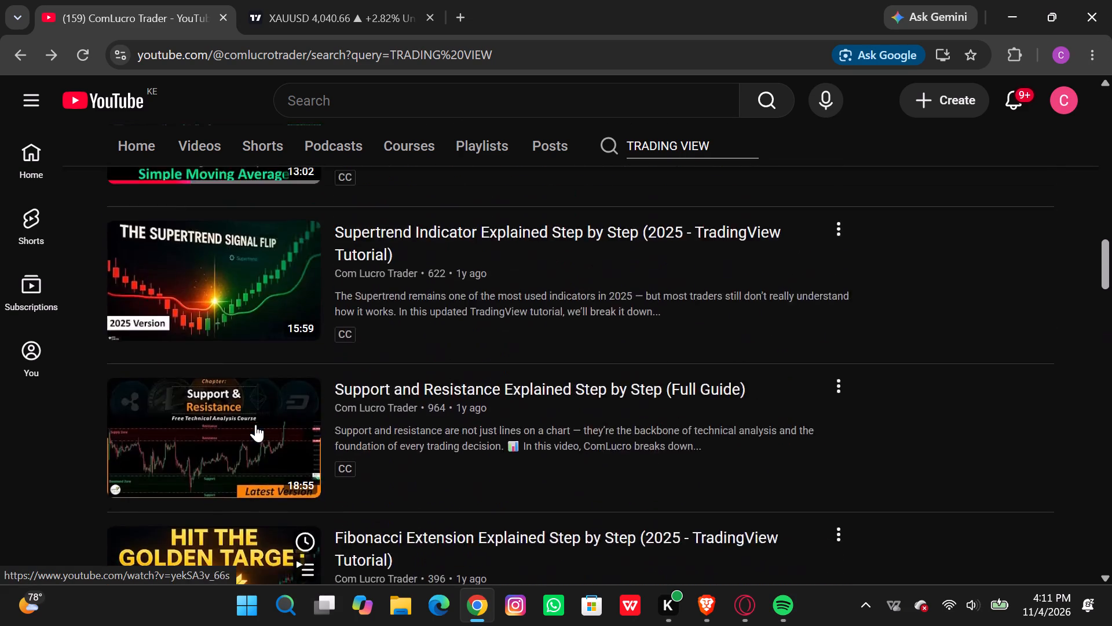
pyautogui.scroll(5, 255, 424)
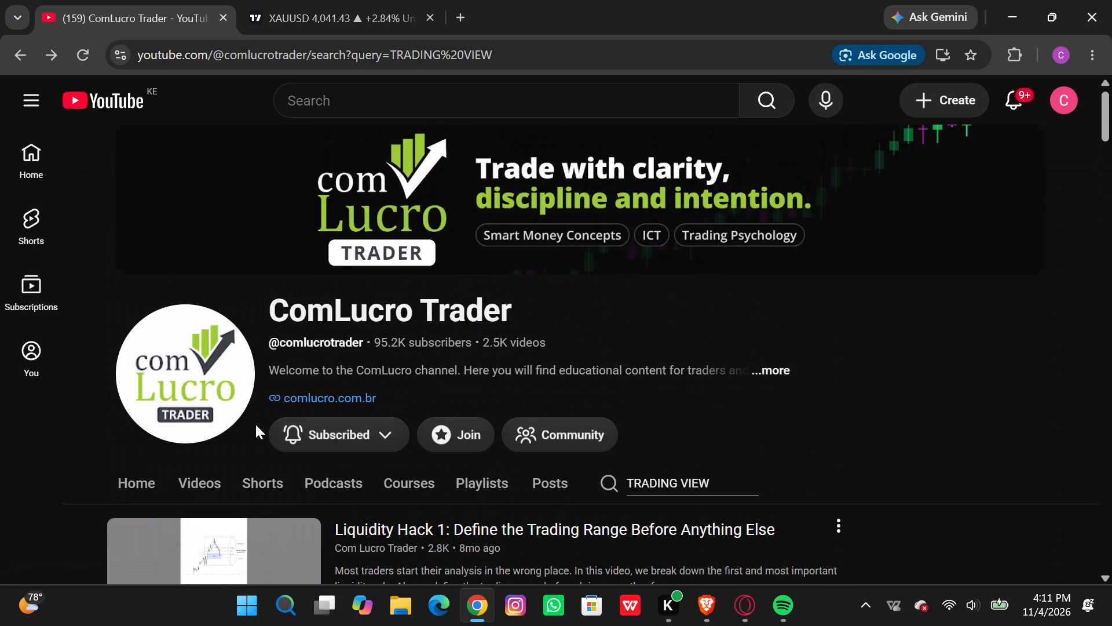
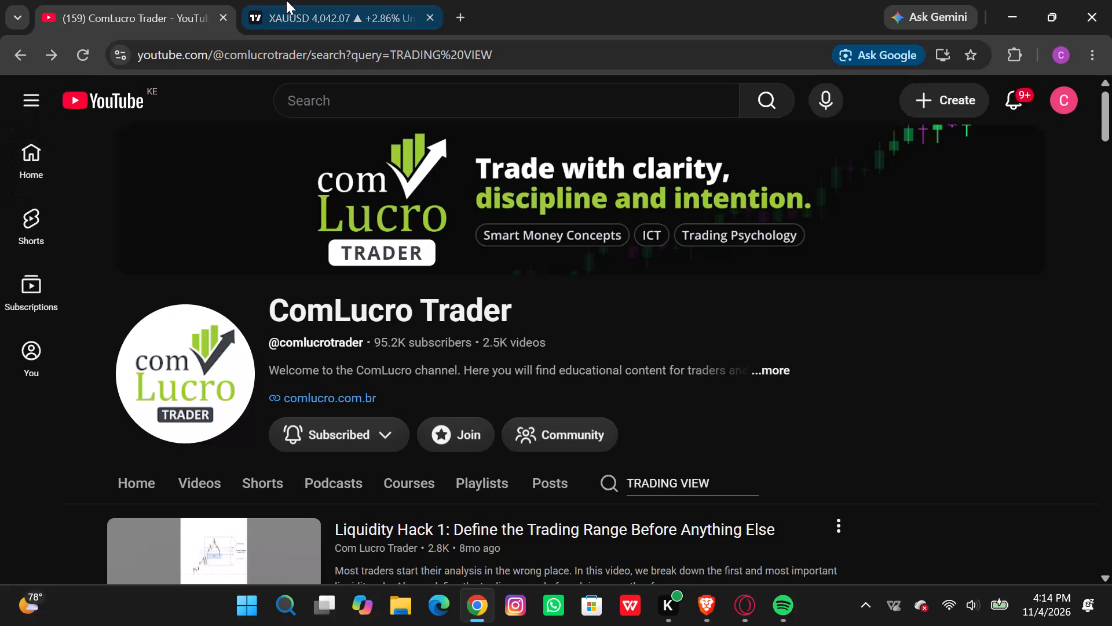
# Switch to the TradingView XAUUSD chart and look over the latest 15-minute price action around the marked zones.
pyautogui.click(287, 0)
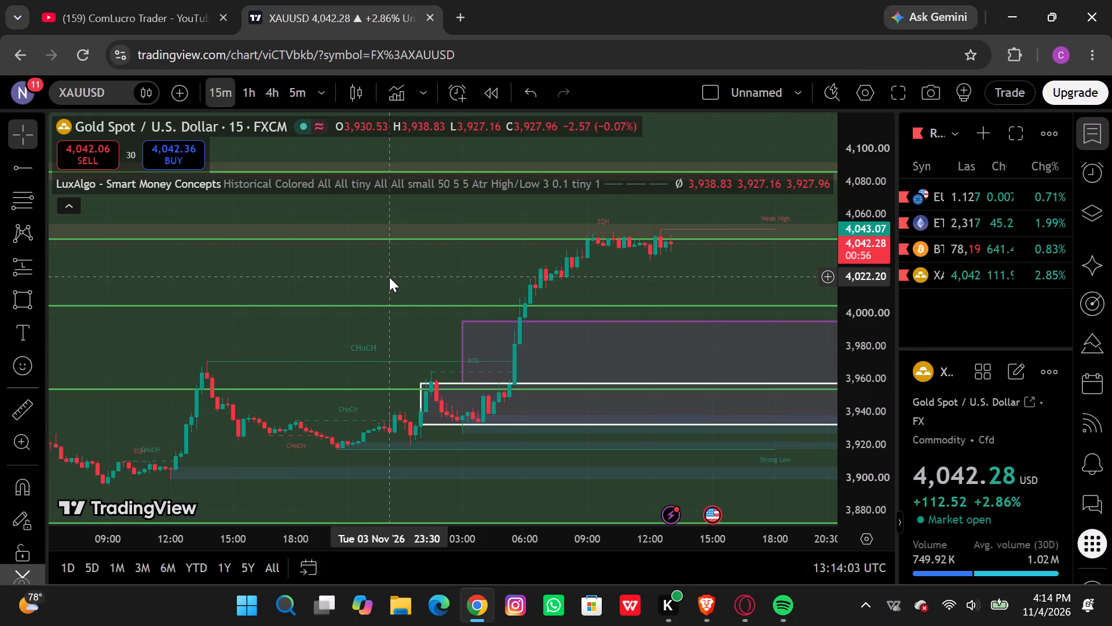
pyautogui.hscroll(-2, 551, 301)
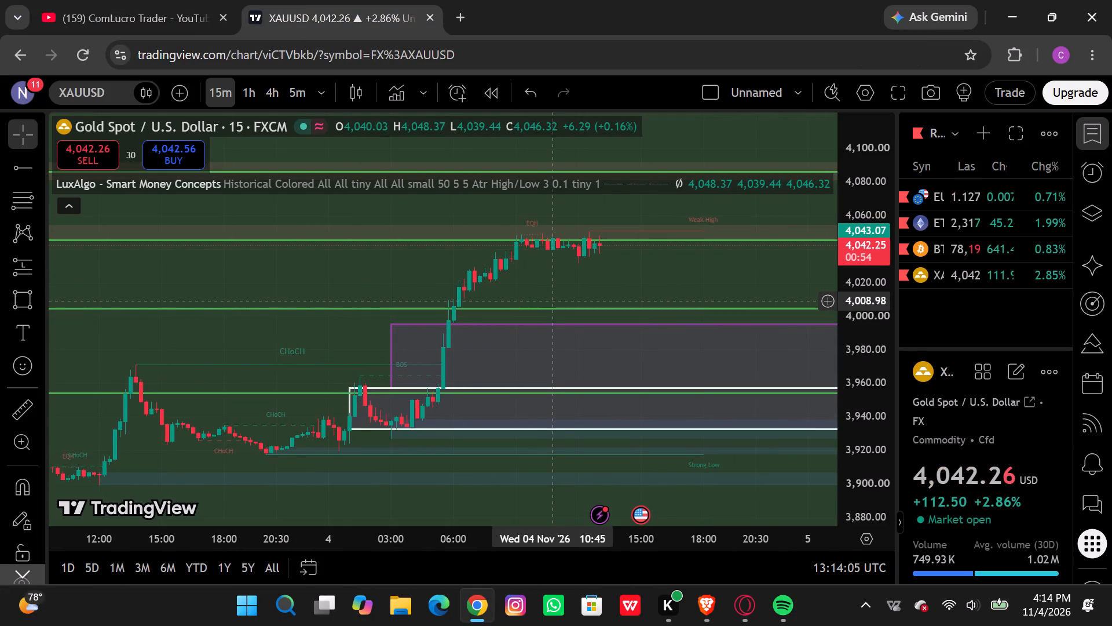
pyautogui.hscroll(-3, 551, 301)
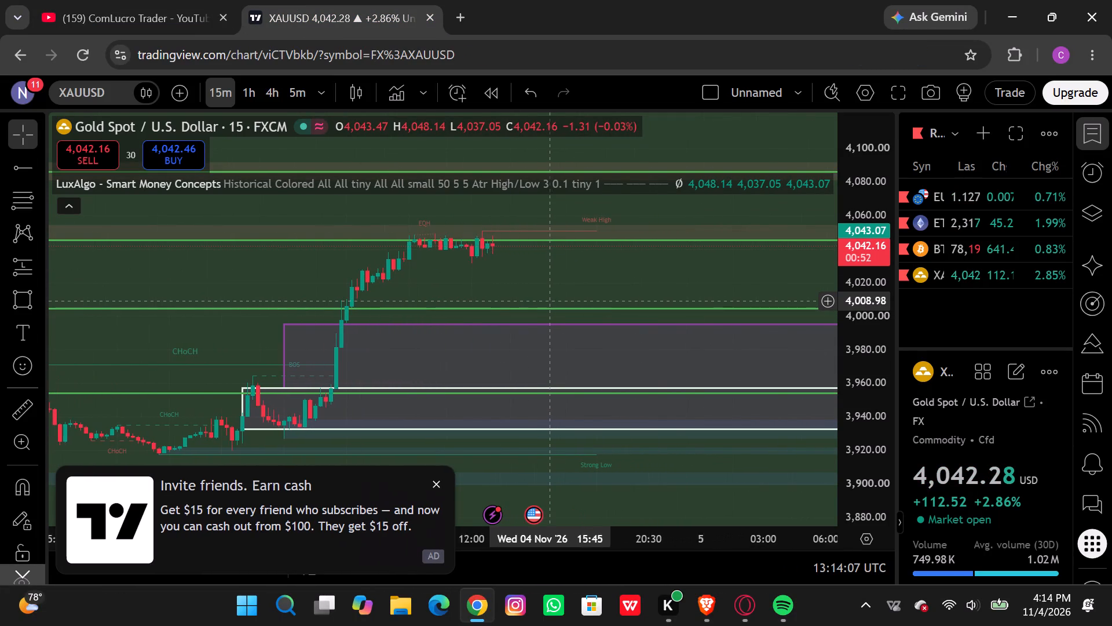
pyautogui.hscroll(-1, 551, 301)
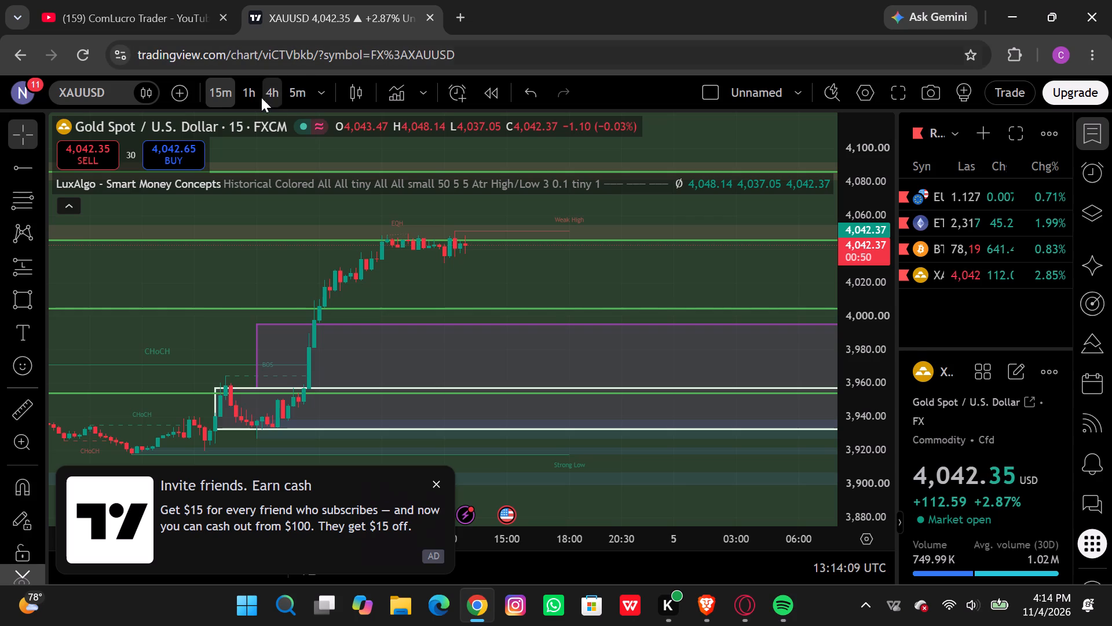
# Change the XAUUSD chart to the 1-hour and then the 4-hour timeframe, and dismiss the invite-friends advert.
pyautogui.click(252, 97)
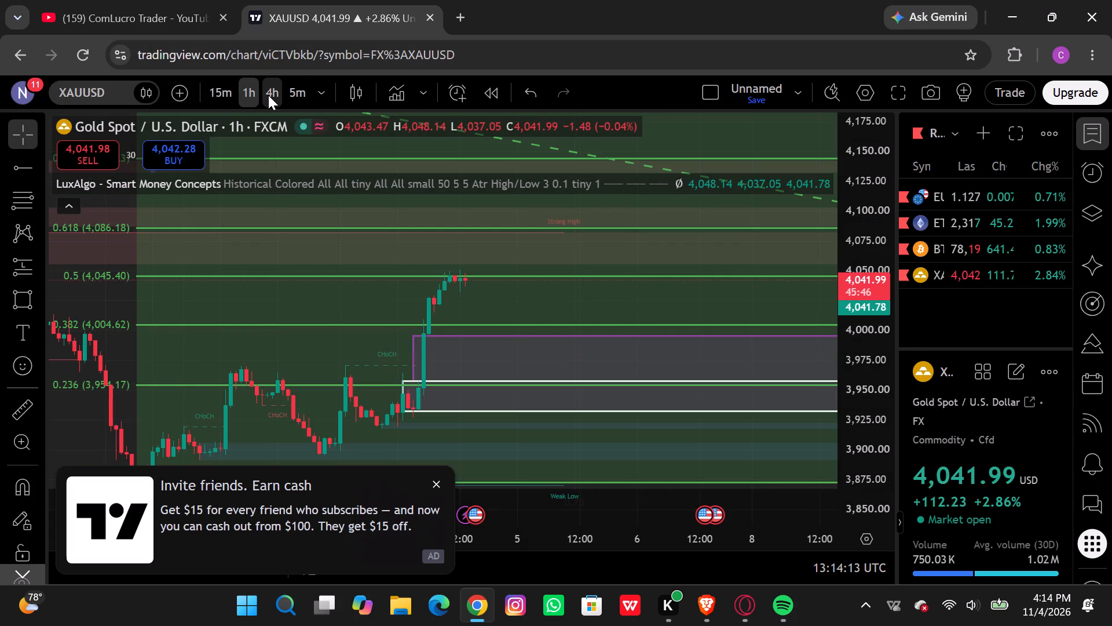
pyautogui.click(269, 96)
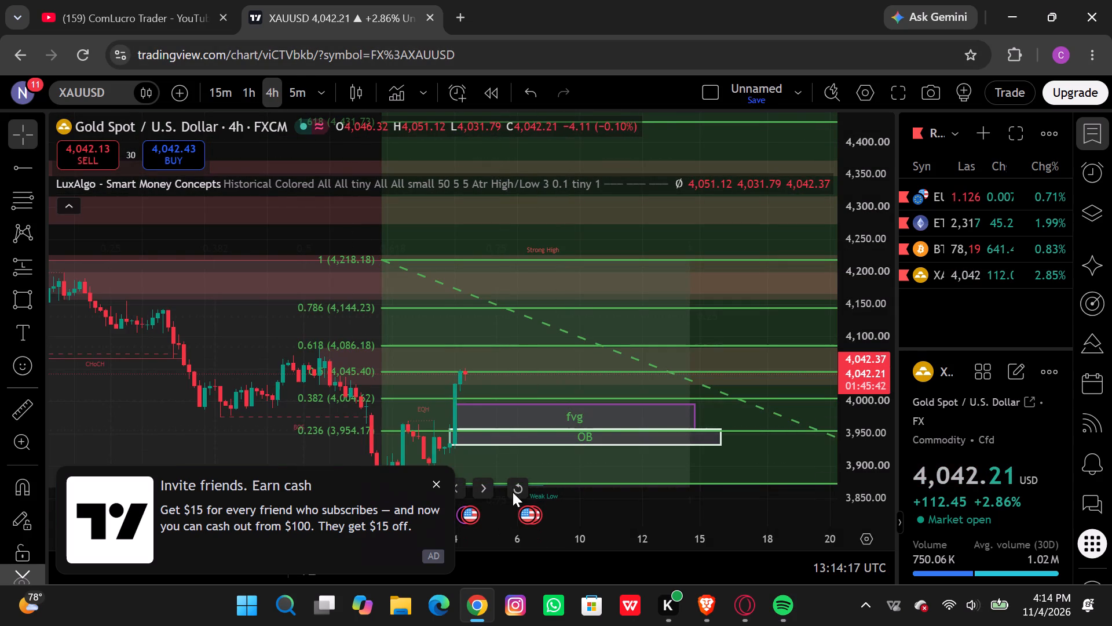
pyautogui.click(518, 486)
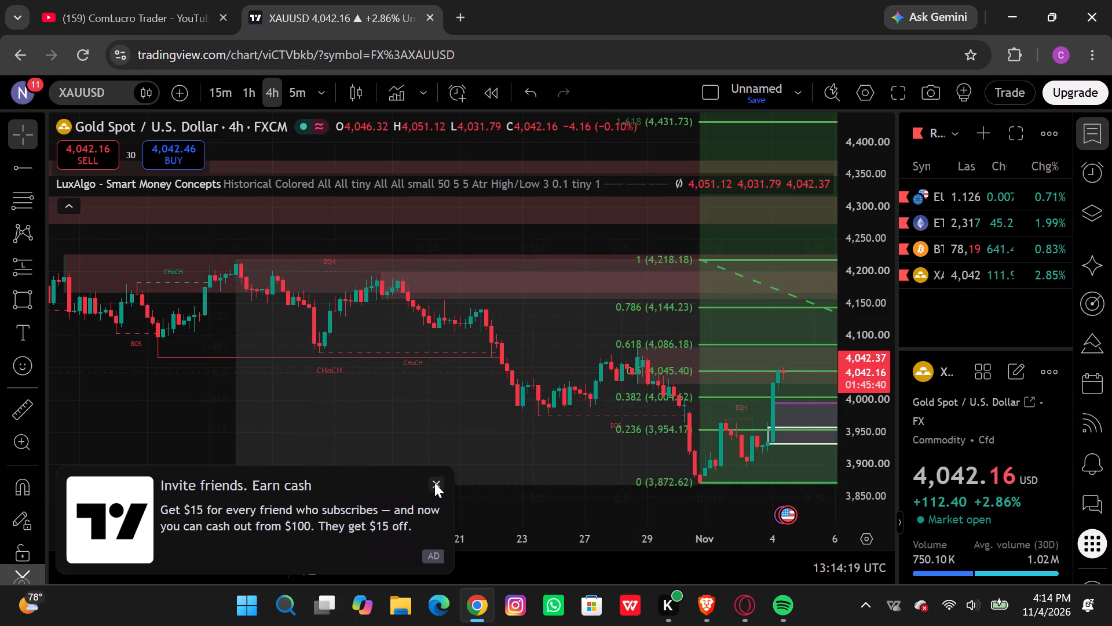
pyautogui.click(434, 483)
# Examine the 4-hour chart's Fib retracement levels and the fvg and OB zones ahead of the current price.
pyautogui.hscroll(-2, 528, 438)
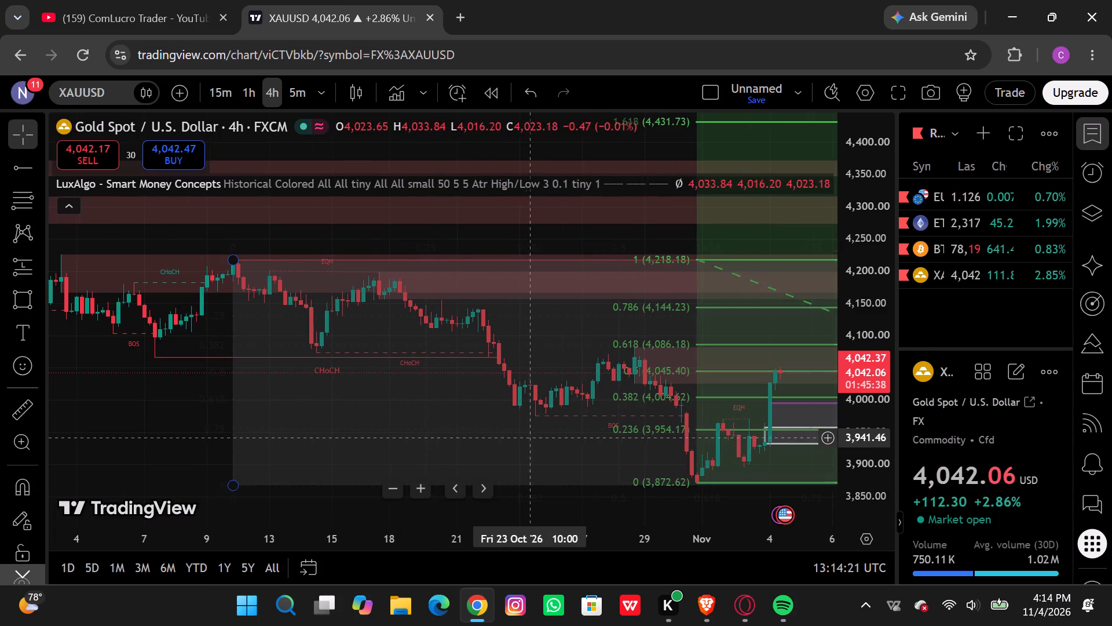
pyautogui.hscroll(-4, 528, 438)
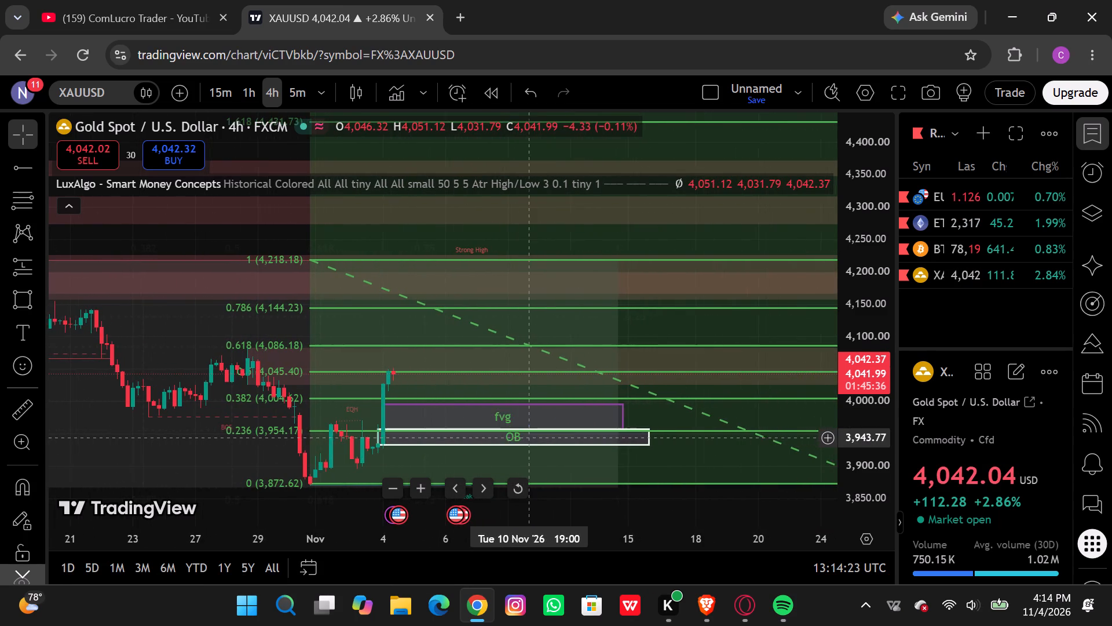
pyautogui.hscroll(-1, 528, 438)
pyautogui.hscroll(1, 528, 438)
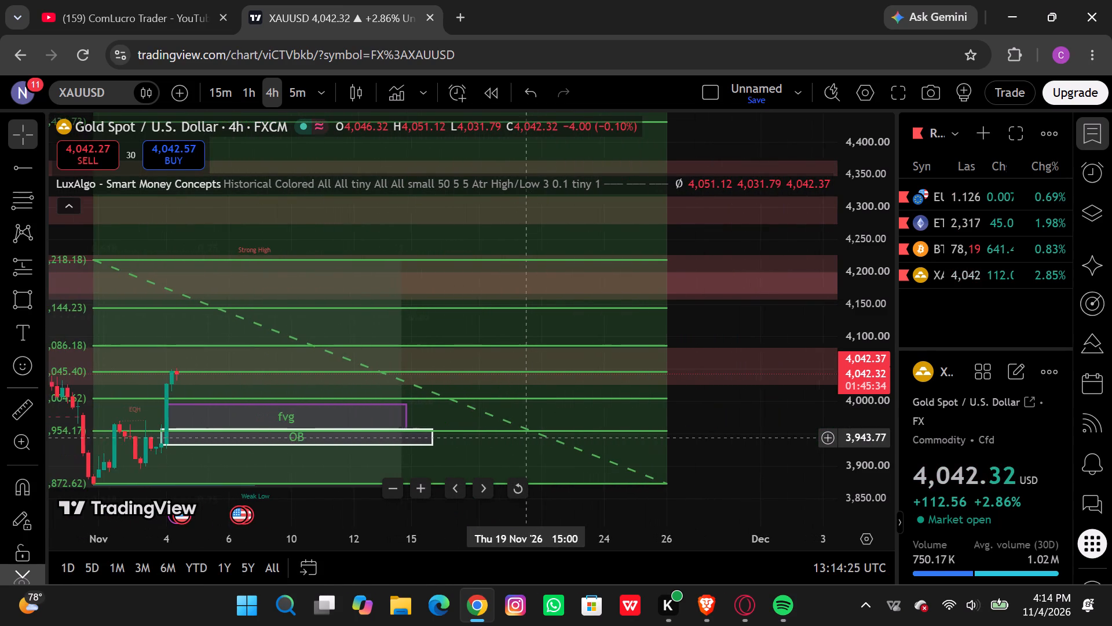
pyautogui.hscroll(2, 528, 438)
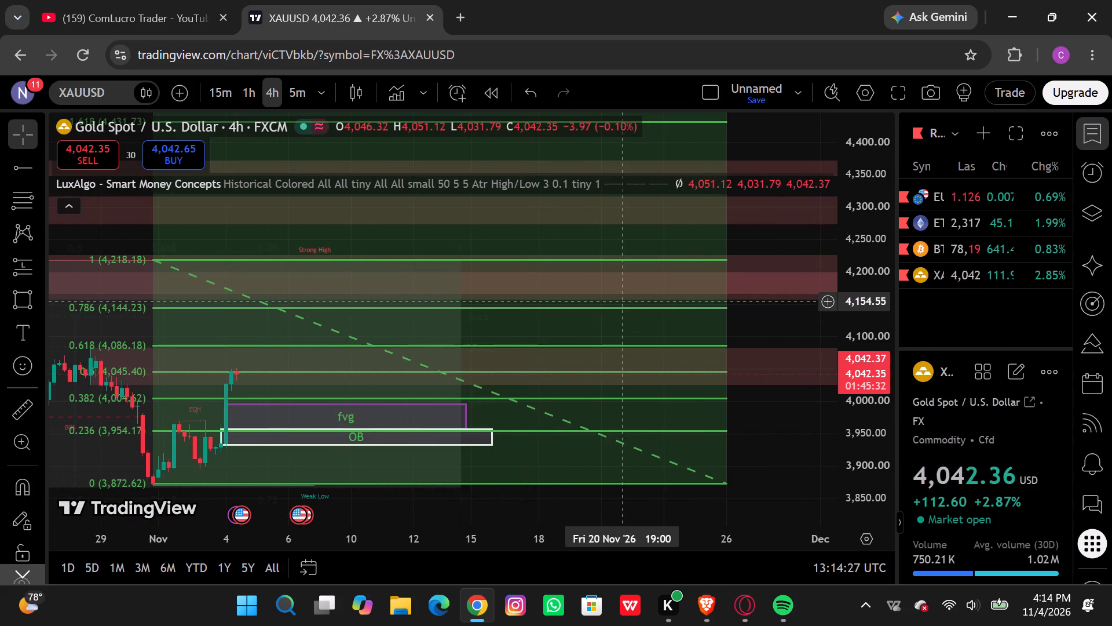
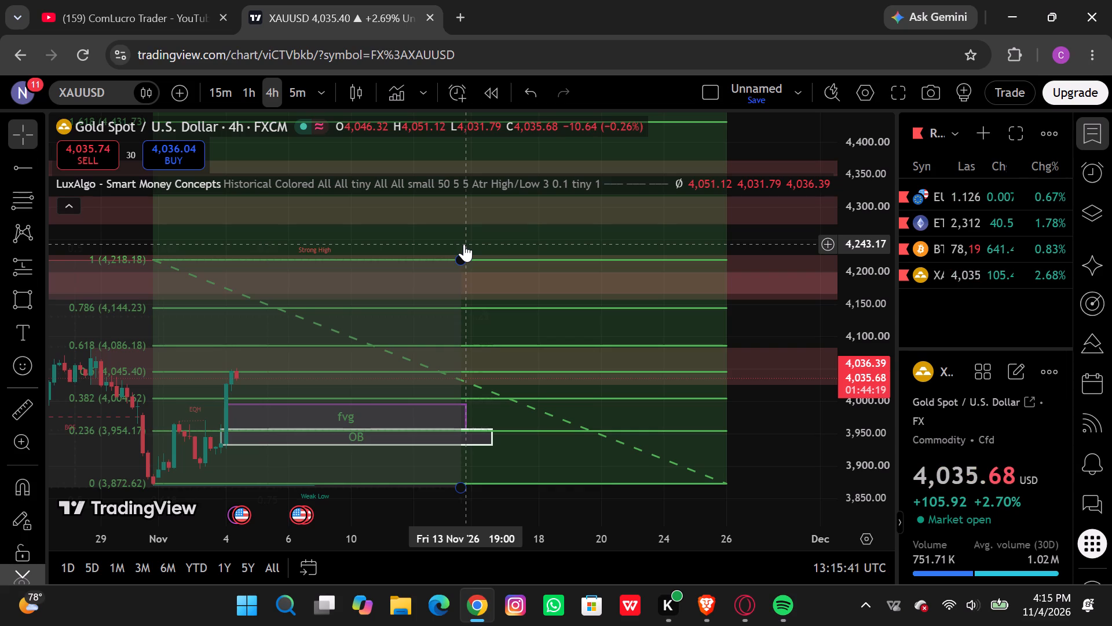
# Switch to YouTube, go back through the visited pages to "The Ultimate Day Trading Strategy: Supply, Demand & Order Blocks", and skip its advert.
pyautogui.click(107, 16)
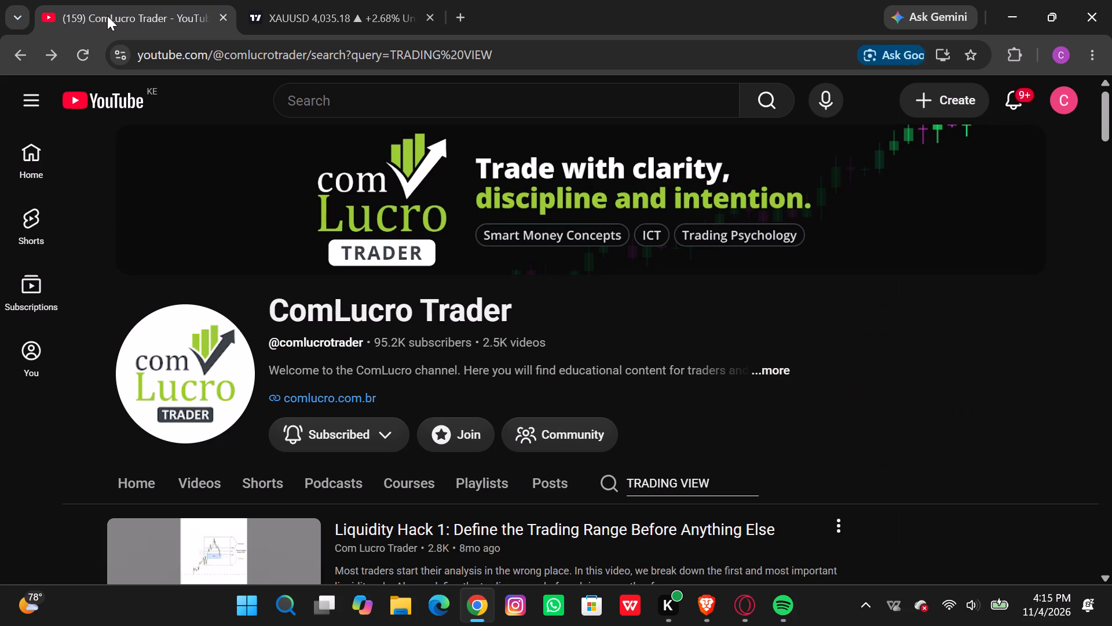
pyautogui.click(21, 48)
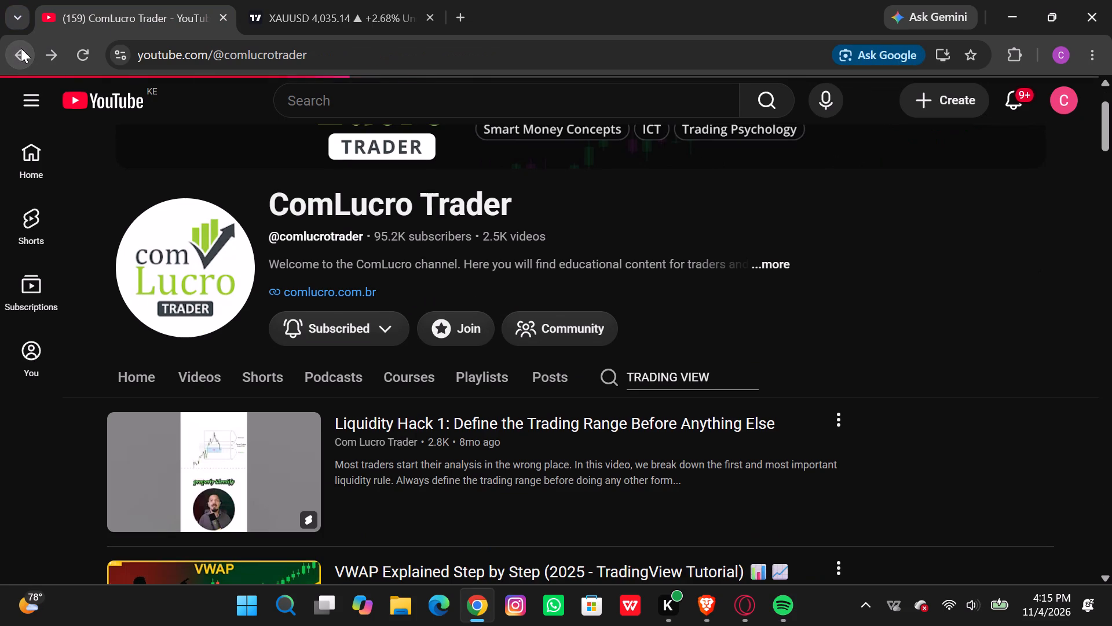
pyautogui.click(21, 48)
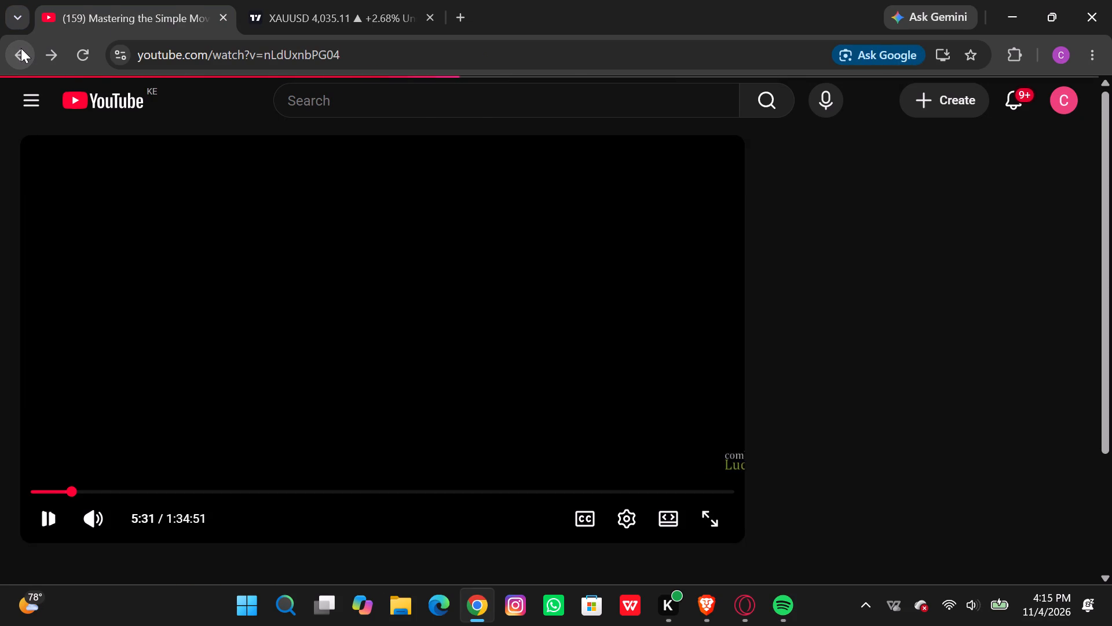
pyautogui.click(21, 48)
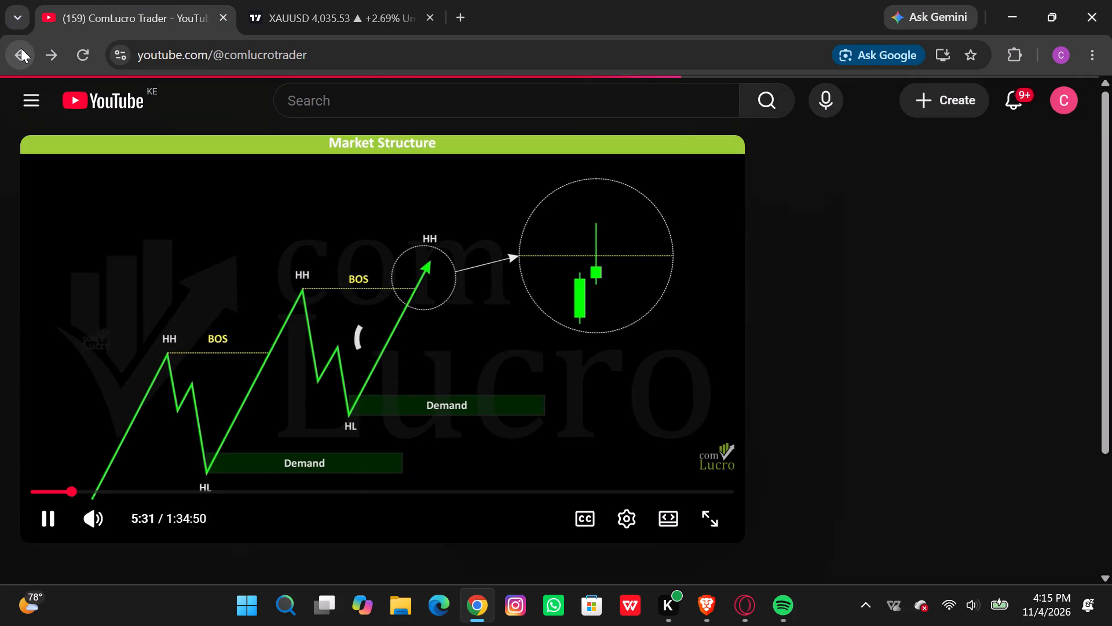
pyautogui.scroll(-3, 215, 222)
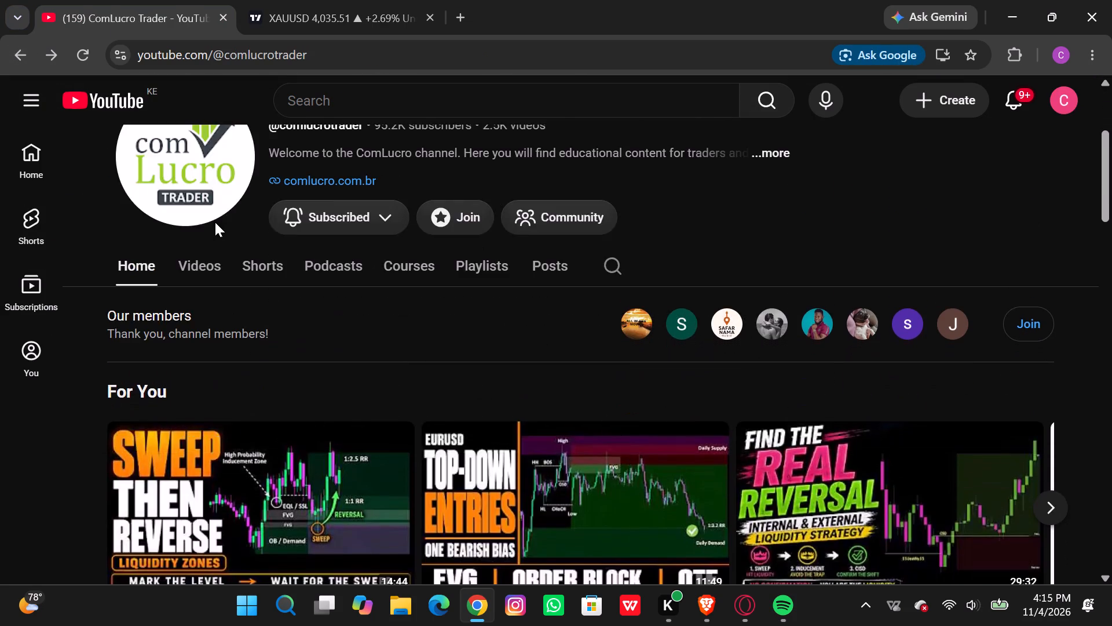
pyautogui.scroll(4, 215, 222)
pyautogui.click(20, 49)
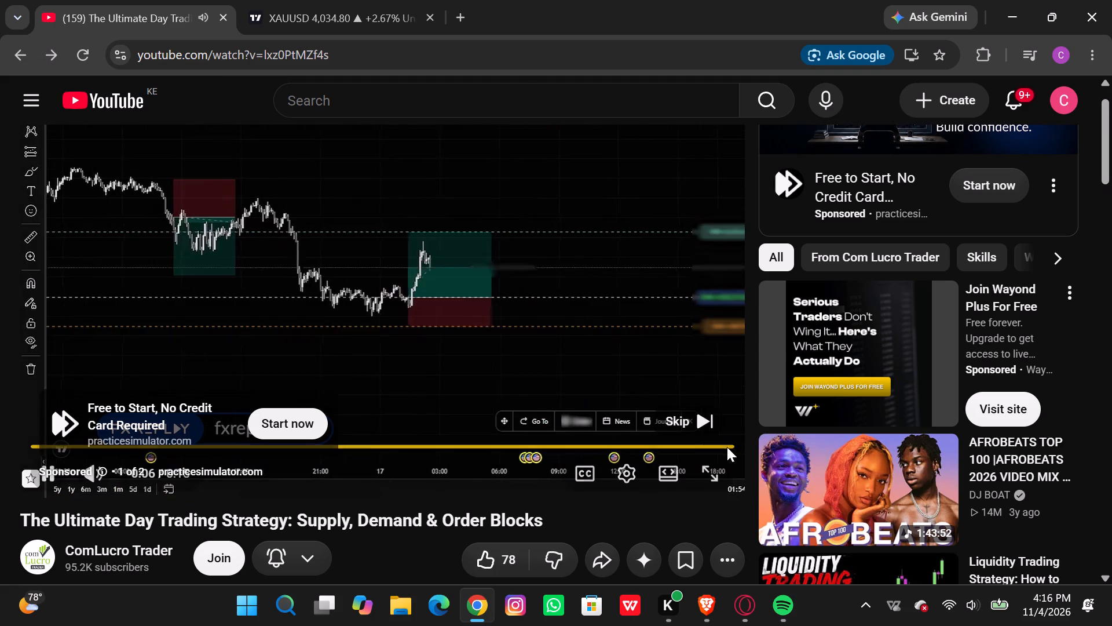
pyautogui.click(689, 420)
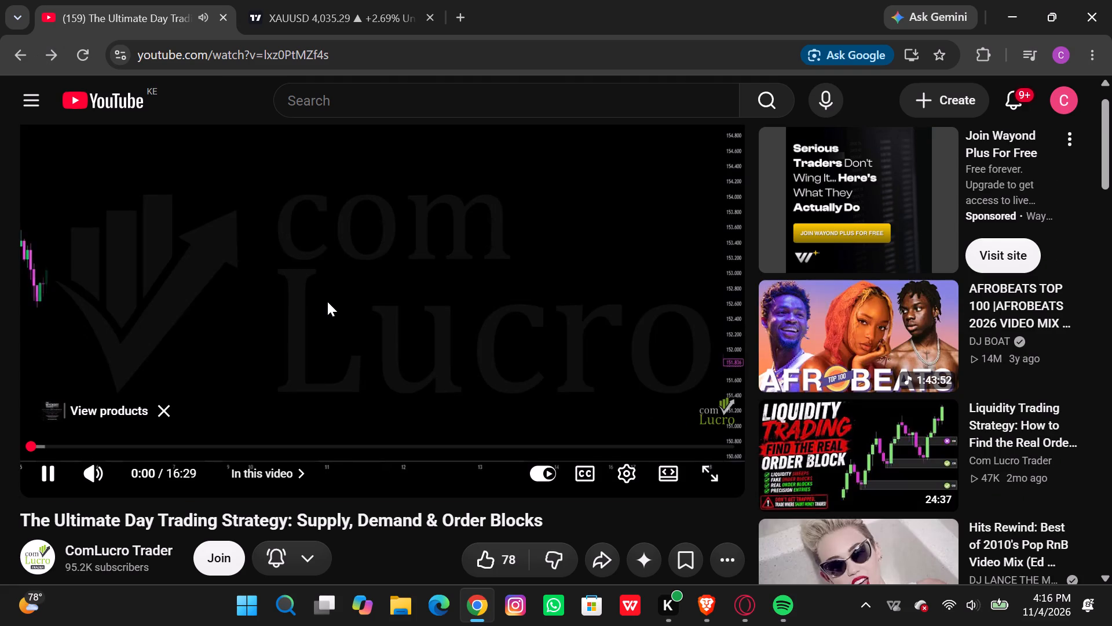
# Return to the subscriptions feed, browse its videos, and open "The Ultimate Day Trading Strategy: Supply, Demand & Order Blocks" from there.
pyautogui.click(19, 63)
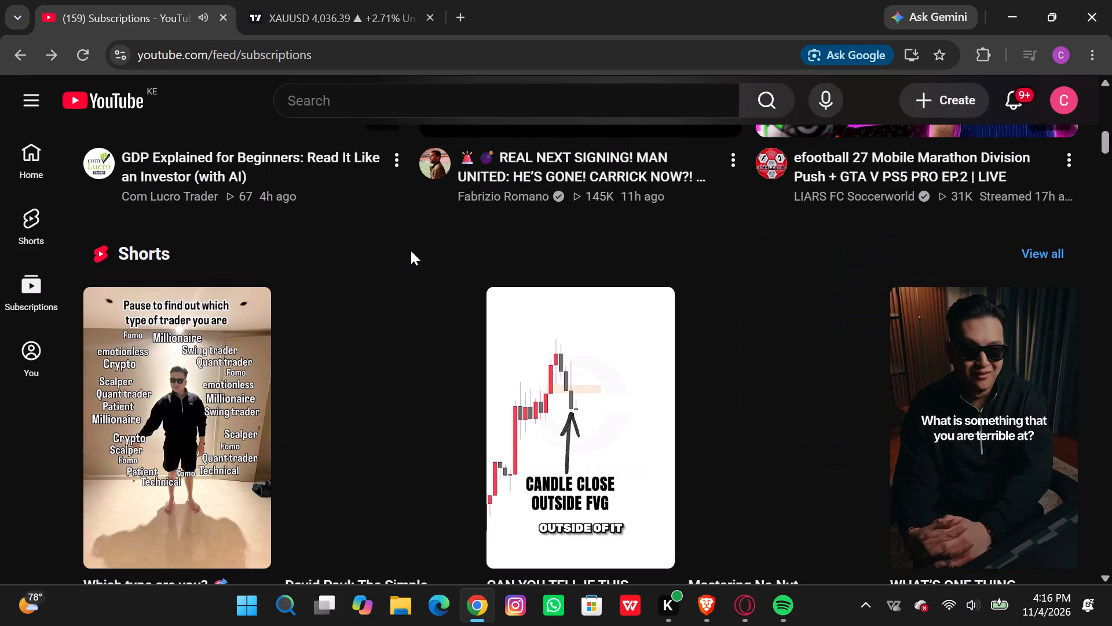
pyautogui.scroll(3, 317, 281)
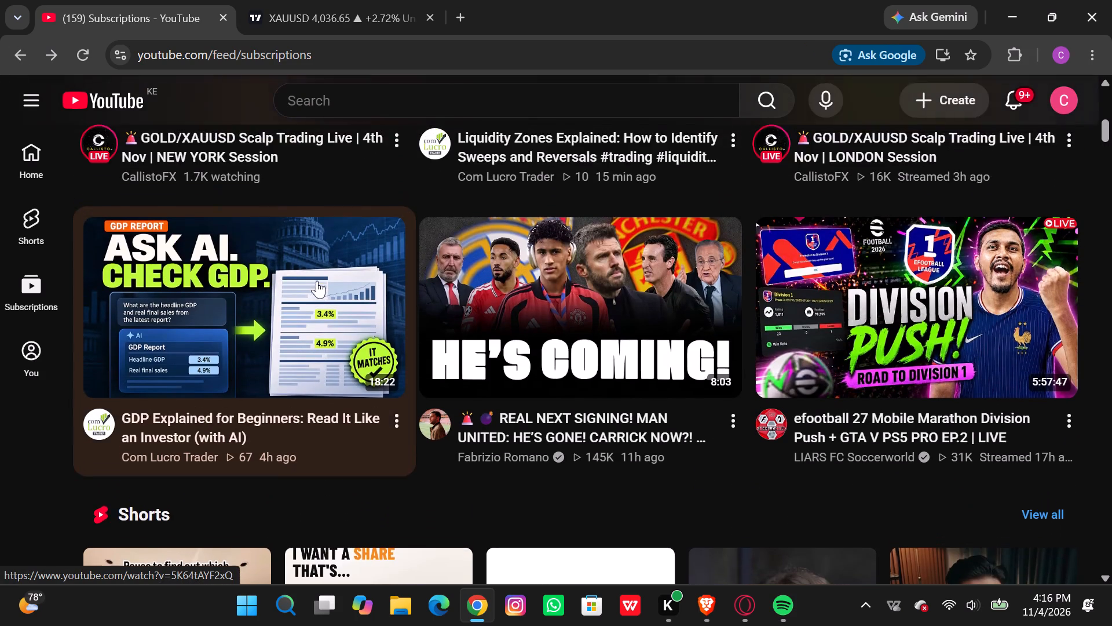
pyautogui.scroll(-2, 317, 281)
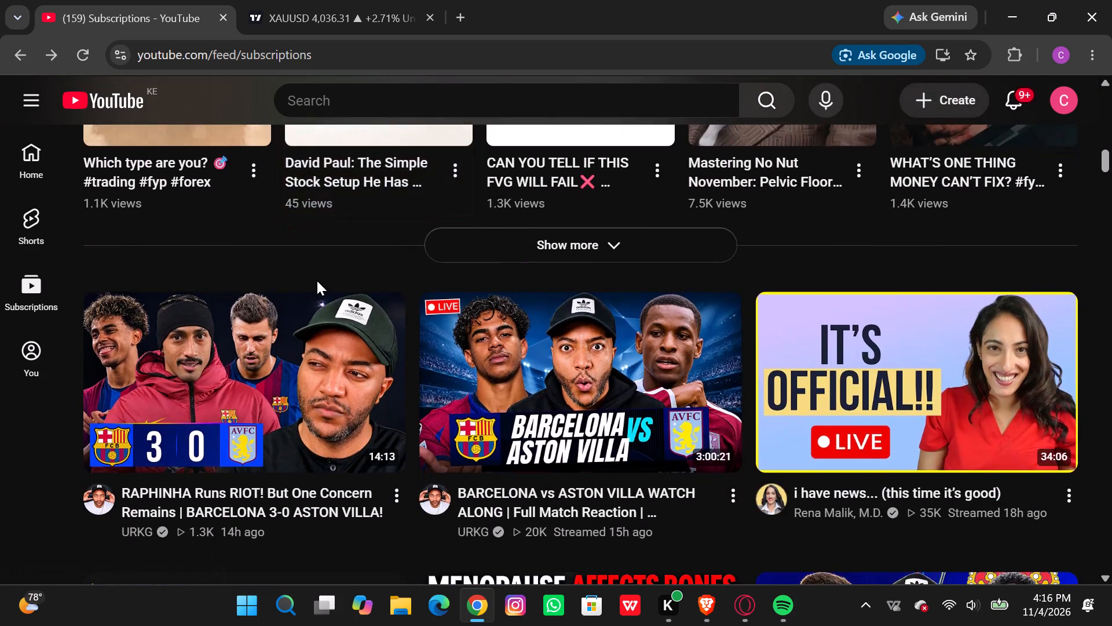
pyautogui.scroll(-5, 317, 281)
pyautogui.click(317, 281)
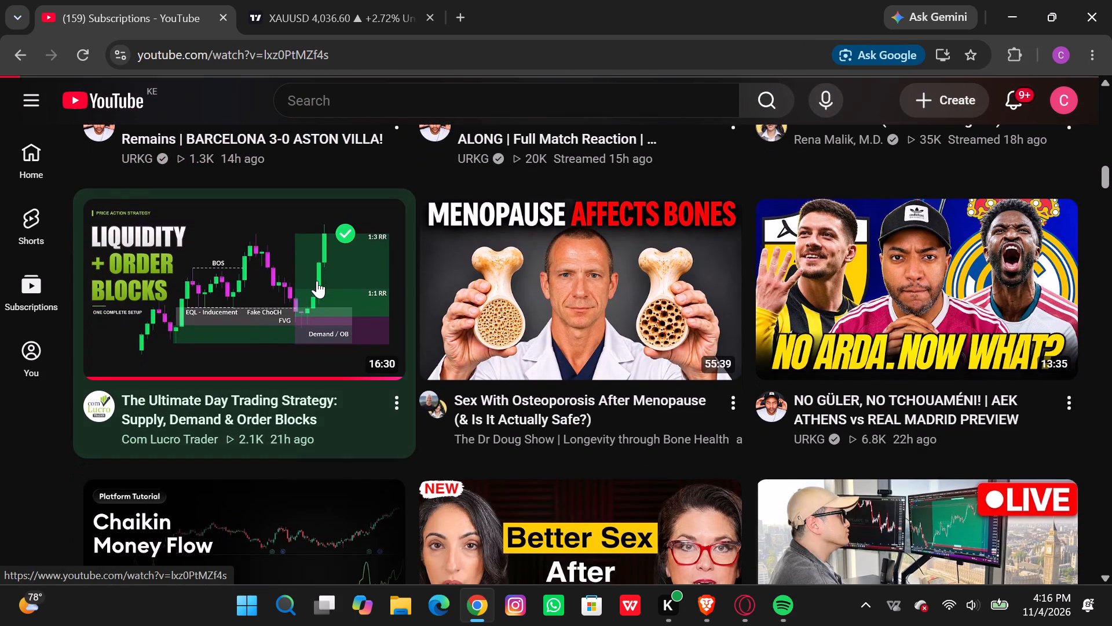
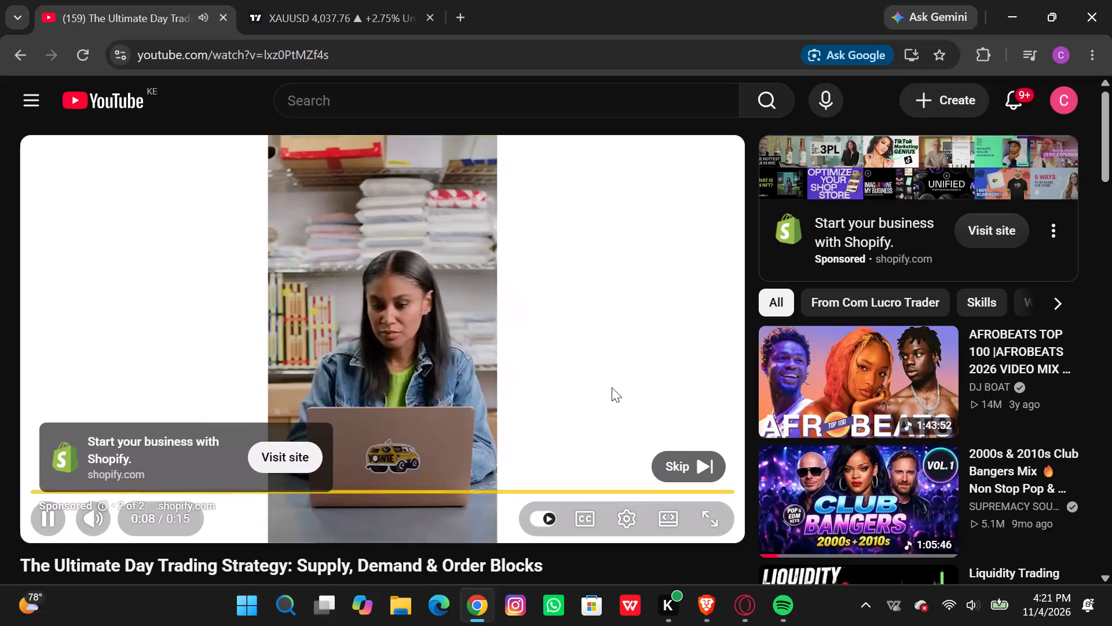
# Skip the advert so "The Ultimate Day Trading Strategy: Supply, Demand & Order Blocks" plays.
pyautogui.click(662, 463)
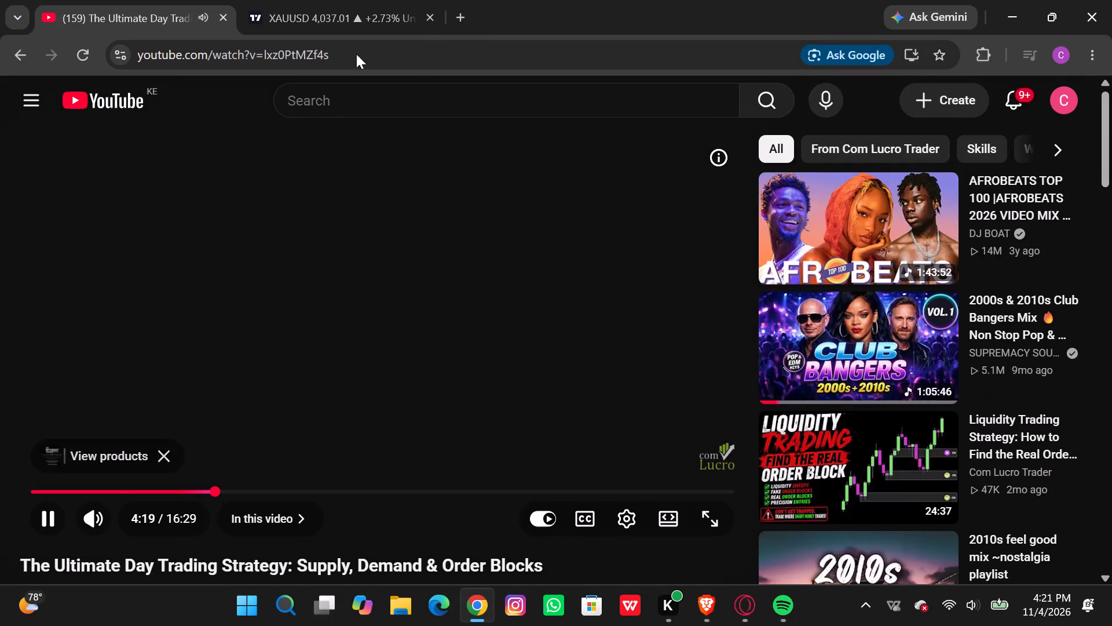
# Switch to the XAUUSD chart in TradingView.
pyautogui.click(328, 0)
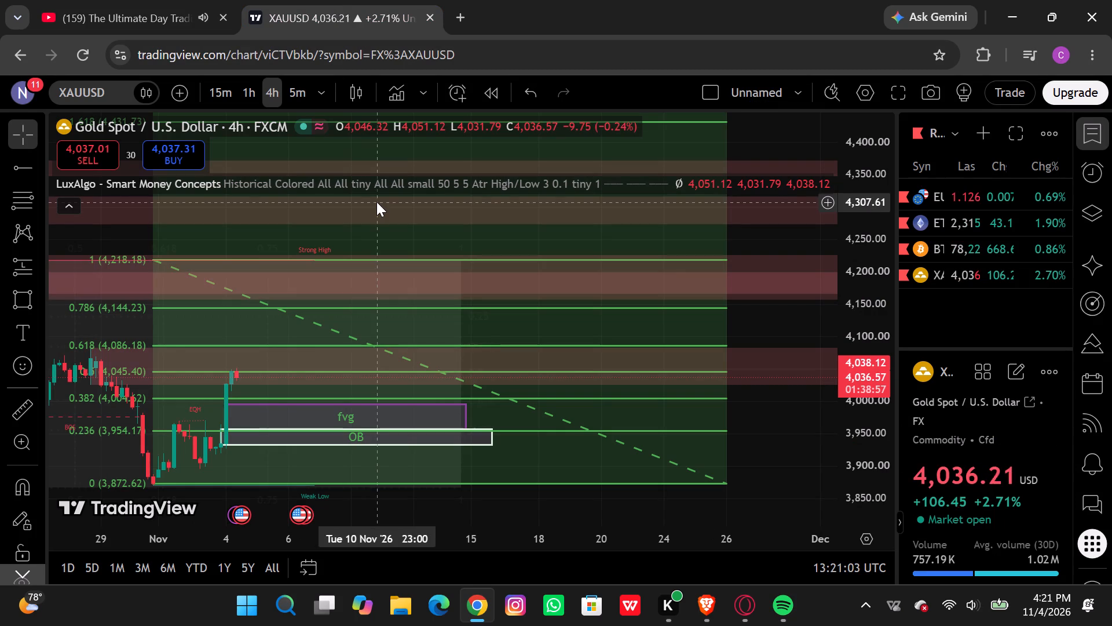
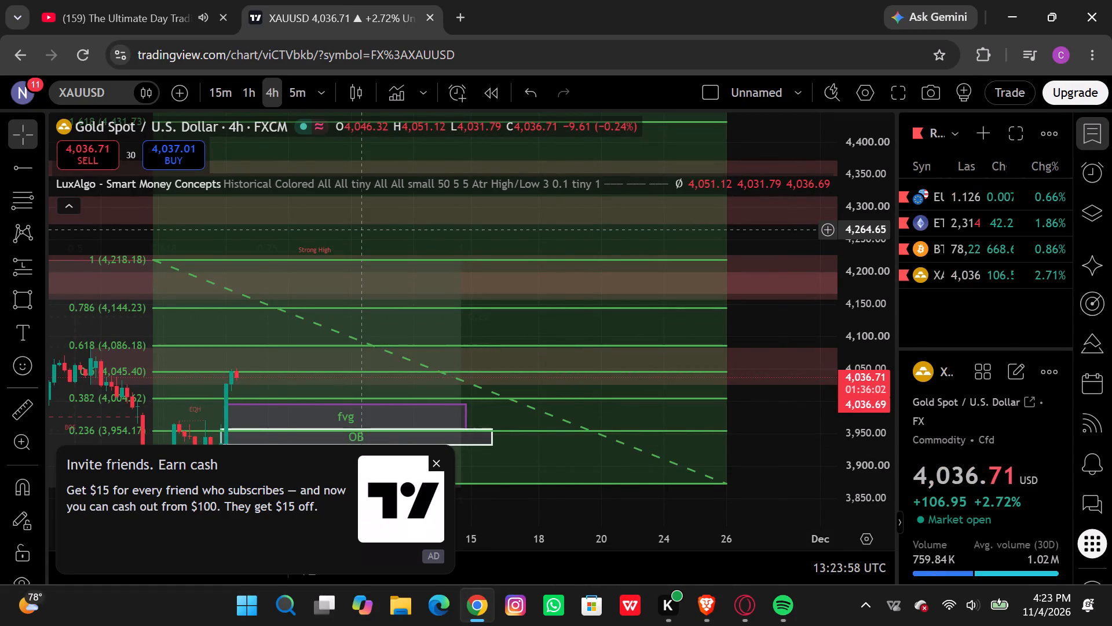
# Close the invite-friends advert and compare XAUUSD on the 15-minute and 1-hour timeframes, ending on 15 minutes.
pyautogui.scroll(-1, 362, 230)
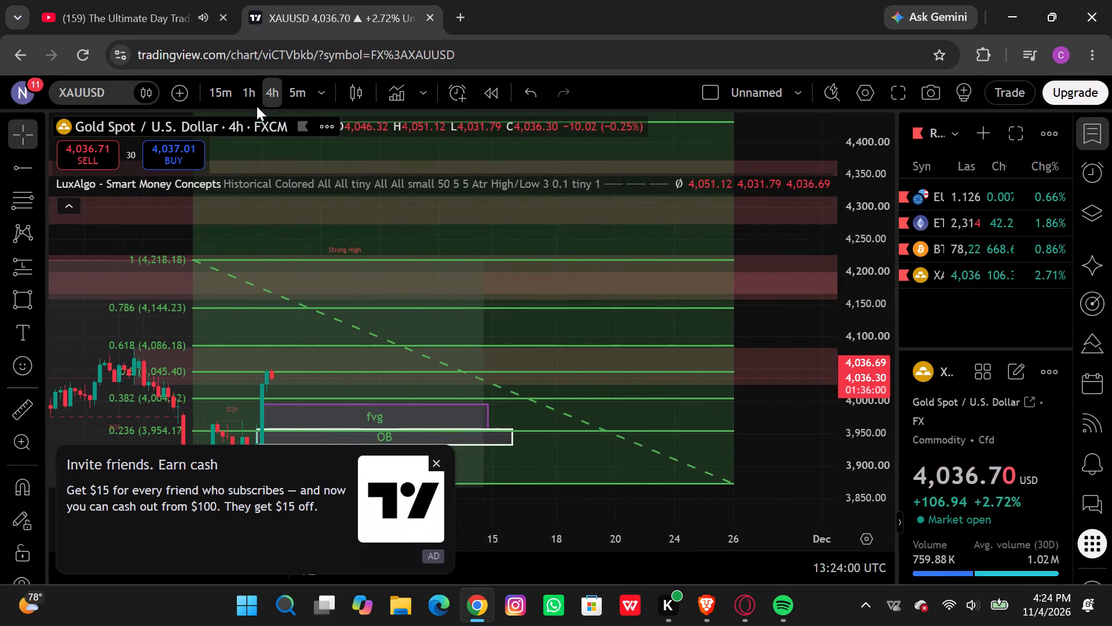
pyautogui.click(229, 89)
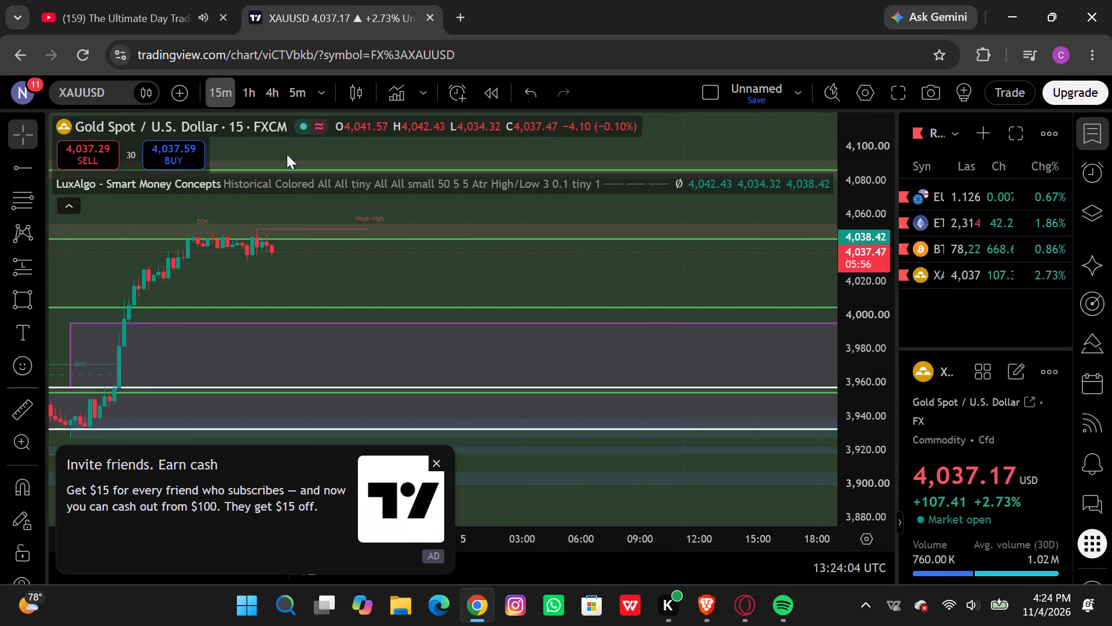
pyautogui.click(435, 463)
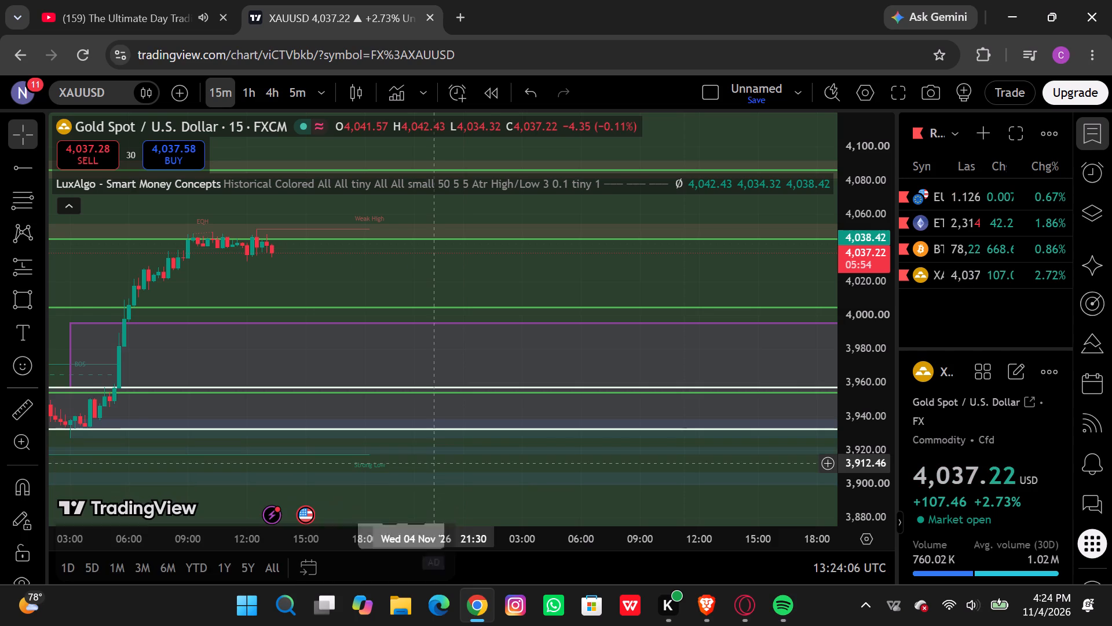
pyautogui.click(246, 89)
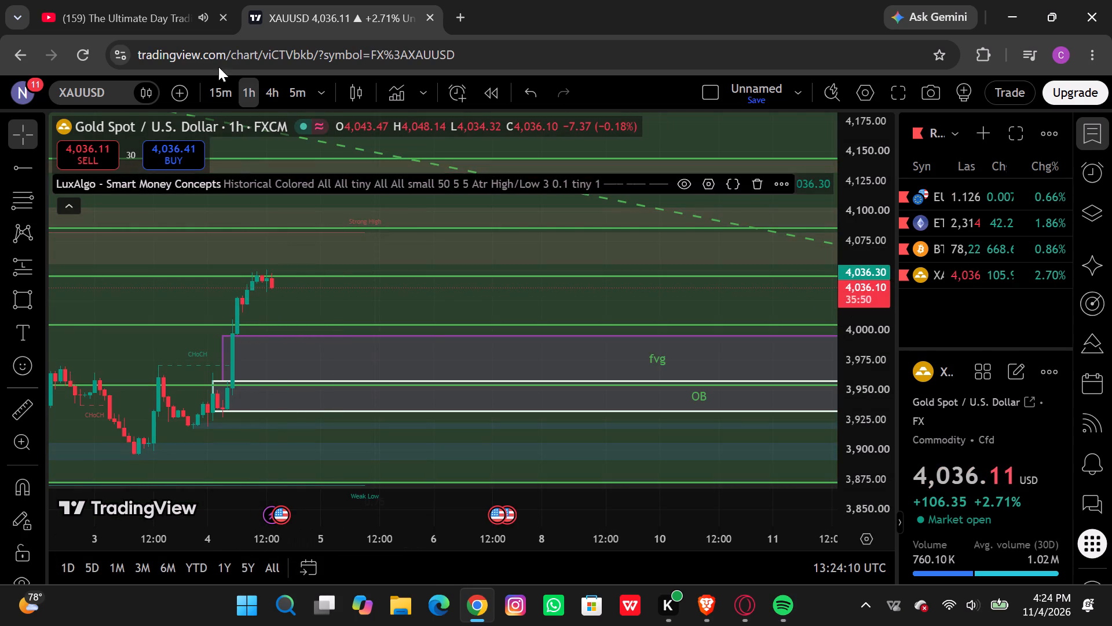
pyautogui.click(224, 98)
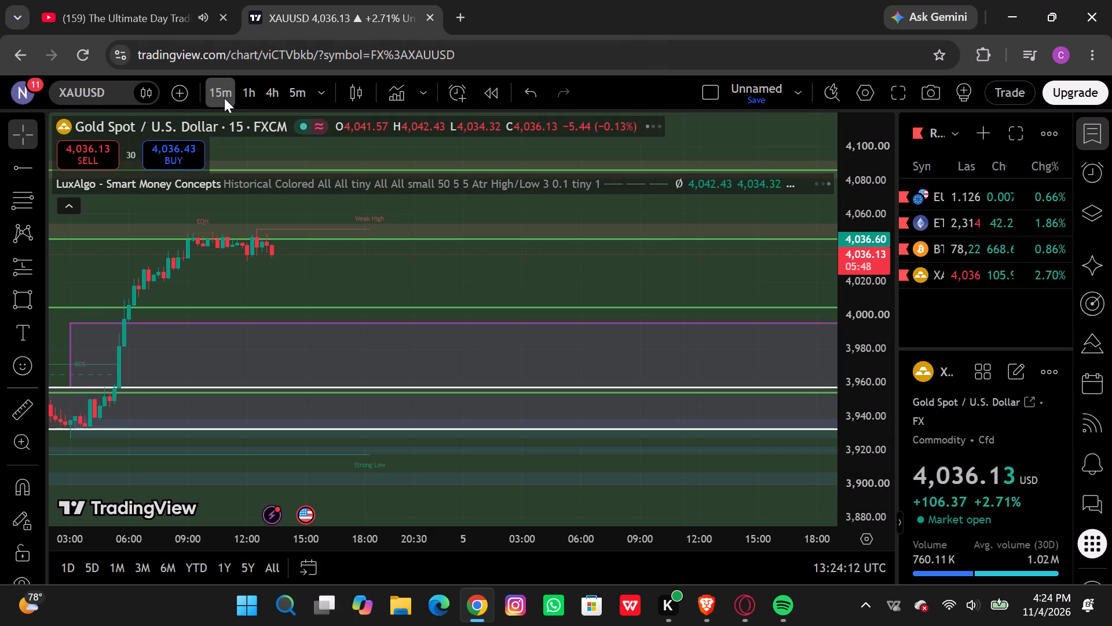
# Switch XAUUSD to the 5-minute timeframe and examine recent price action around the fvg and OB zones.
pyautogui.click(287, 94)
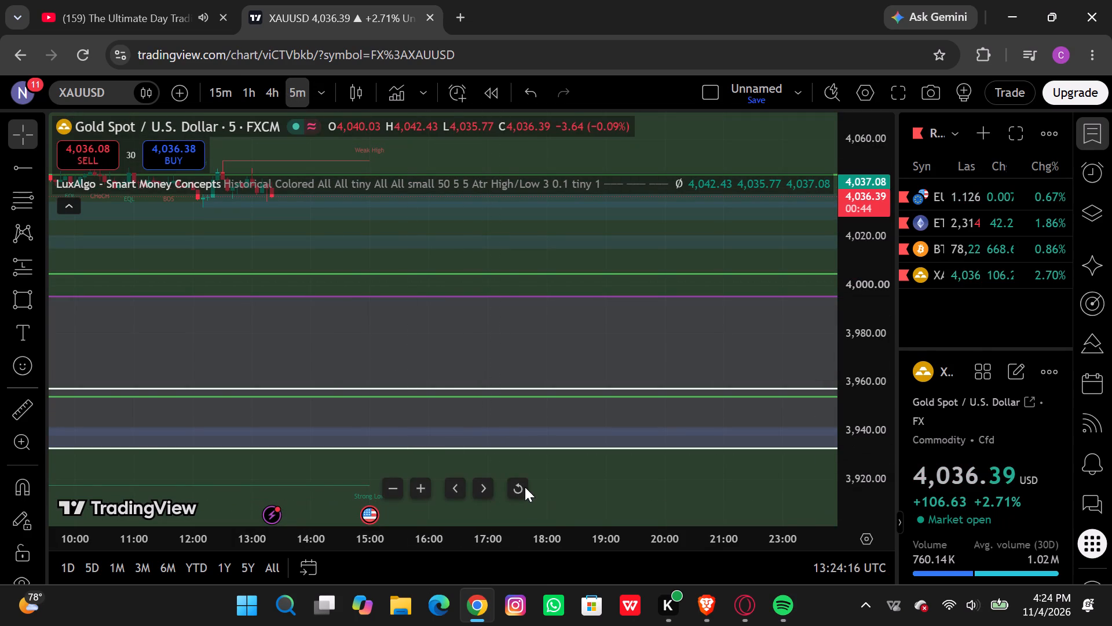
pyautogui.click(525, 487)
pyautogui.hscroll(-1, 458, 370)
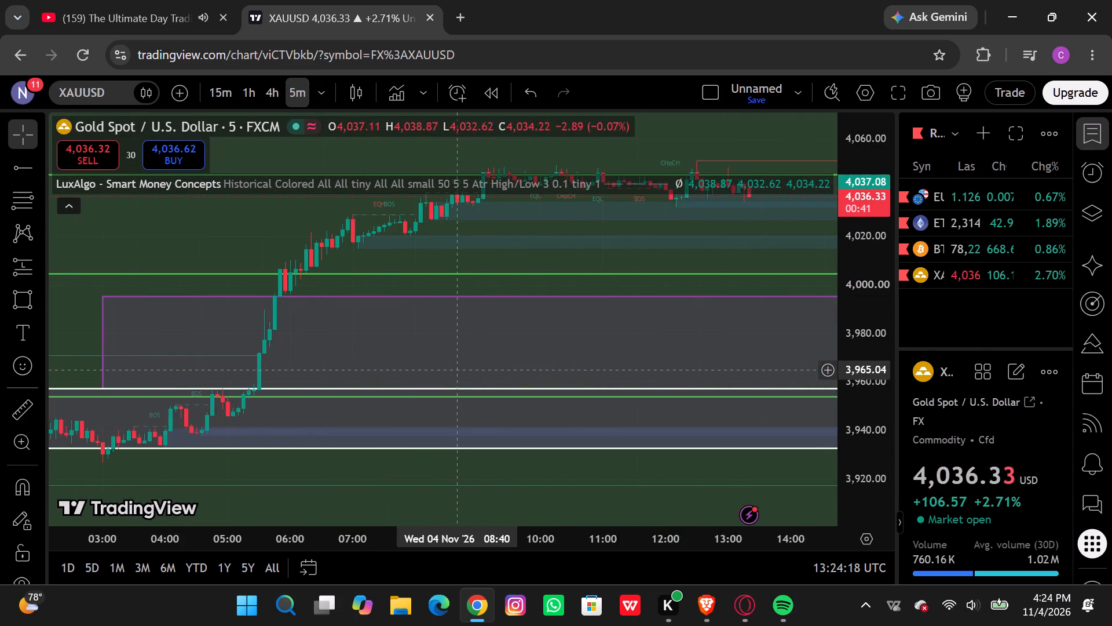
pyautogui.hscroll(-2, 458, 370)
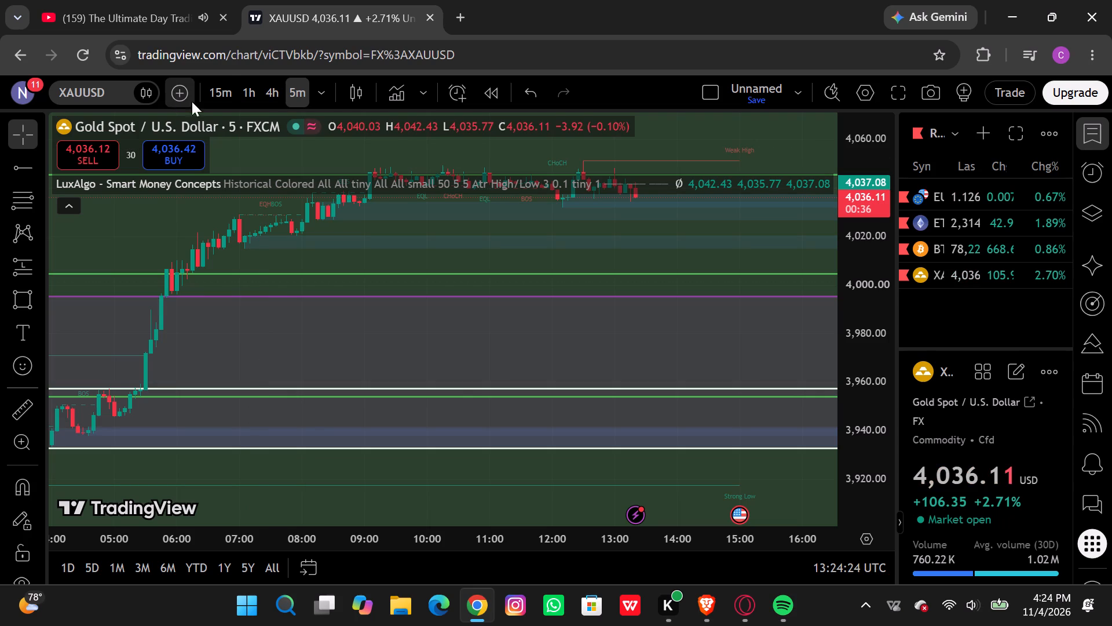
# Set XAUUSD to the 15-minute timeframe and examine the price structure around the fvg and OB zones.
pyautogui.click(228, 103)
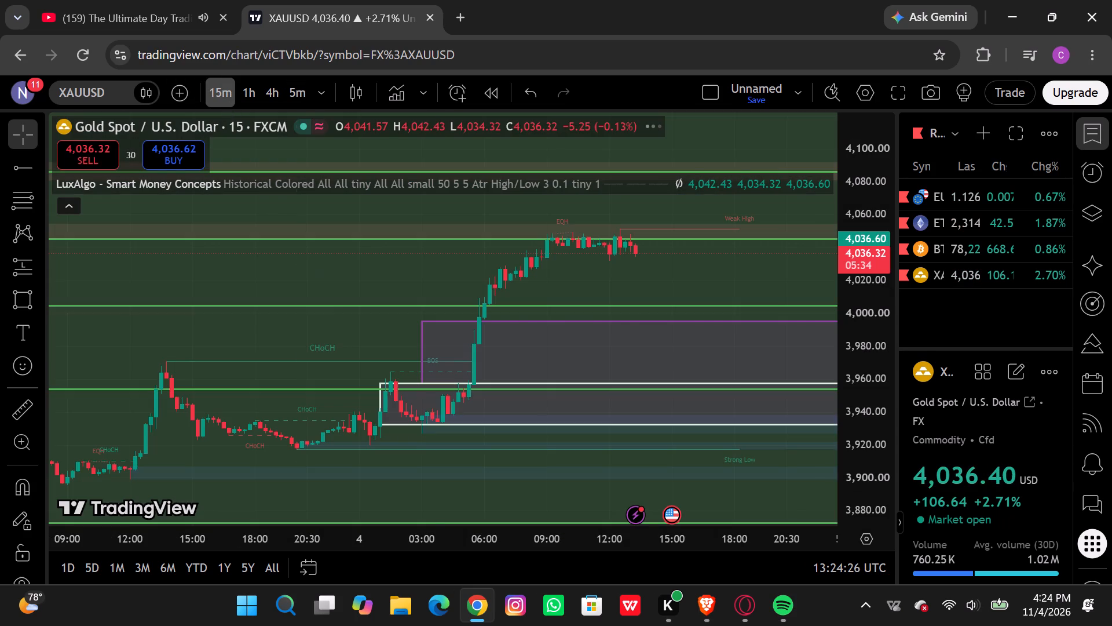
pyautogui.hscroll(-2, 375, 322)
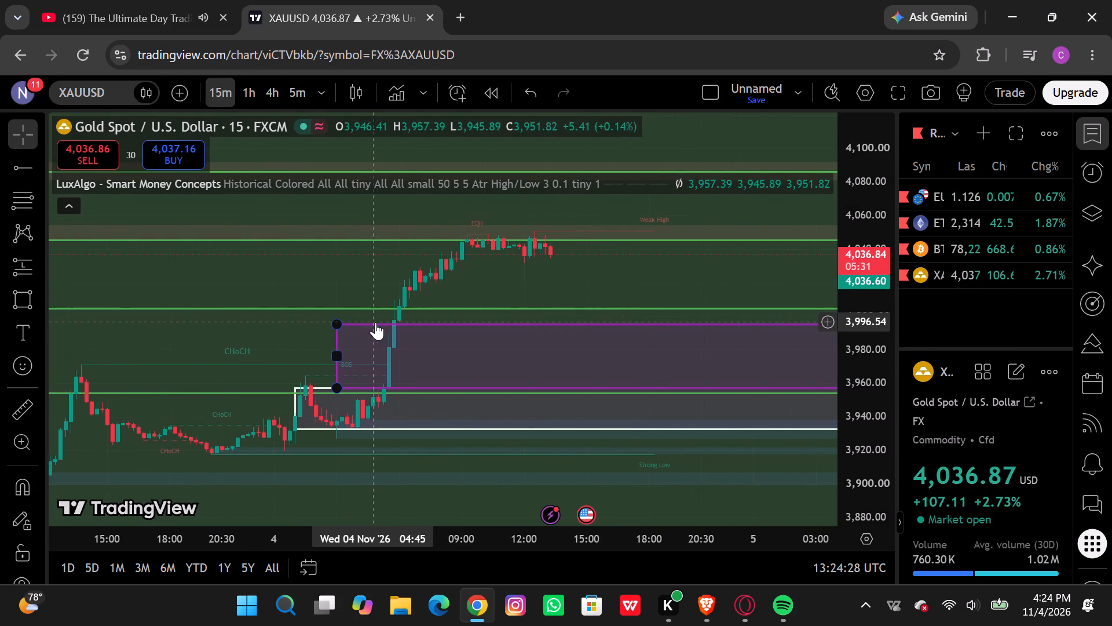
pyautogui.hscroll(-2, 375, 322)
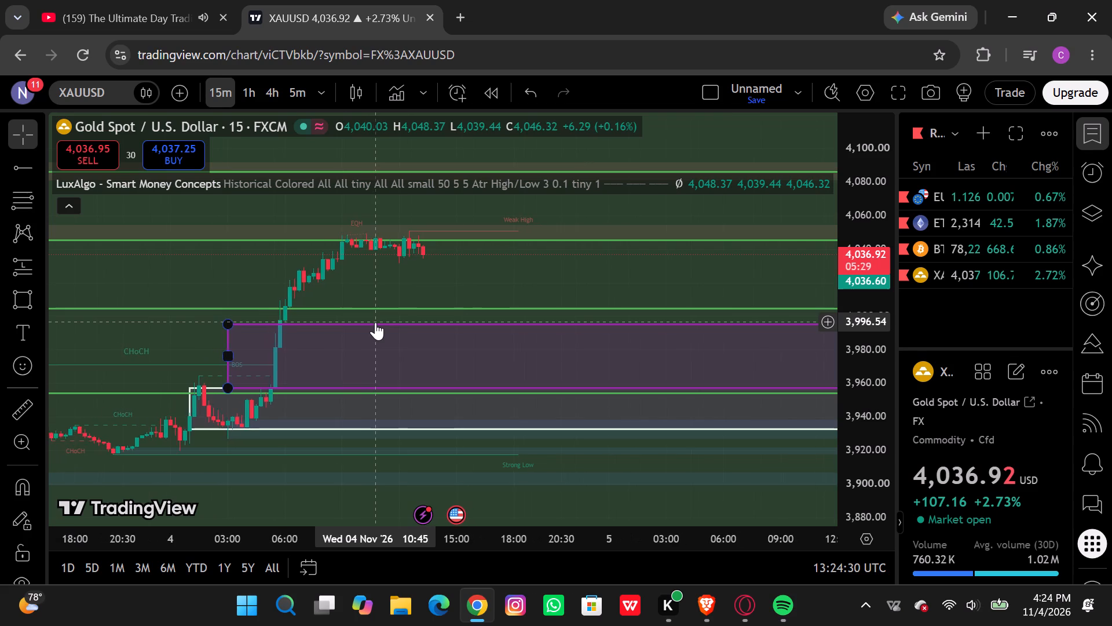
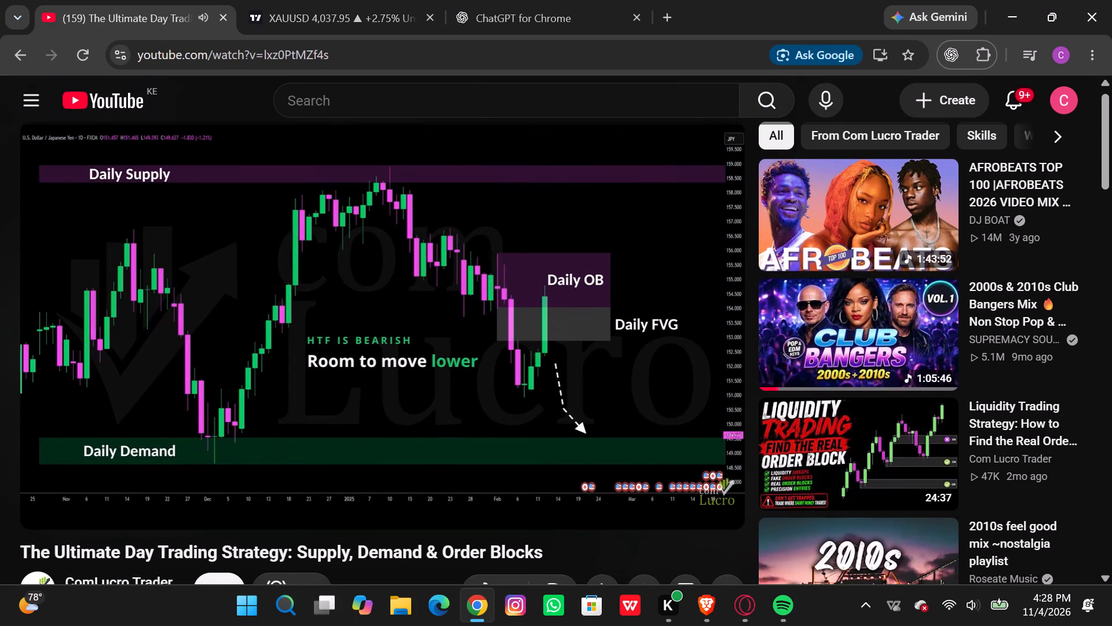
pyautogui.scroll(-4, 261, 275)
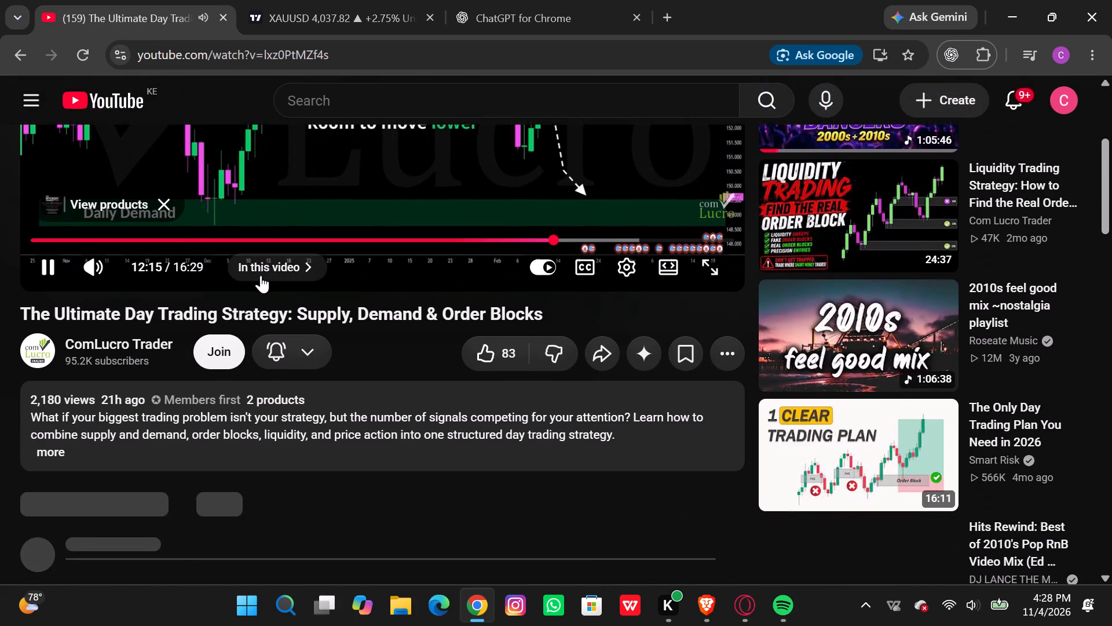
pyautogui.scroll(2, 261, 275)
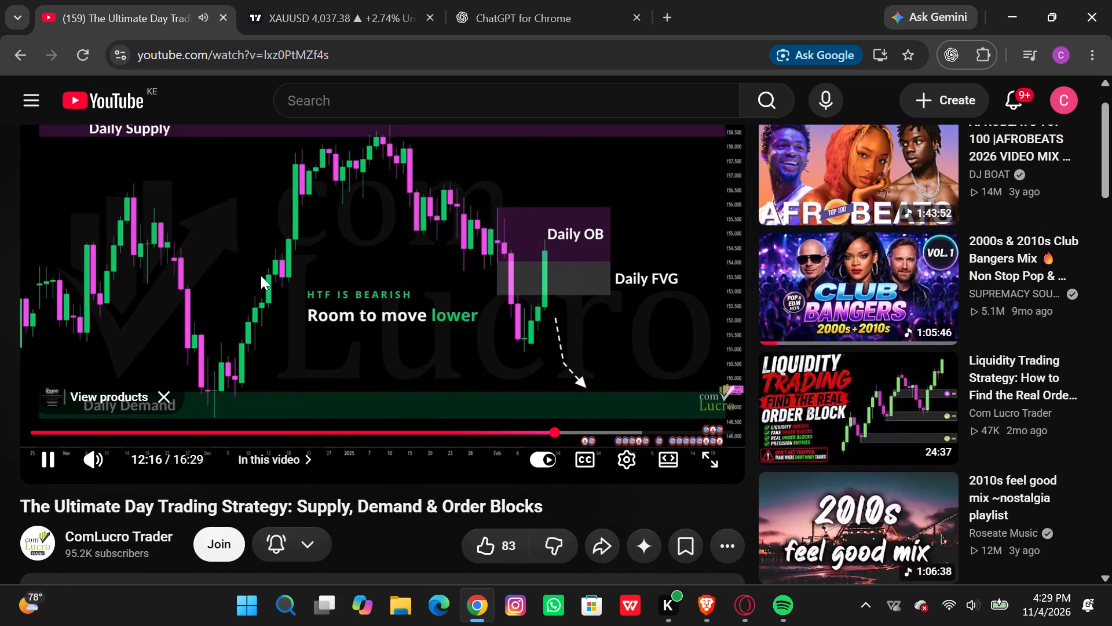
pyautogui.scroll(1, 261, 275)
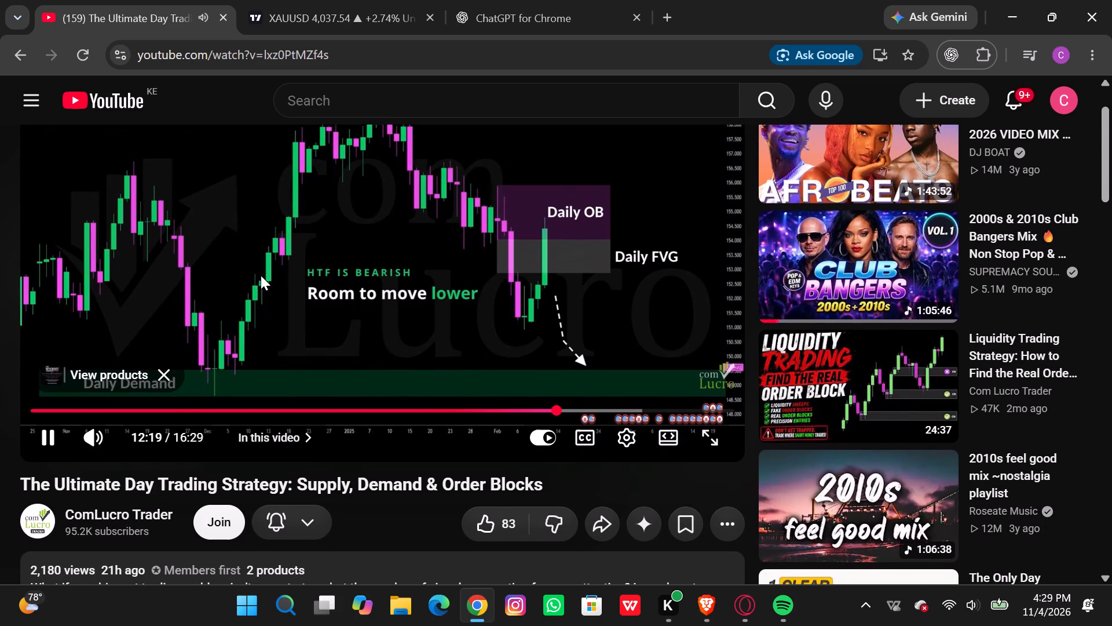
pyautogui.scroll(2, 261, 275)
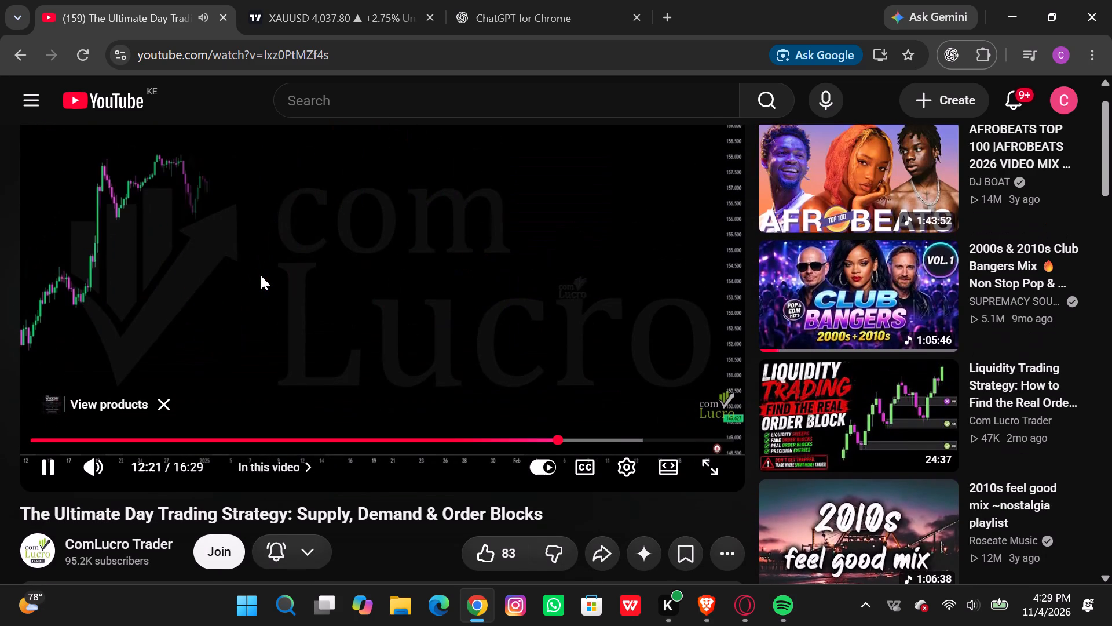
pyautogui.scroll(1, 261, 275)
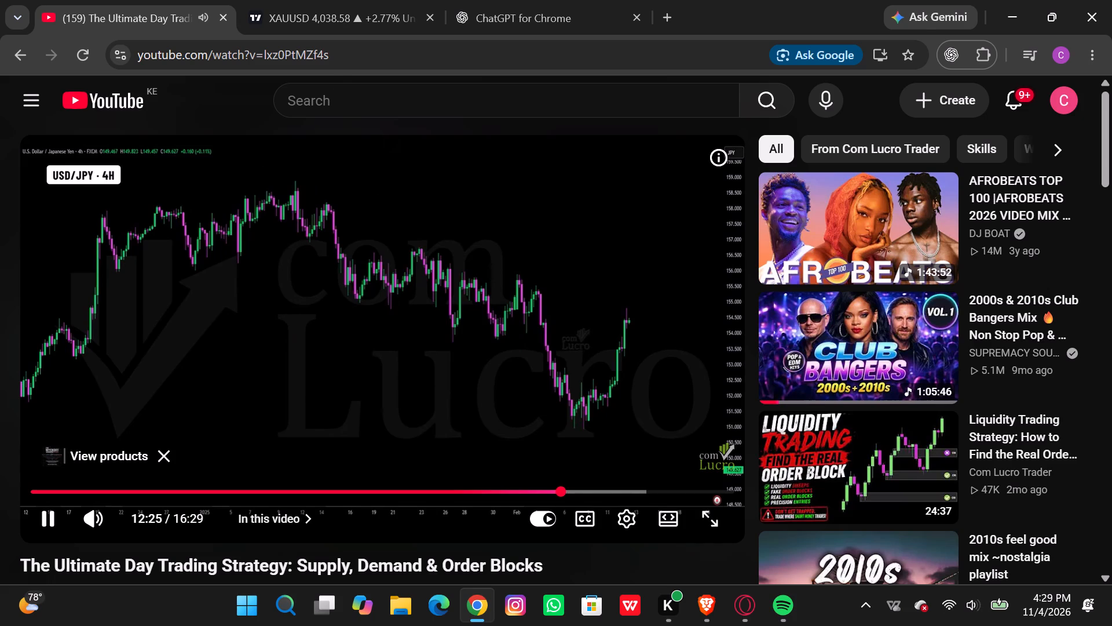
# Switch to the TradingView tab and examine recent price action on the 15-minute XAUUSD chart.
pyautogui.click(332, 20)
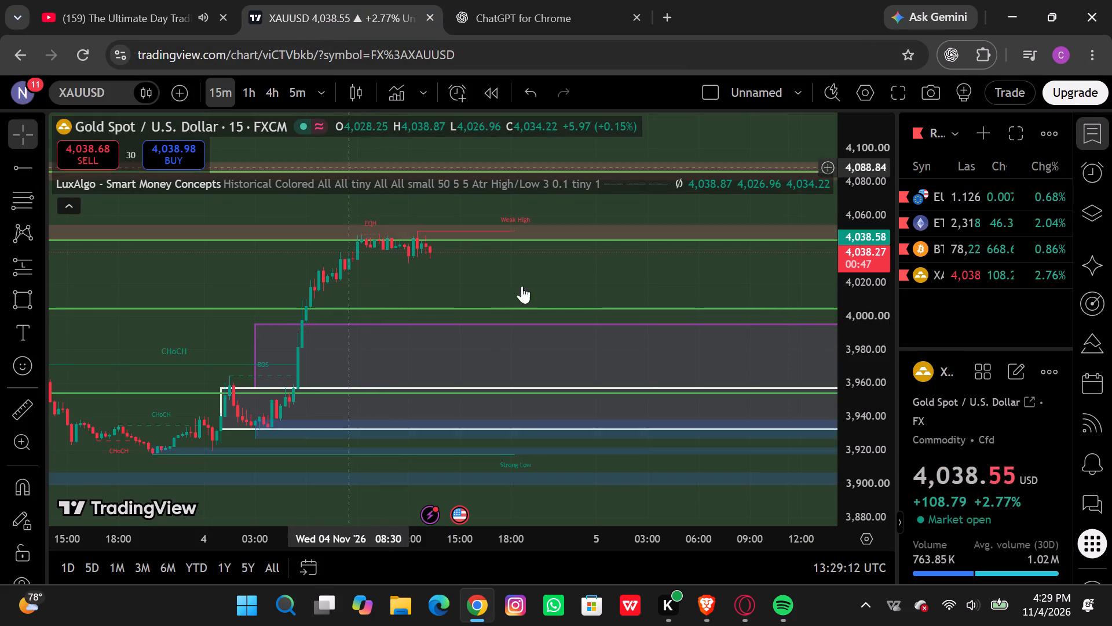
pyautogui.hscroll(-1, 546, 350)
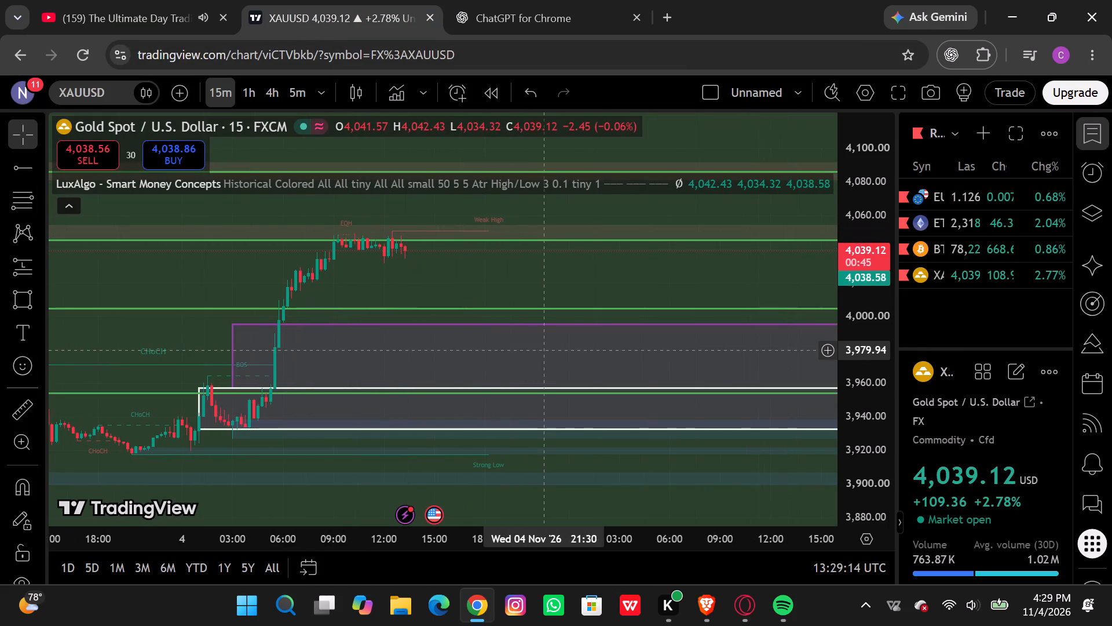
pyautogui.hscroll(-1, 546, 350)
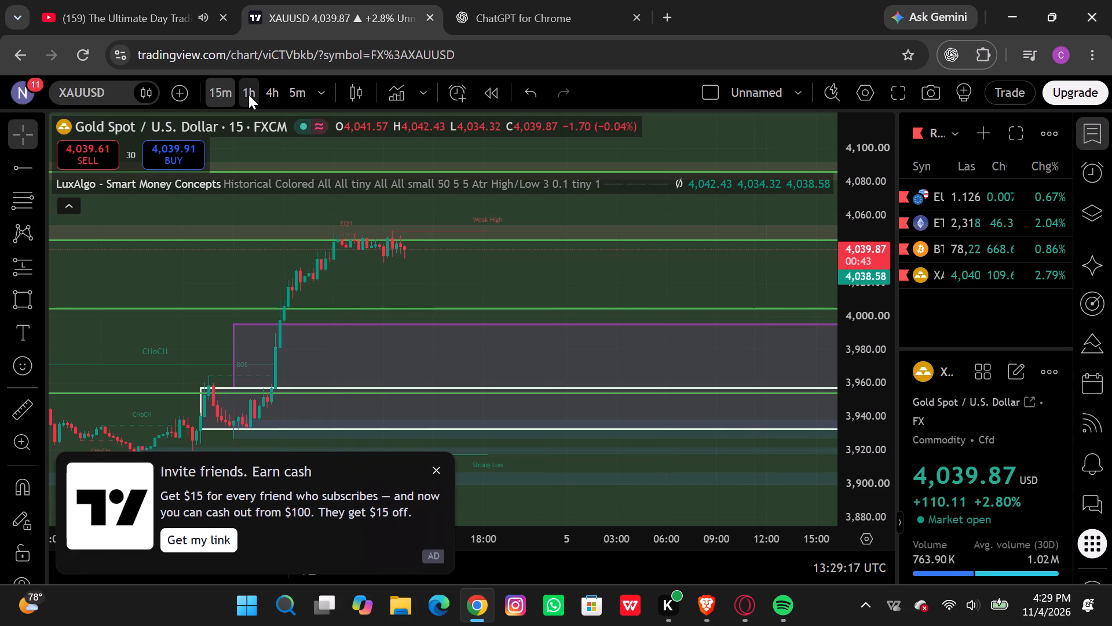
# Check XAUUSD on the 1-hour and 4-hour timeframes, return to 15 minutes, and examine price structure around the marked zones.
pyautogui.click(248, 94)
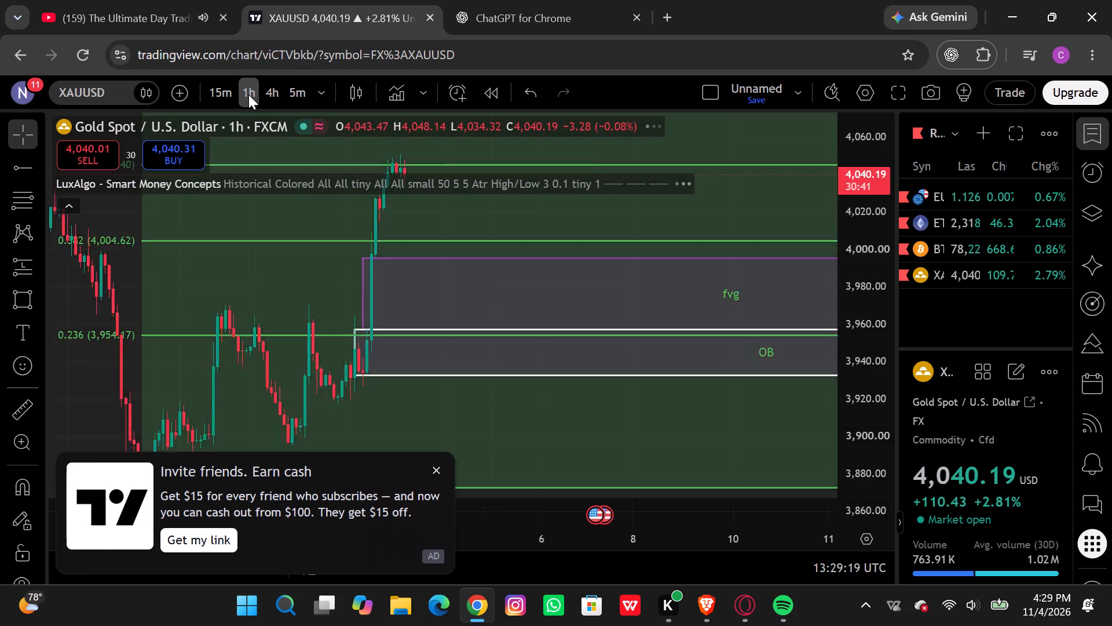
pyautogui.hscroll(-1, 540, 292)
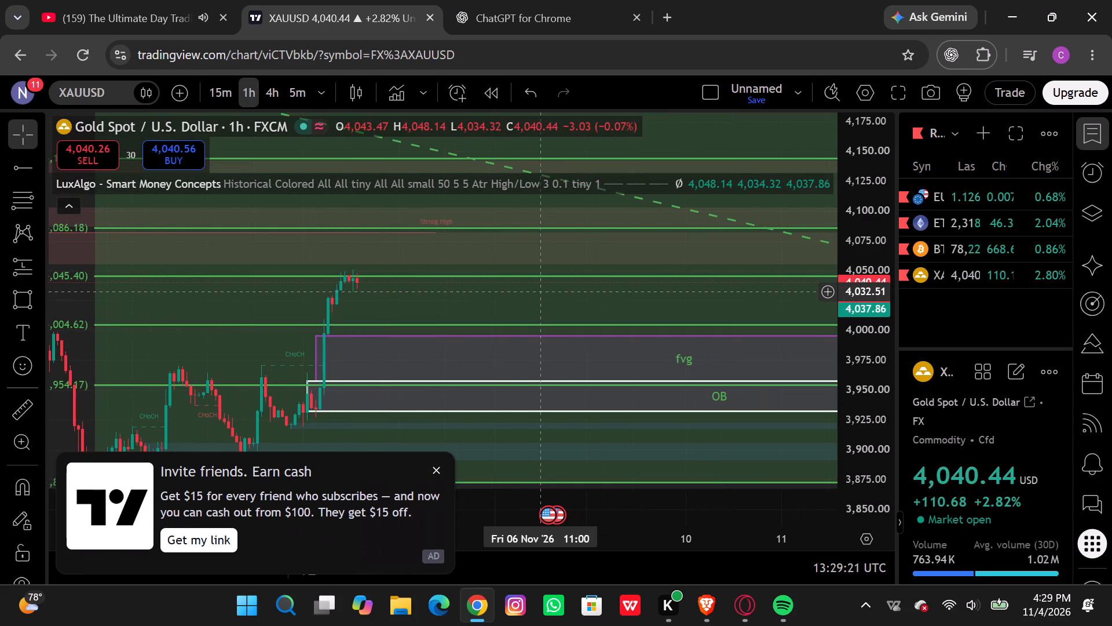
pyautogui.click(277, 88)
pyautogui.click(214, 87)
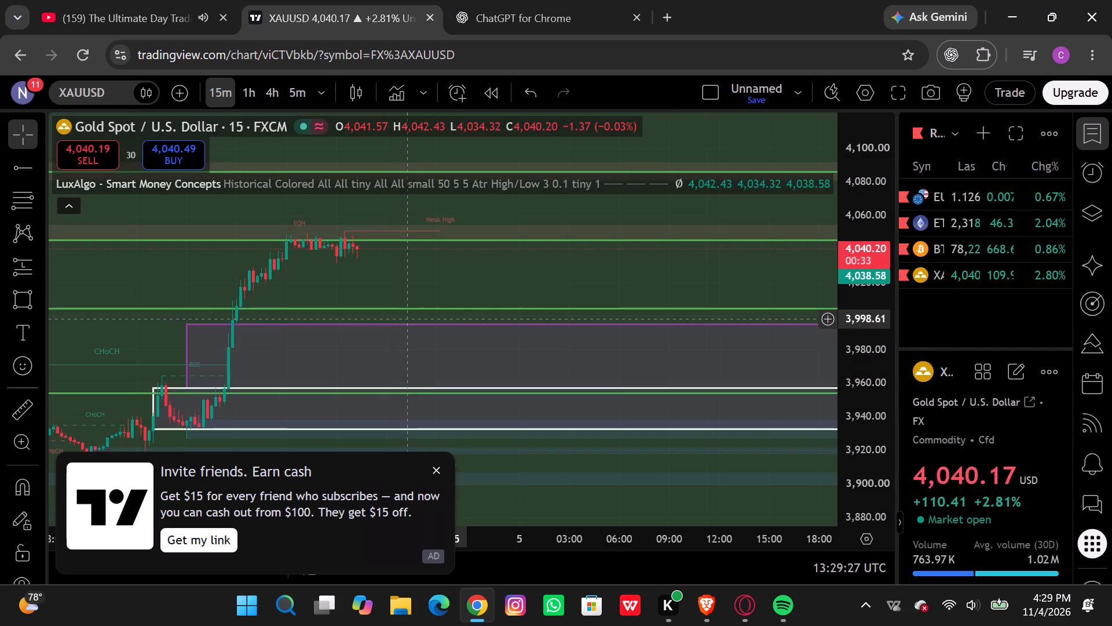
pyautogui.scroll(-1, 459, 321)
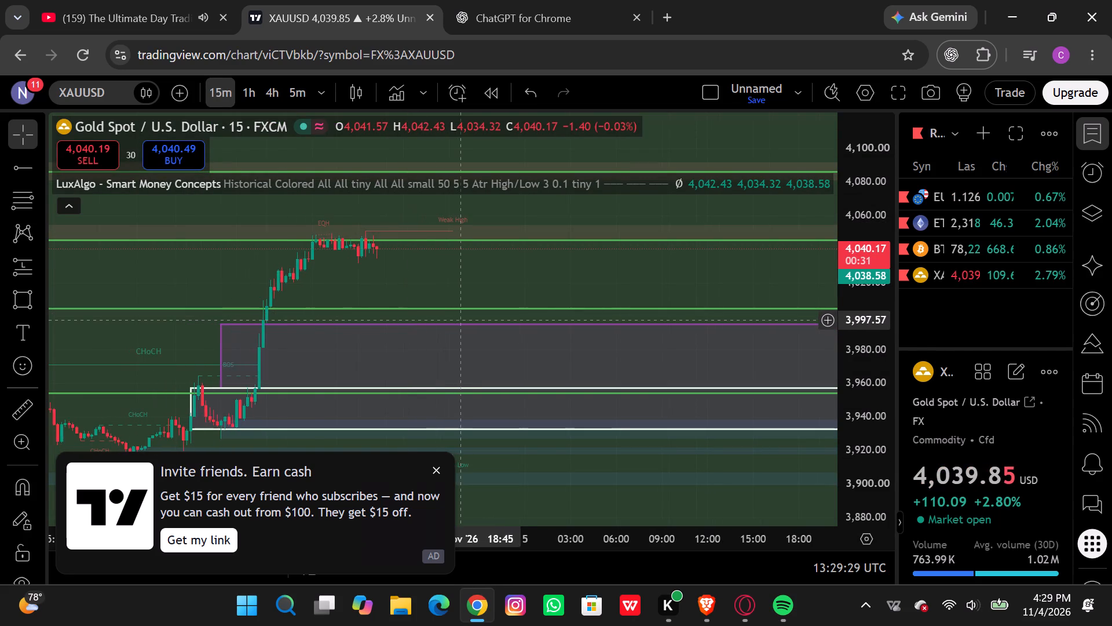
pyautogui.scroll(-5, 459, 321)
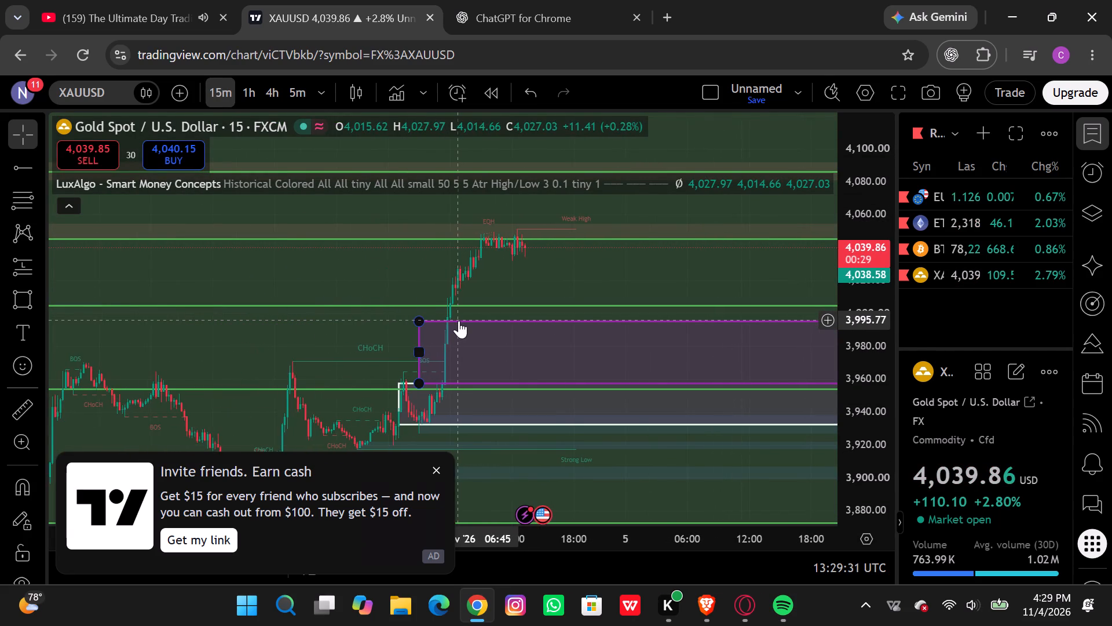
pyautogui.scroll(-6, 459, 321)
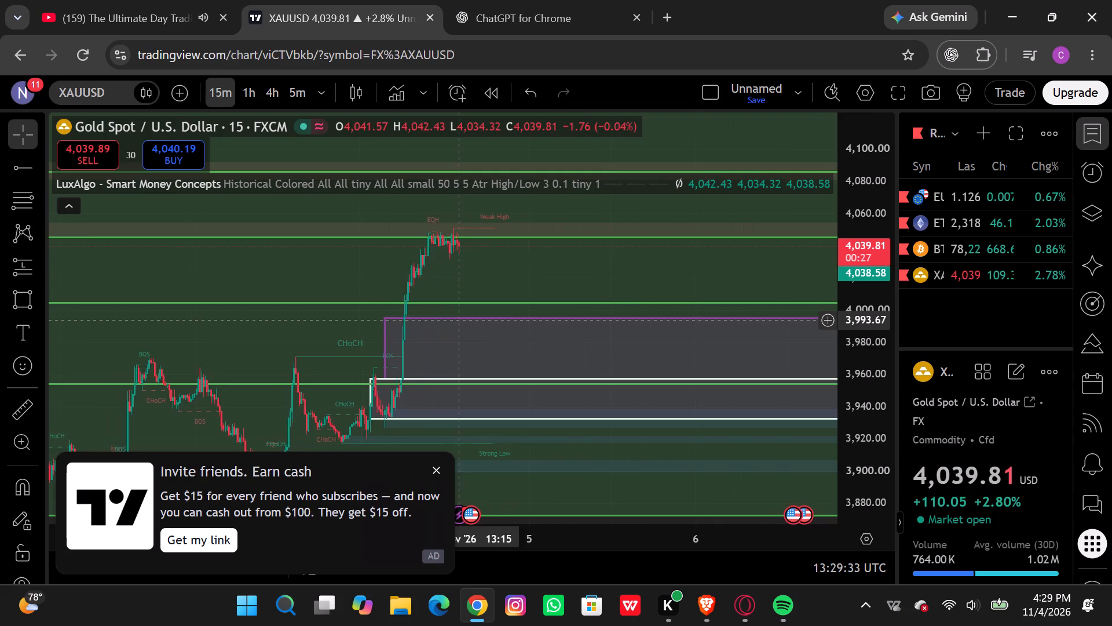
pyautogui.scroll(-2, 459, 321)
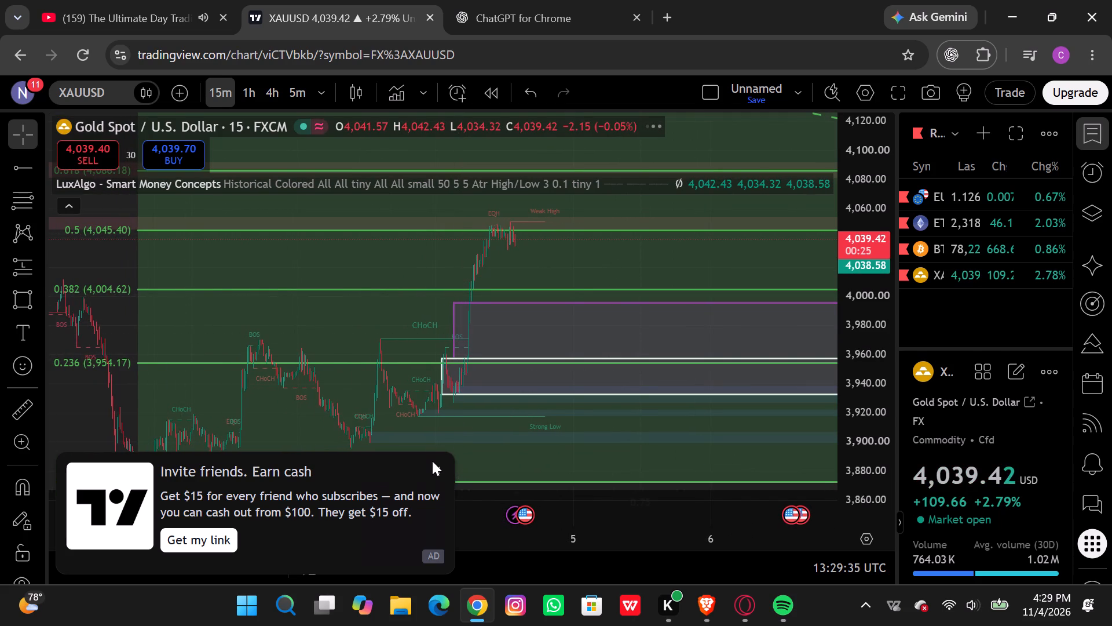
# Close the invite-friends advert covering the lower part of the chart.
pyautogui.click(432, 469)
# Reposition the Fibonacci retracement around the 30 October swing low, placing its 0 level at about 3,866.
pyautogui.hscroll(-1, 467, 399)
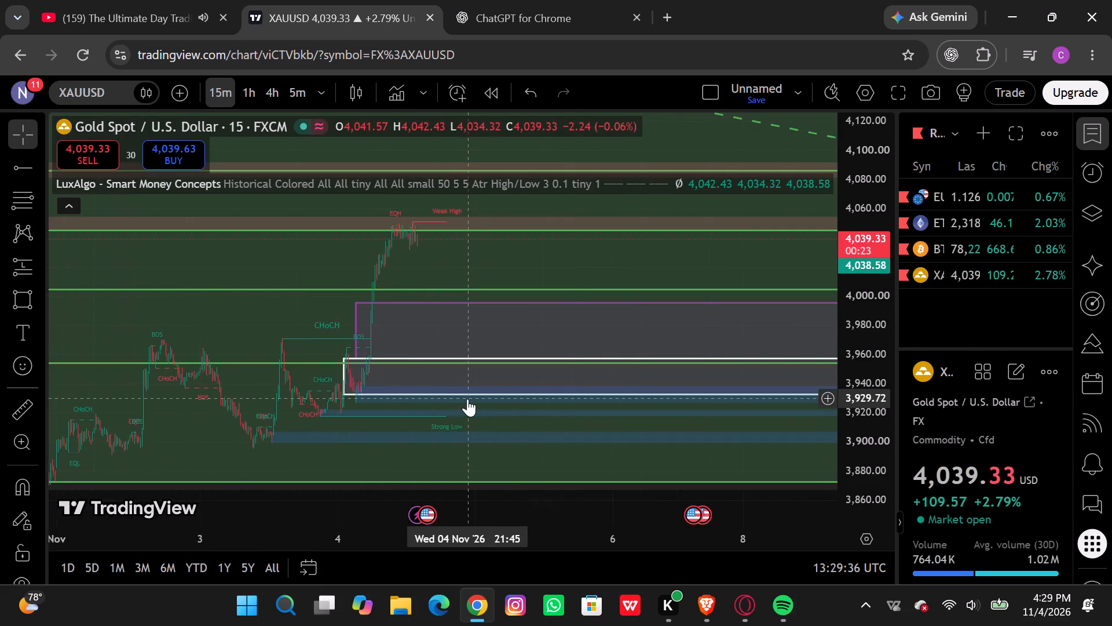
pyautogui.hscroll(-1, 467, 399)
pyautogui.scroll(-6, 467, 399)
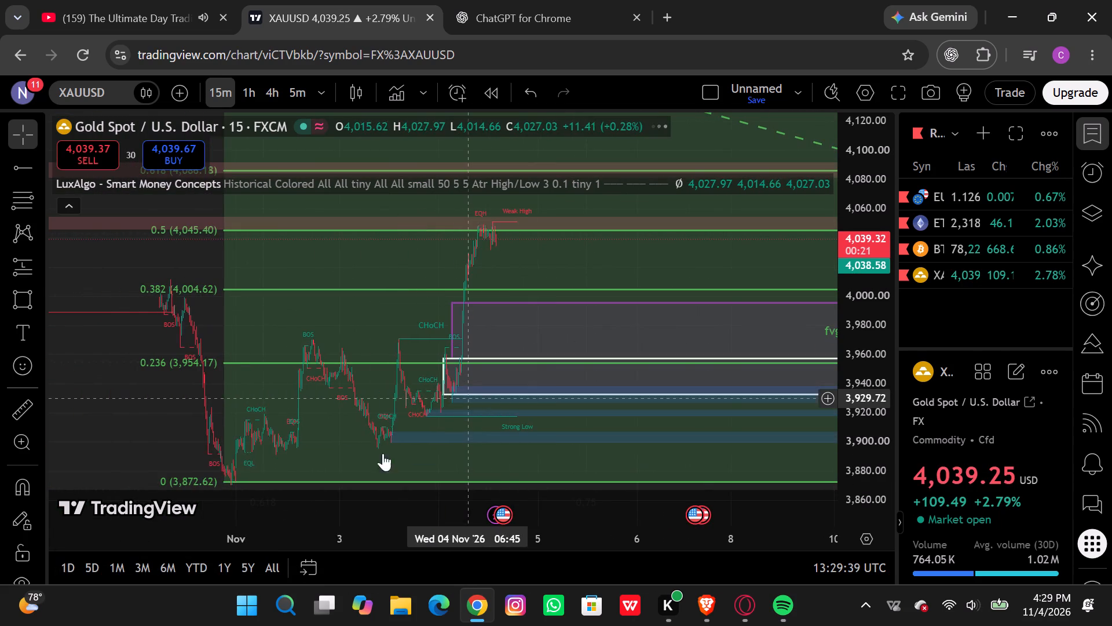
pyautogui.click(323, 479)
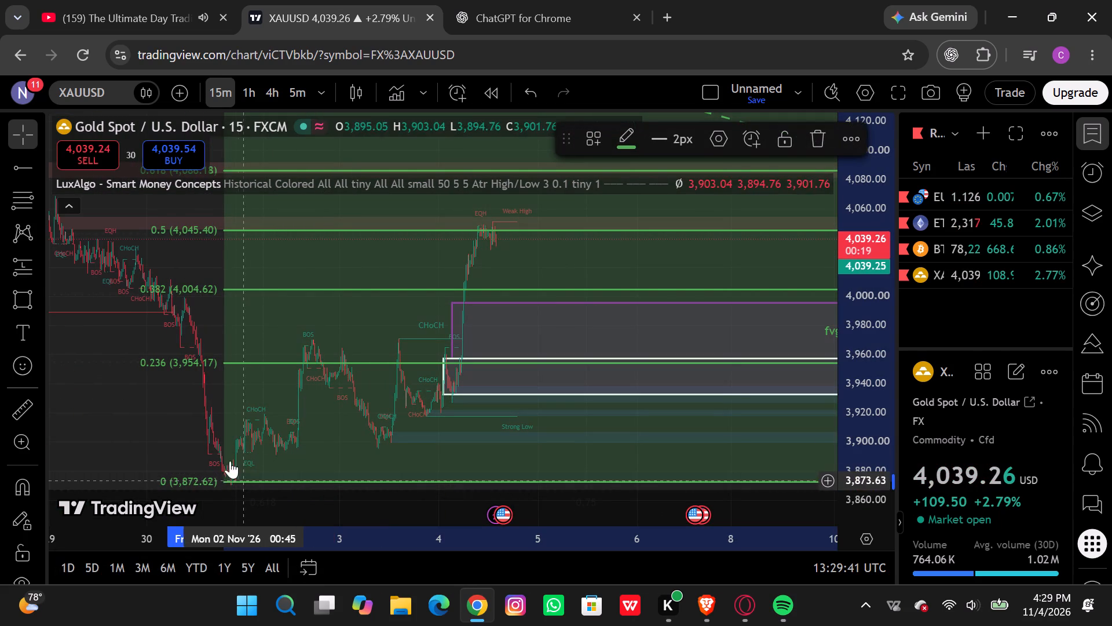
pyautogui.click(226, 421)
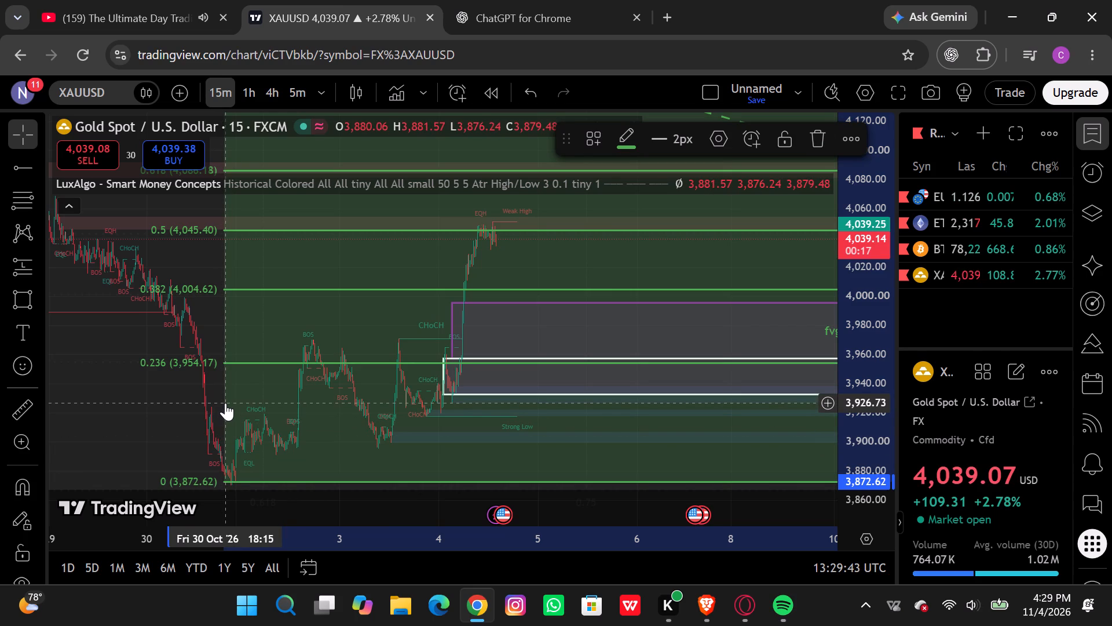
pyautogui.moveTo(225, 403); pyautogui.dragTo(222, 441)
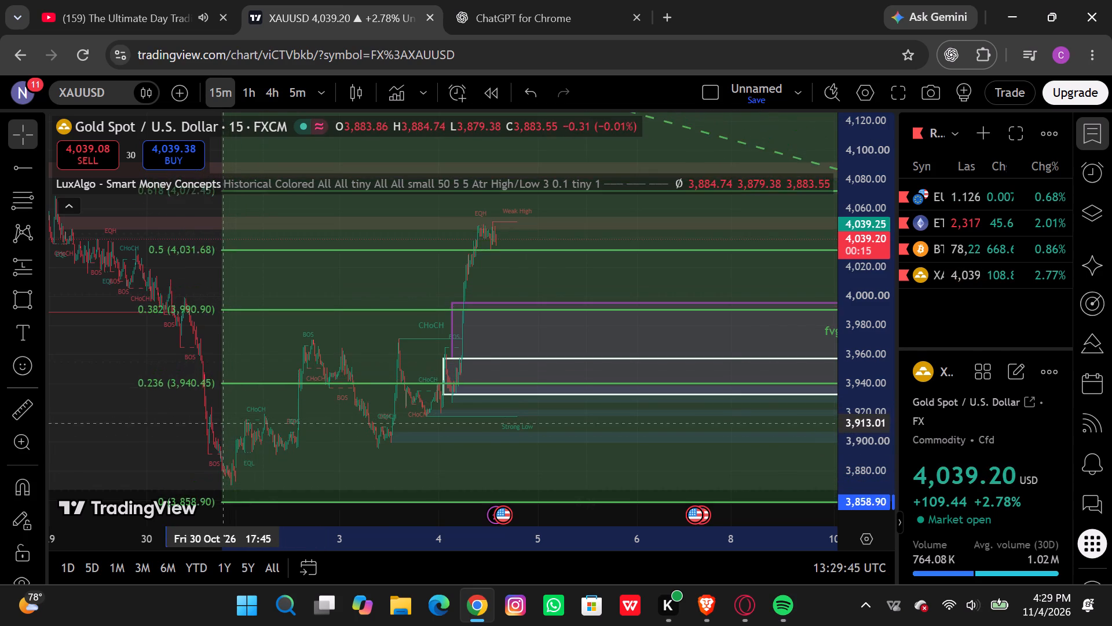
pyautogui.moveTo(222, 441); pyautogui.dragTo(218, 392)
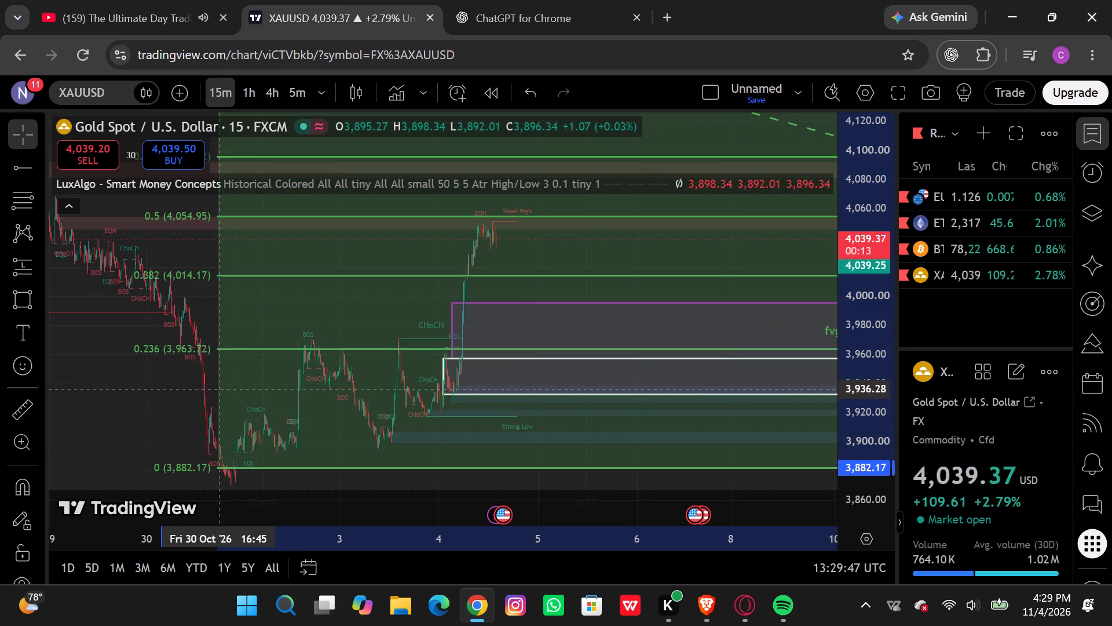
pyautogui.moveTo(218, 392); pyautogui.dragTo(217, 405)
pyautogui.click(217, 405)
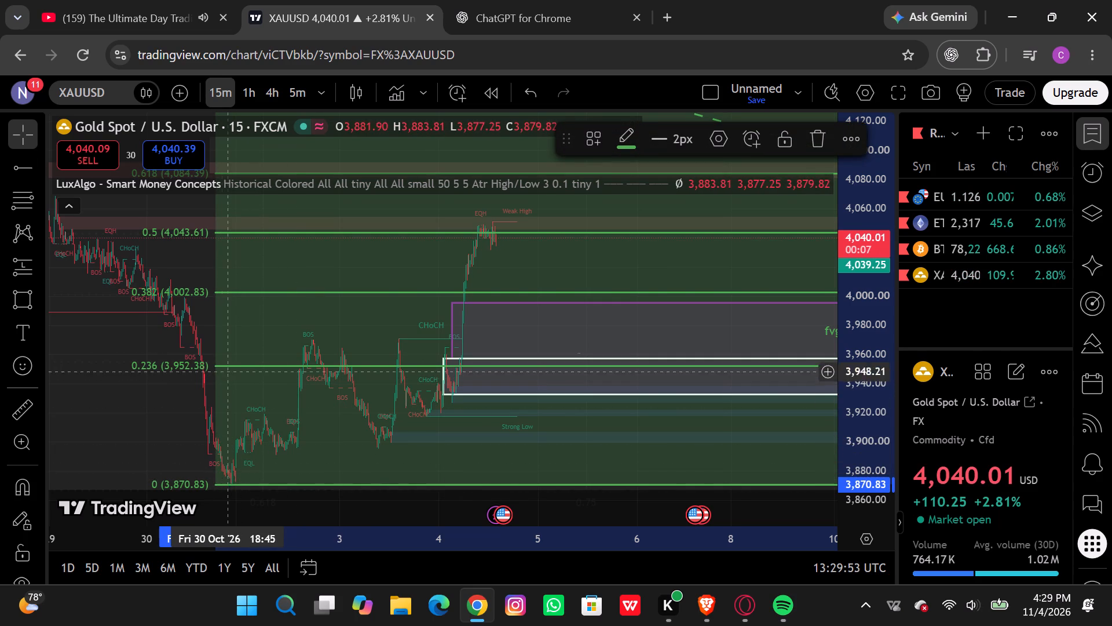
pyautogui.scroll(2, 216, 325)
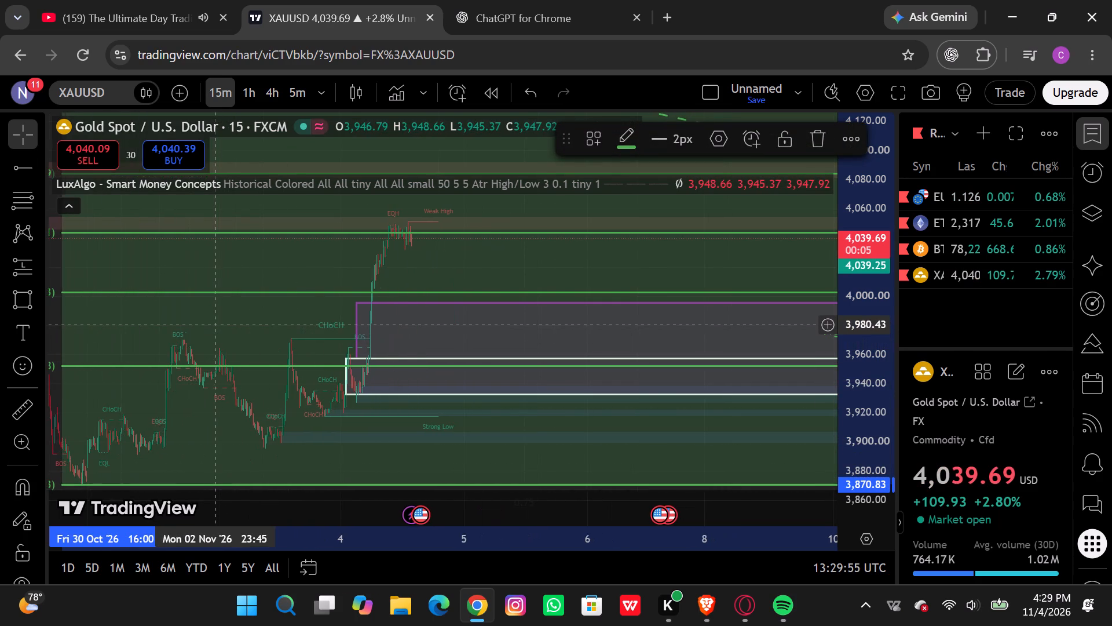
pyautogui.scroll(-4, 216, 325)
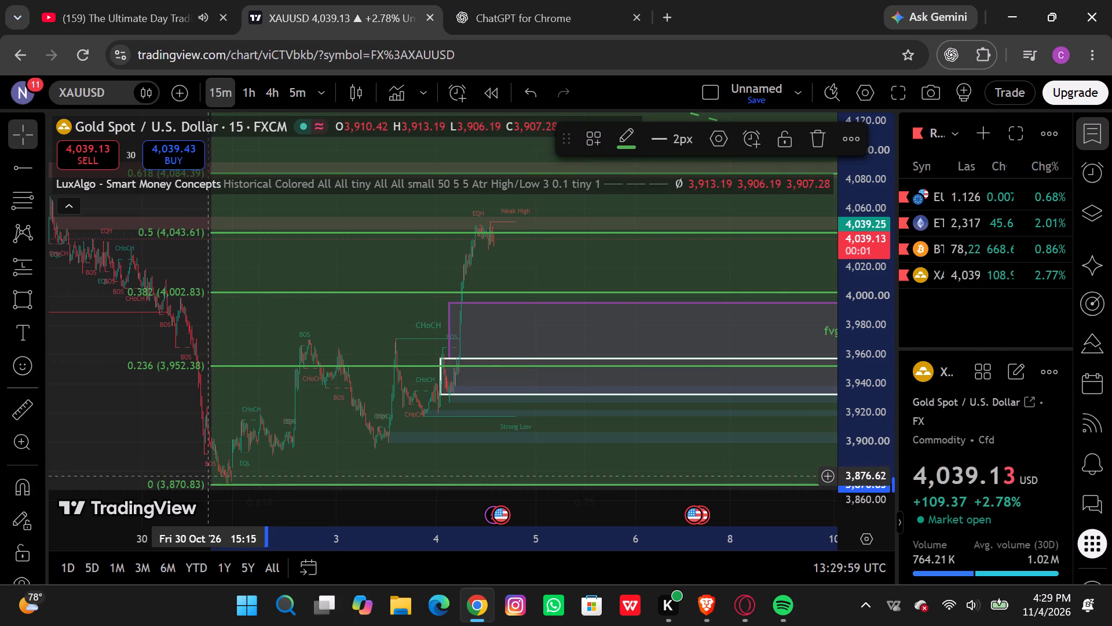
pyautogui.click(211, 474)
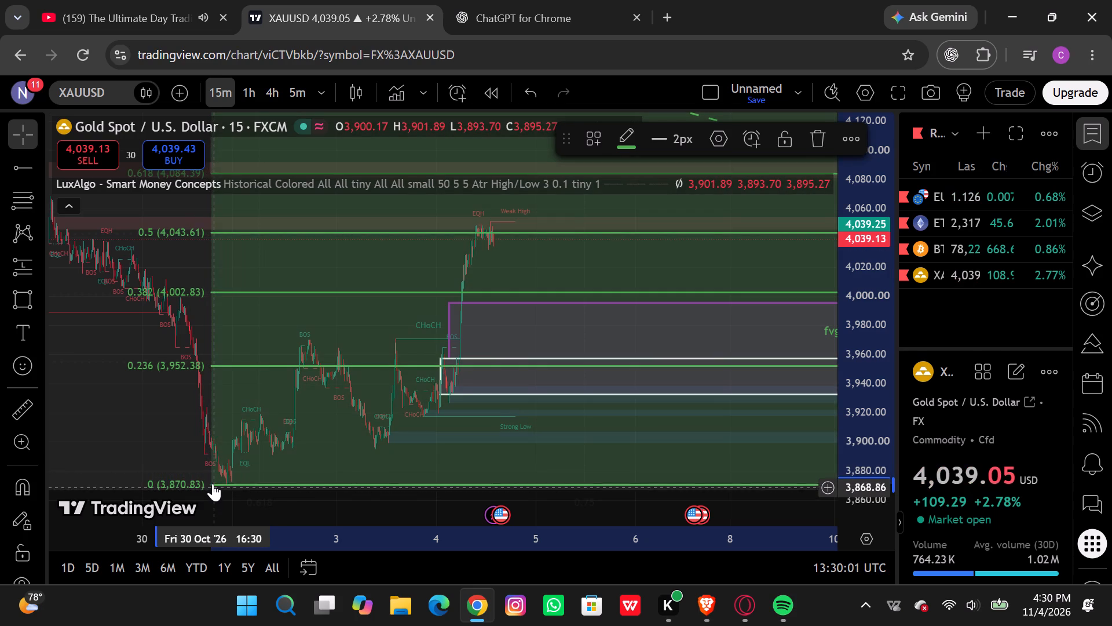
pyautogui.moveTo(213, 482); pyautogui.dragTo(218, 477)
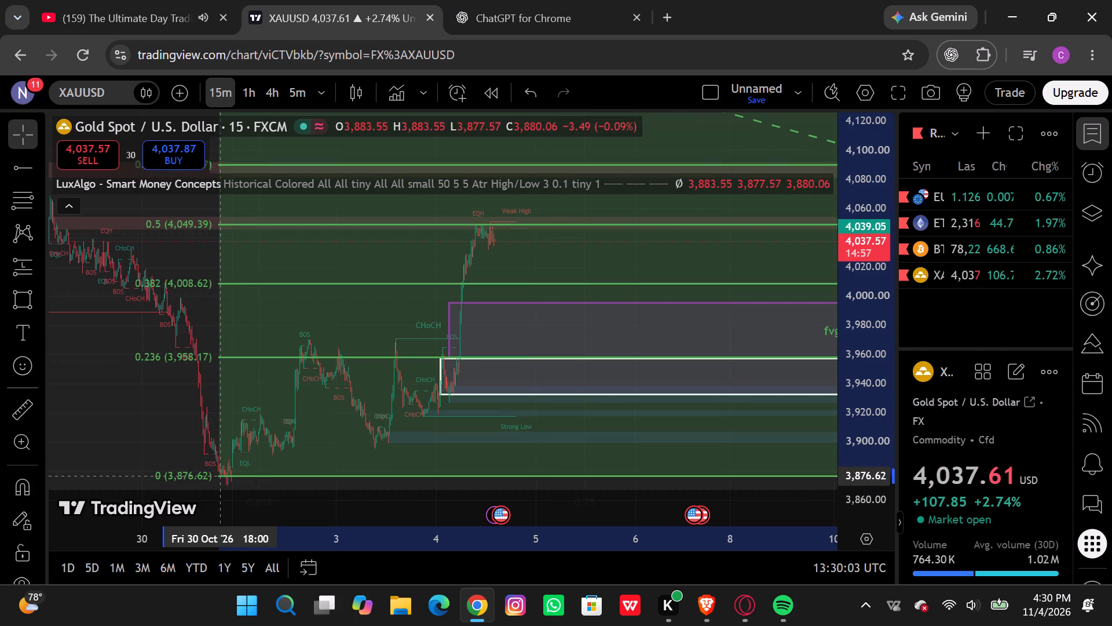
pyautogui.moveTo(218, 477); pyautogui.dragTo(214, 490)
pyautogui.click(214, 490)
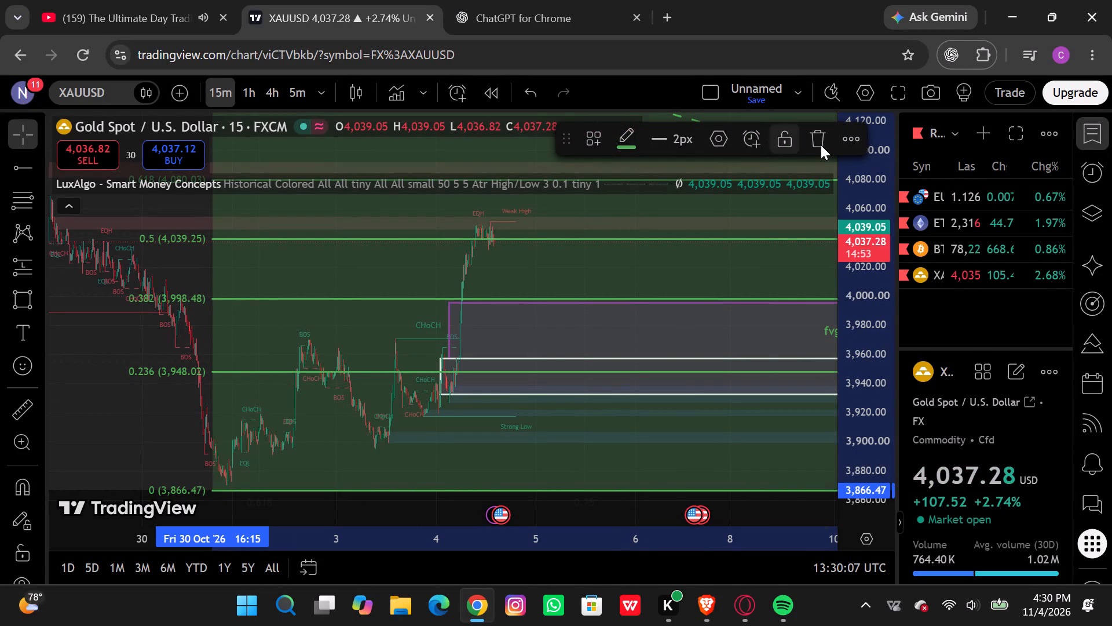
# Delete the Fibonacci retracement from the XAUUSD chart.
pyautogui.click(821, 145)
# Examine the 15-minute chart's fvg and OB zones against the YouTube lesson's FVG and OB example, resetting the chart view.
pyautogui.hscroll(-3, 507, 366)
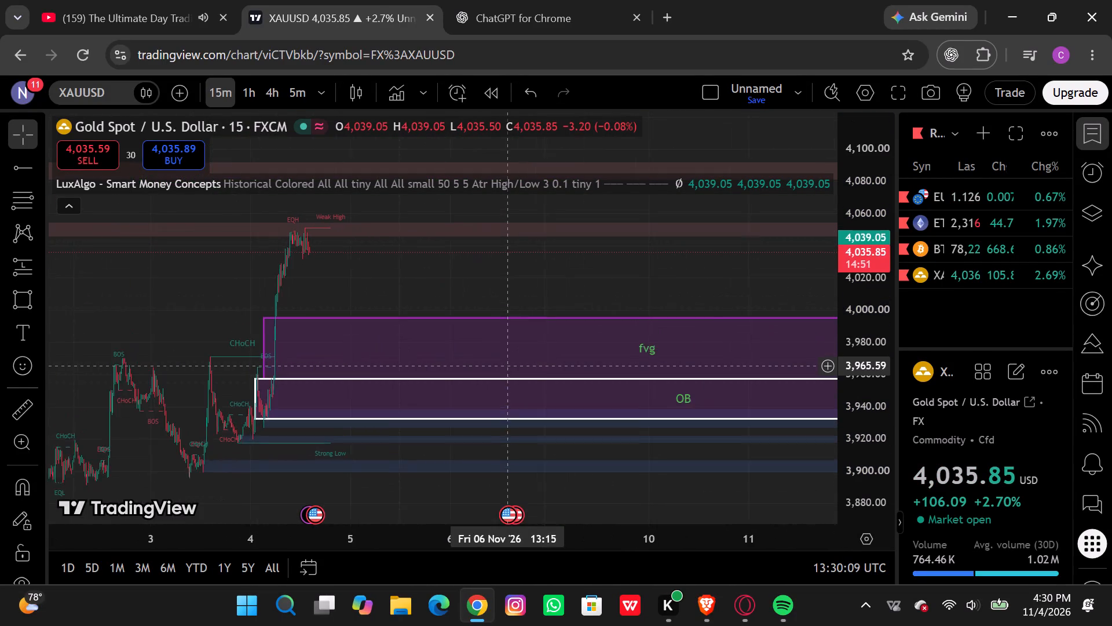
pyautogui.hscroll(-4, 507, 366)
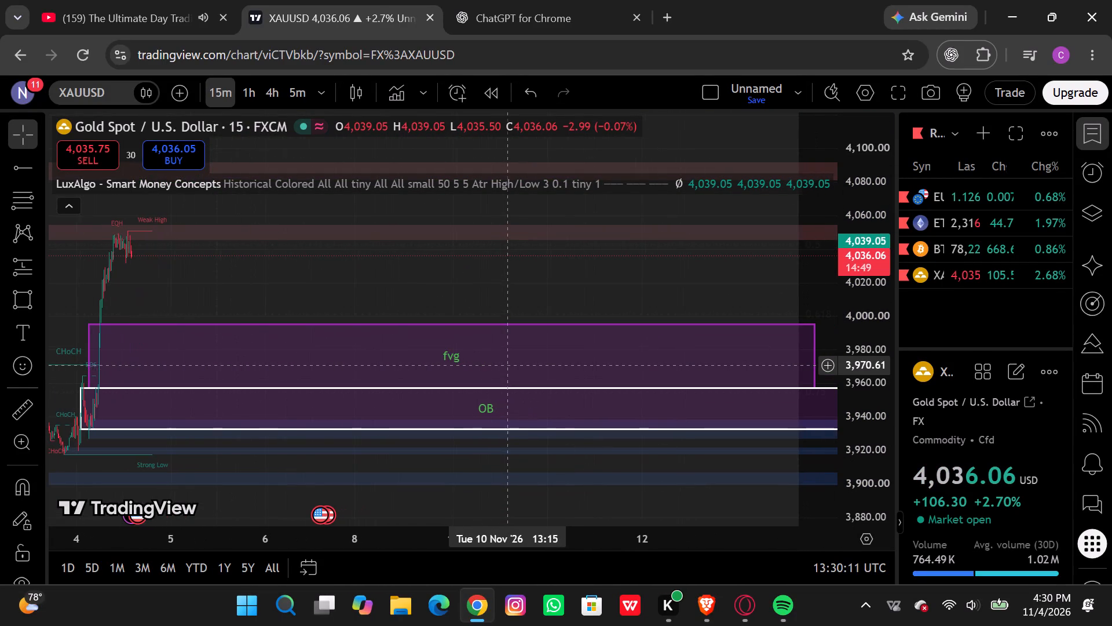
pyautogui.scroll(-1, 507, 366)
pyautogui.click(109, 2)
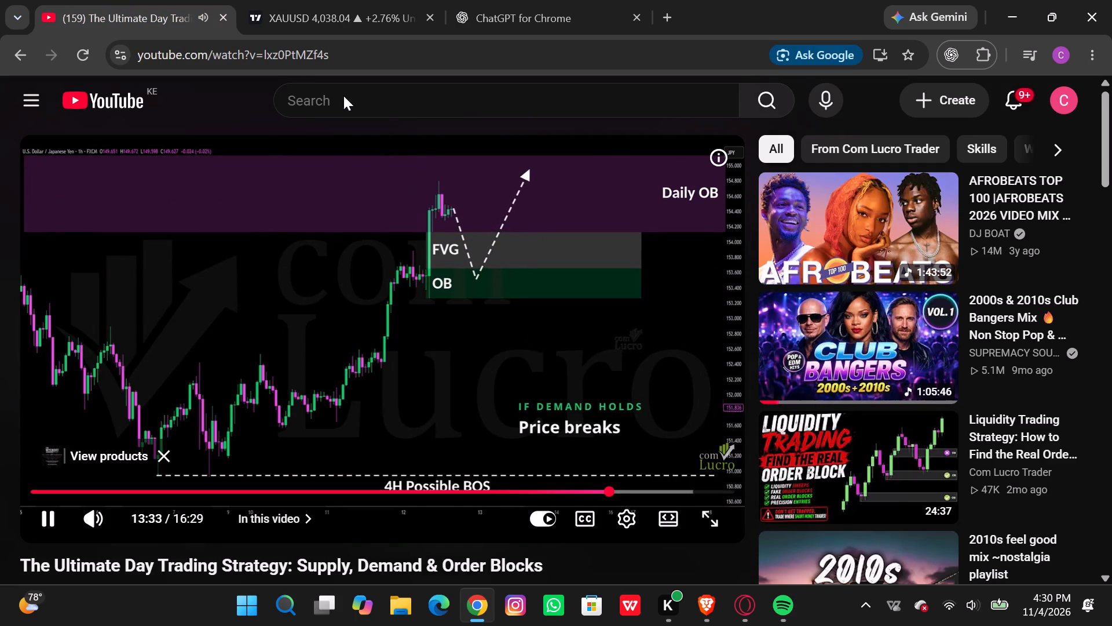
pyautogui.click(295, 23)
pyautogui.hscroll(-1, 438, 297)
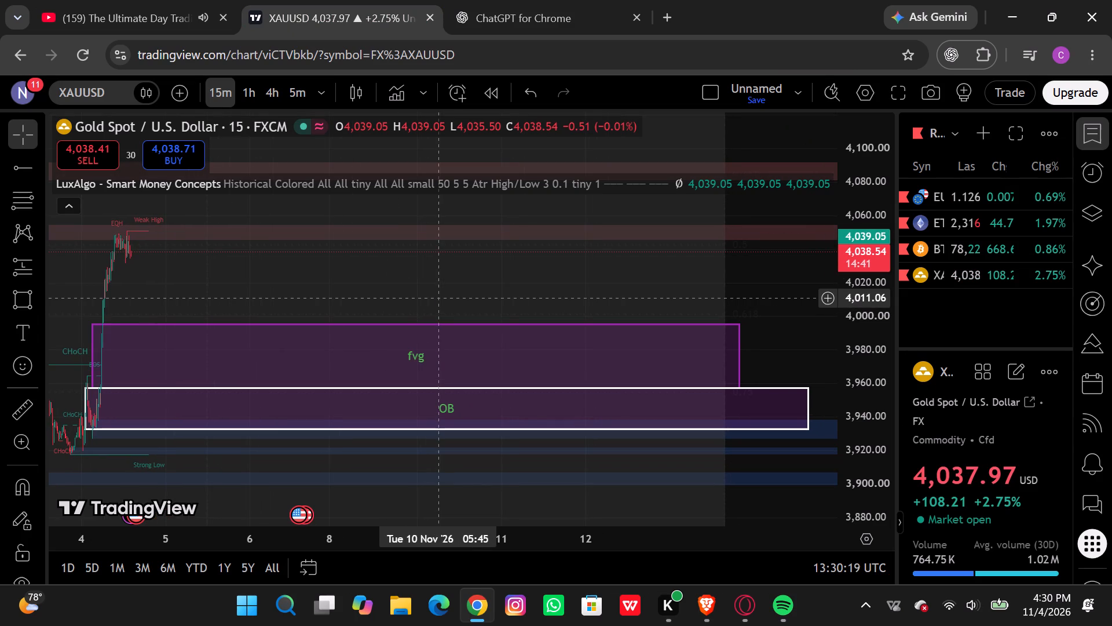
pyautogui.click(518, 487)
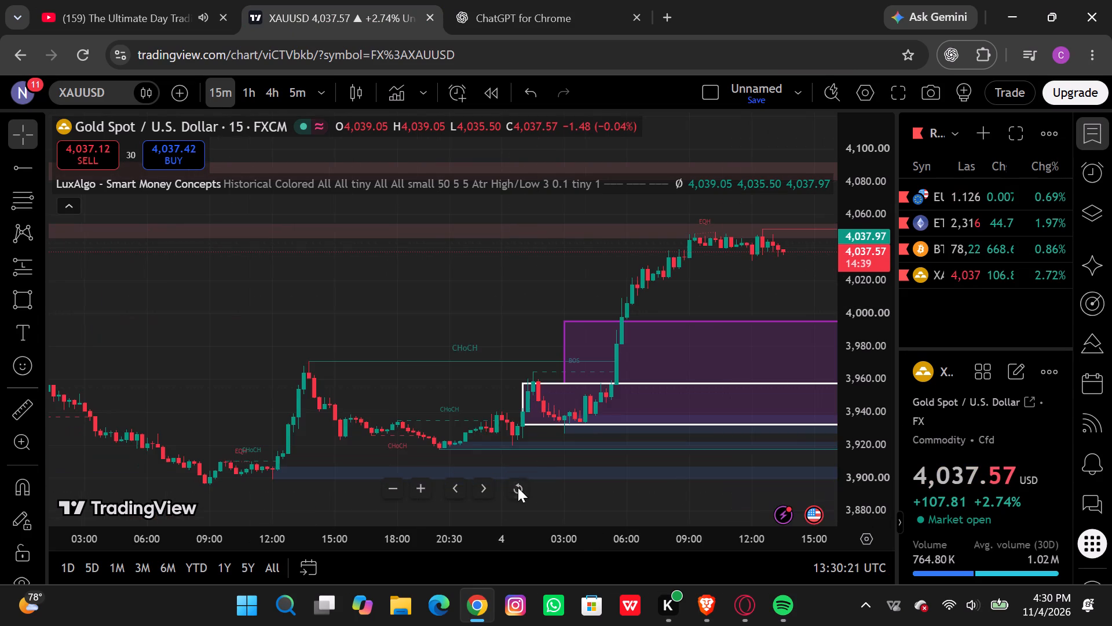
pyautogui.hscroll(-3, 614, 396)
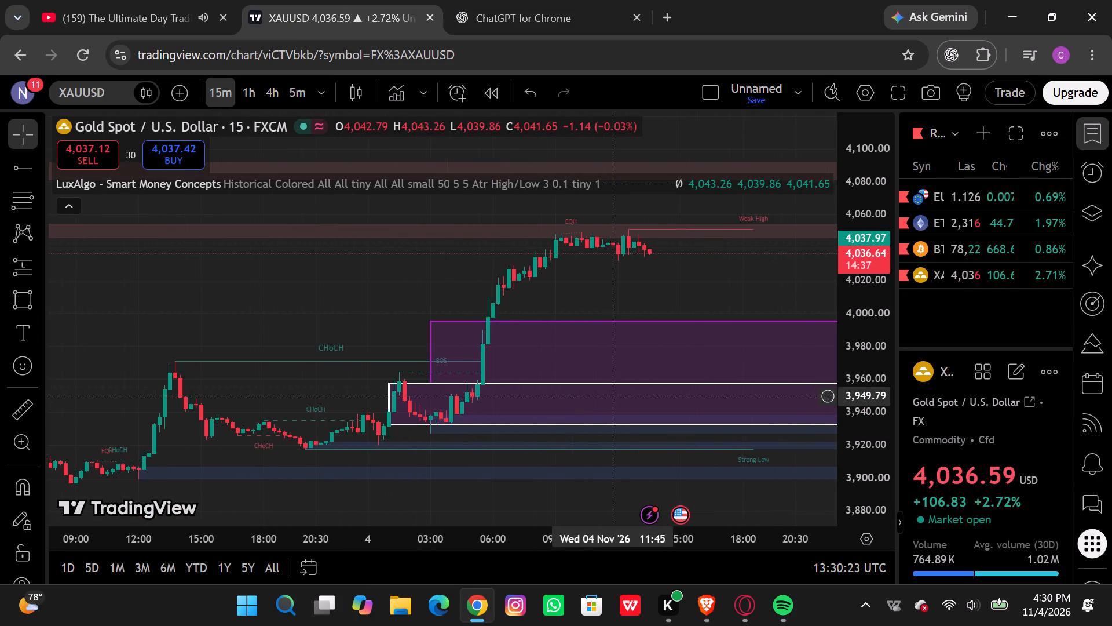
pyautogui.hscroll(-2, 614, 396)
pyautogui.scroll(-1, 614, 396)
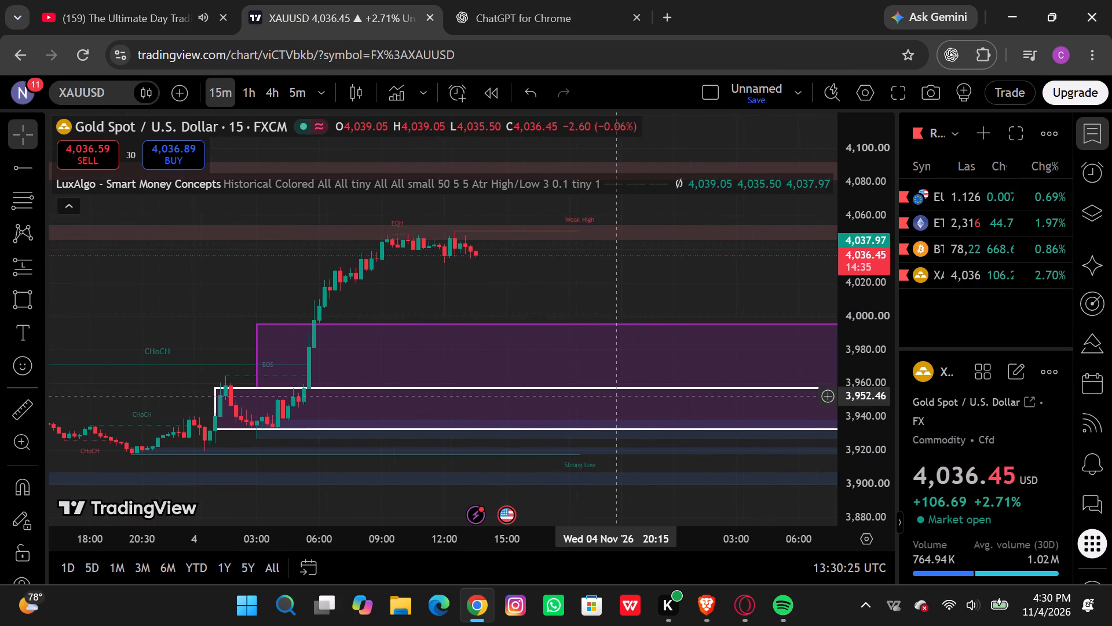
pyautogui.scroll(-1, 614, 396)
pyautogui.hscroll(-1, 614, 396)
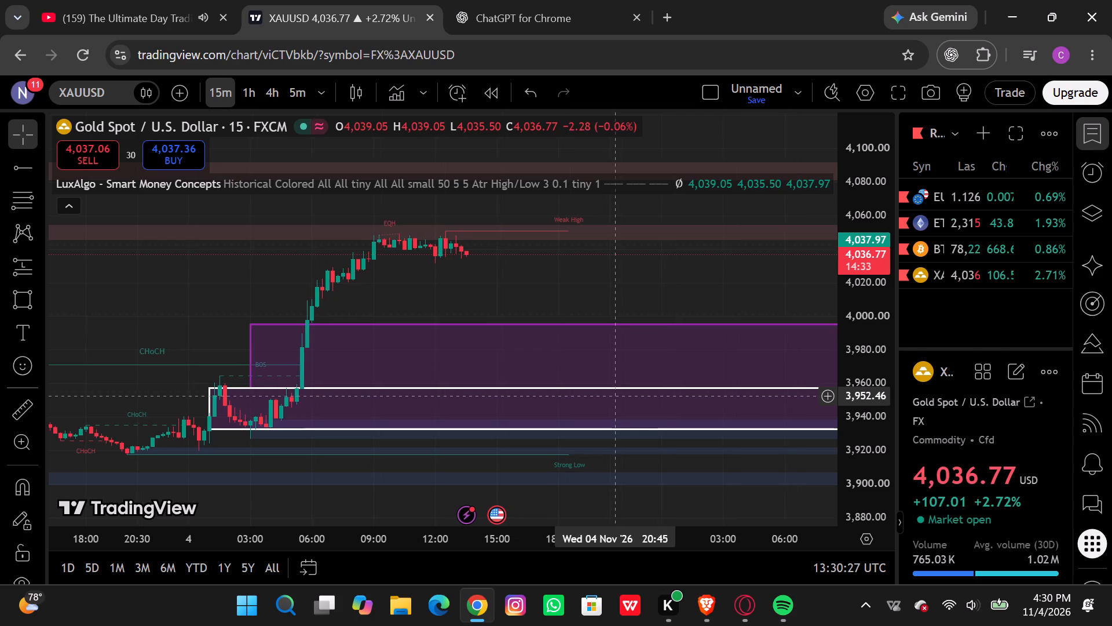
pyautogui.hscroll(-1, 614, 396)
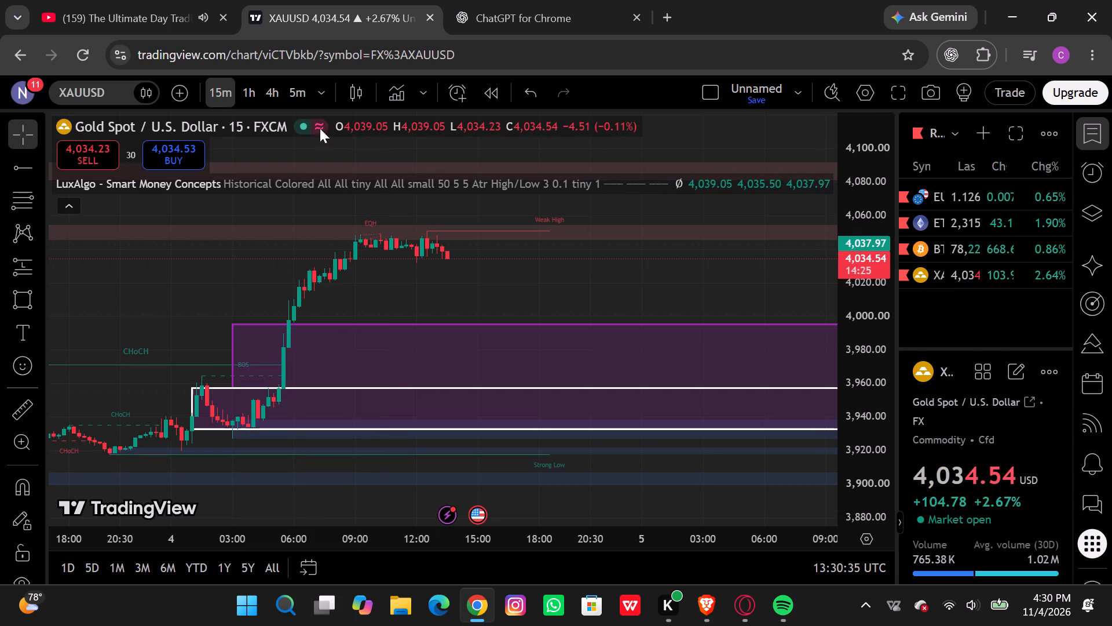
pyautogui.hscroll(-1, 440, 390)
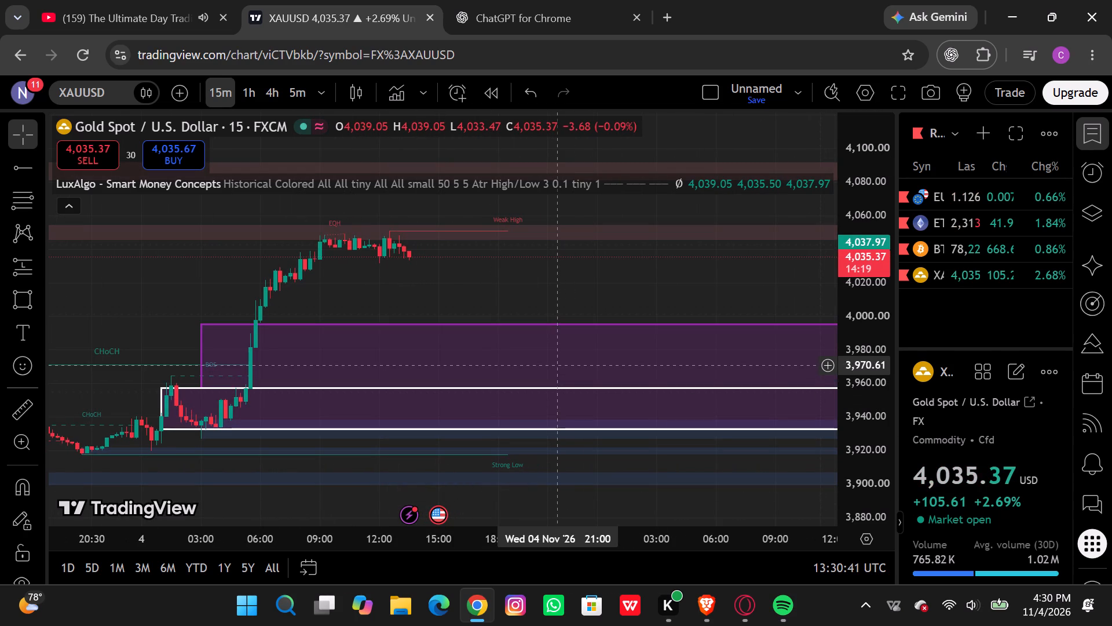
# Look through the YouTube day trading video's page and comments, and open the ComLucro Trader channel.
pyautogui.click(182, 20)
pyautogui.scroll(-4, 330, 278)
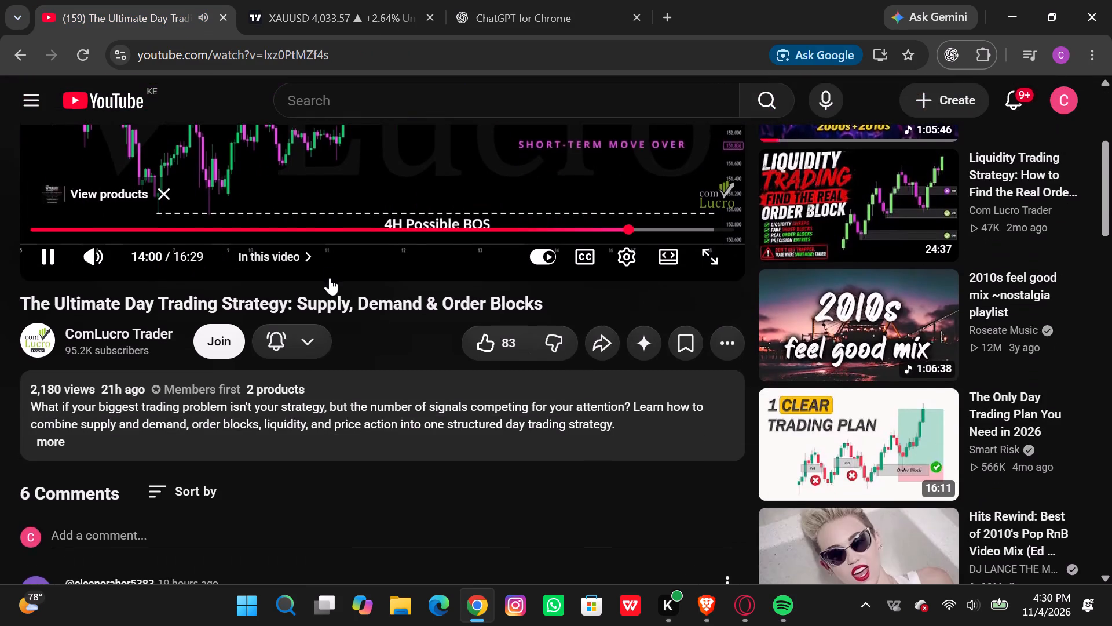
pyautogui.scroll(-2, 330, 278)
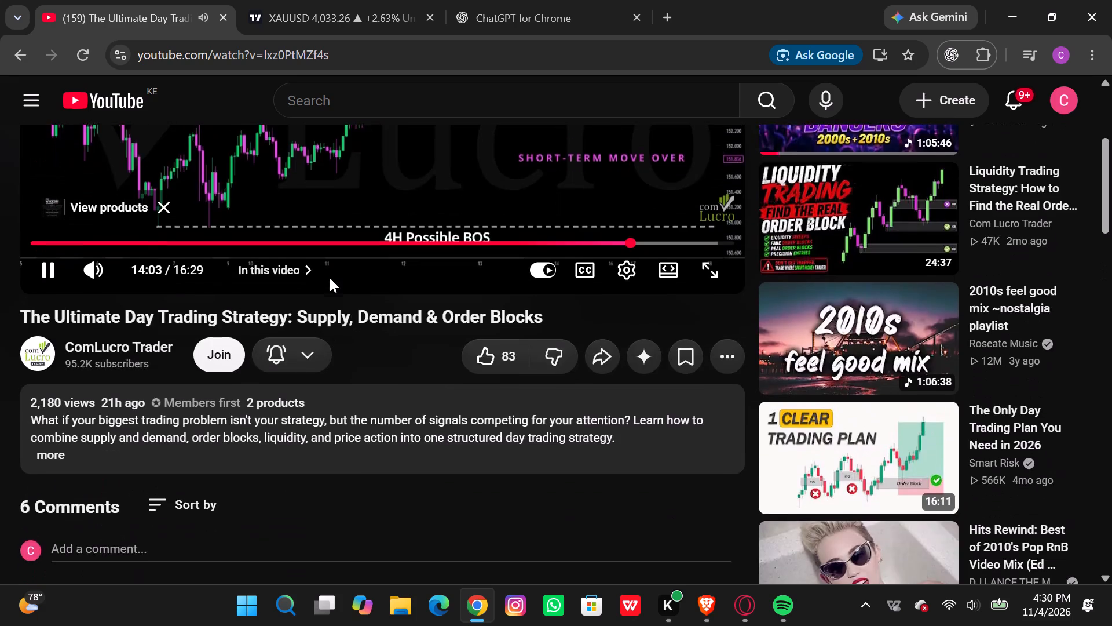
pyautogui.scroll(-3, 330, 278)
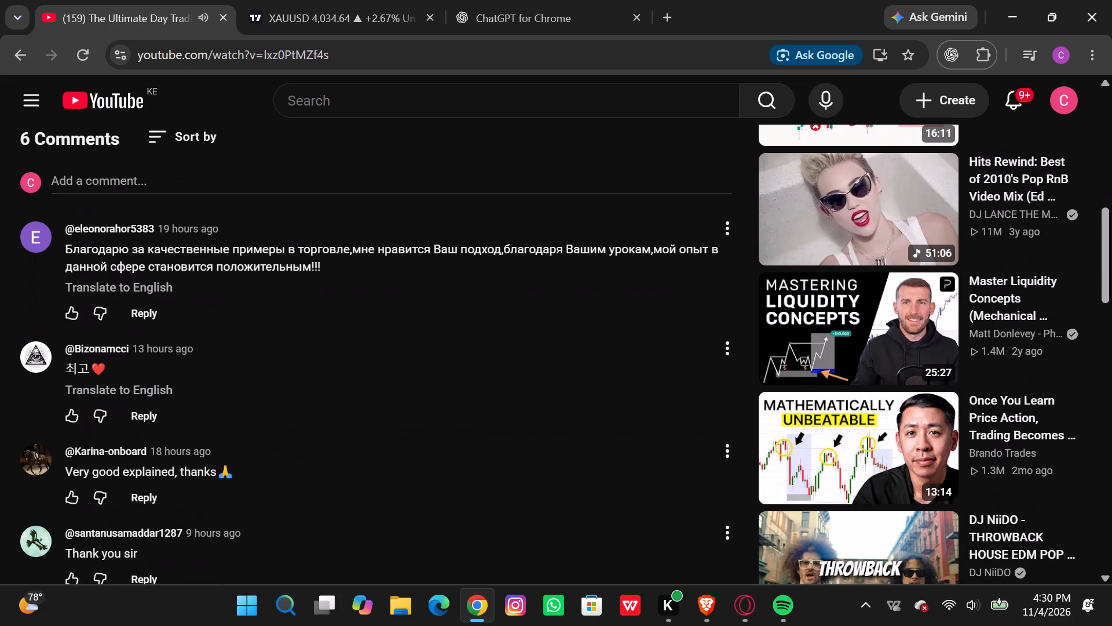
pyautogui.scroll(-1, 330, 278)
pyautogui.scroll(5, 330, 278)
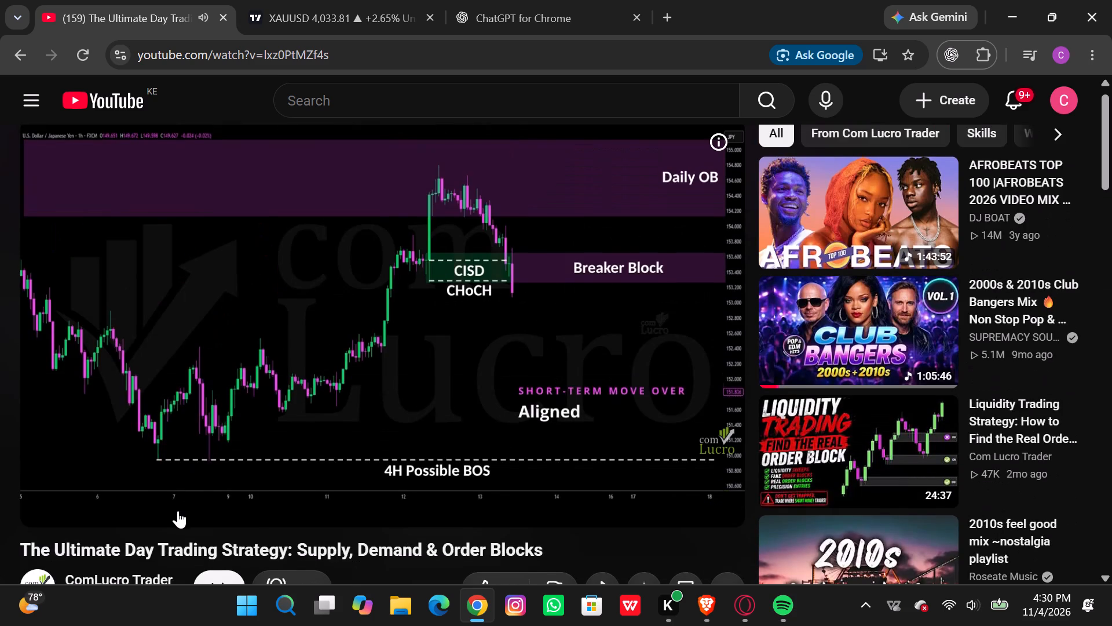
pyautogui.scroll(-2, 176, 525)
pyautogui.click(139, 402)
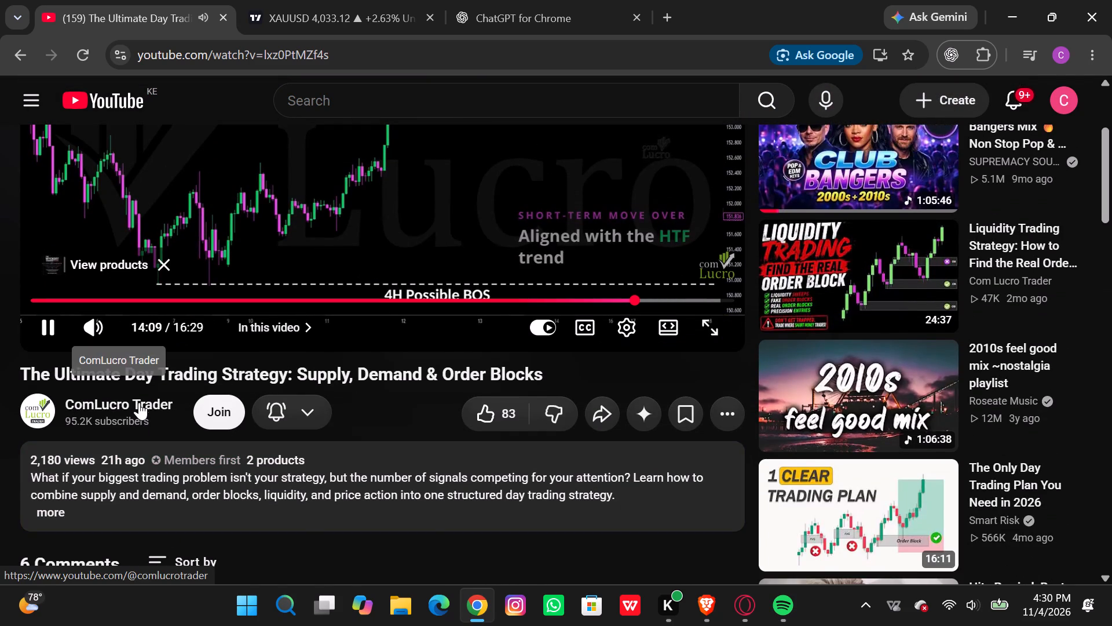
# Look through the ComLucro Trader channel's home page, from the featured videos and courses to the playlists, posts and partner channels.
pyautogui.click(299, 3)
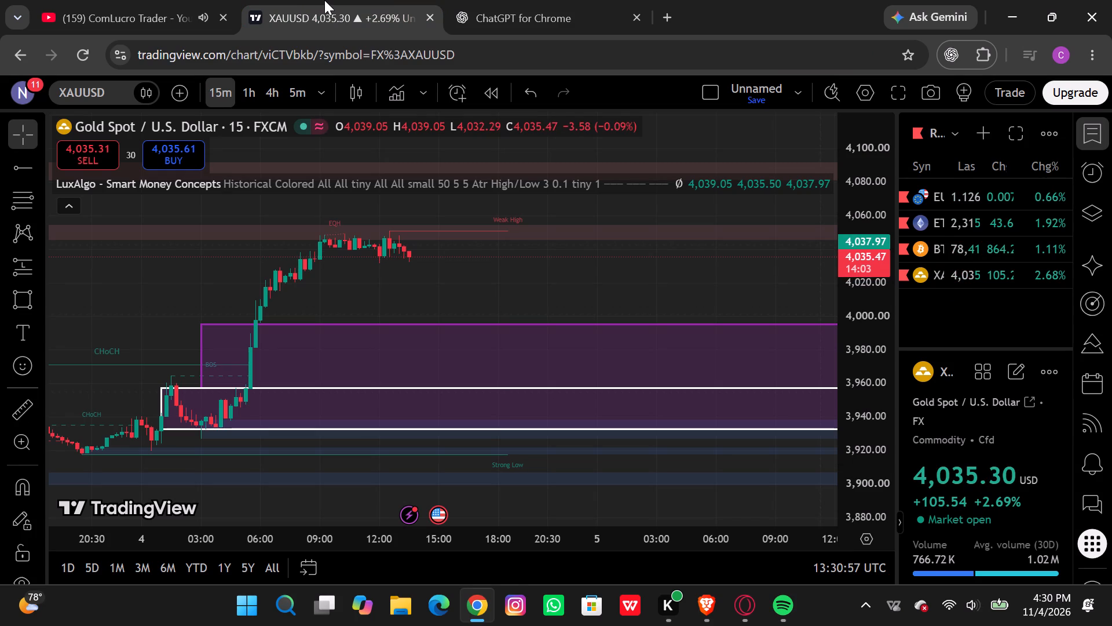
pyautogui.click(150, 20)
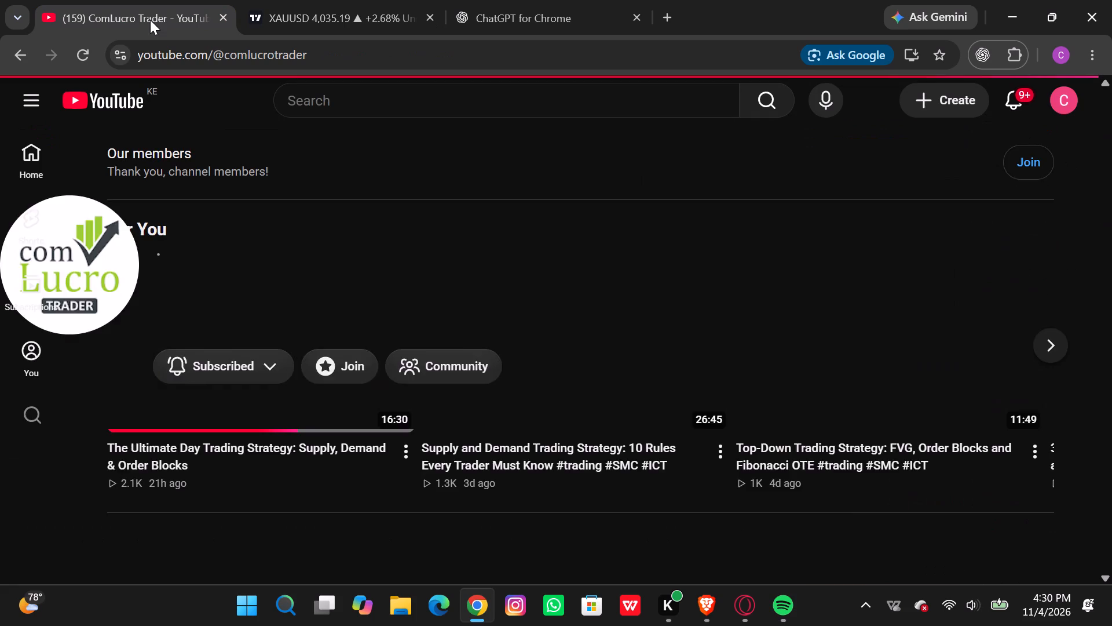
pyautogui.scroll(-4, 328, 297)
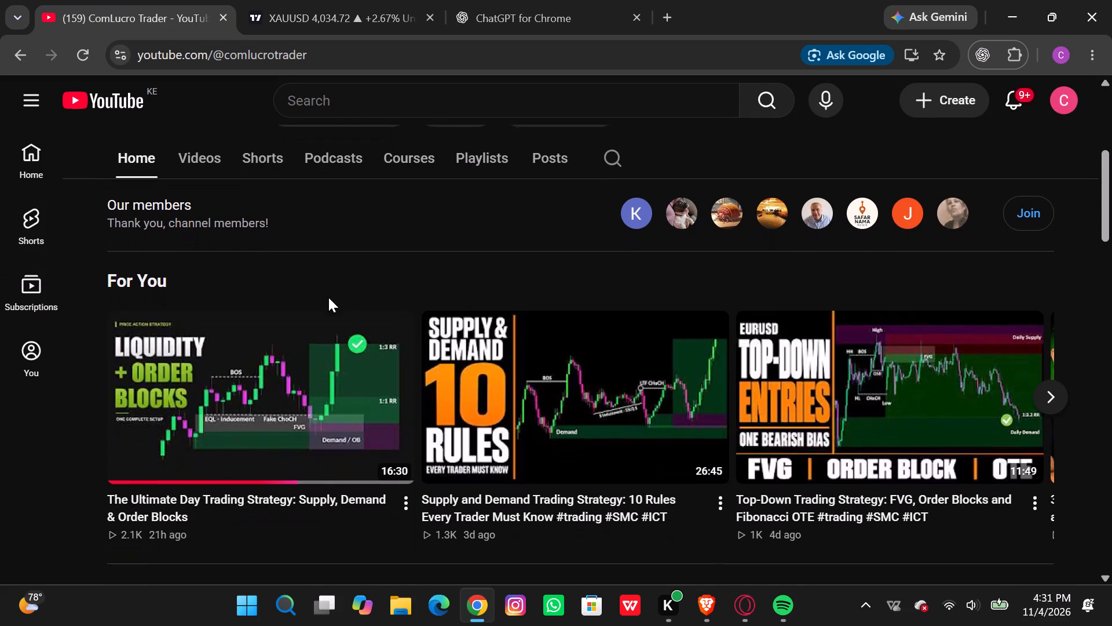
pyautogui.scroll(-2, 328, 297)
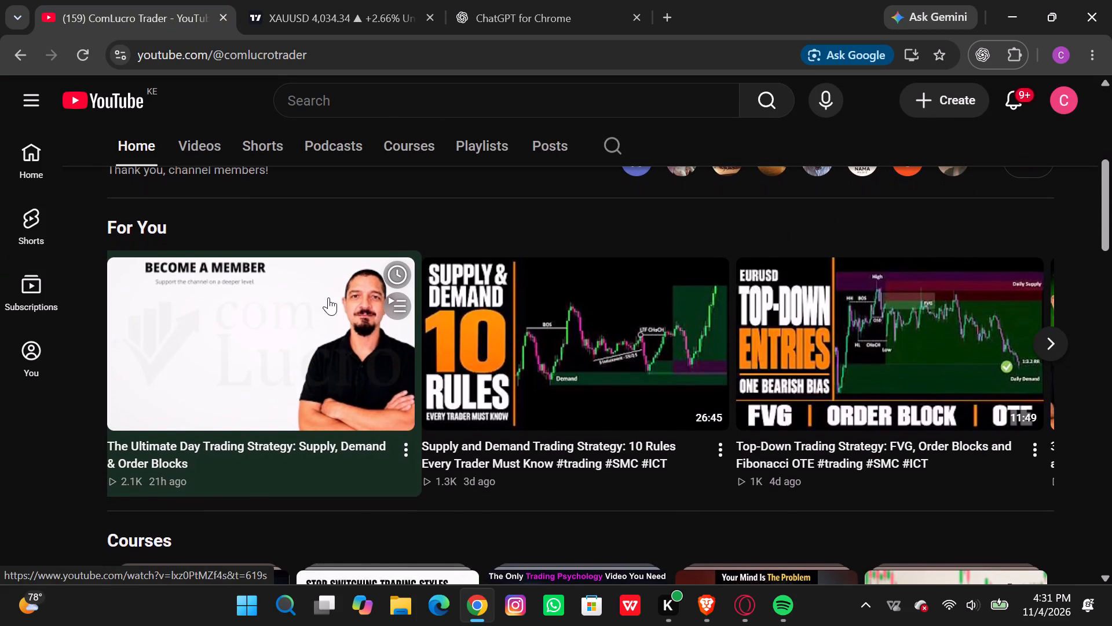
pyautogui.scroll(-1, 328, 297)
pyautogui.scroll(-3, 635, 345)
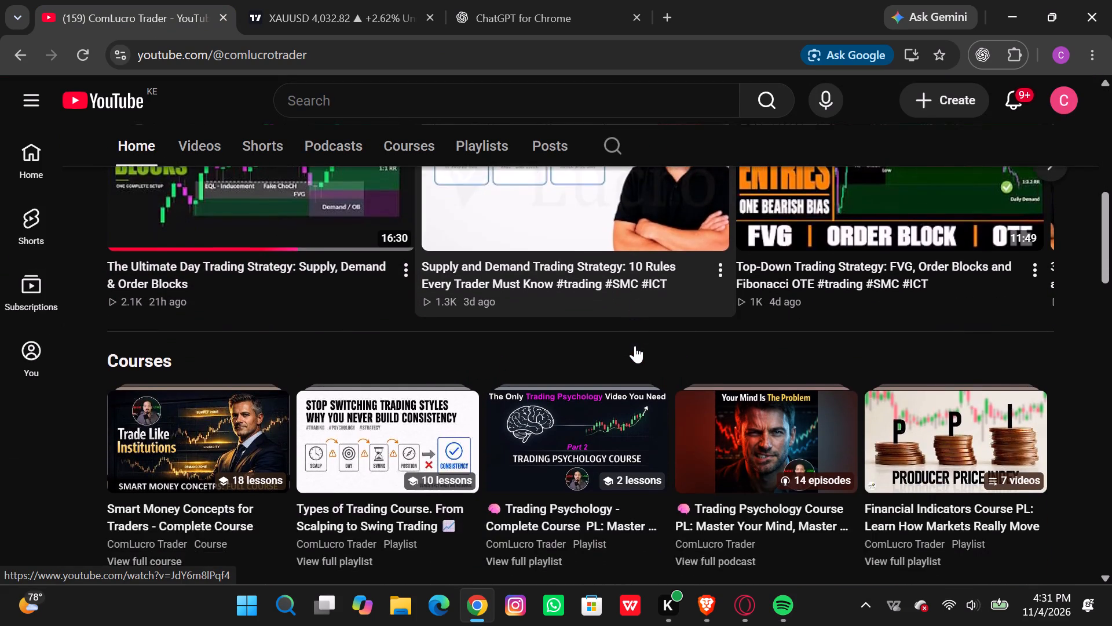
pyautogui.scroll(-1, 635, 345)
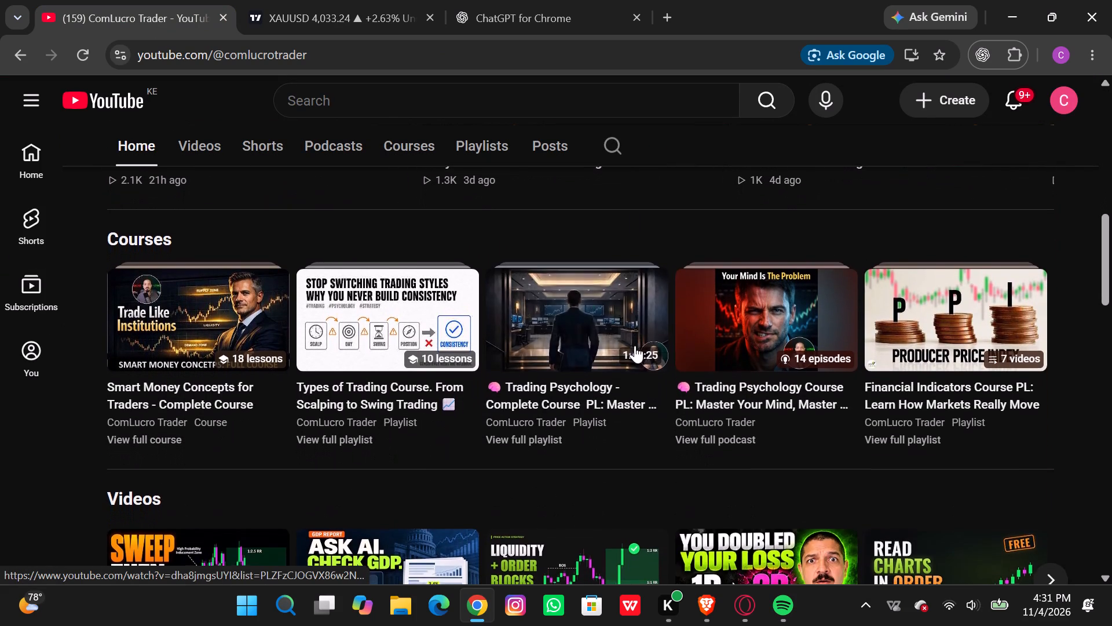
pyautogui.scroll(-2, 635, 345)
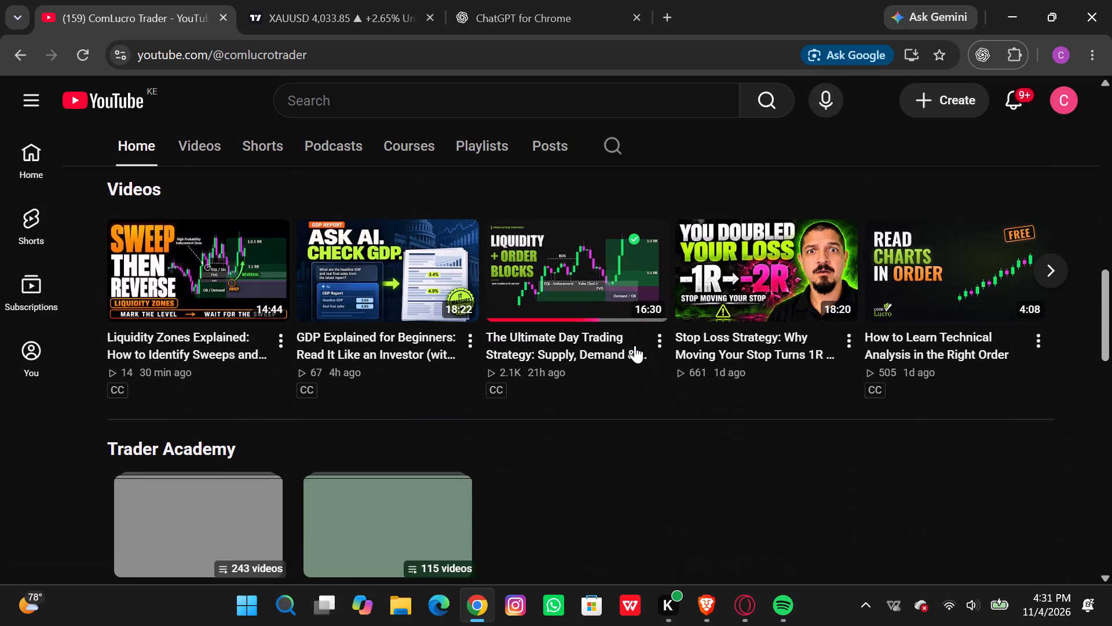
pyautogui.scroll(-2, 635, 345)
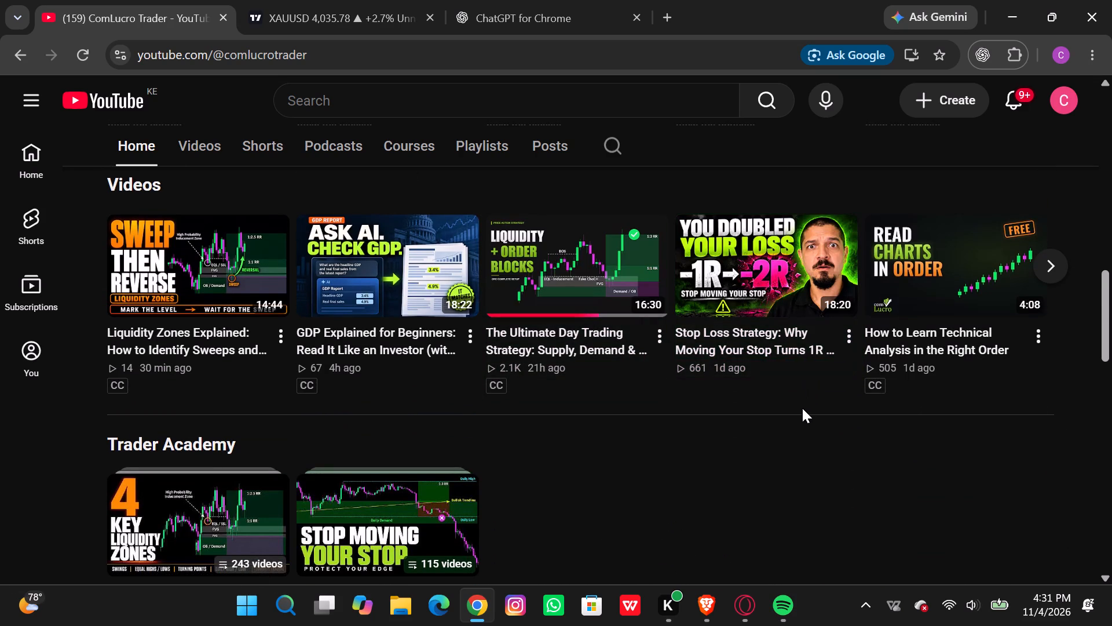
pyautogui.scroll(-1, 791, 424)
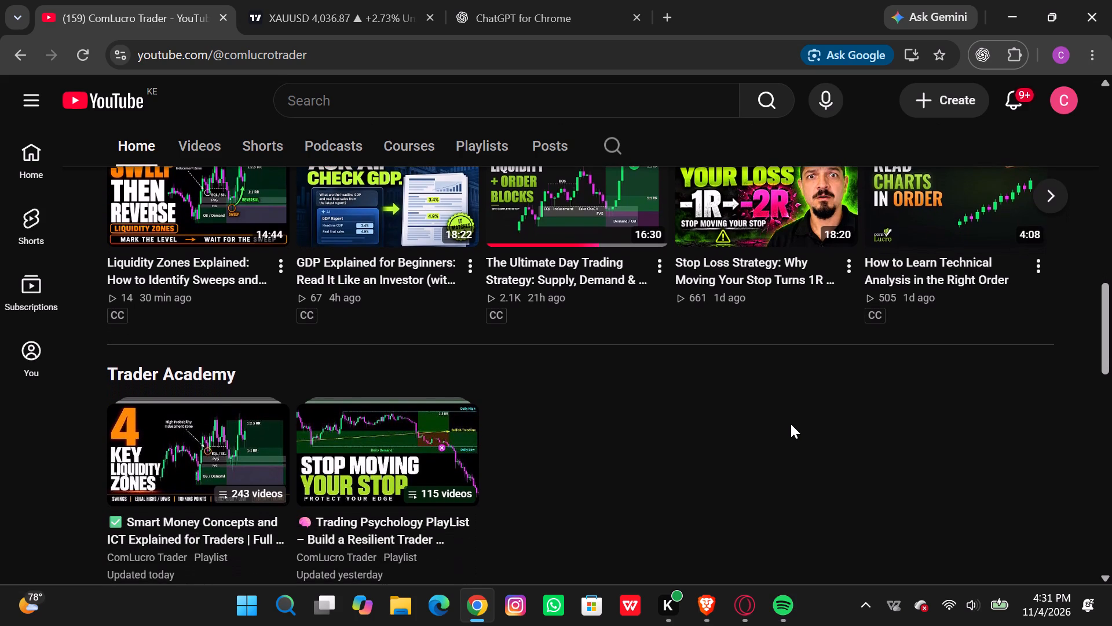
pyautogui.scroll(-3, 791, 424)
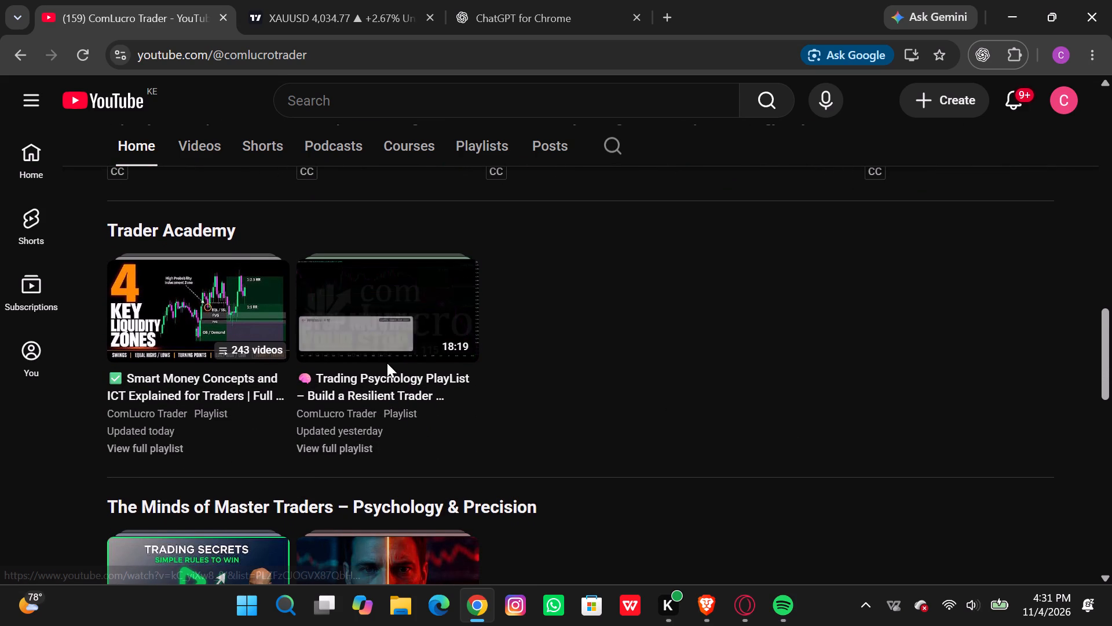
pyautogui.scroll(-6, 387, 363)
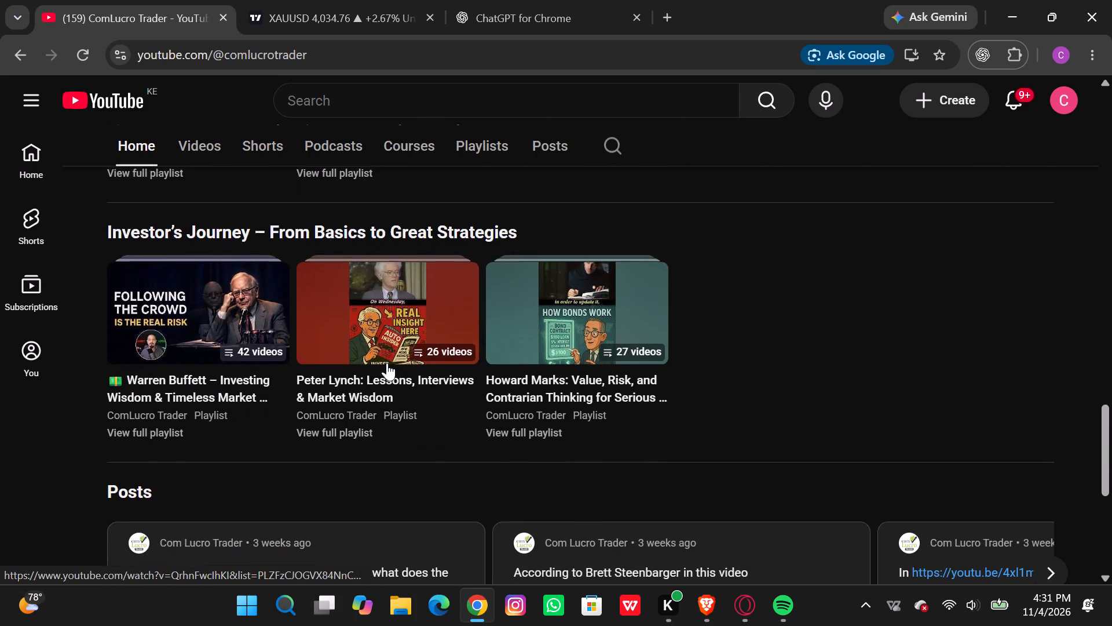
pyautogui.scroll(-1, 387, 363)
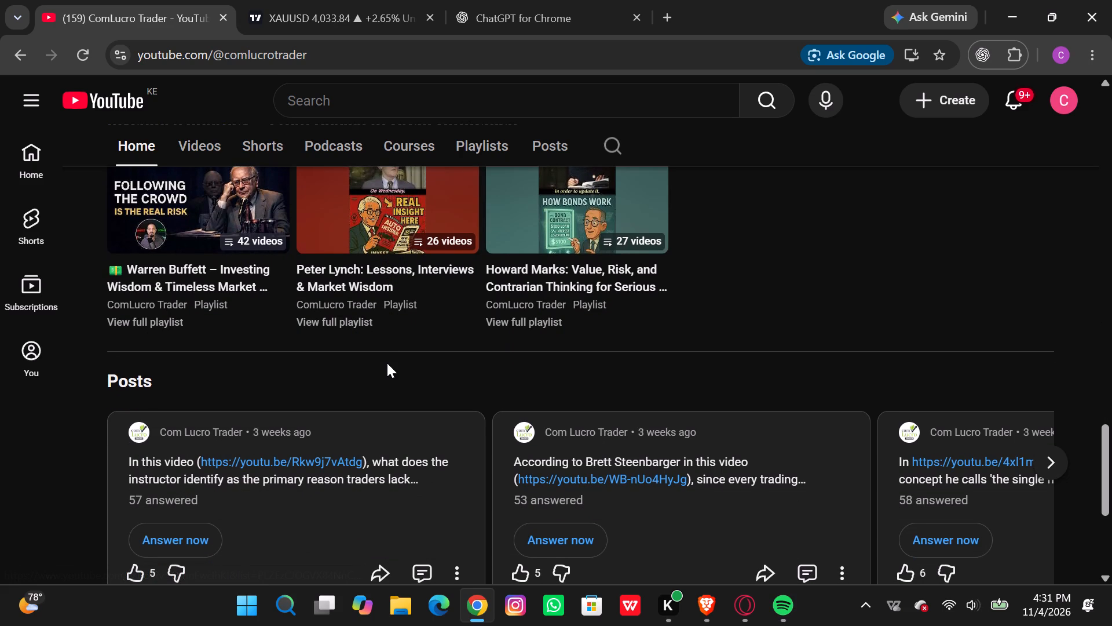
pyautogui.scroll(-2, 387, 363)
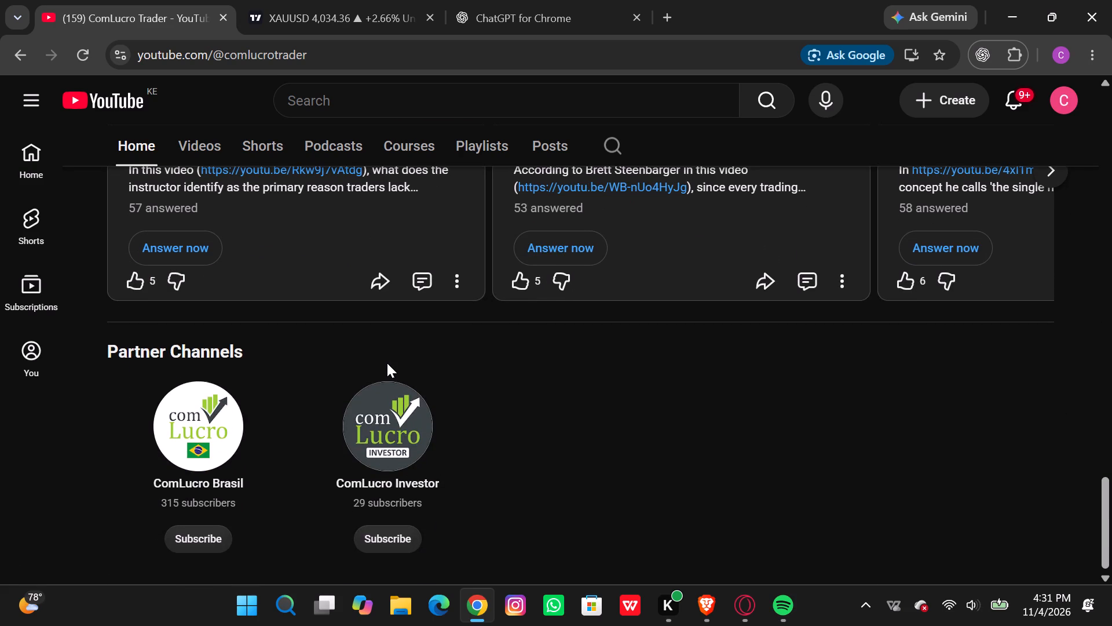
pyautogui.scroll(-1, 387, 363)
pyautogui.scroll(10, 387, 363)
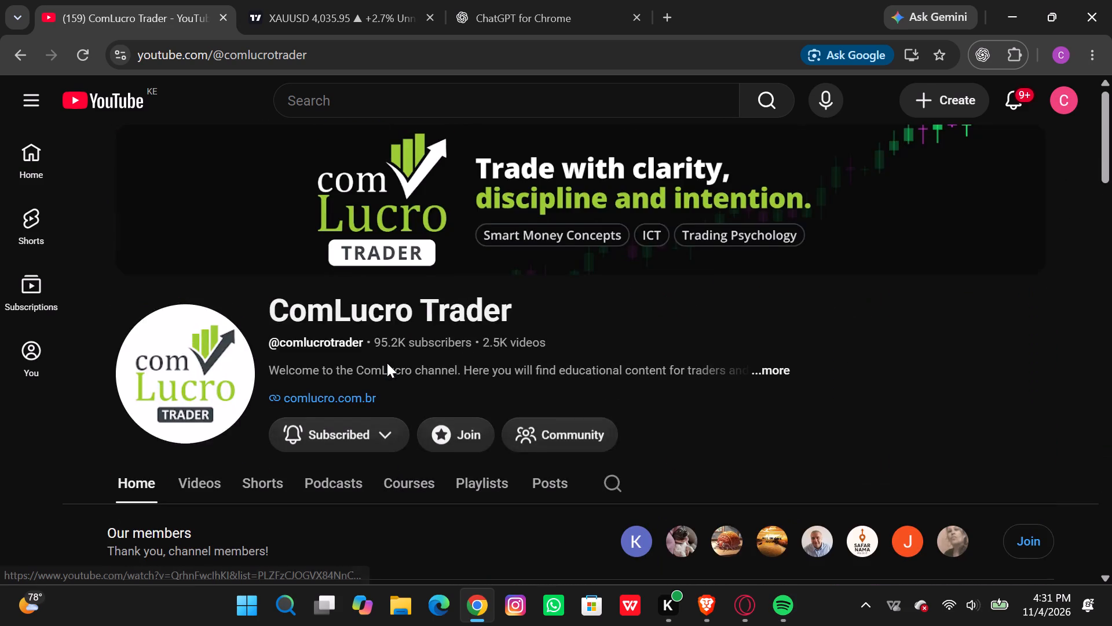
# Open the ComLucro Trader channel's courses and look through the technical analysis, ICT and Smart Money Concepts offerings.
pyautogui.scroll(-2, 387, 363)
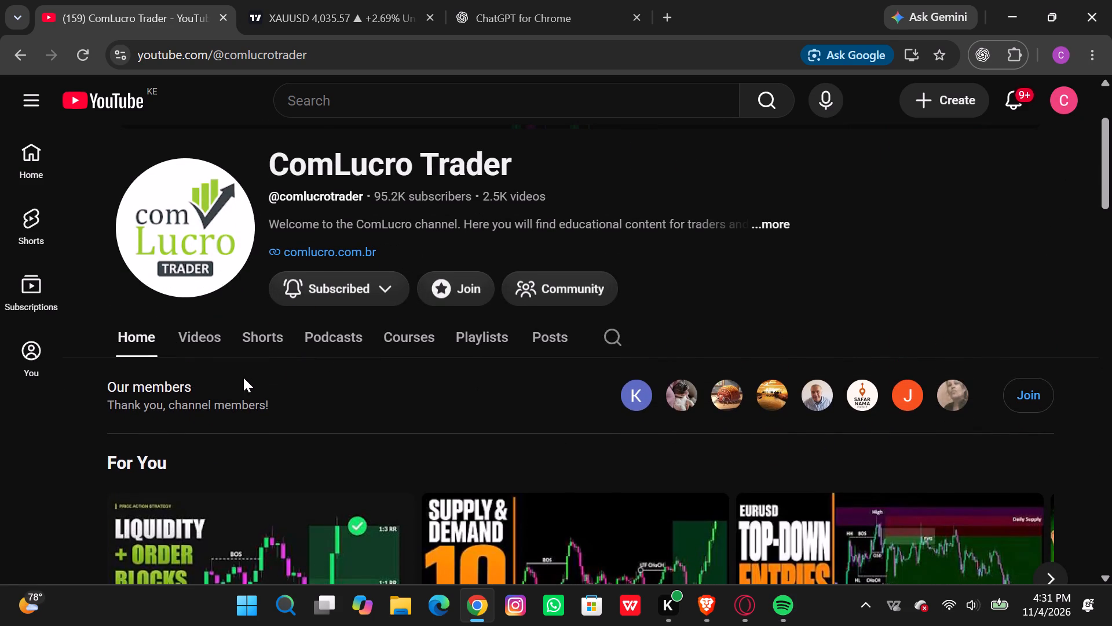
pyautogui.scroll(-1, 243, 377)
pyautogui.click(409, 281)
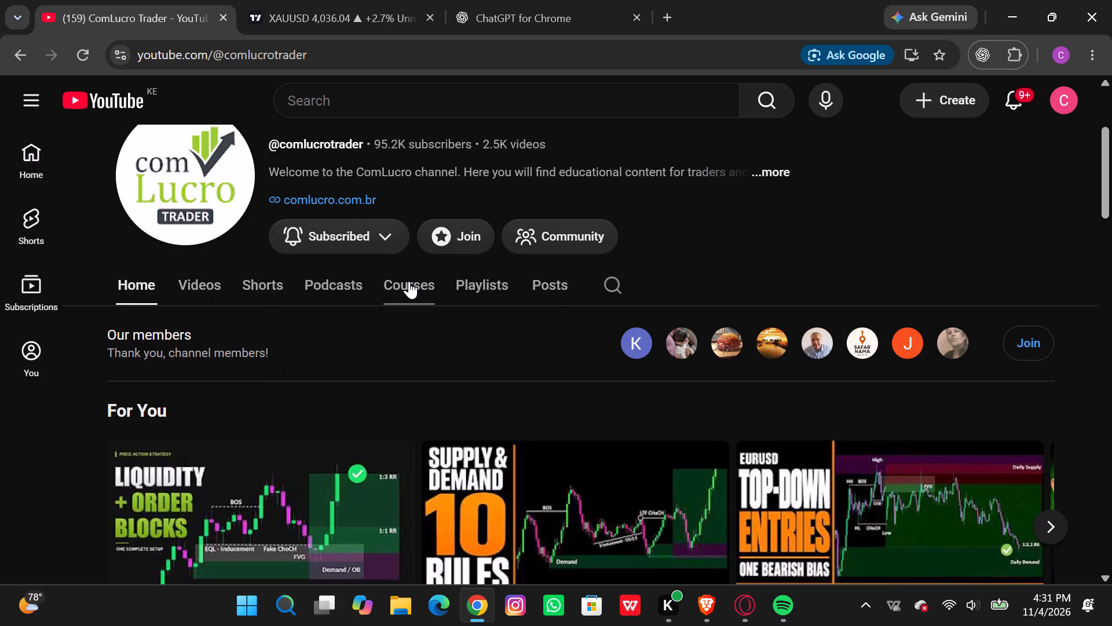
pyautogui.scroll(-2, 385, 363)
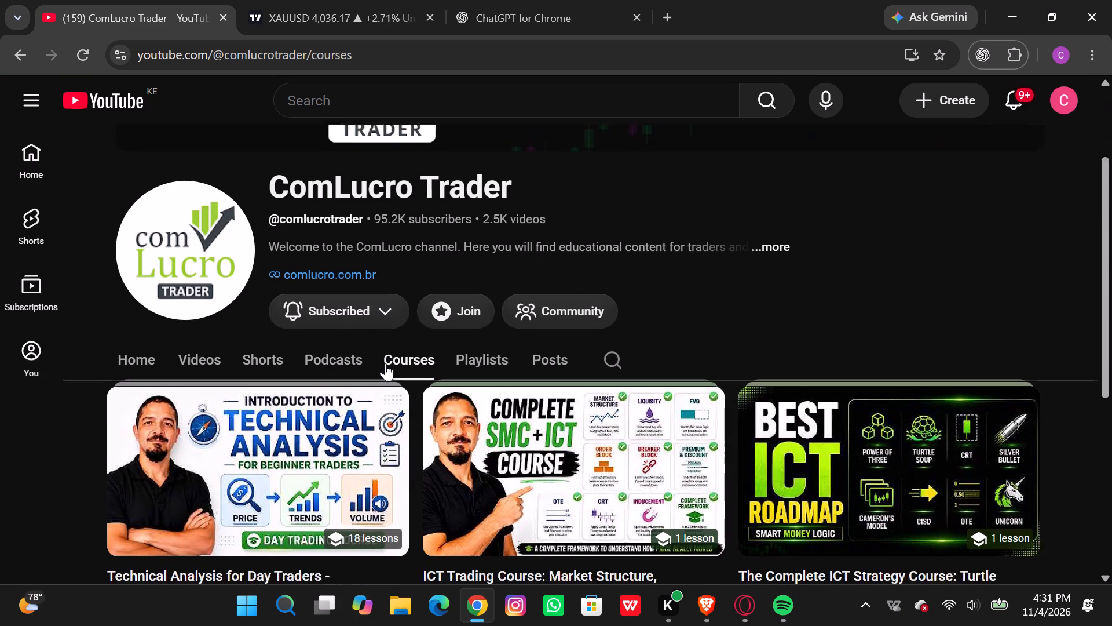
pyautogui.scroll(-2, 385, 363)
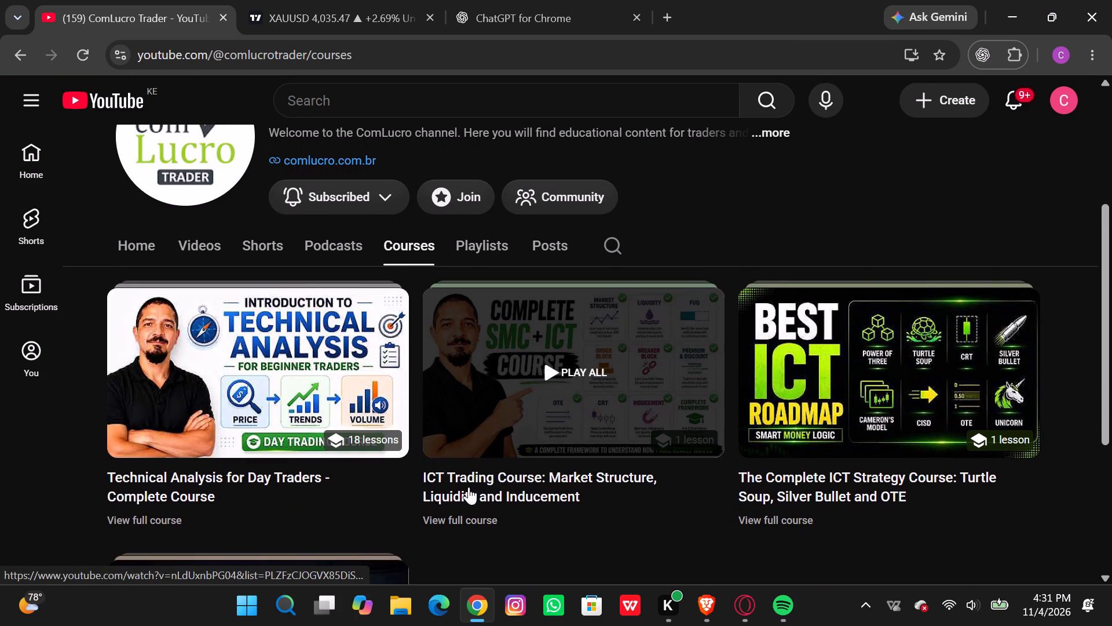
pyautogui.scroll(-1, 637, 494)
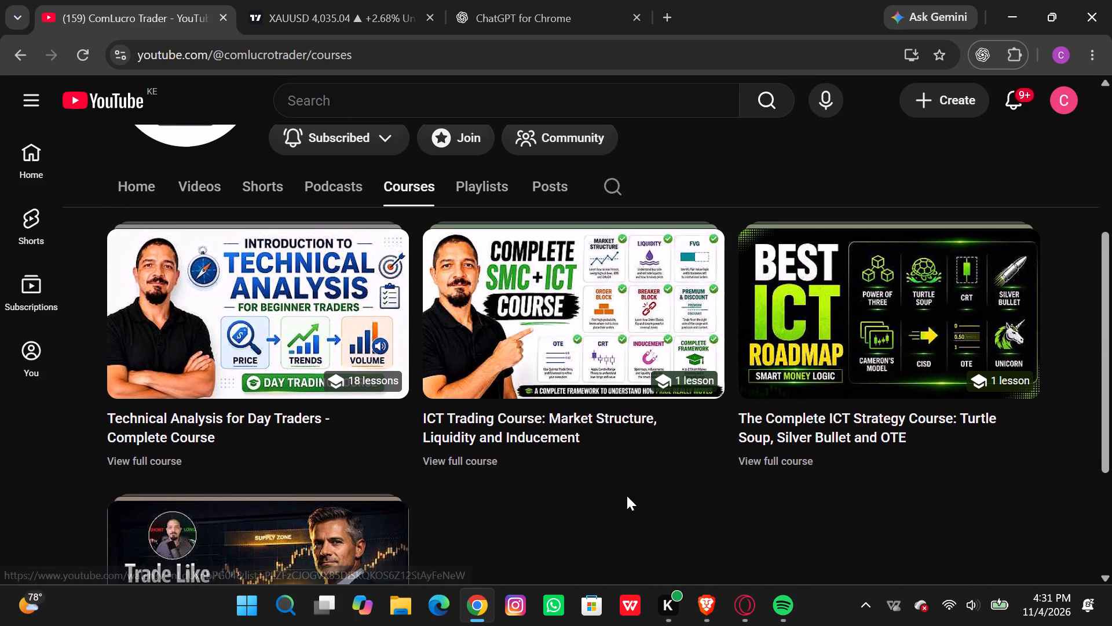
pyautogui.scroll(-1, 620, 487)
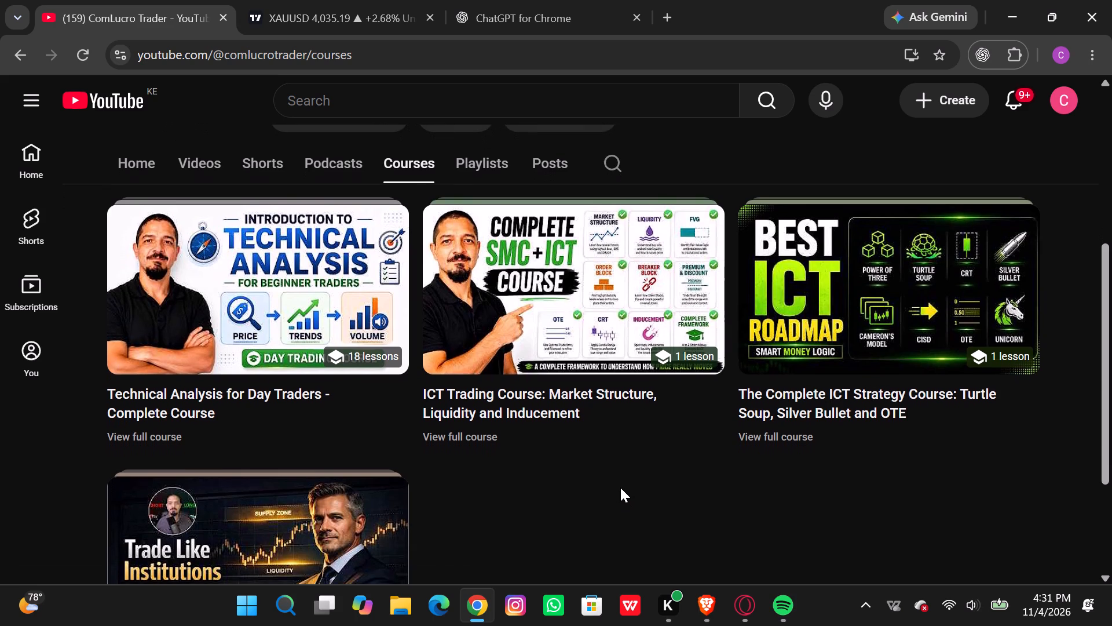
pyautogui.scroll(-1, 620, 487)
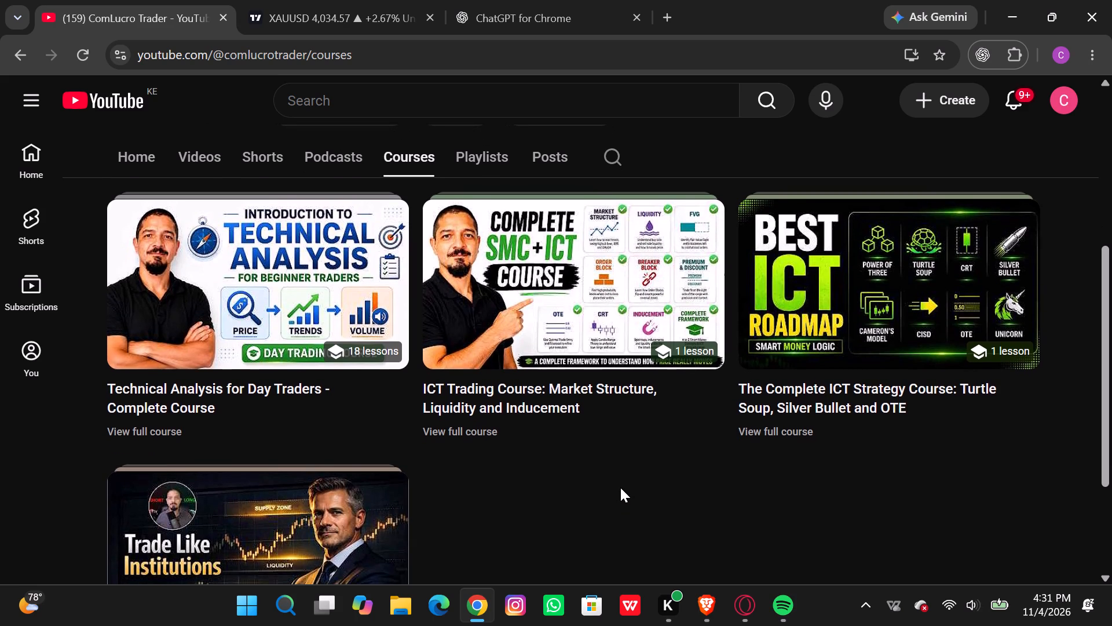
pyautogui.scroll(-1, 620, 487)
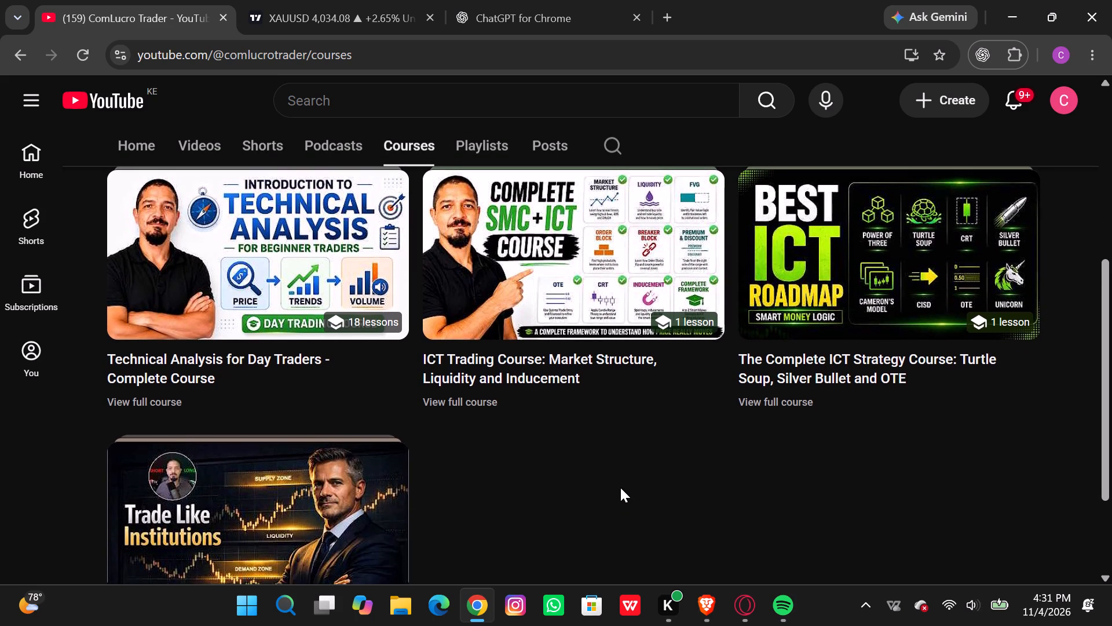
pyautogui.scroll(-1, 620, 487)
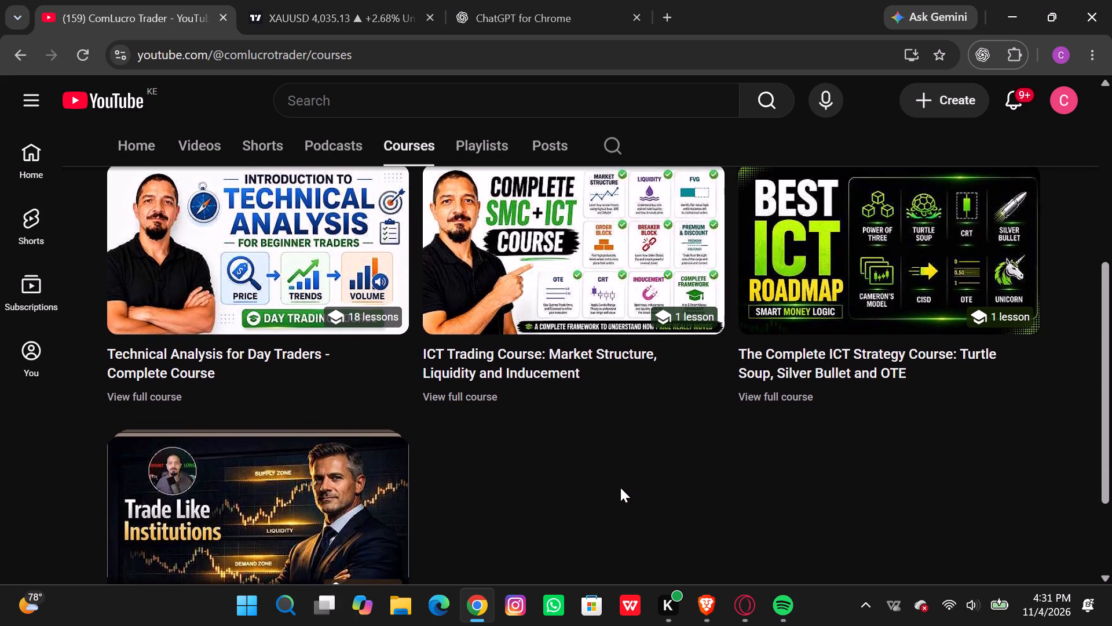
pyautogui.scroll(-3, 620, 487)
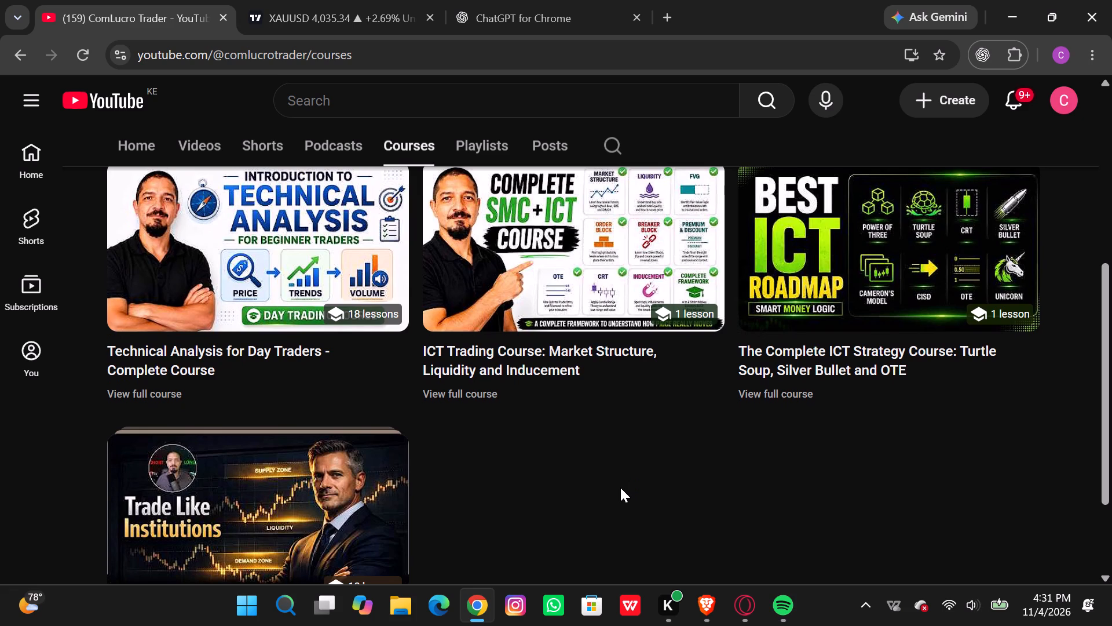
pyautogui.scroll(-3, 620, 487)
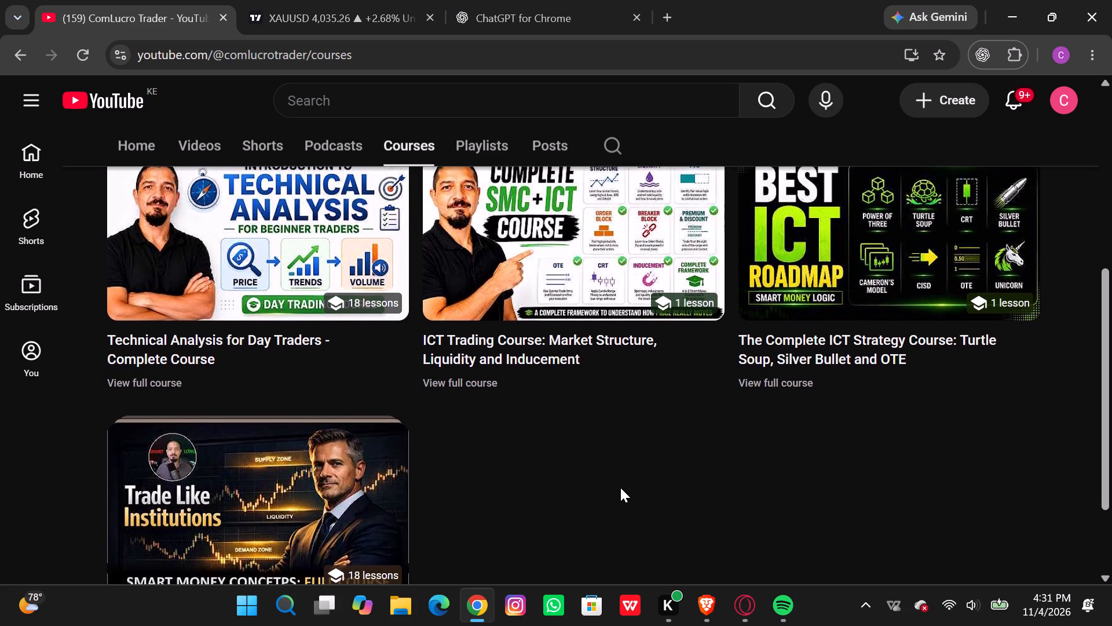
pyautogui.scroll(-2, 620, 487)
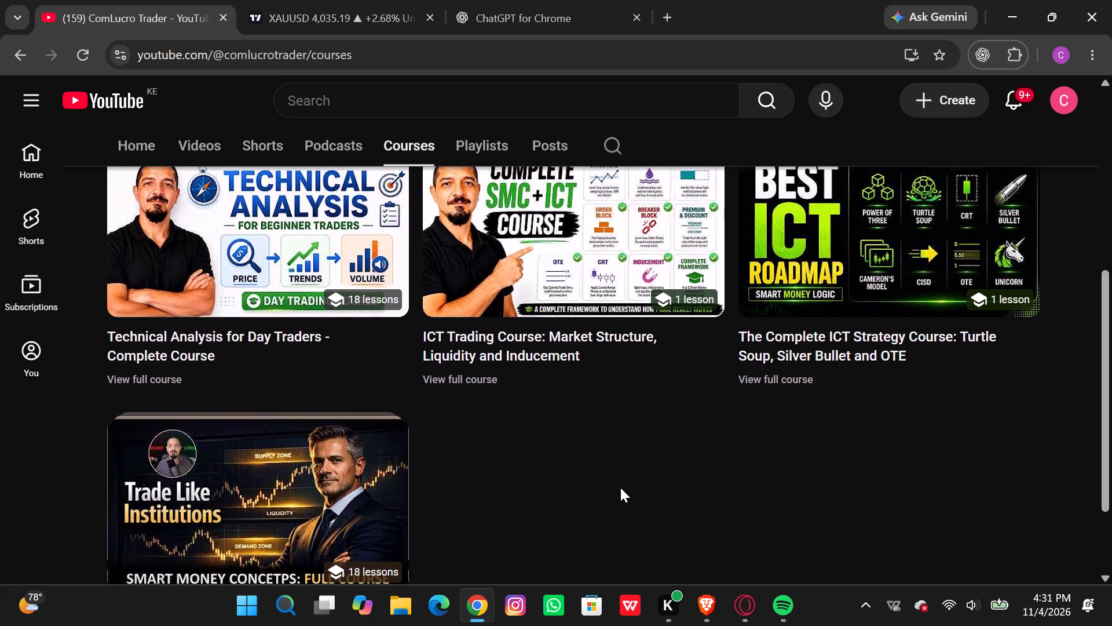
pyautogui.scroll(-3, 620, 487)
# Open the ComLucro Trader channel's podcasts and look through the trading psychology series.
pyautogui.scroll(1, 620, 487)
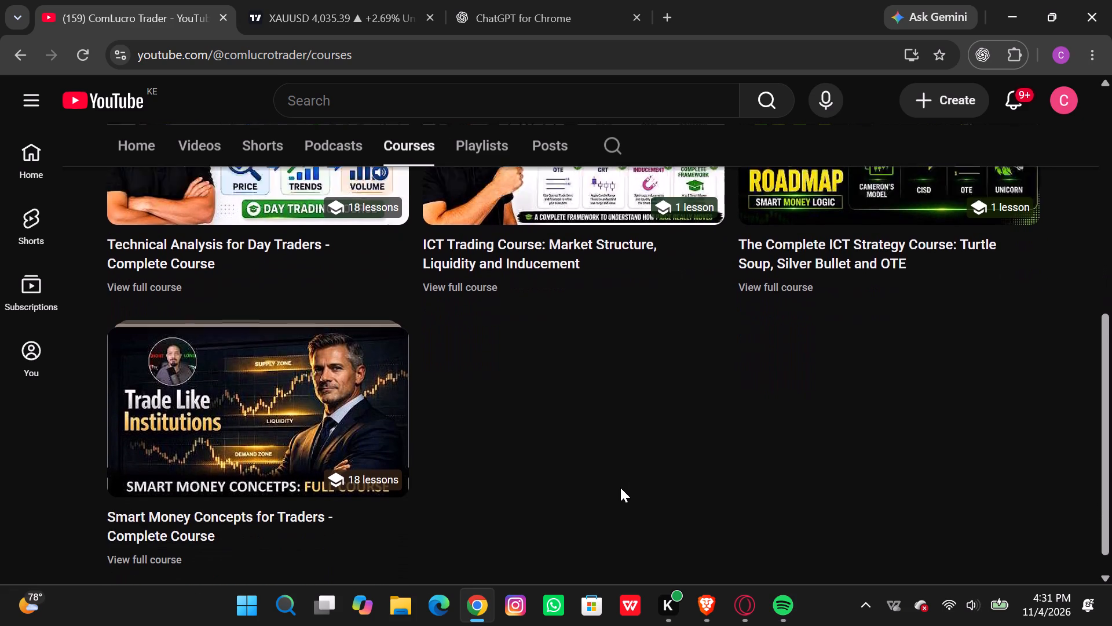
pyautogui.scroll(1, 620, 487)
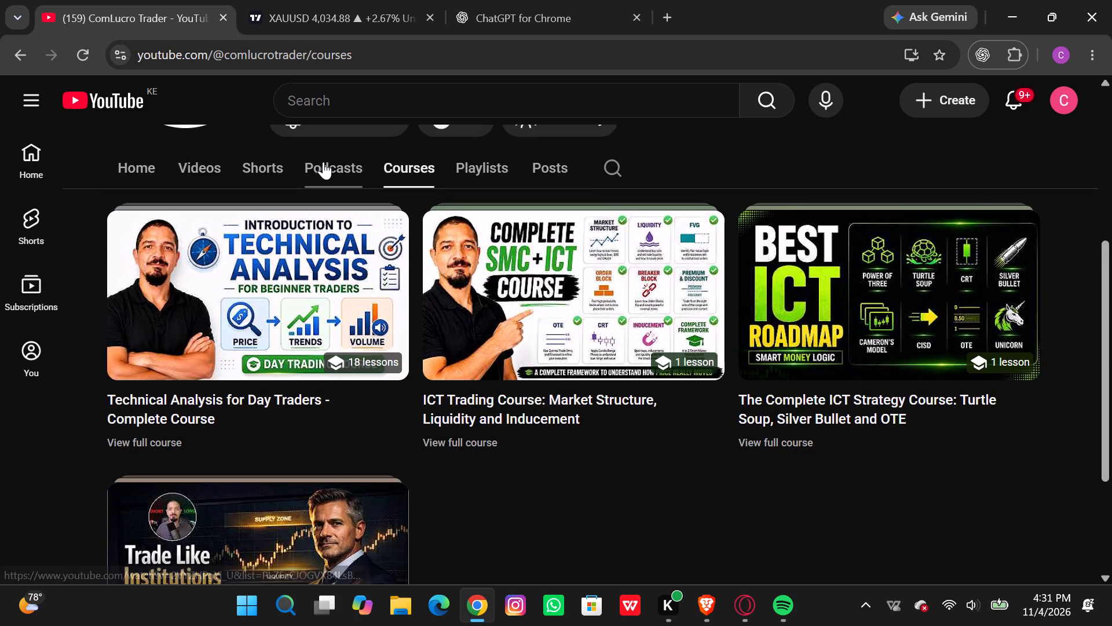
pyautogui.click(329, 167)
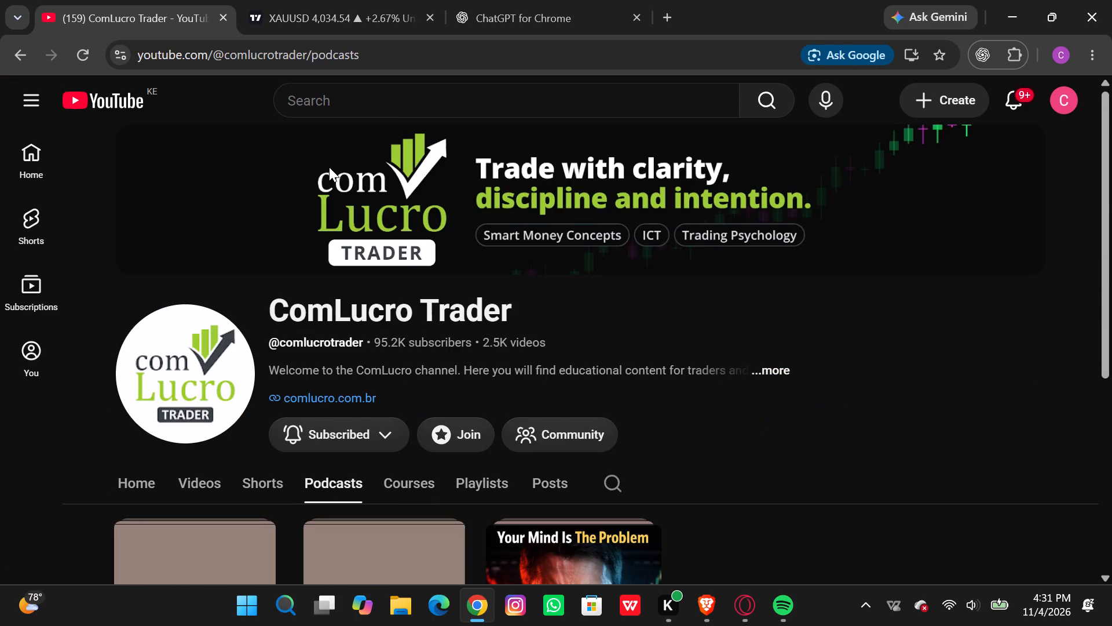
pyautogui.scroll(-4, 329, 167)
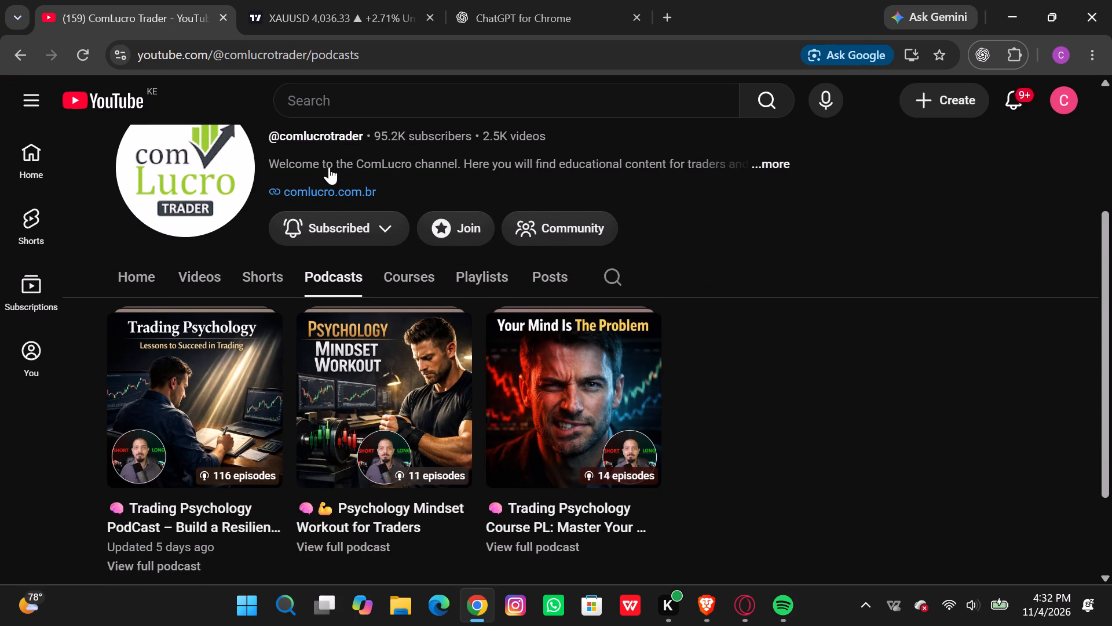
pyautogui.scroll(-2, 329, 167)
# Open the ComLucro Trader channel's videos and look through the latest uploads on liquidity zones, candlesticks and trading strategy.
pyautogui.scroll(3, 329, 167)
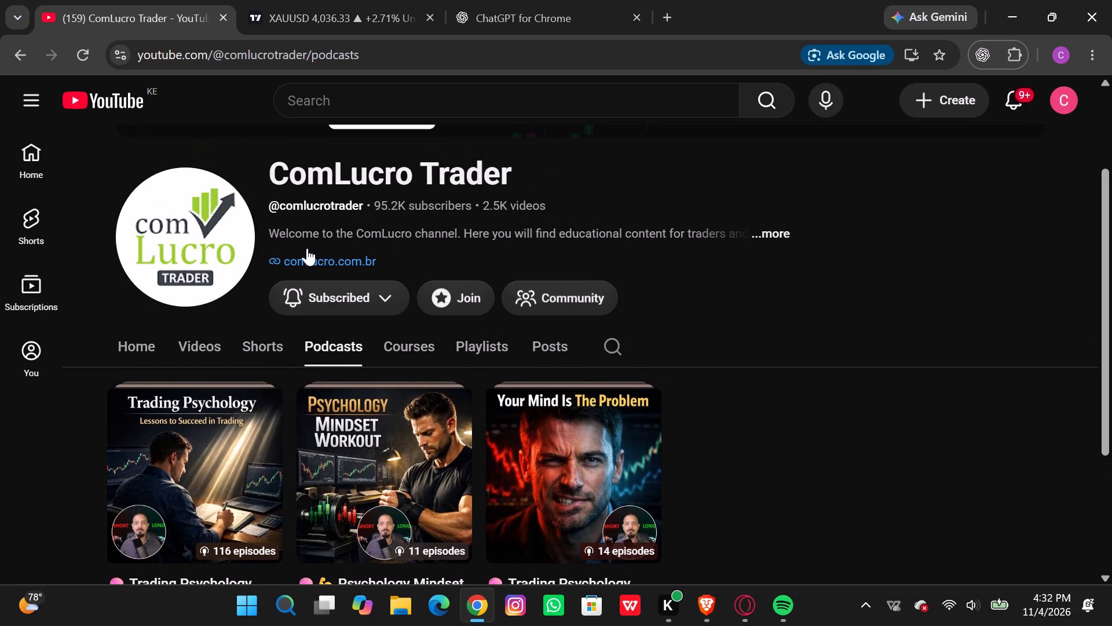
pyautogui.moveTo(221, 344); pyautogui.dragTo(214, 344)
pyautogui.click(214, 344)
pyautogui.scroll(-2, 386, 378)
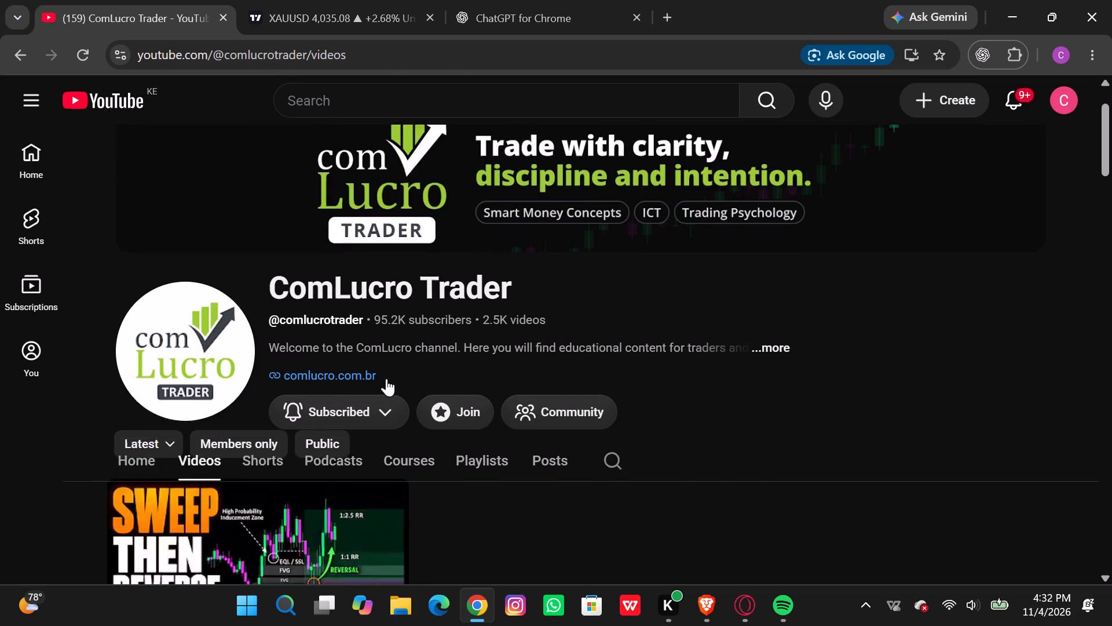
pyautogui.scroll(-2, 386, 378)
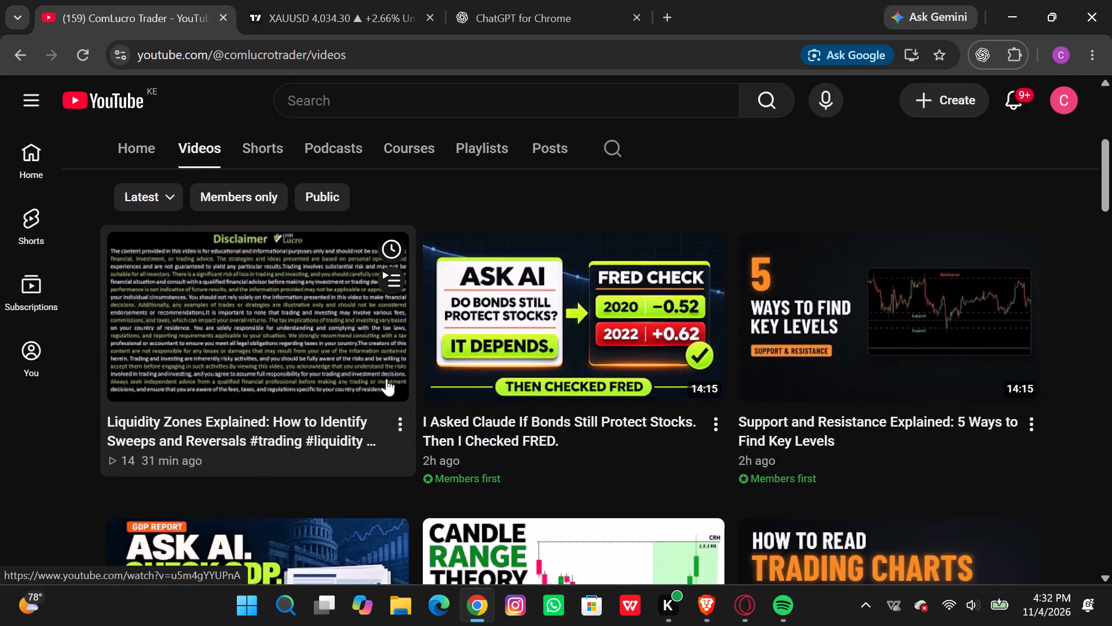
pyautogui.scroll(-1, 386, 378)
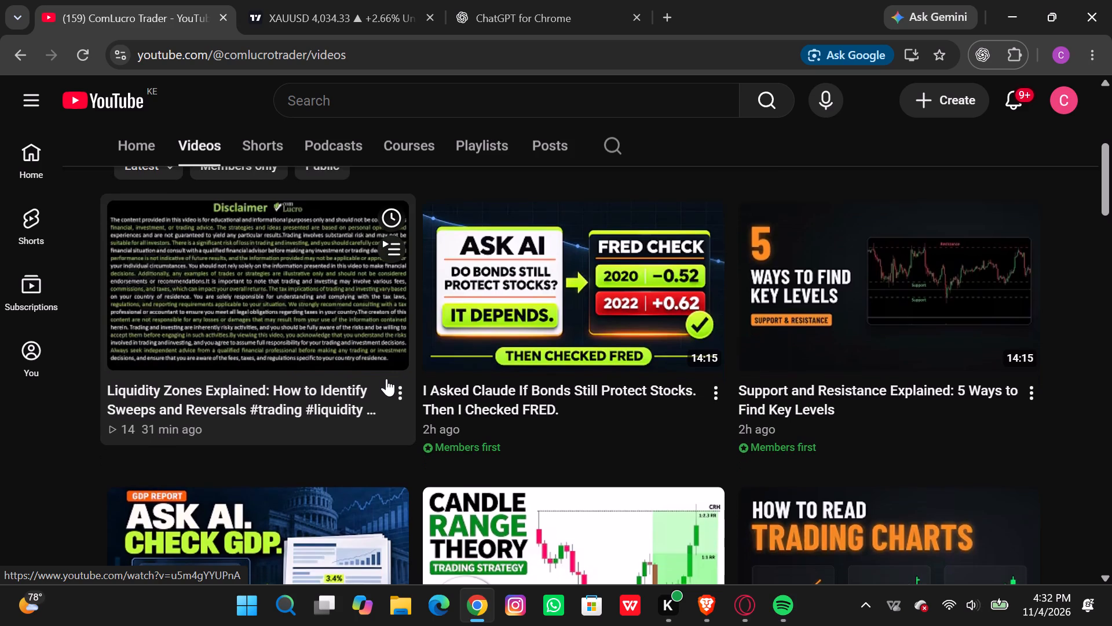
pyautogui.scroll(-1, 386, 378)
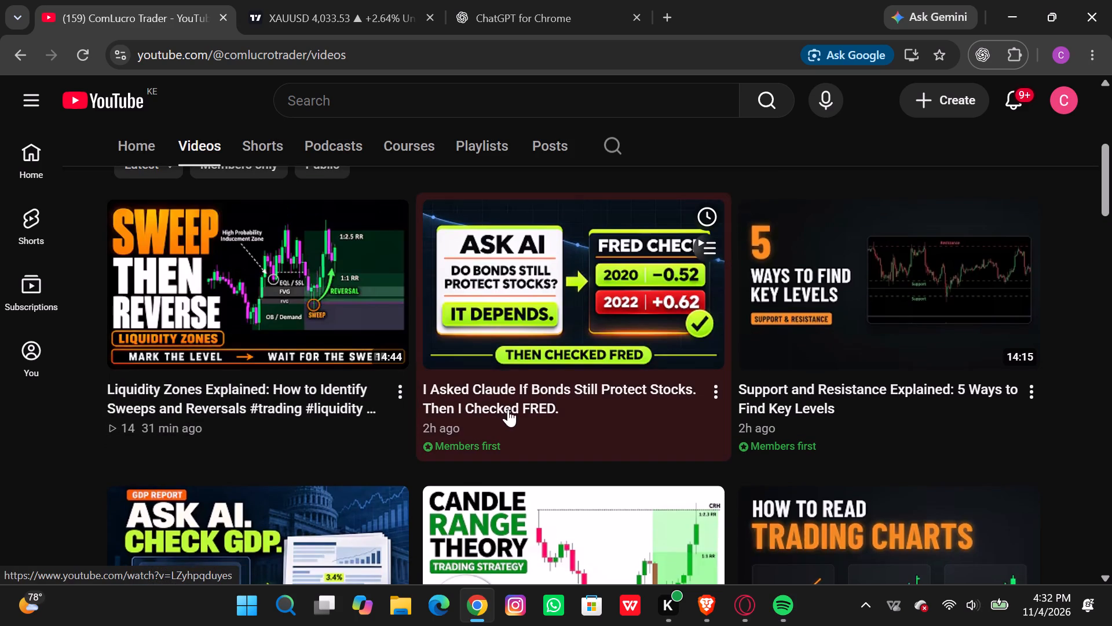
pyautogui.scroll(-2, 510, 410)
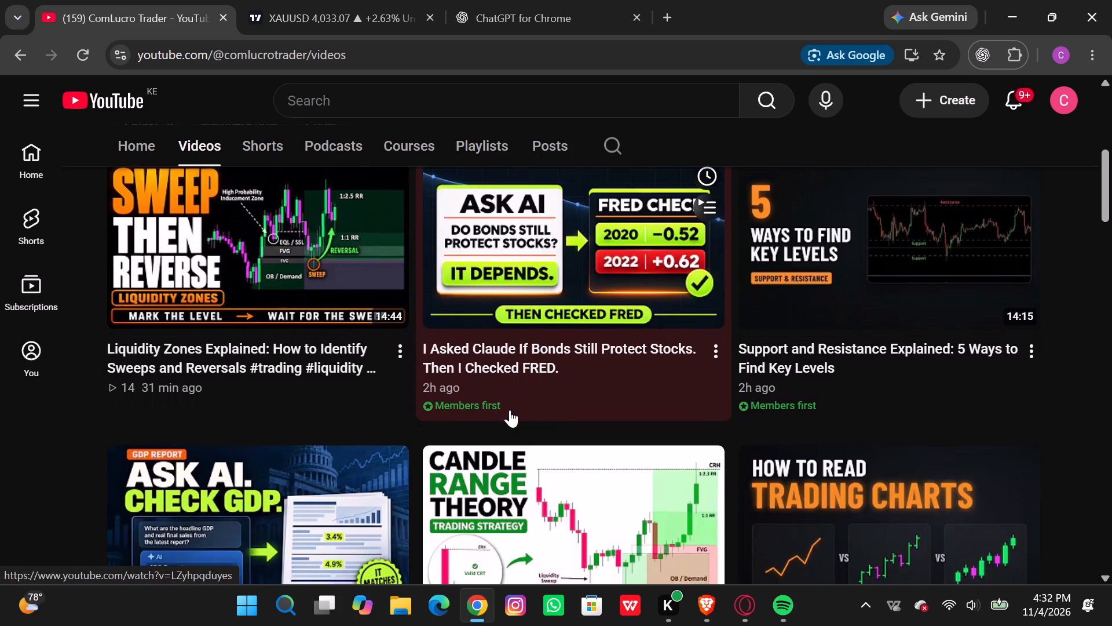
pyautogui.scroll(-2, 510, 410)
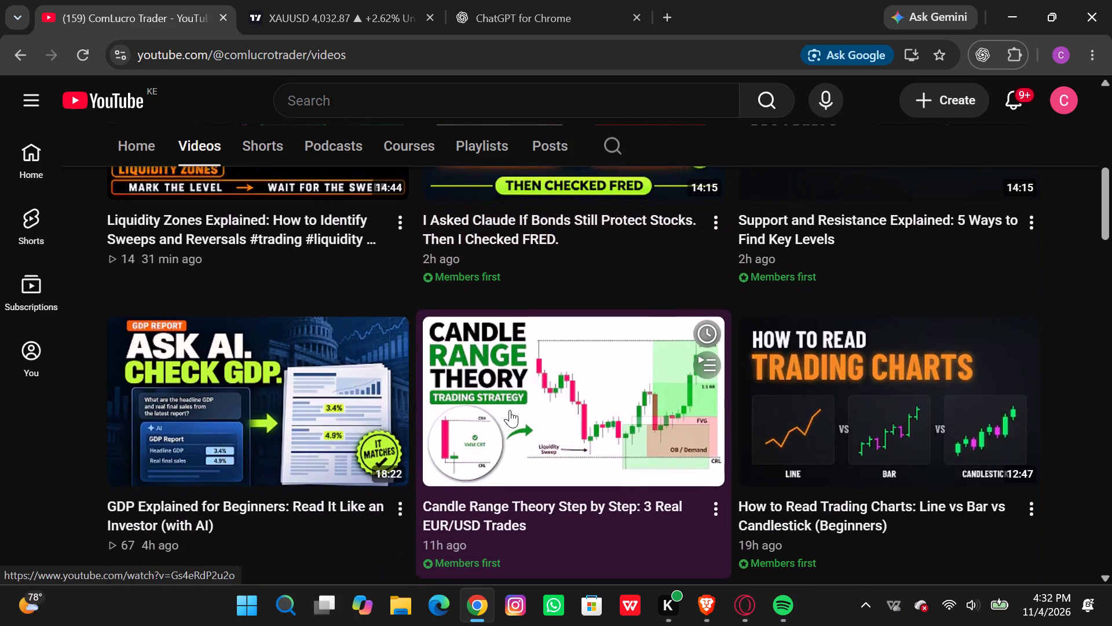
pyautogui.scroll(-1, 510, 410)
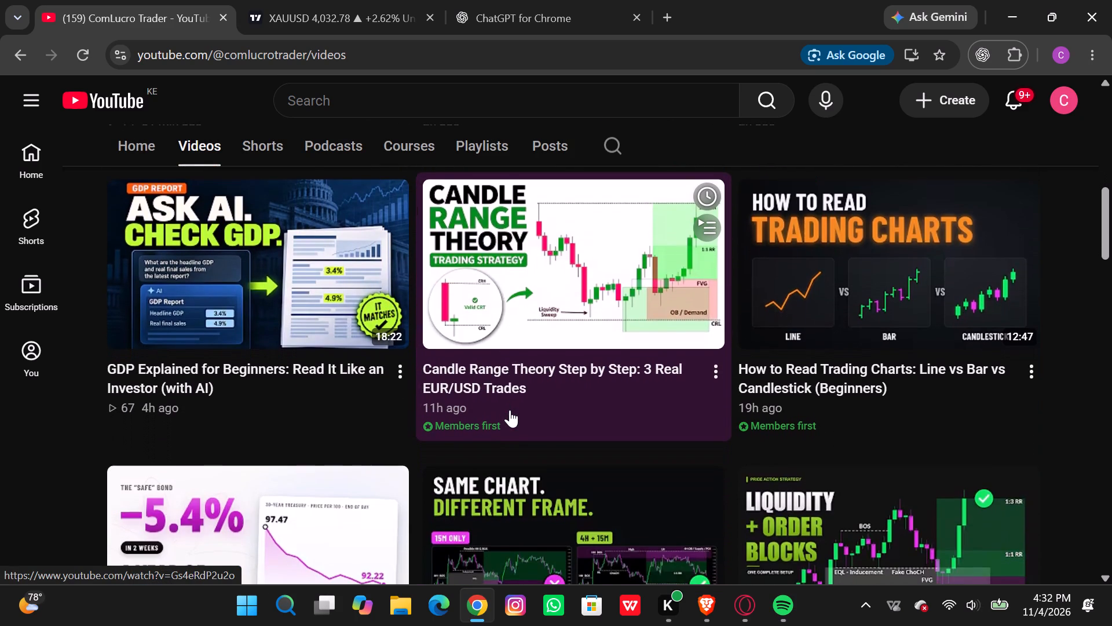
pyautogui.scroll(-5, 510, 410)
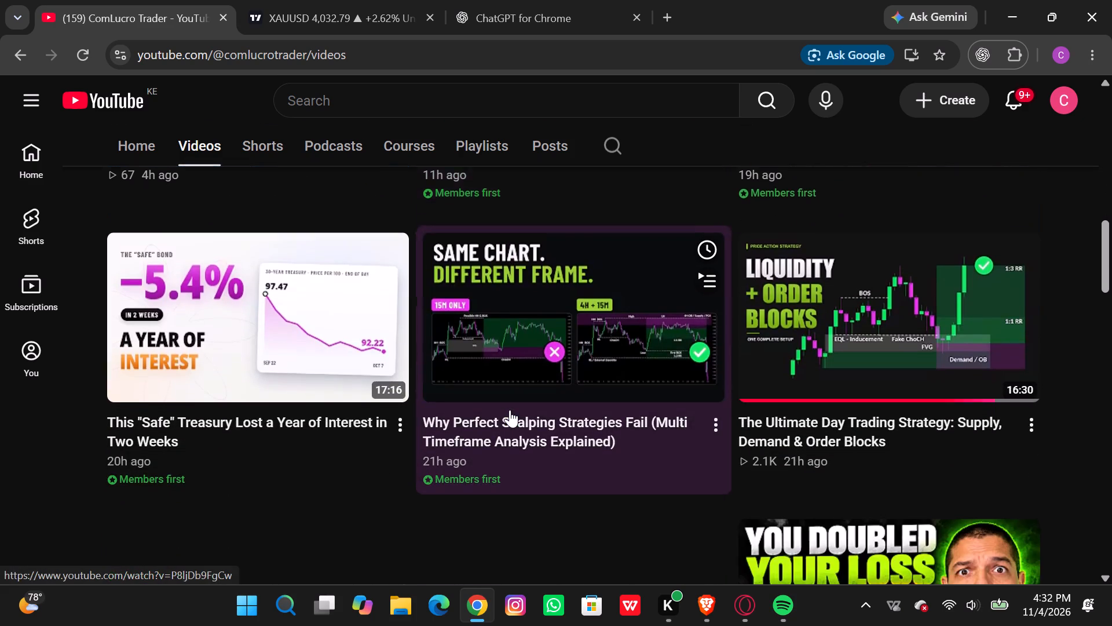
pyautogui.scroll(-2, 510, 410)
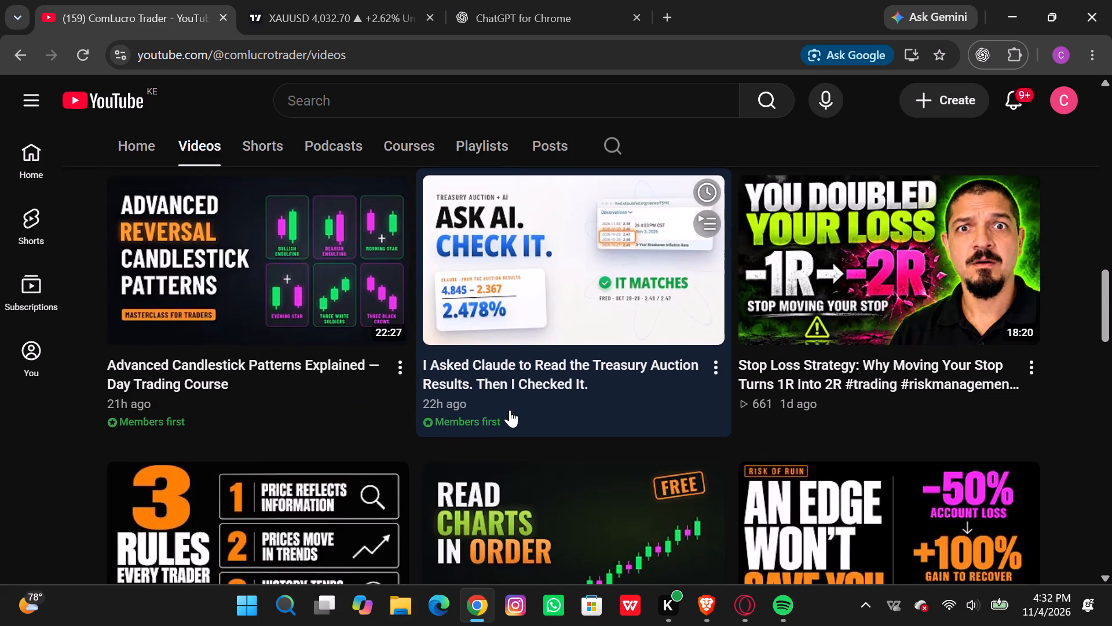
pyautogui.scroll(4, 510, 410)
# Switch to the XAUUSD chart in TradingView and pick the Long position forecasting tool.
pyautogui.click(340, 7)
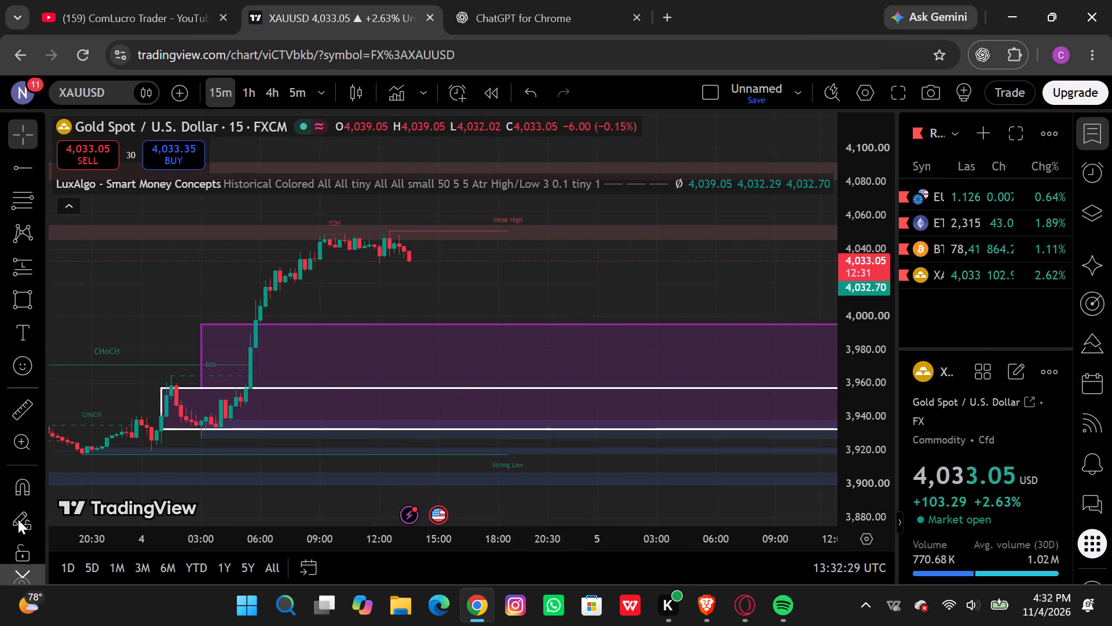
pyautogui.click(24, 265)
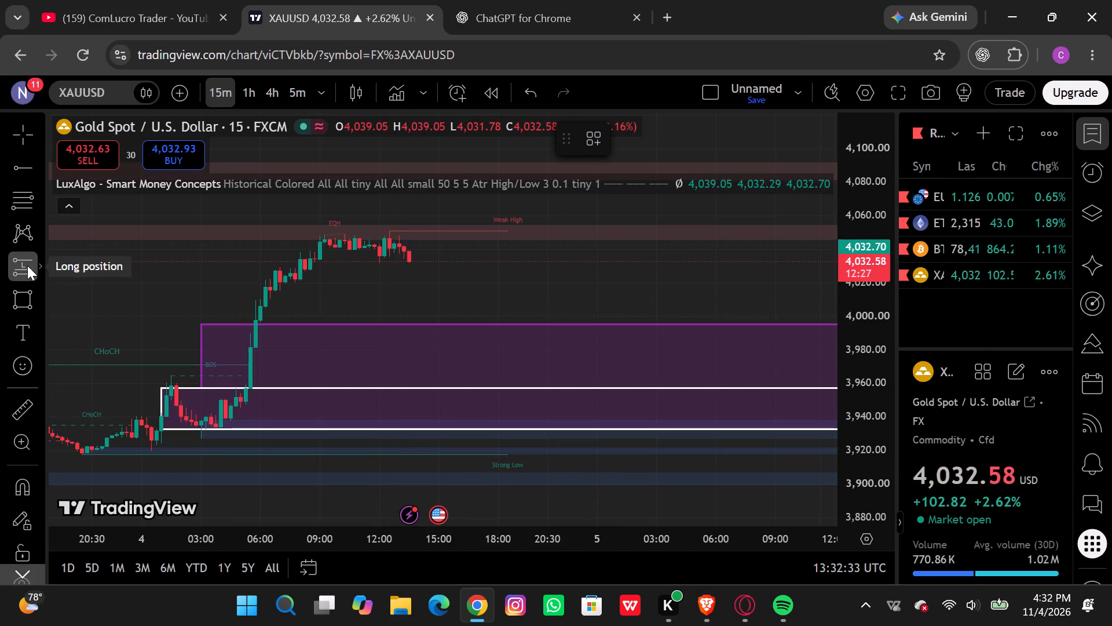
pyautogui.click(27, 265)
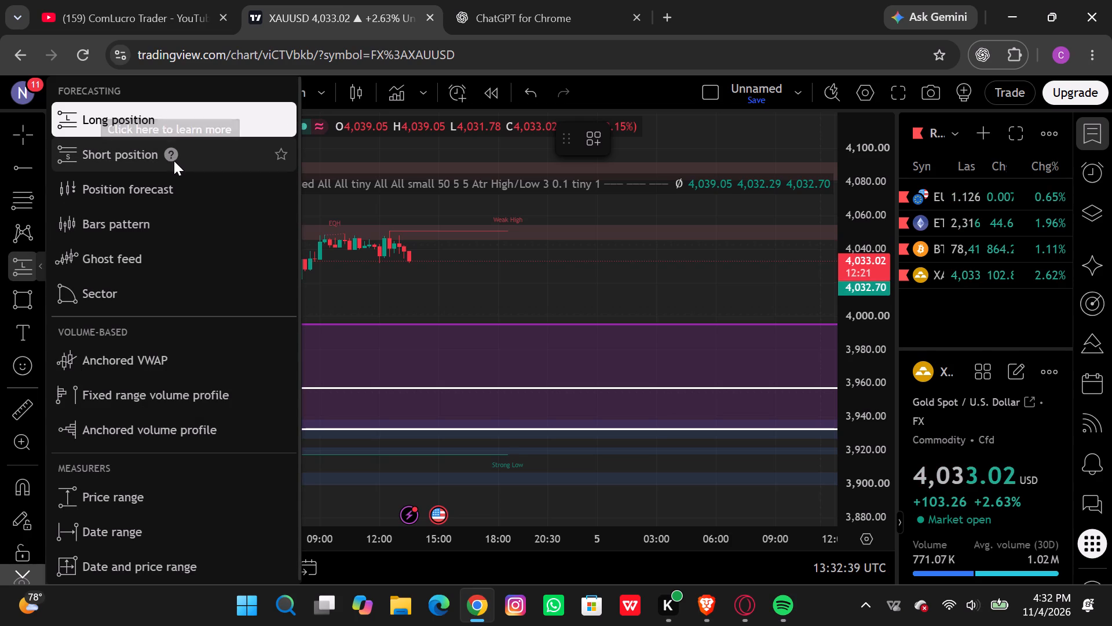
pyautogui.click(194, 132)
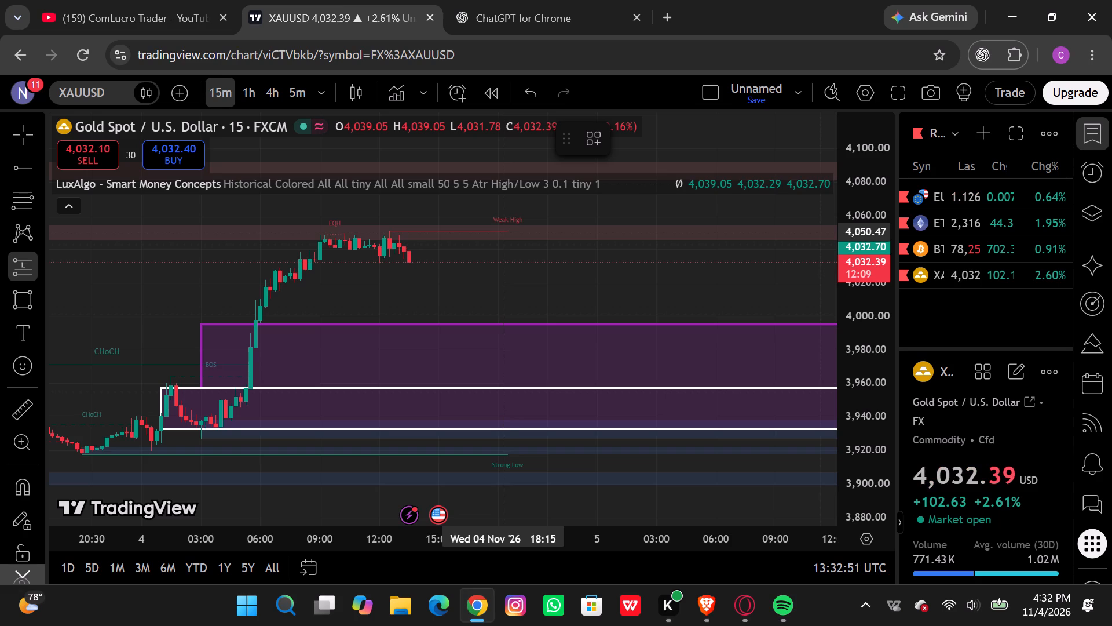
# Switch the XAUUSD chart to the 1-hour timeframe and reset its view to examine the latest candles above the fvg and OB zones.
pyautogui.scroll(-1, 502, 231)
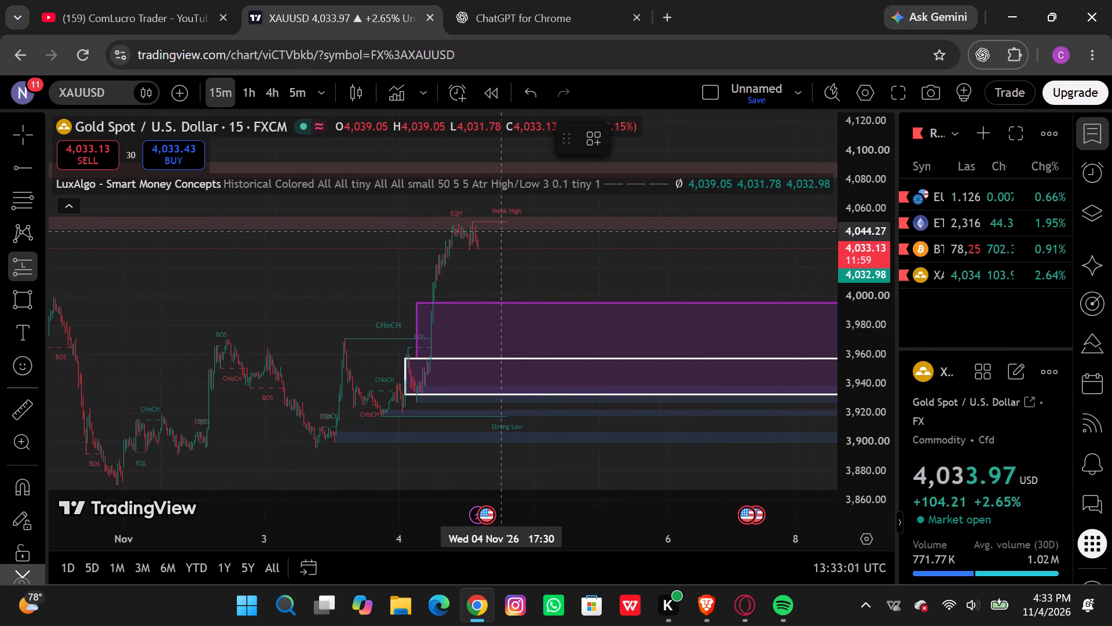
pyautogui.click(249, 94)
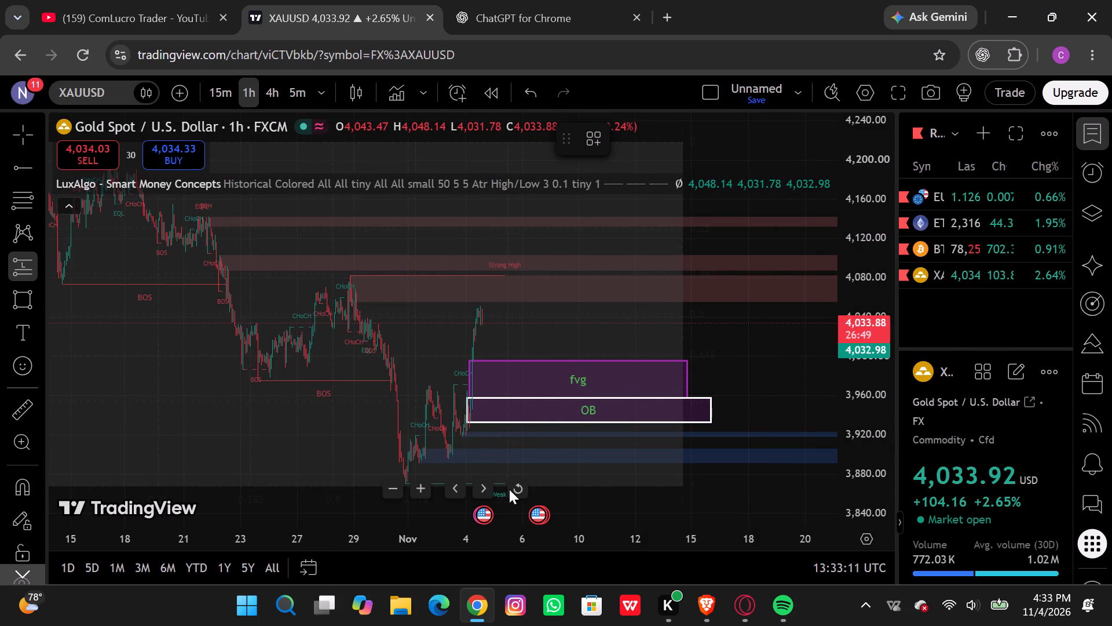
pyautogui.click(522, 491)
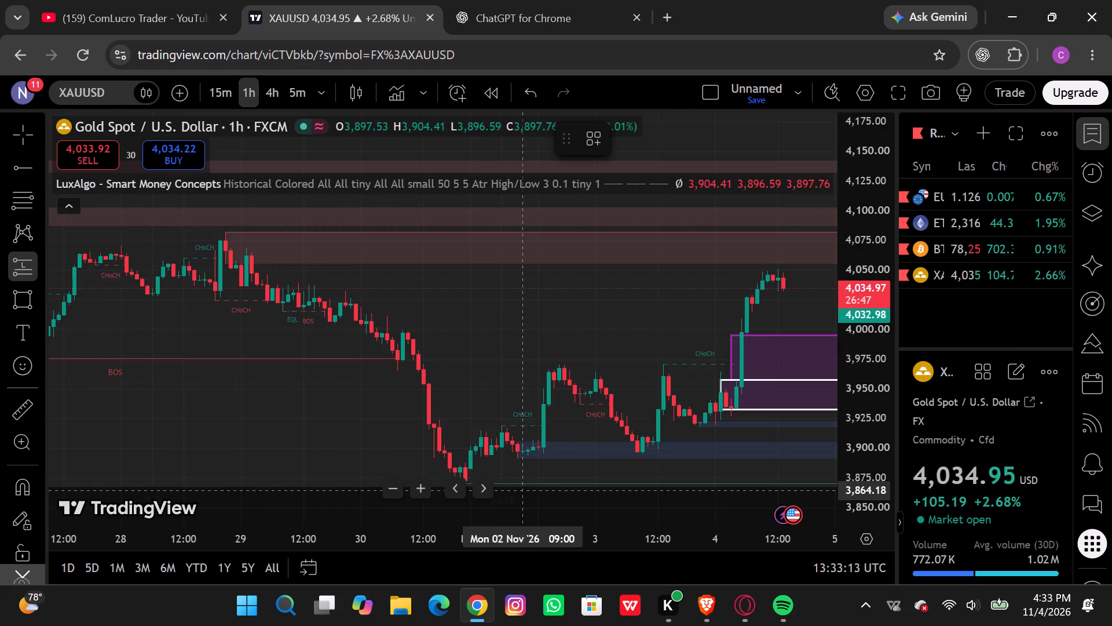
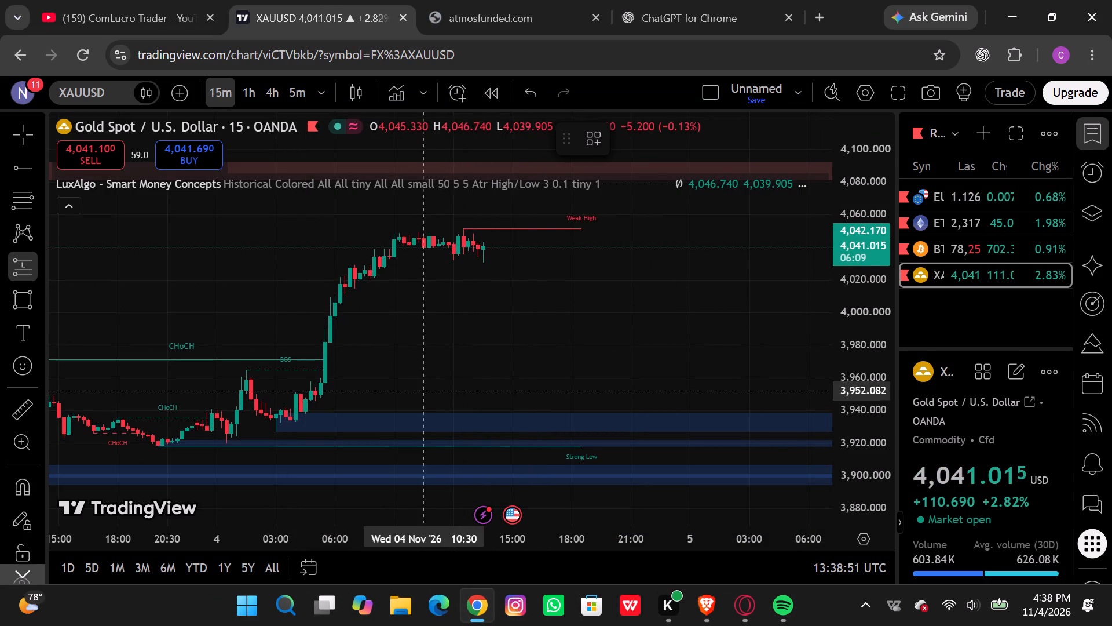
# Change the 15-minute chart's symbol to the FOREXCOM listing of XAUUSD, Gold / U.S. Dollar.
pyautogui.scroll(-1, 369, 350)
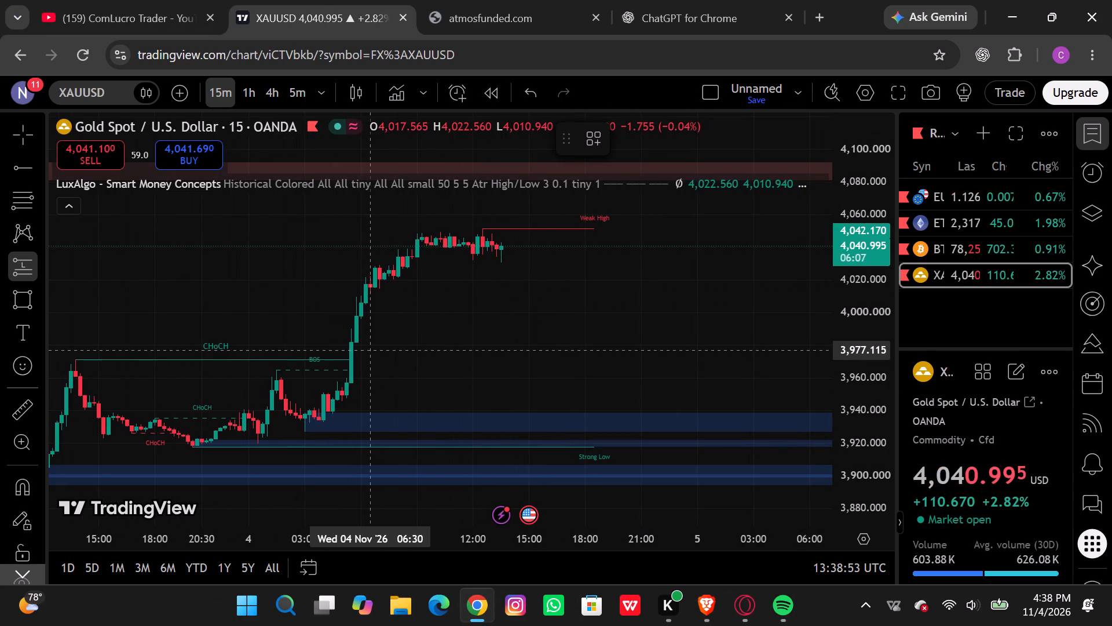
pyautogui.scroll(-1, 369, 350)
pyautogui.hscroll(-1, 369, 350)
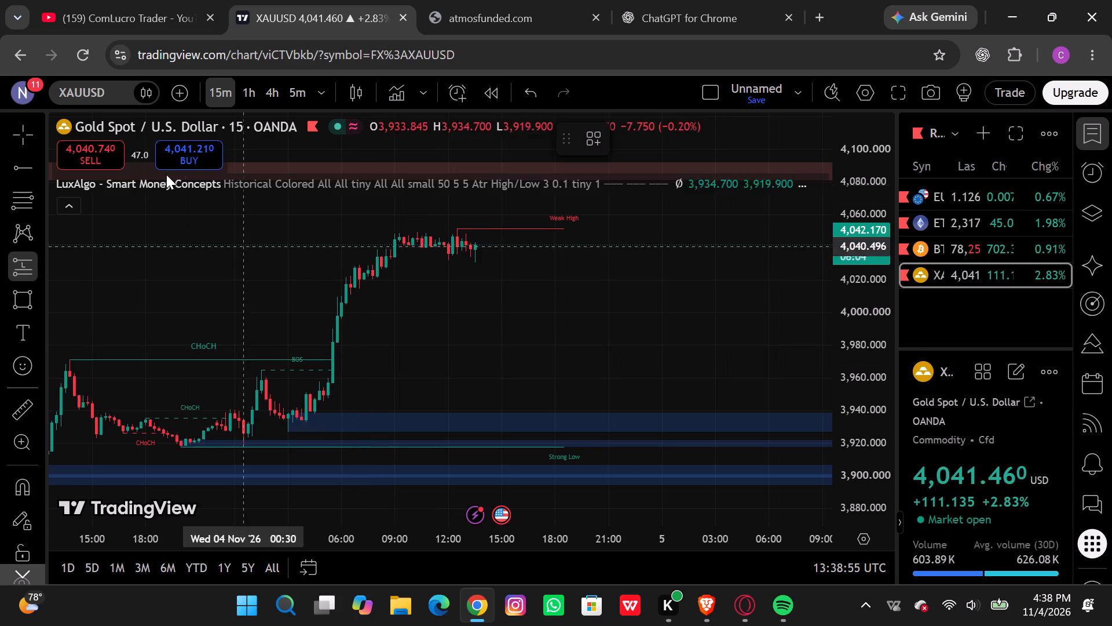
pyautogui.click(163, 121)
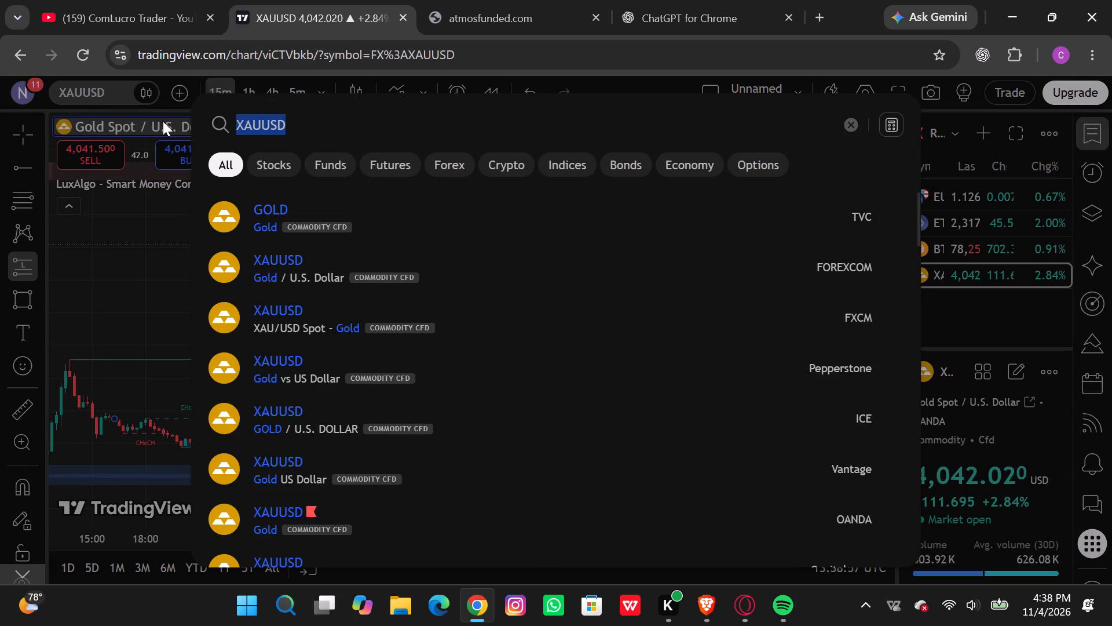
pyautogui.click(349, 263)
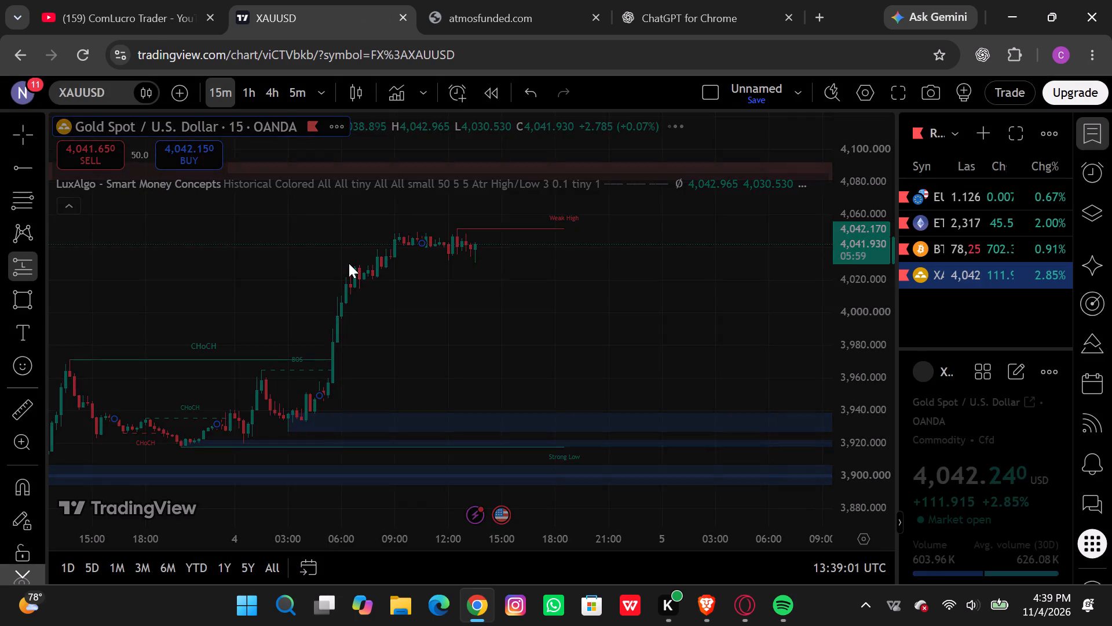
# Change the 15-minute gold chart's symbol to the OANDA listing of XAUUSD.
pyautogui.click(158, 121)
pyautogui.scroll(-1, 464, 323)
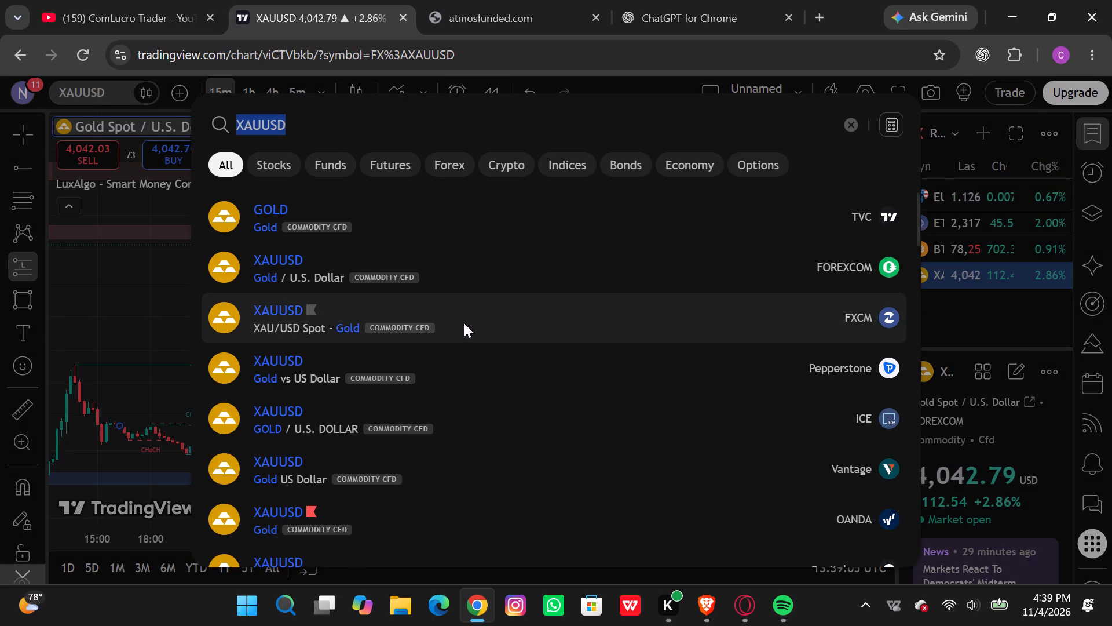
pyautogui.scroll(-1, 464, 323)
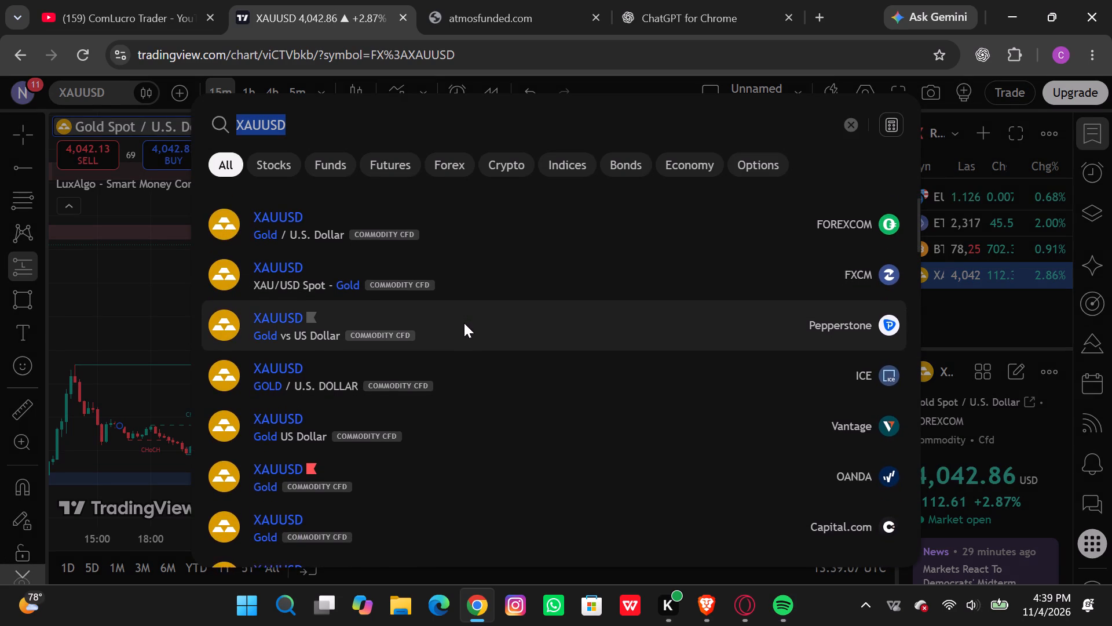
pyautogui.scroll(-1, 464, 323)
pyautogui.click(414, 394)
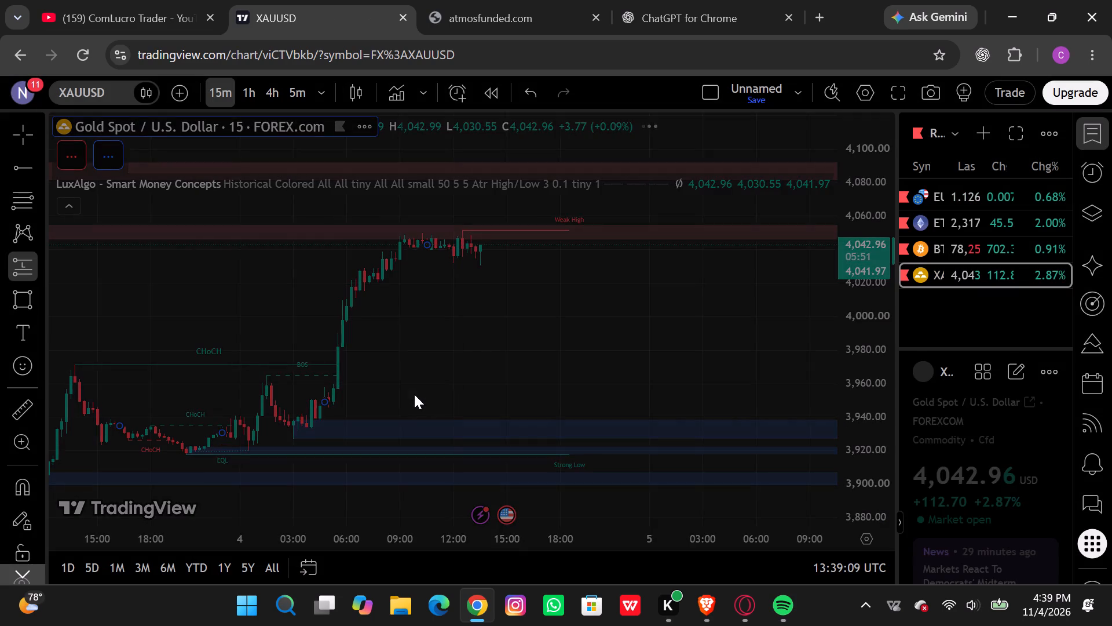
pyautogui.scroll(-1, 374, 357)
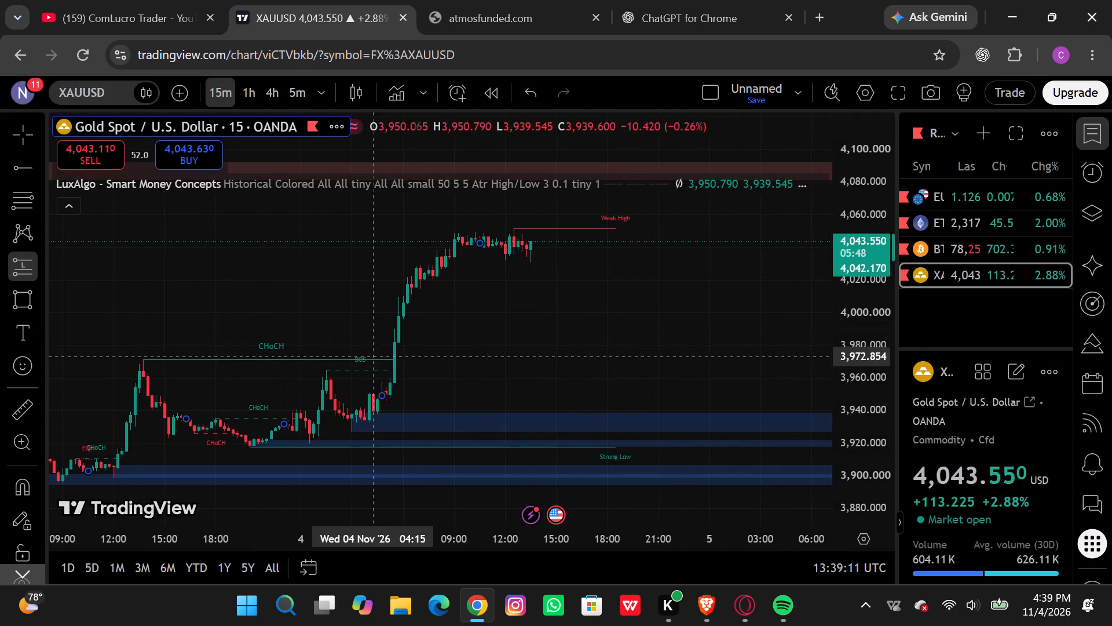
# Examine the OANDA gold chart on the 1-hour and 4-hour timeframes, and return it to 15 minutes.
pyautogui.click(252, 97)
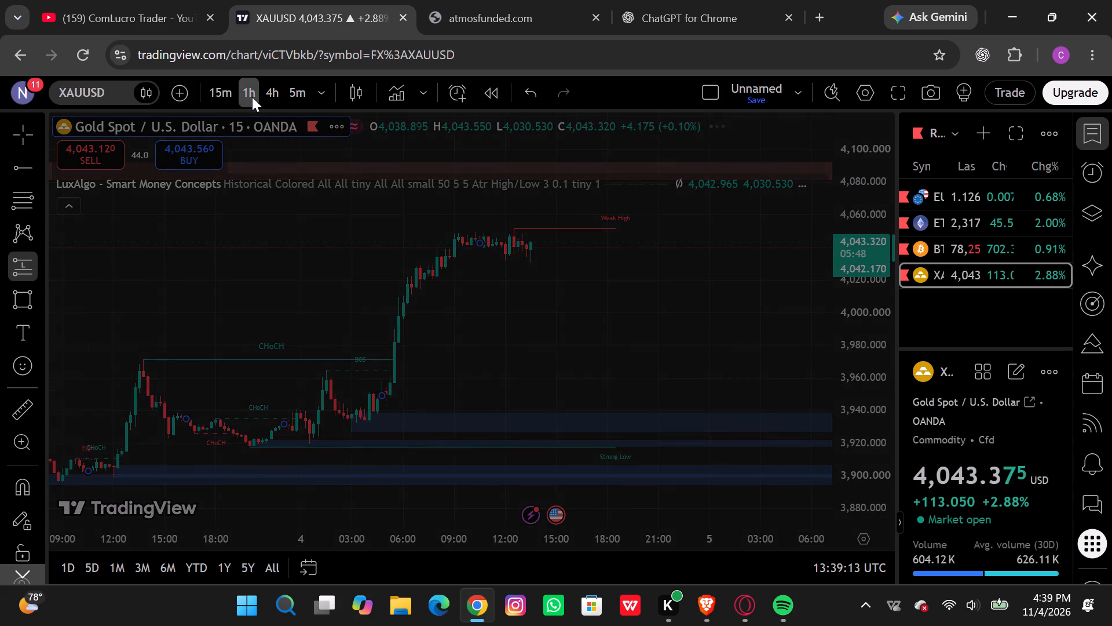
pyautogui.scroll(-1, 405, 267)
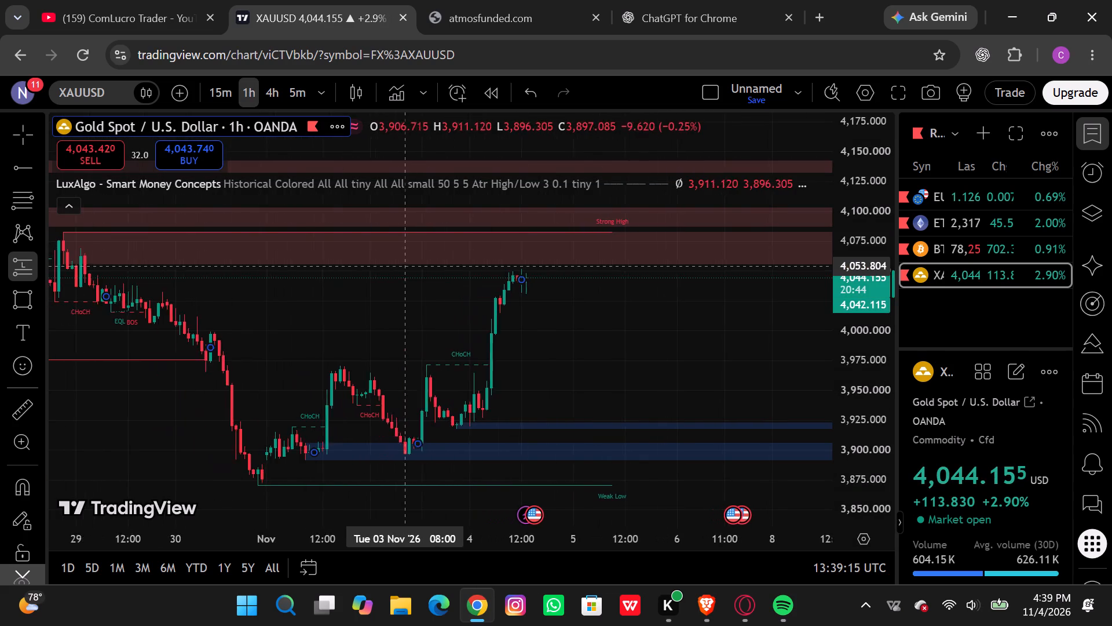
pyautogui.scroll(-1, 405, 267)
pyautogui.hscroll(-3, 405, 267)
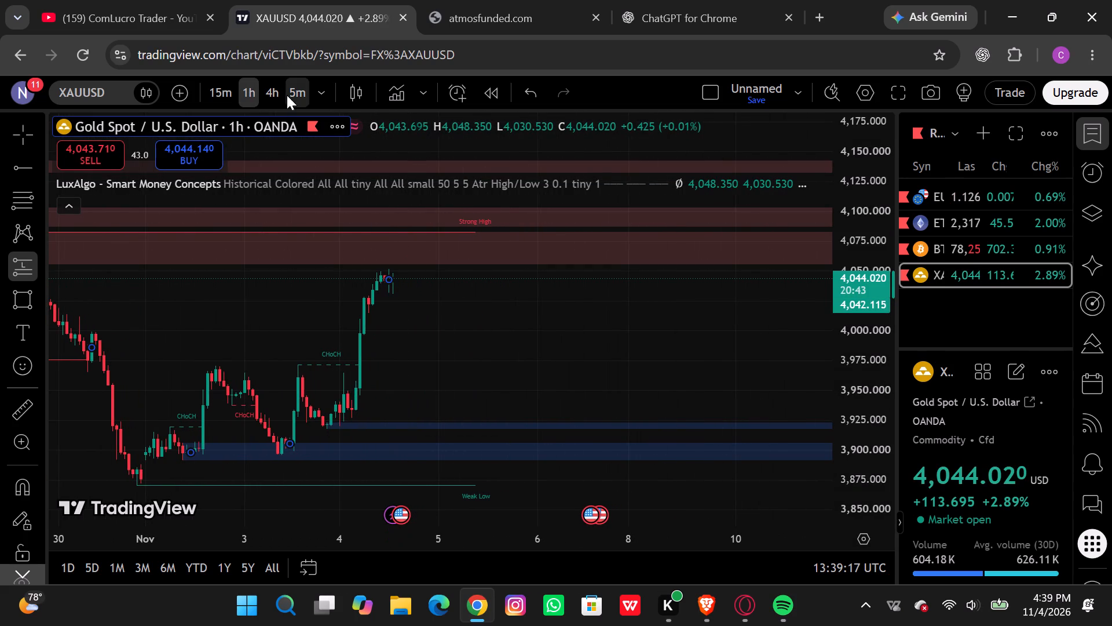
pyautogui.click(271, 93)
pyautogui.click(217, 83)
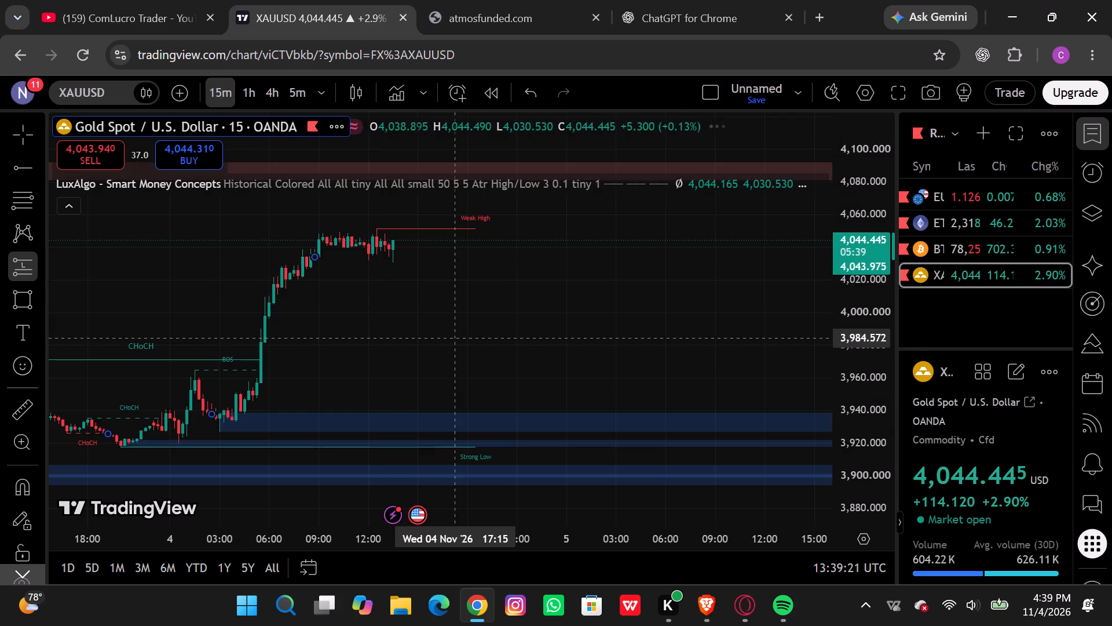
pyautogui.hscroll(-1, 455, 337)
pyautogui.hscroll(1, 455, 337)
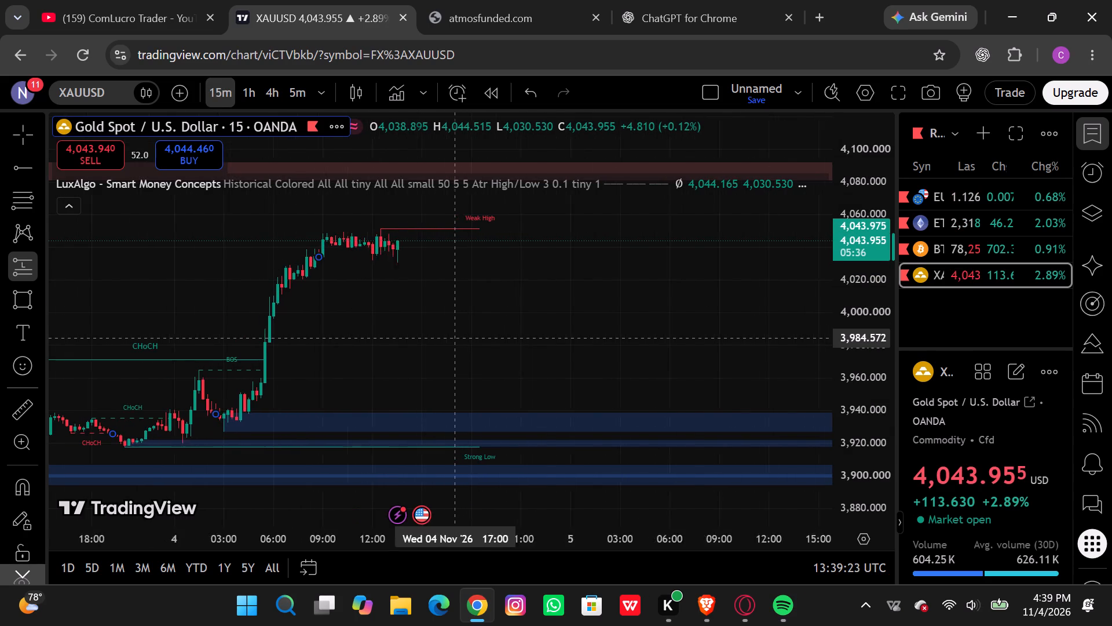
pyautogui.hscroll(1, 455, 337)
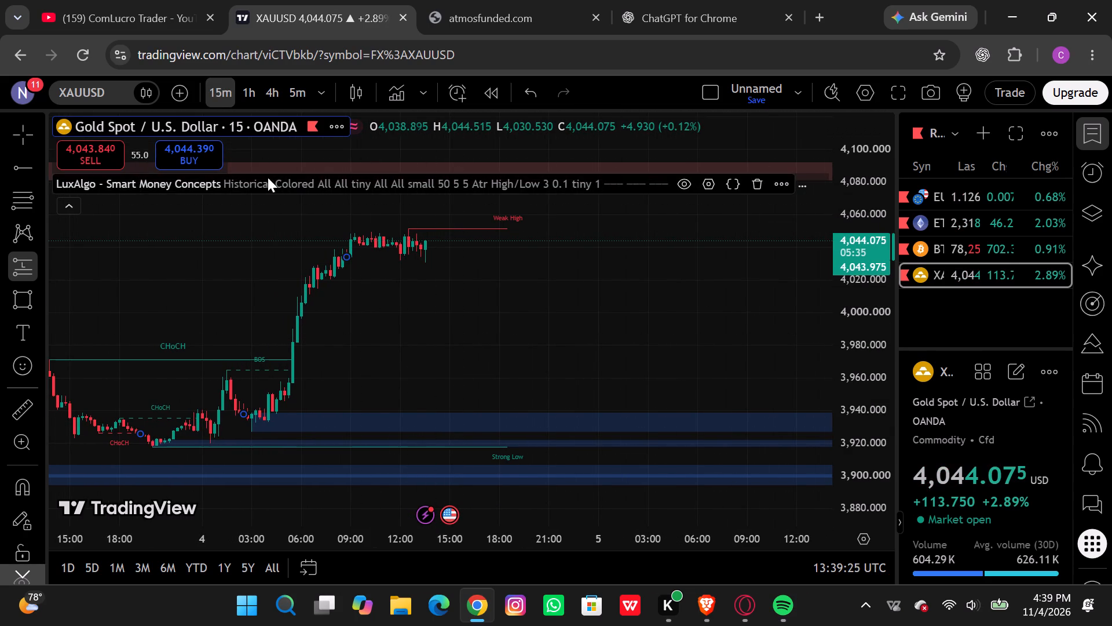
# Browse the chart's indicator library through the top community indicators, top strategies and Marketplace offers, and close it without adding any.
pyautogui.click(403, 86)
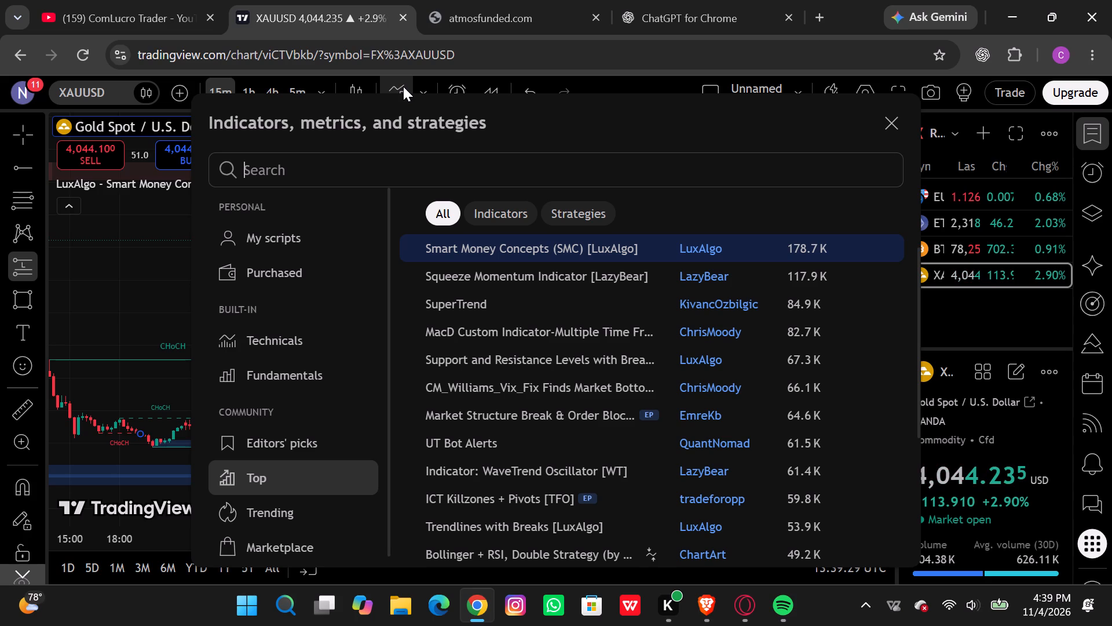
pyautogui.click(497, 210)
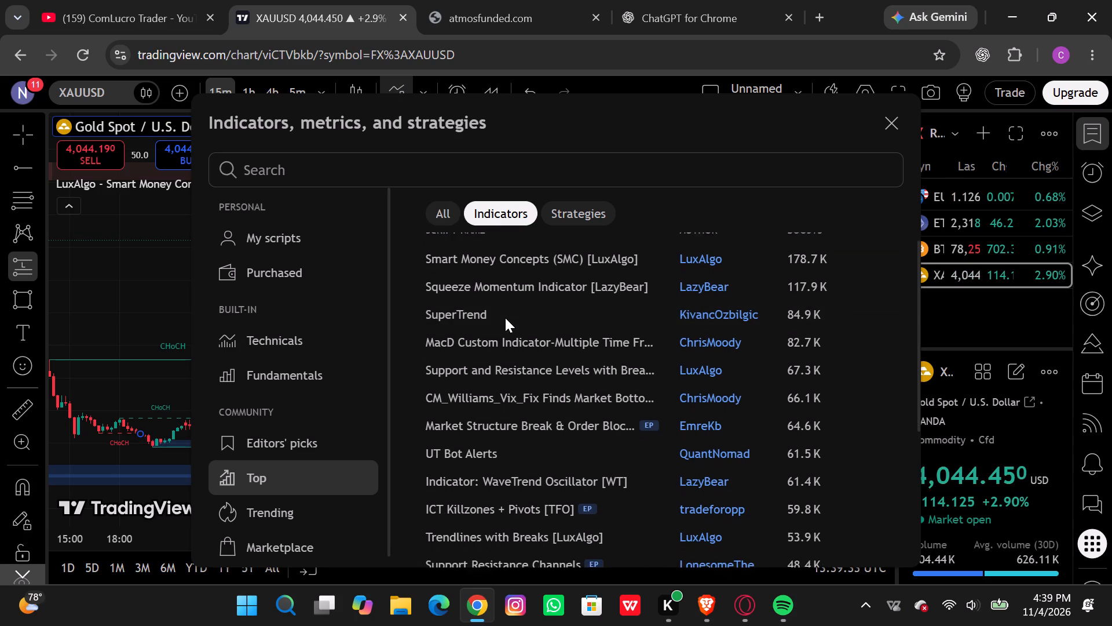
pyautogui.click(558, 209)
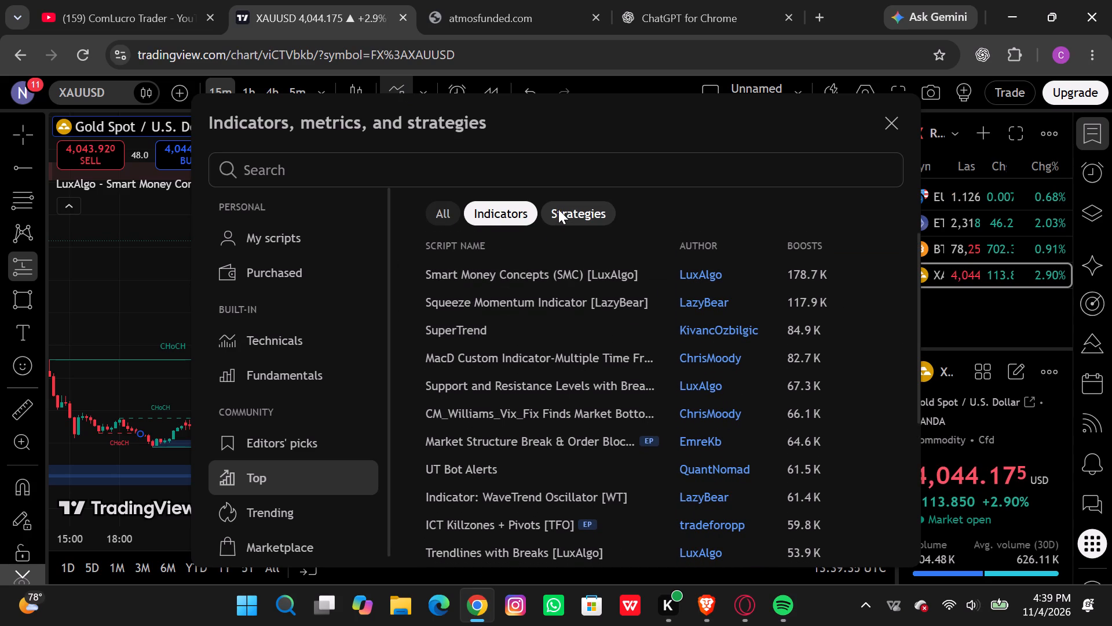
pyautogui.scroll(-1, 485, 356)
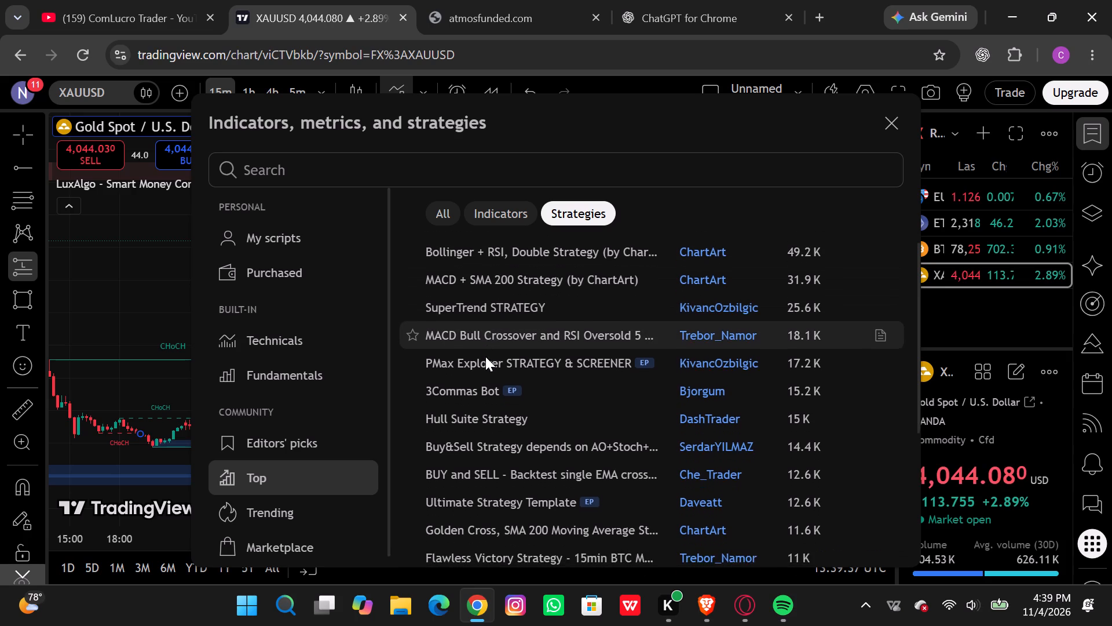
pyautogui.scroll(-3, 485, 356)
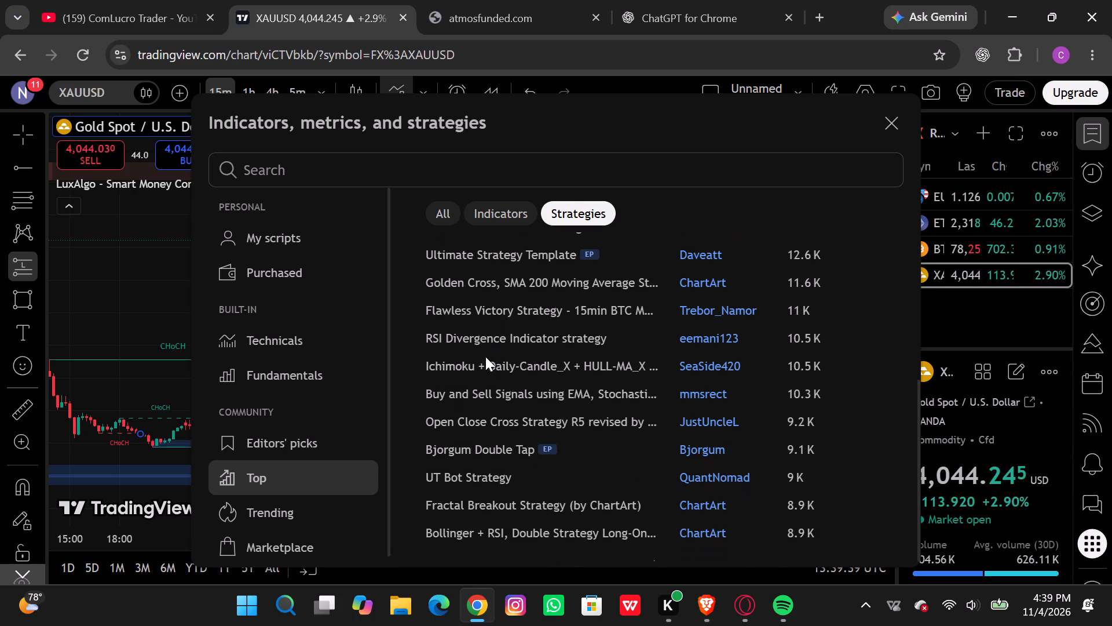
pyautogui.click(272, 533)
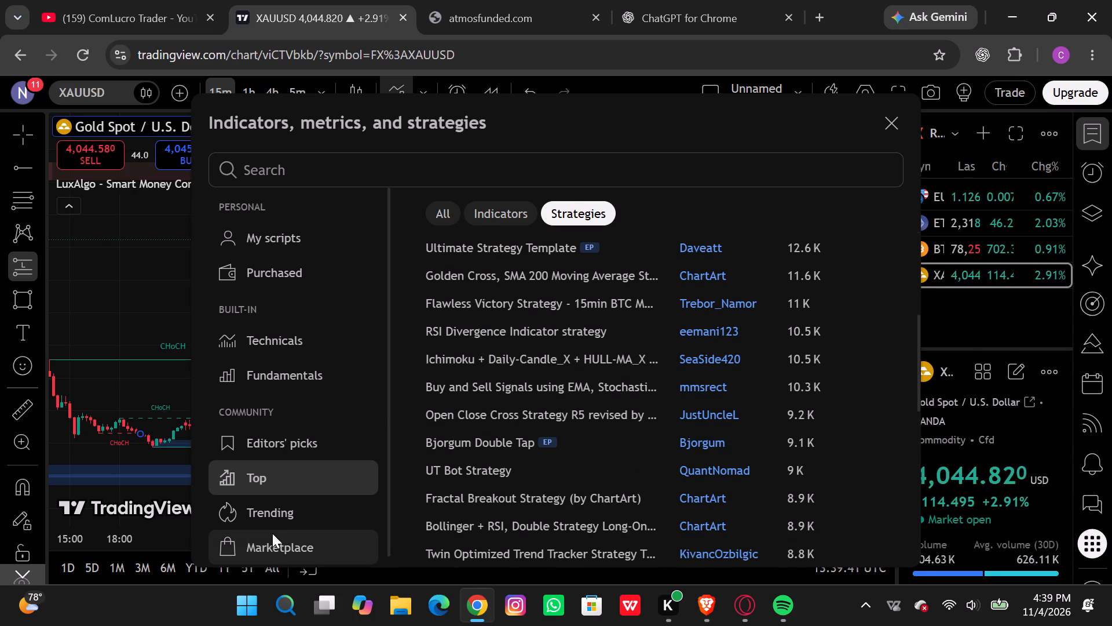
pyautogui.scroll(-2, 566, 379)
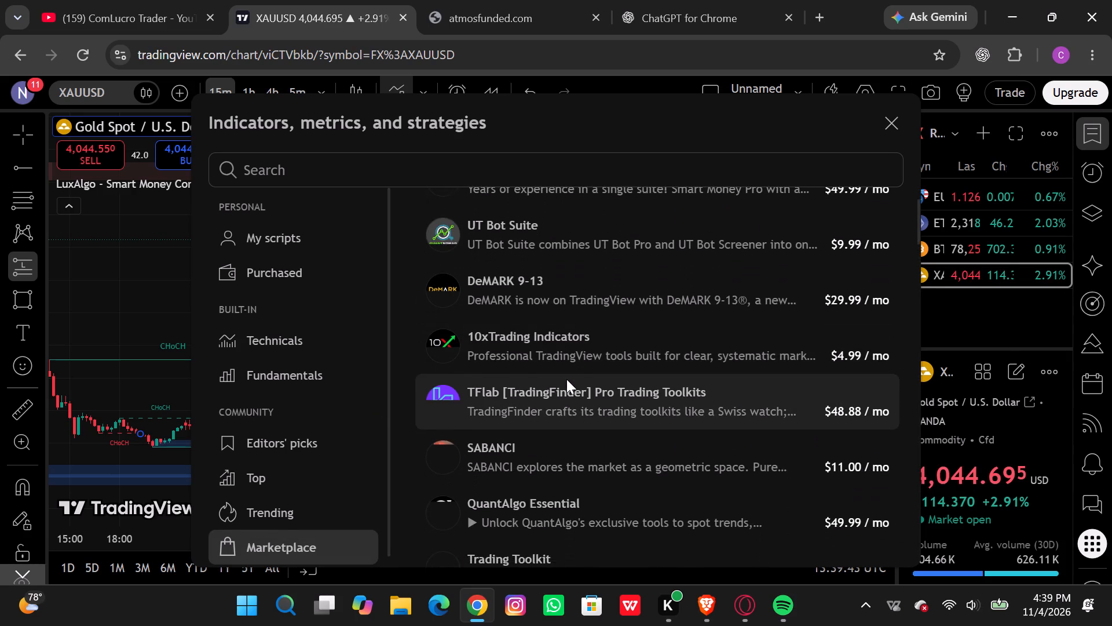
pyautogui.scroll(-1, 566, 379)
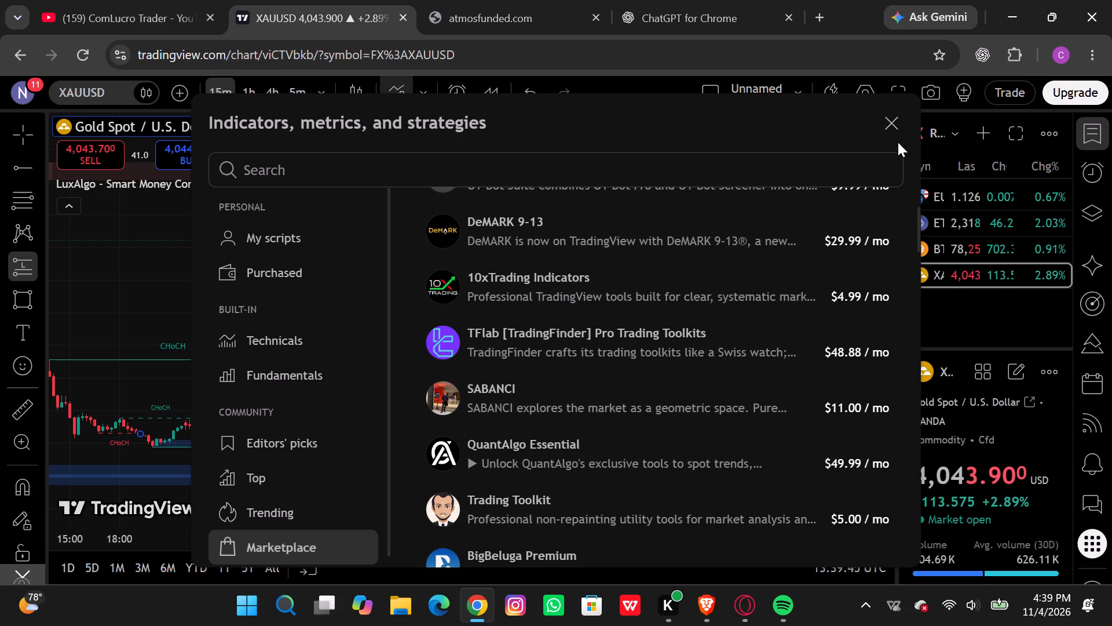
pyautogui.click(890, 127)
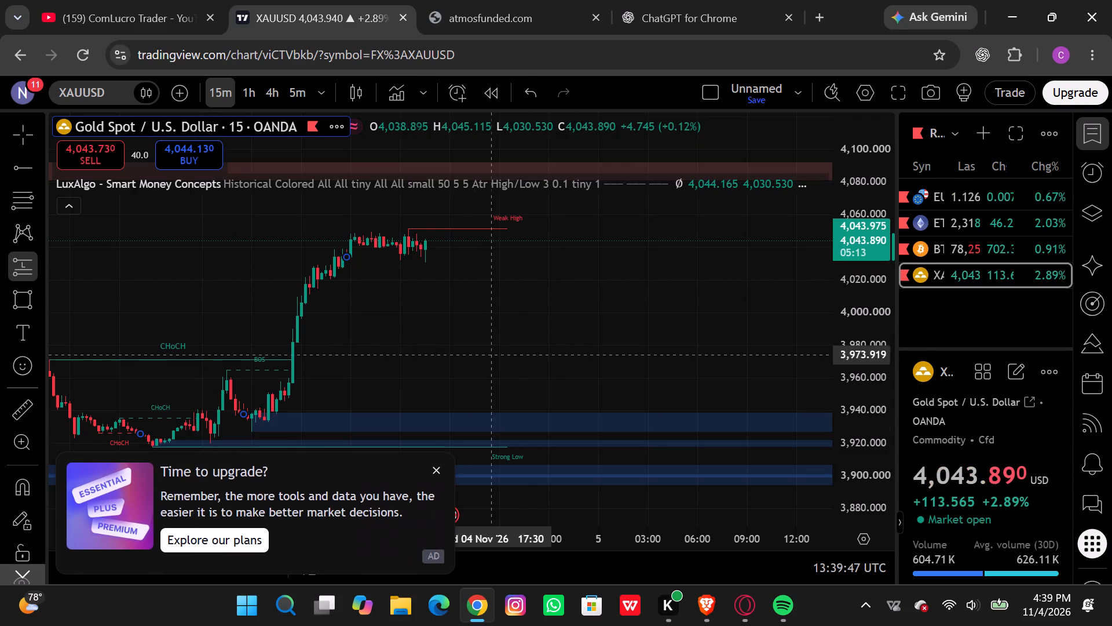
# Dismiss the upgrade advert covering part of the chart.
pyautogui.click(436, 467)
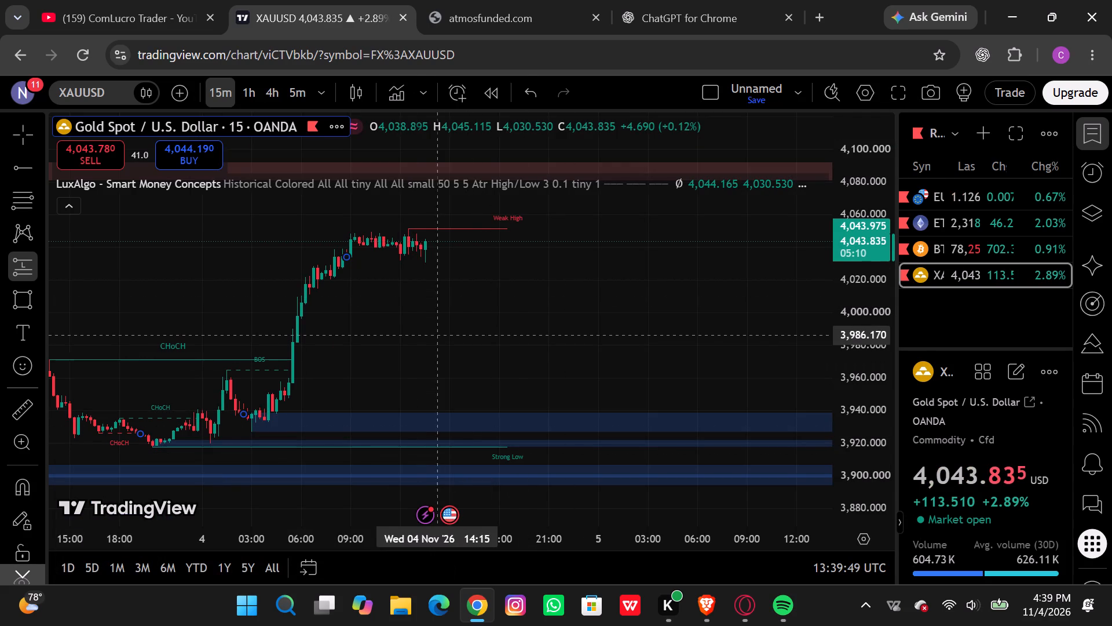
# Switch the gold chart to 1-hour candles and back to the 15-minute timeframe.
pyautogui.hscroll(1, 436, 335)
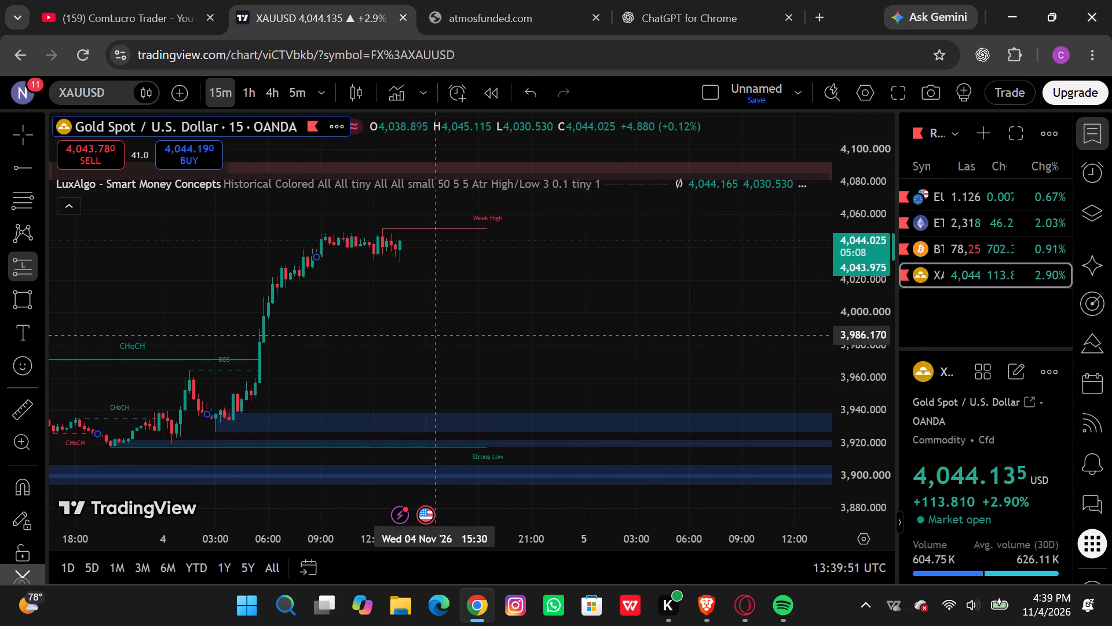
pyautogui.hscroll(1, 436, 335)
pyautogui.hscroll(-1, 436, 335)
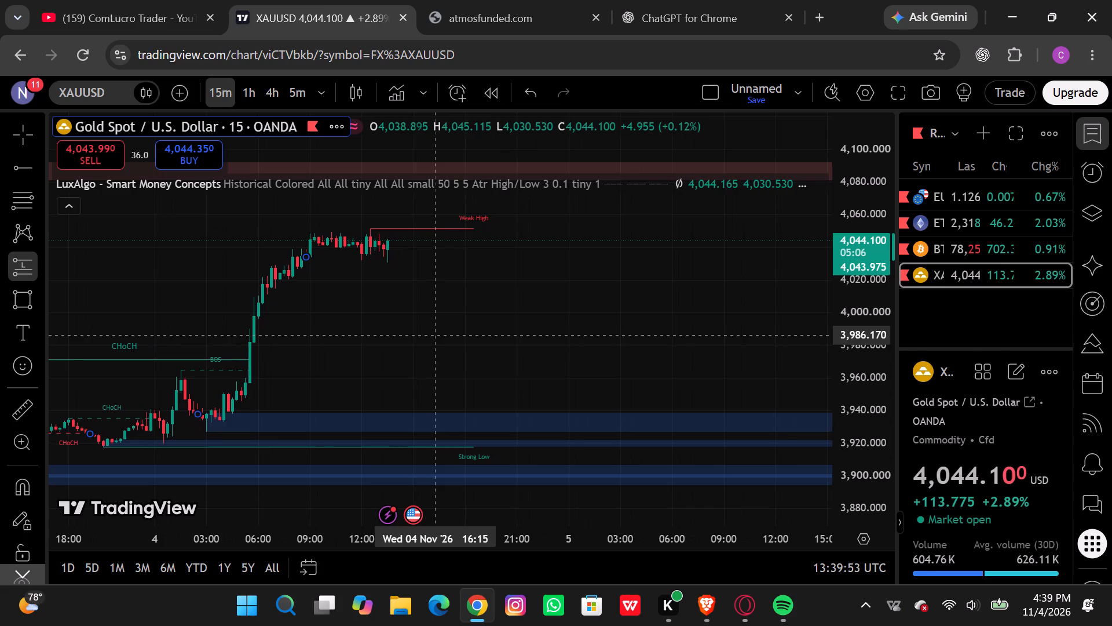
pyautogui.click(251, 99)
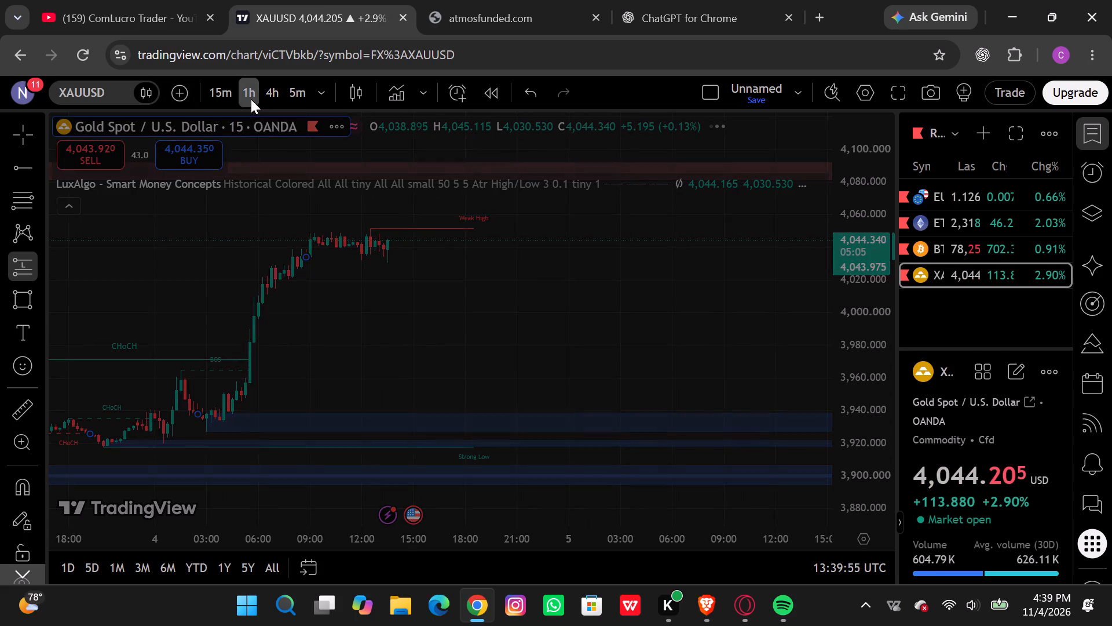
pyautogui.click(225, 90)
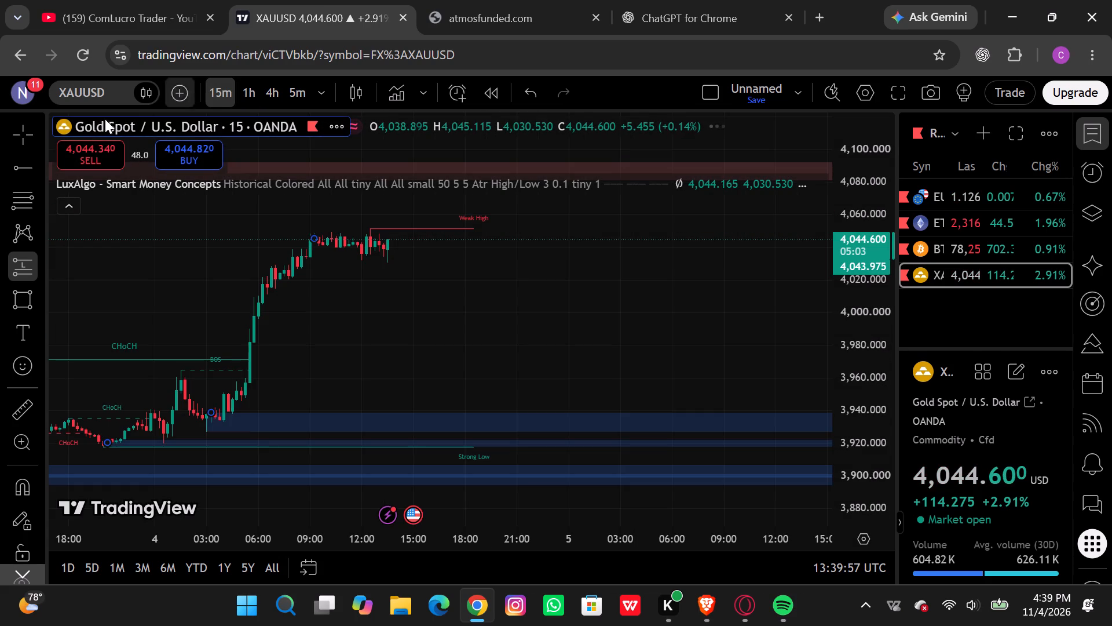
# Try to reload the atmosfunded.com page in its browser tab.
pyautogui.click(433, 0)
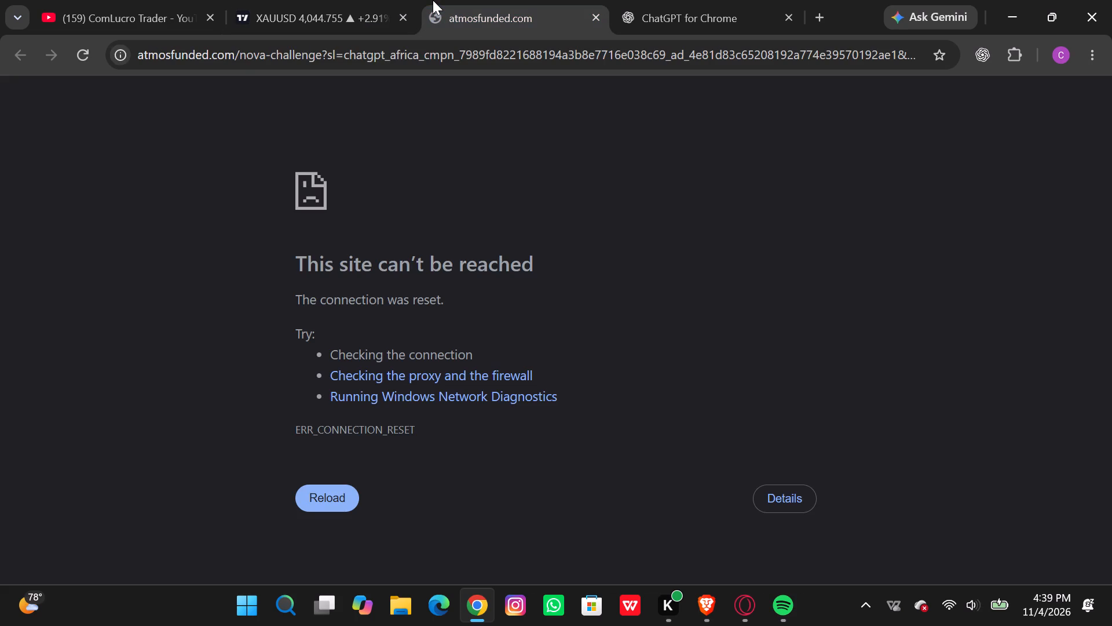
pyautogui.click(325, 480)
# Copy the full address of the atmosfunded.com nova-challenge page and close its tab.
pyautogui.rightClick(235, 58)
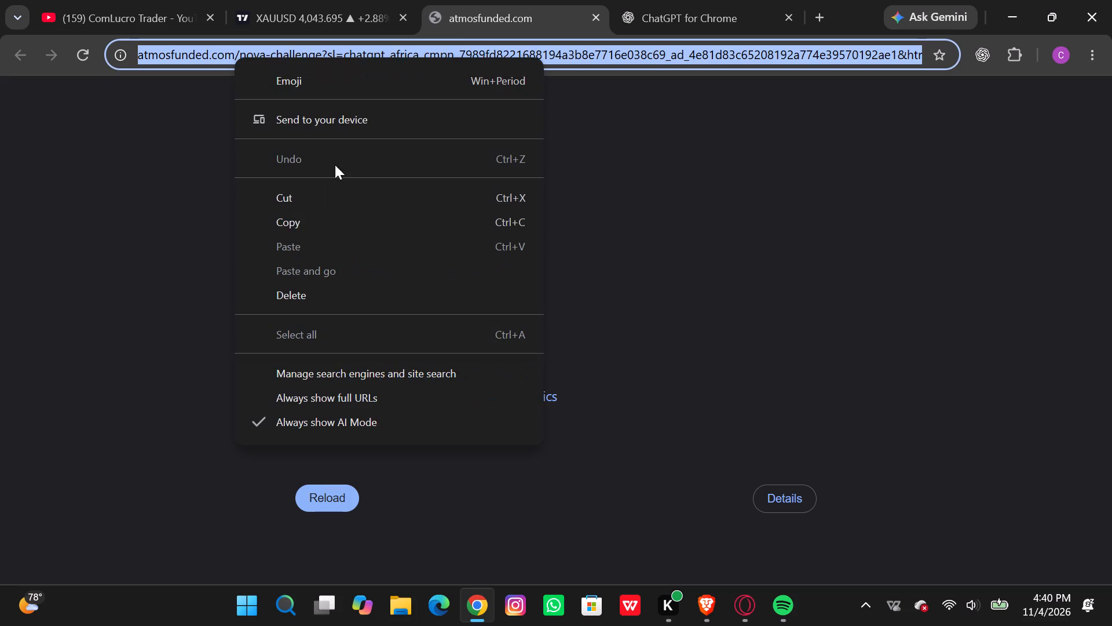
pyautogui.click(314, 224)
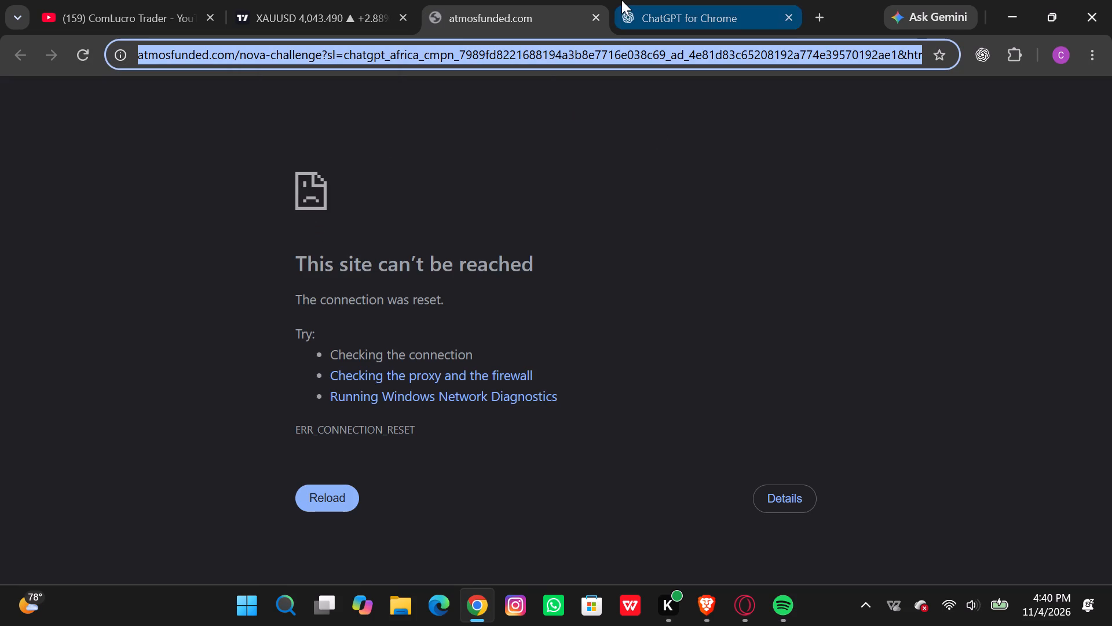
pyautogui.click(597, 11)
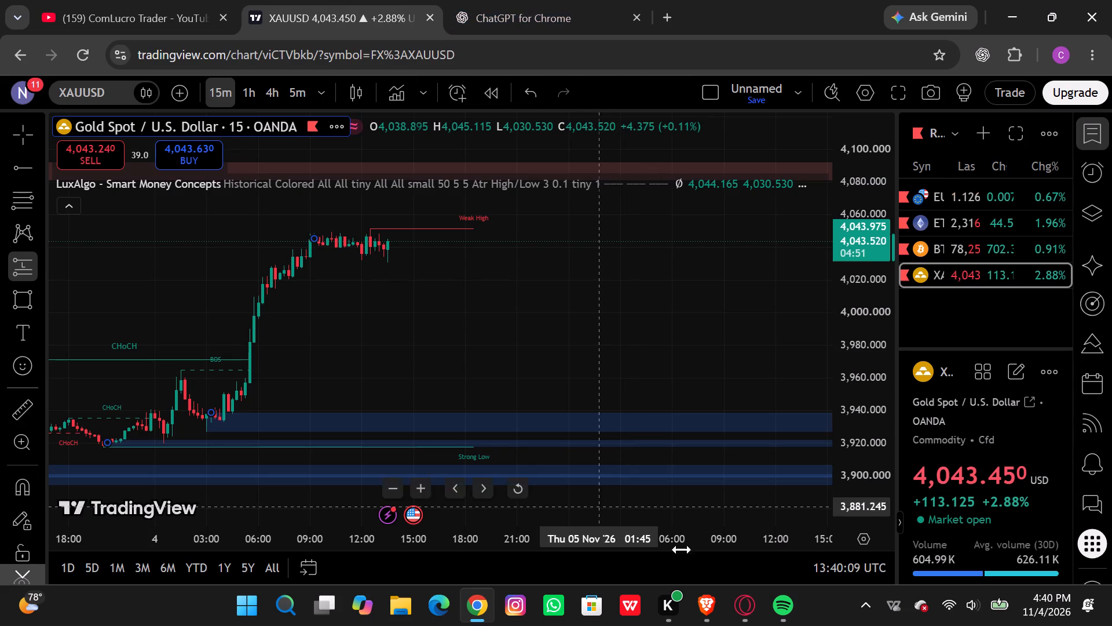
# Switch to the Brave browser window and close its Honeygain tab.
pyautogui.click(673, 513)
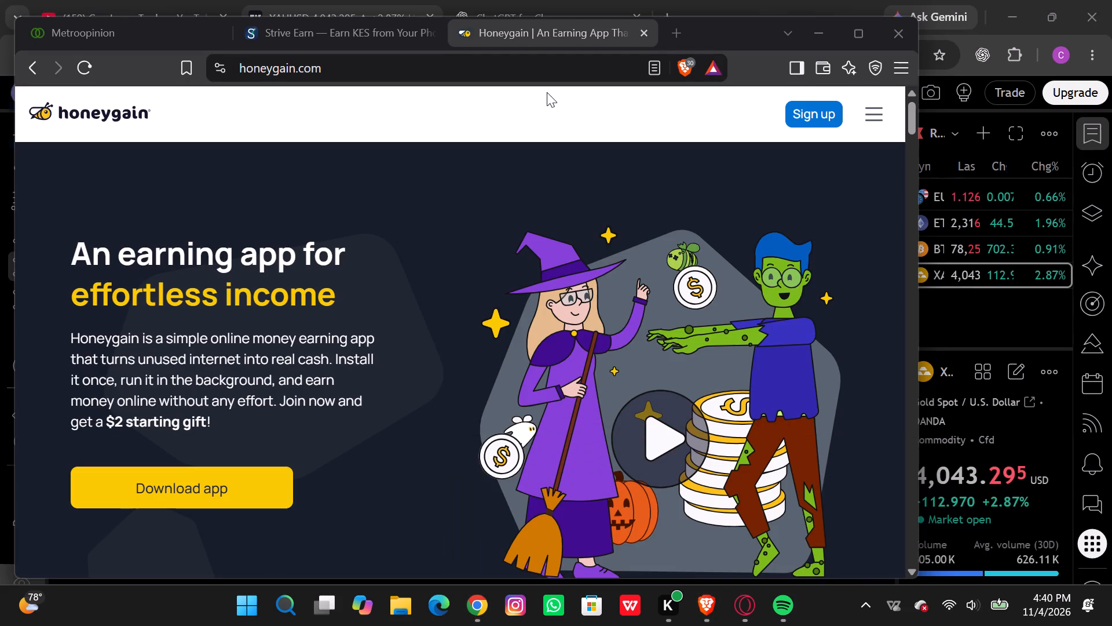
pyautogui.click(639, 31)
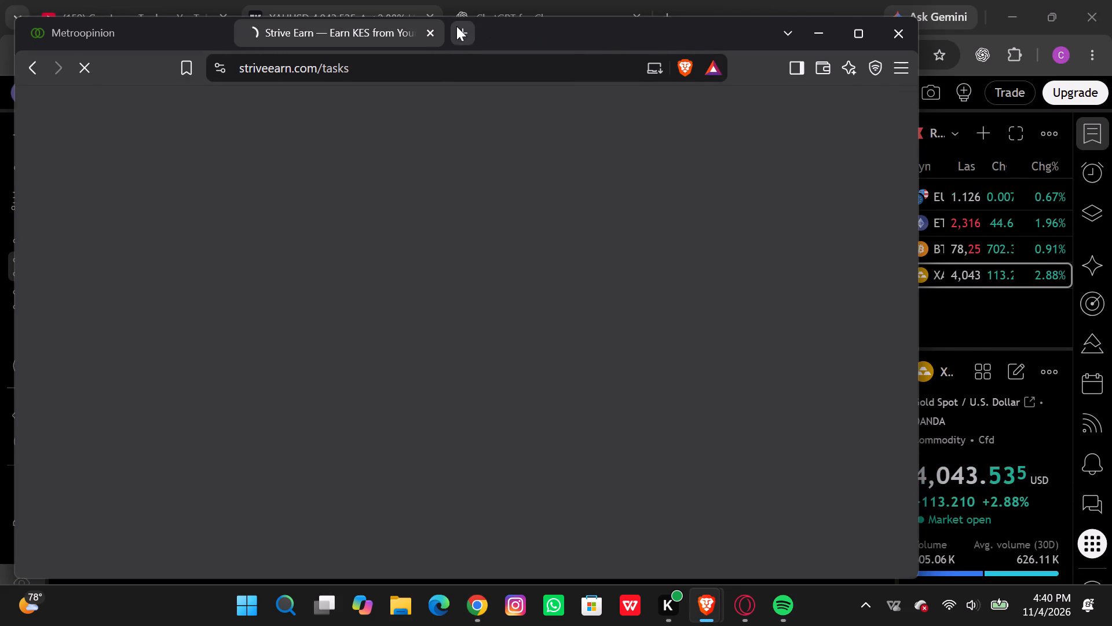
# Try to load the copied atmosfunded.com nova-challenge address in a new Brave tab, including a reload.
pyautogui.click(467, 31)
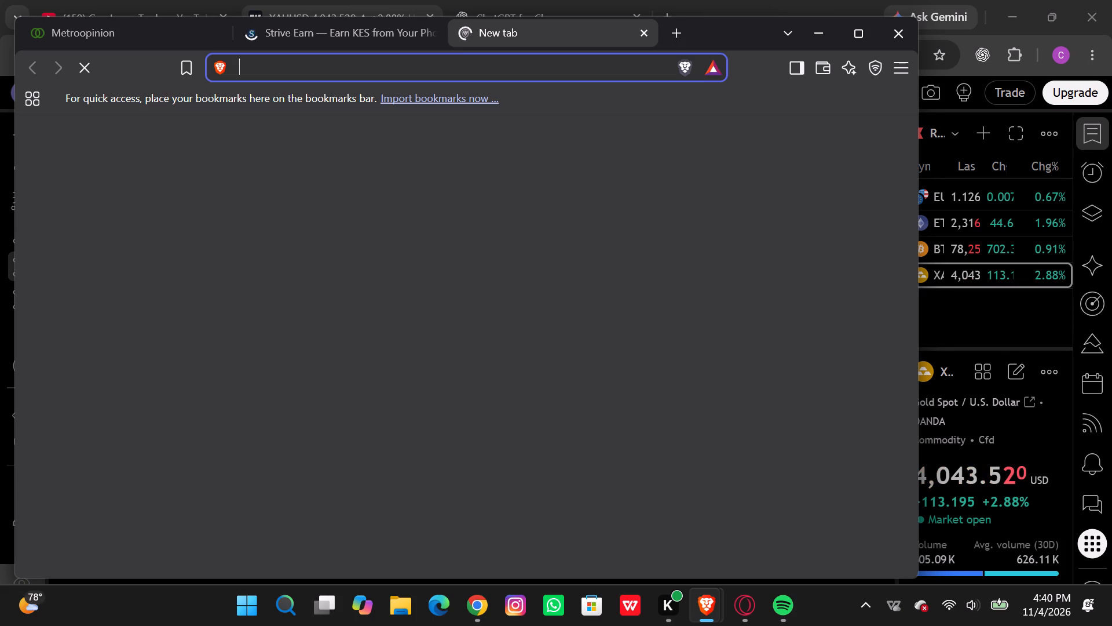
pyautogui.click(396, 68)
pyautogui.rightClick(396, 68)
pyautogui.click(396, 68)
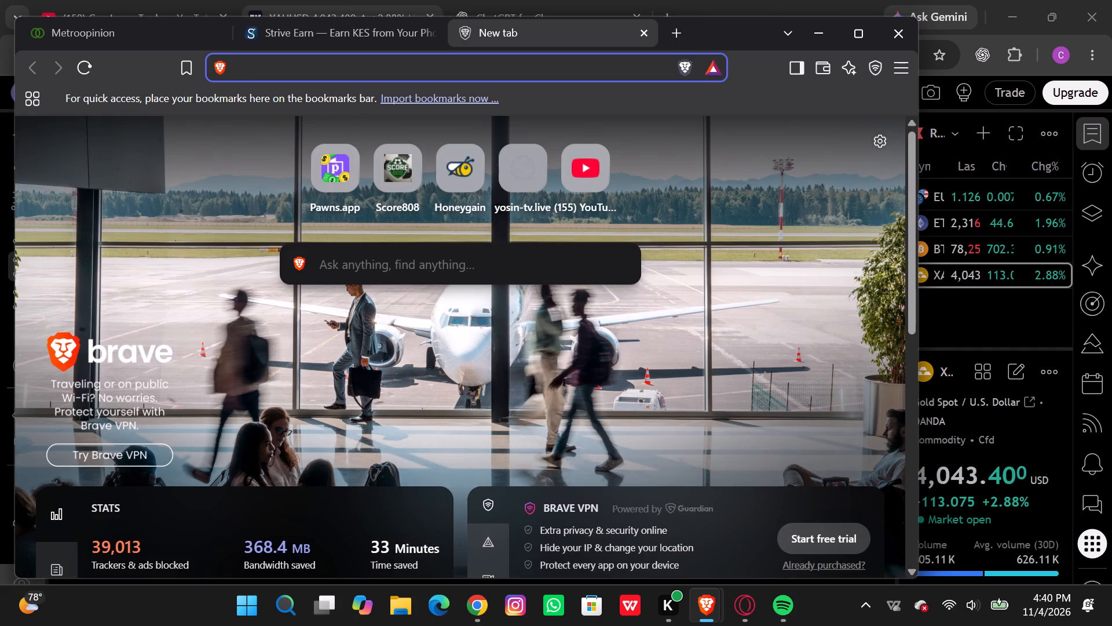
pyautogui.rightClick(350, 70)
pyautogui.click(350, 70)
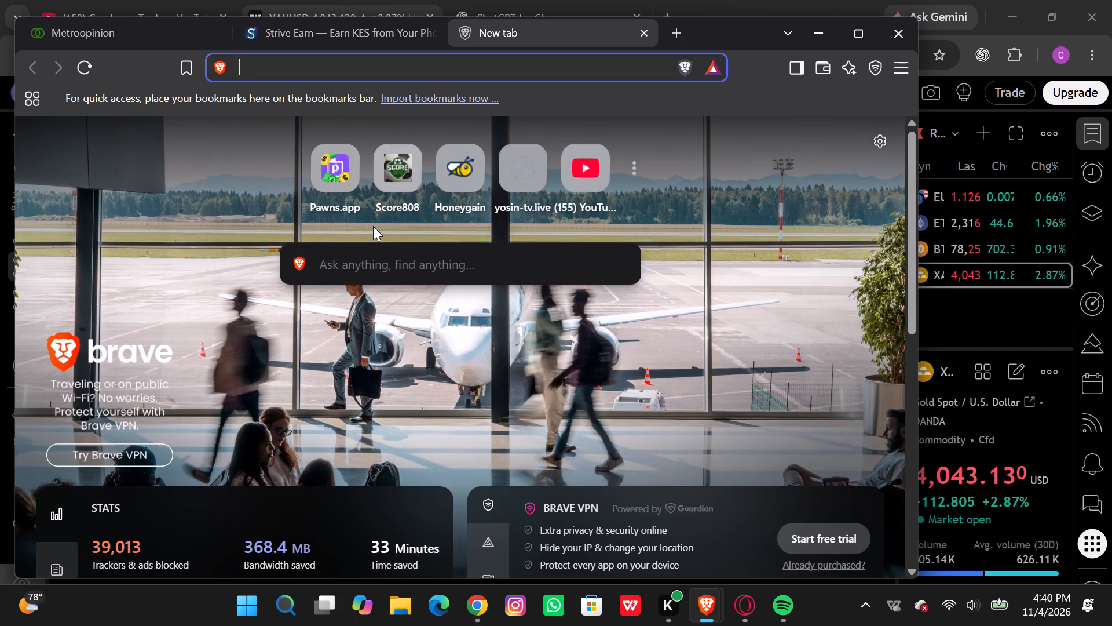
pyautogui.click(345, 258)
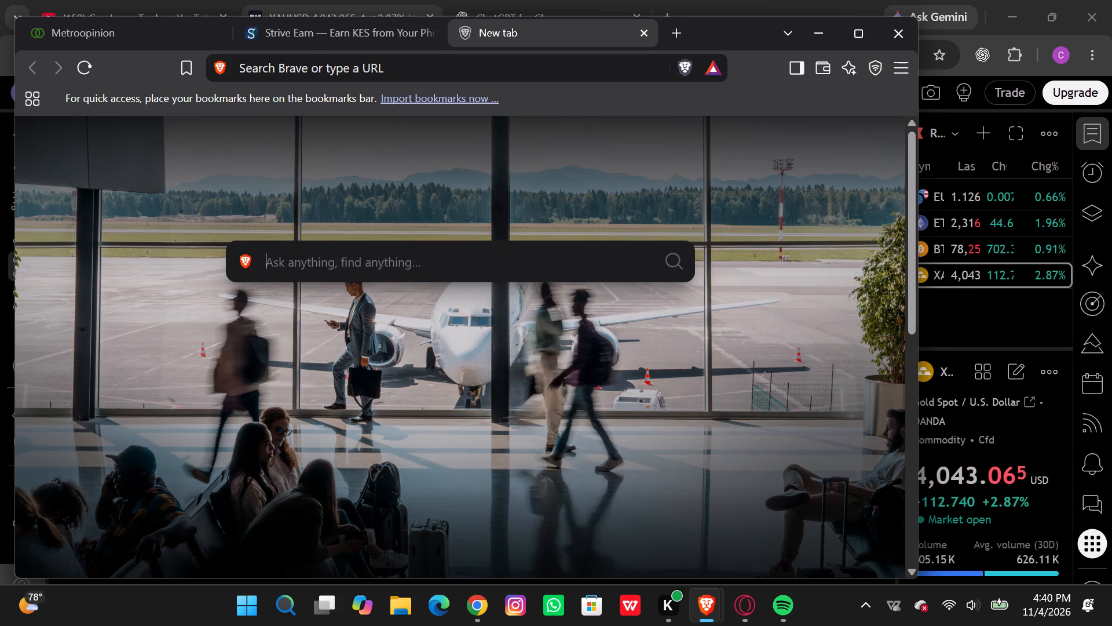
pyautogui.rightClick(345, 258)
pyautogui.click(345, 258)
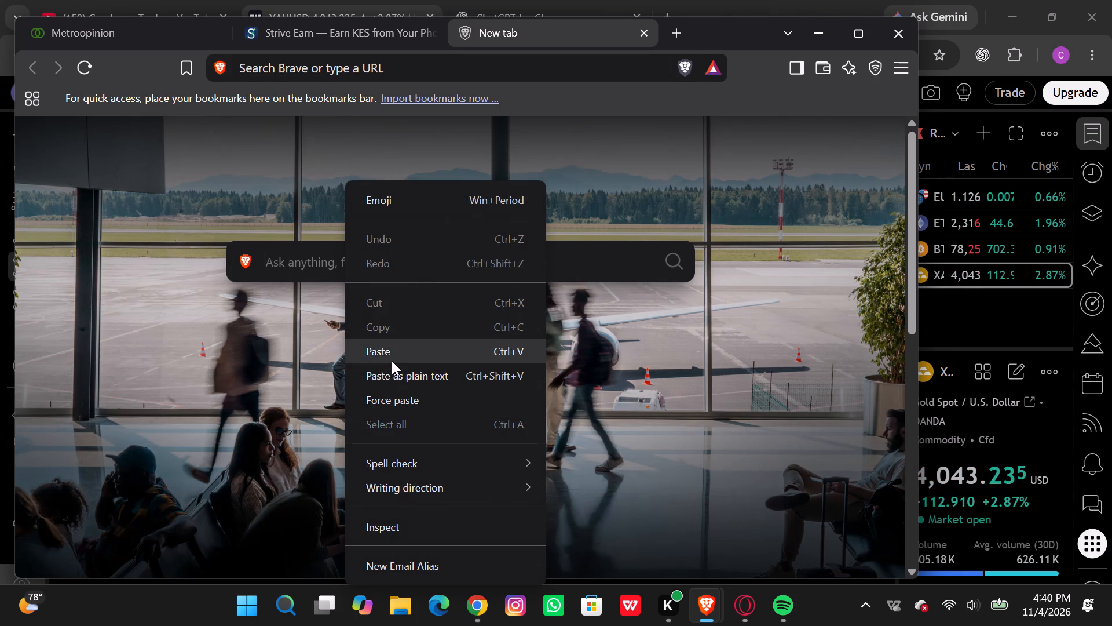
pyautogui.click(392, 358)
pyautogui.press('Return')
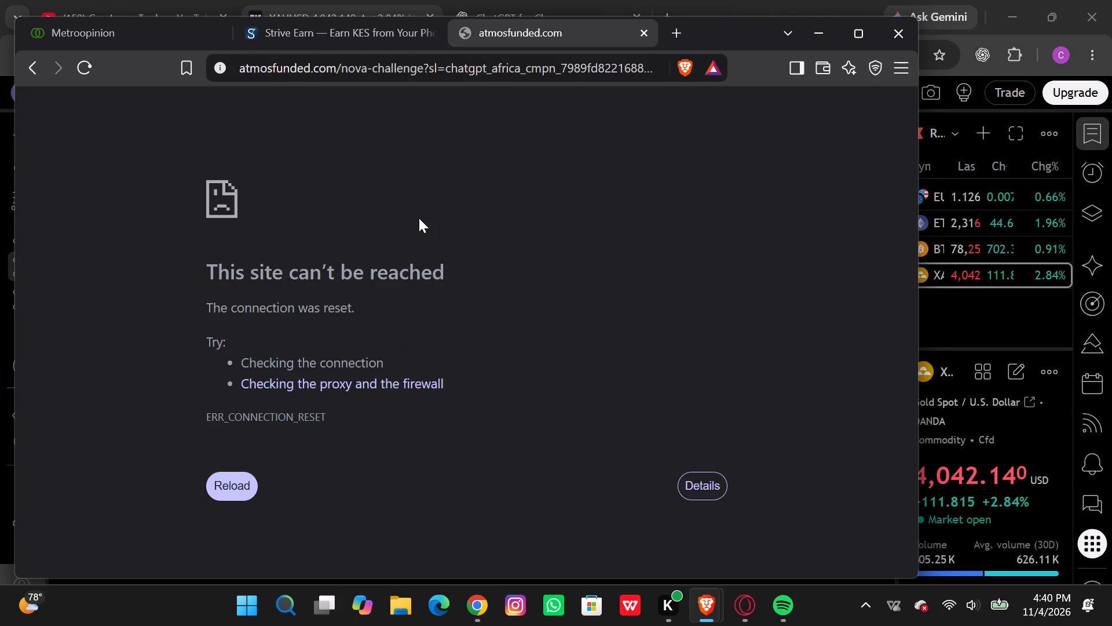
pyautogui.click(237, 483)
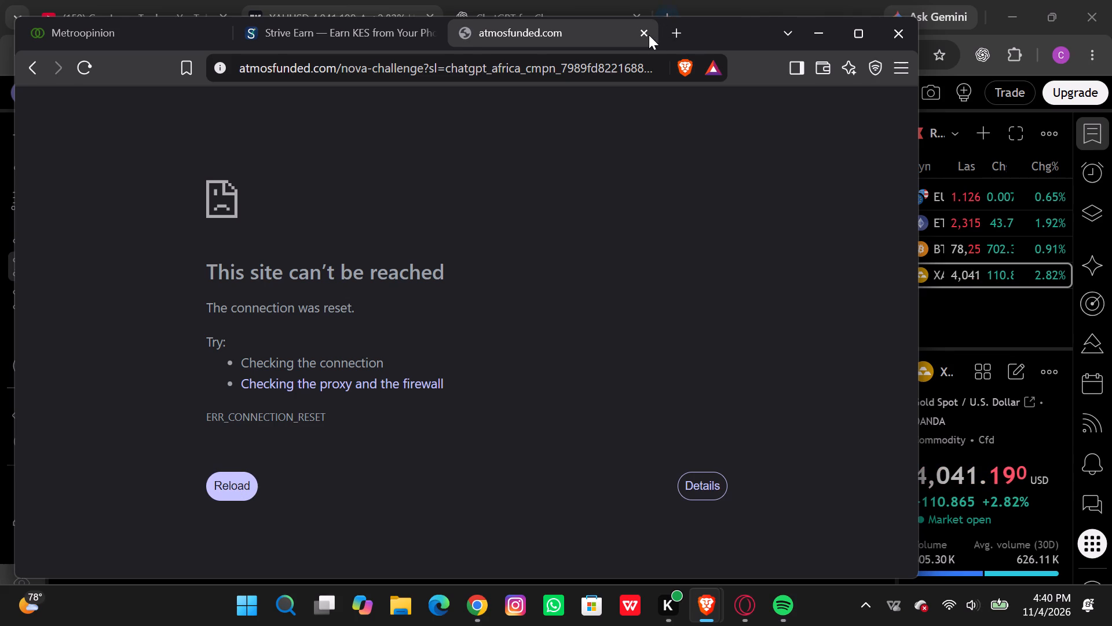
# Close the atmosfunded.com tab and minimize Brave to return to the gold chart in Chrome.
pyautogui.click(647, 35)
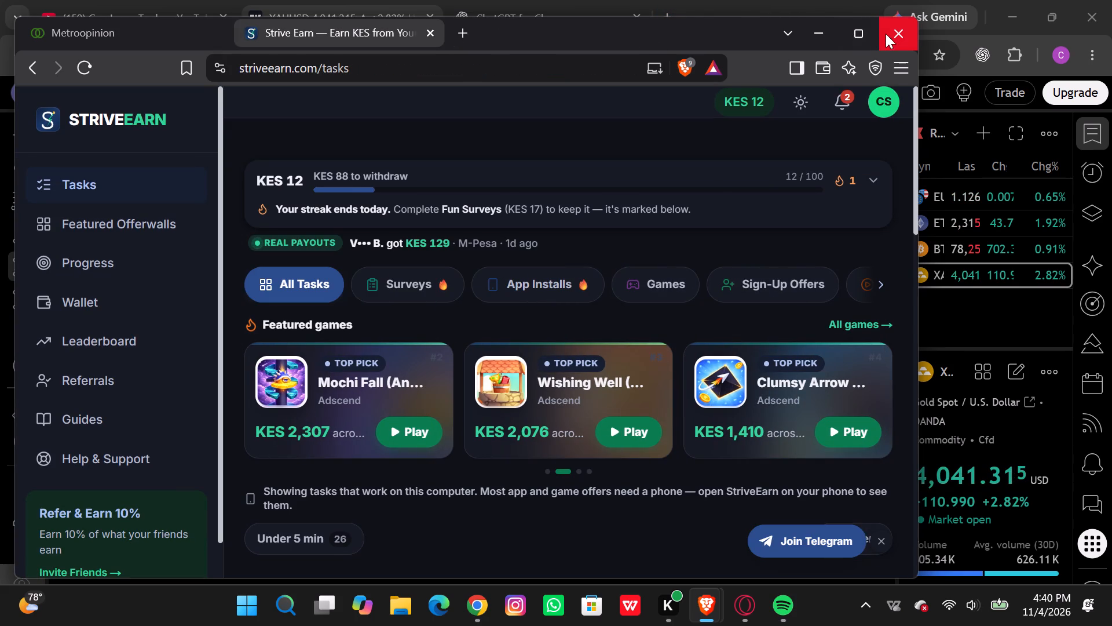
pyautogui.click(826, 31)
# Switch the XAUUSD chart to the 4-hour timeframe.
pyautogui.scroll(1, 331, 273)
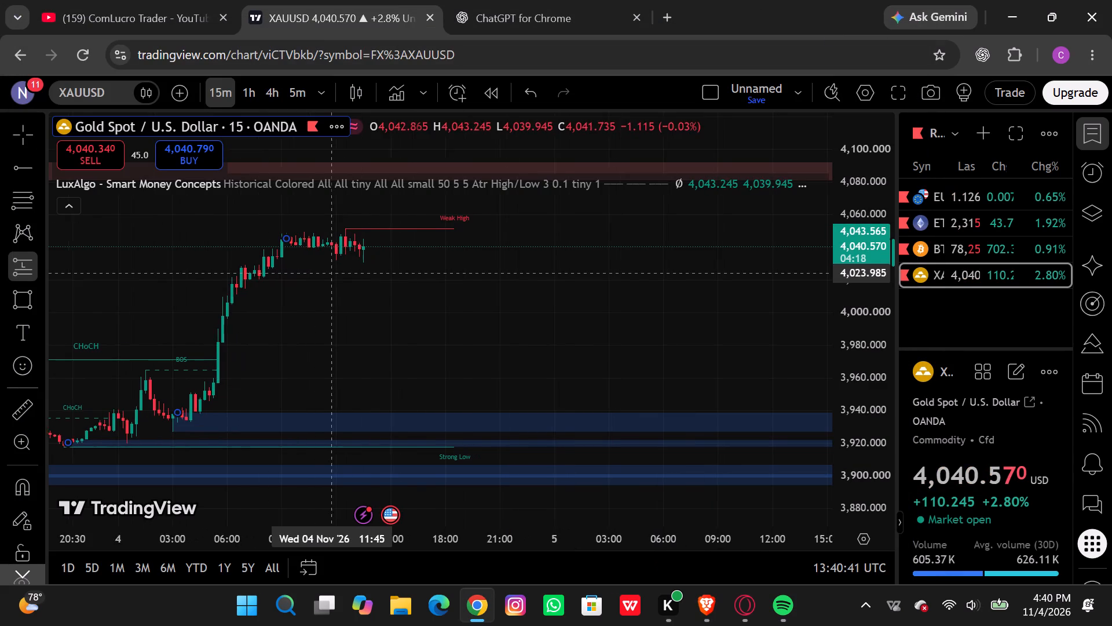
pyautogui.scroll(1, 331, 273)
pyautogui.hscroll(-1, 331, 273)
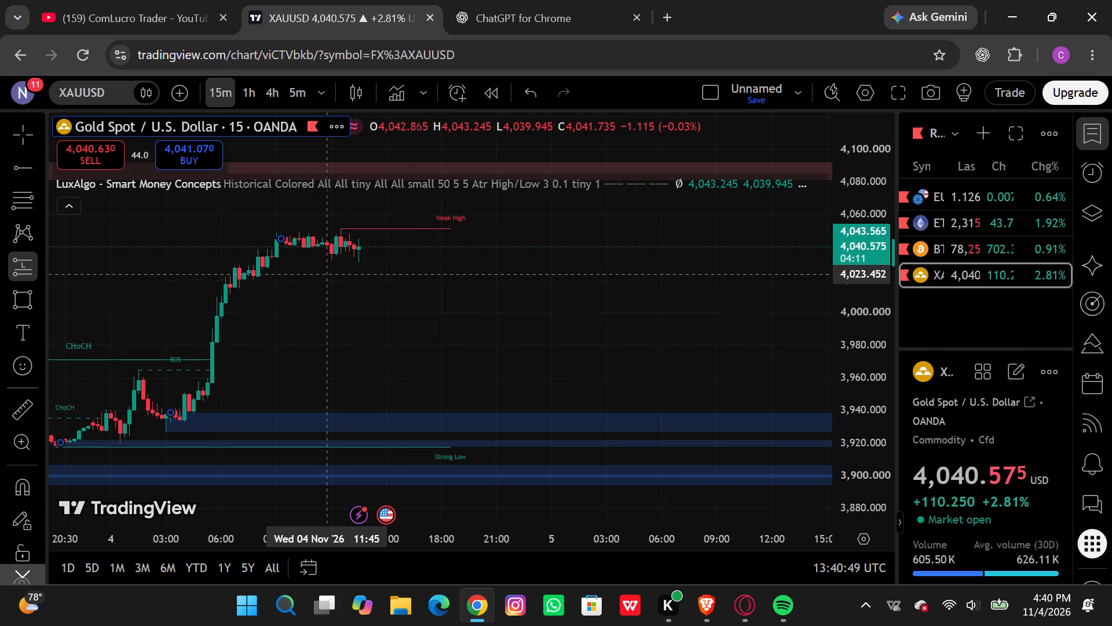
pyautogui.hscroll(2, 328, 274)
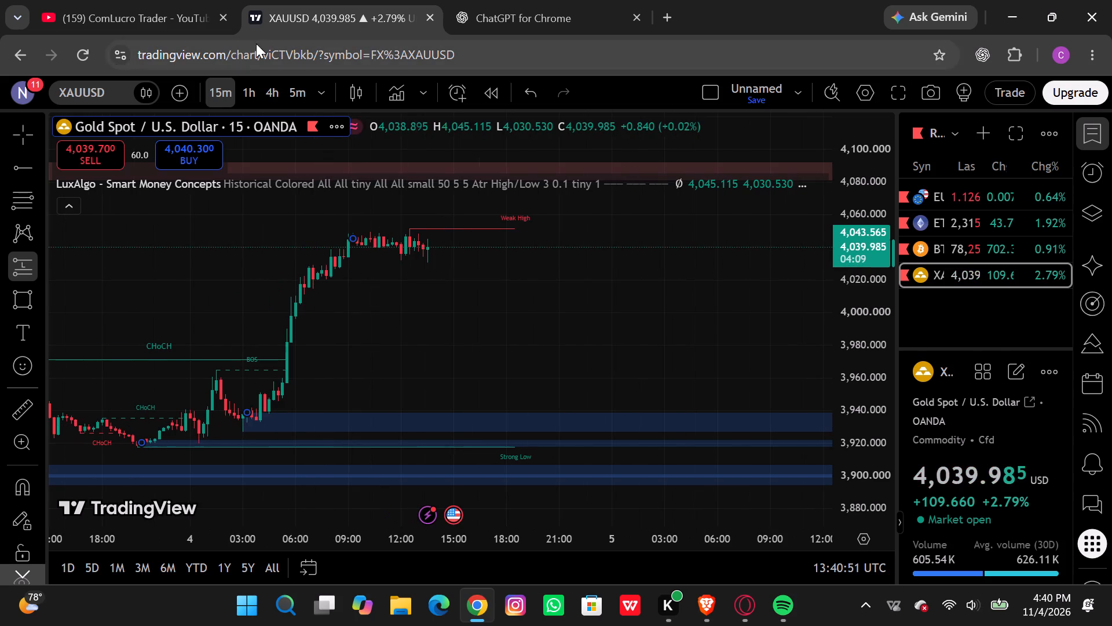
pyautogui.click(279, 86)
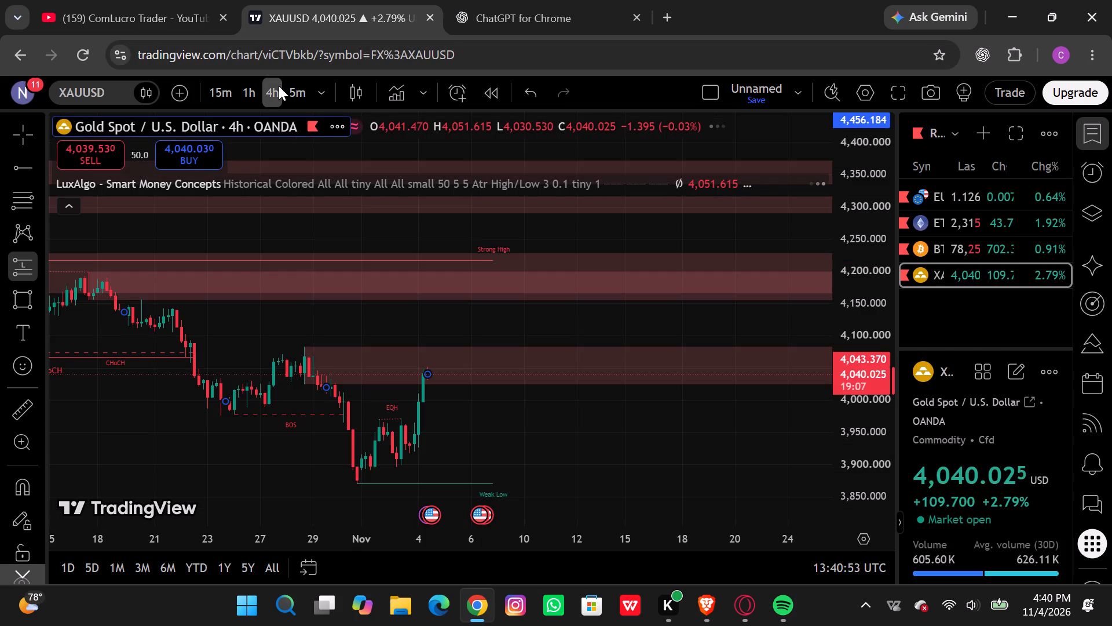
# Examine the October and early November price swings and Smart Money Concepts zones on the 4-hour gold chart.
pyautogui.hscroll(5, 360, 192)
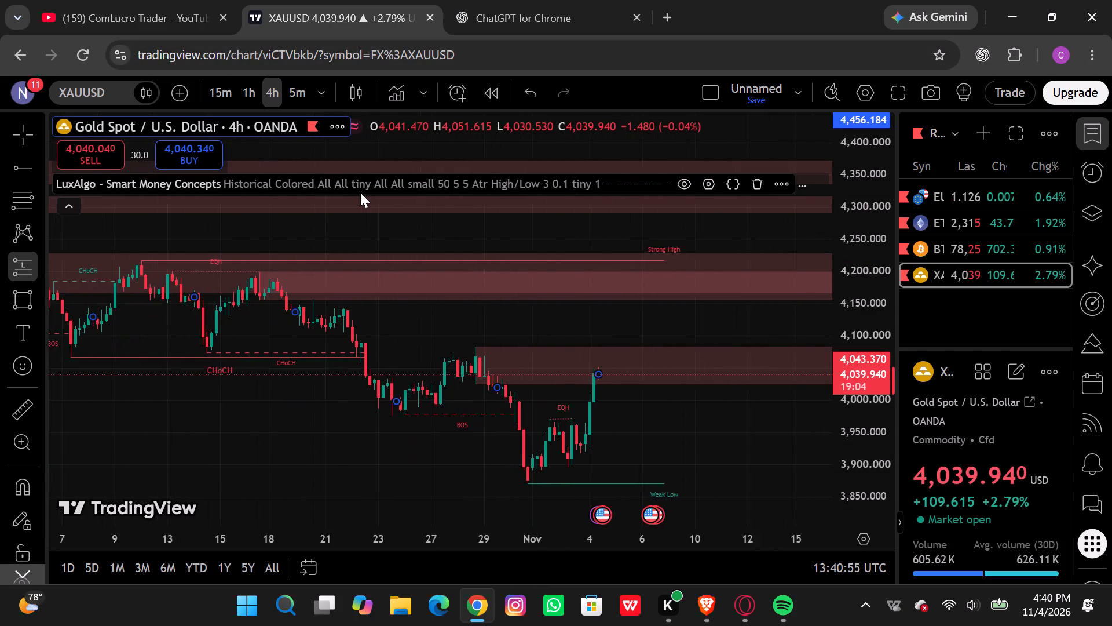
pyautogui.hscroll(2, 360, 192)
pyautogui.hscroll(-4, 360, 192)
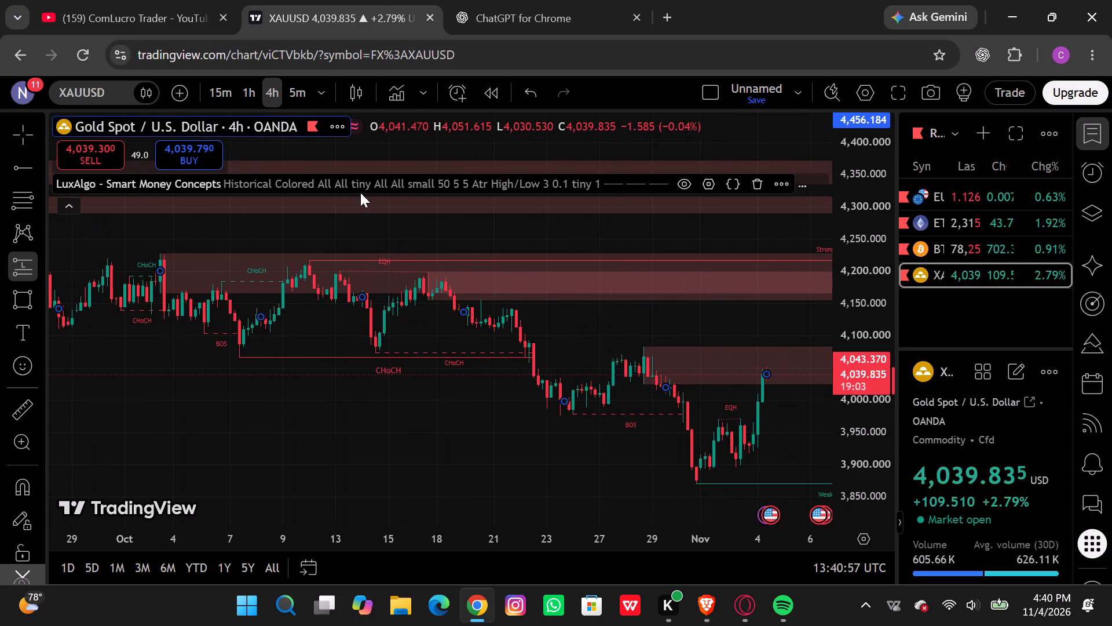
pyautogui.hscroll(-2, 360, 192)
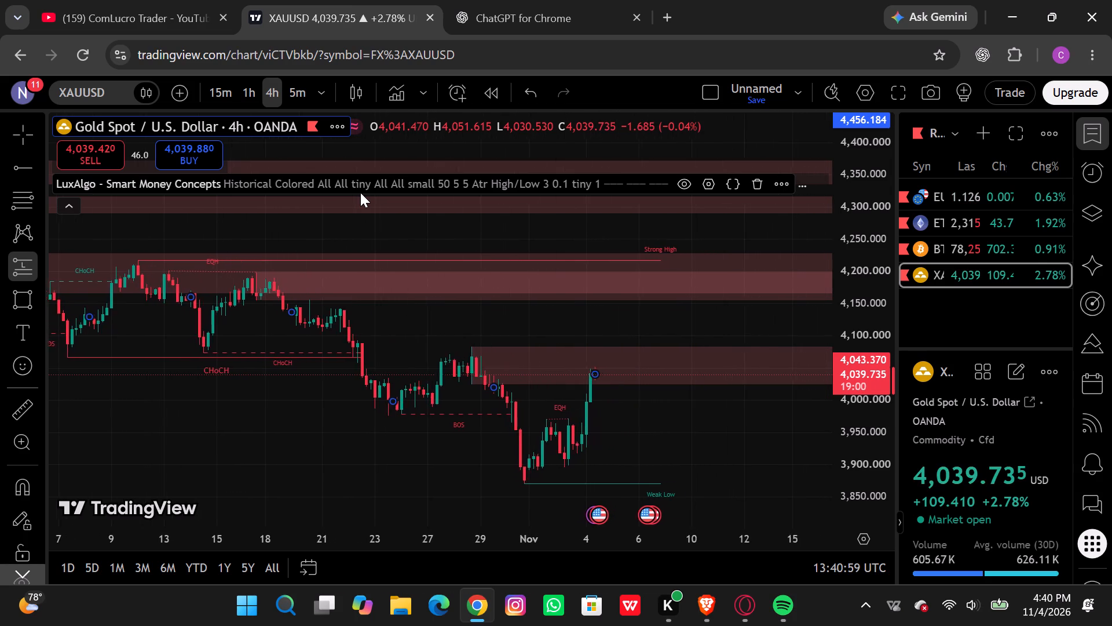
pyautogui.hscroll(-1, 360, 192)
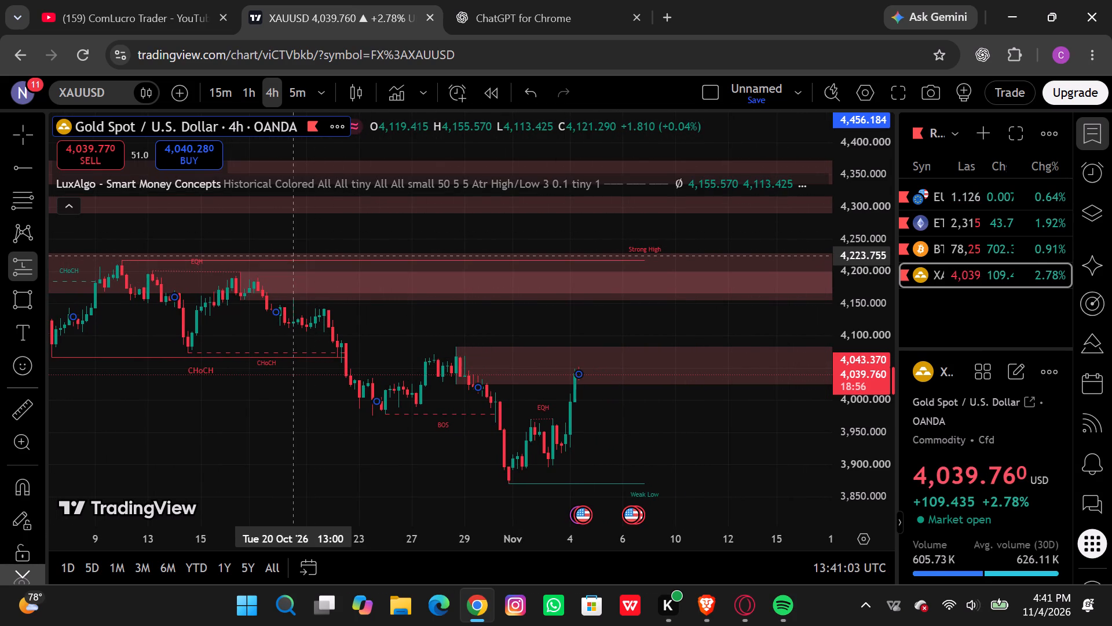
pyautogui.hscroll(-1, 291, 256)
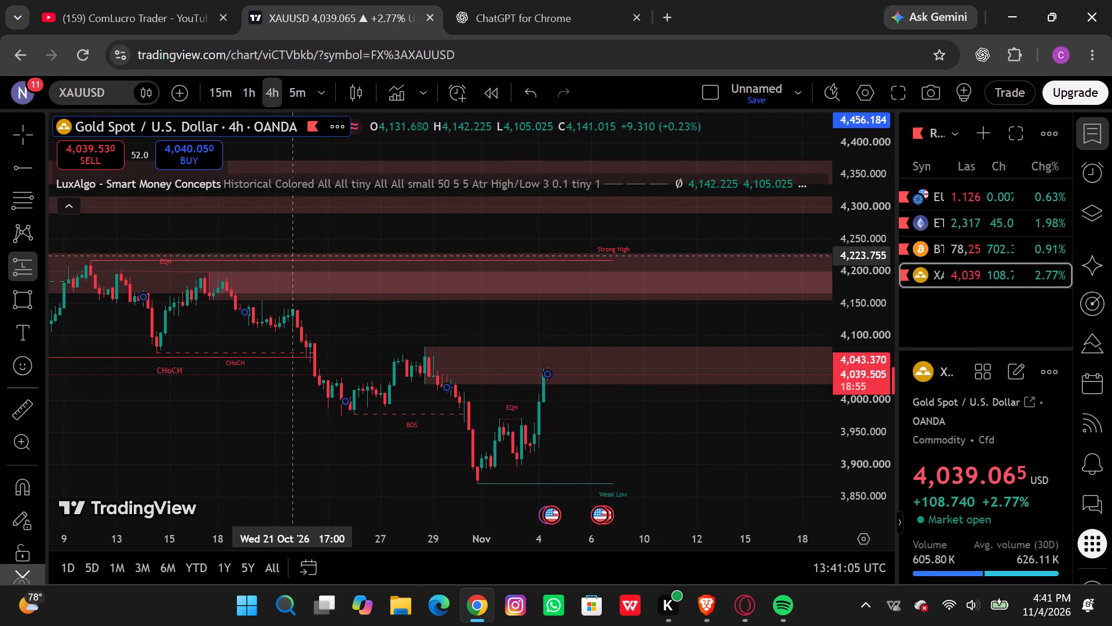
pyautogui.hscroll(-2, 291, 256)
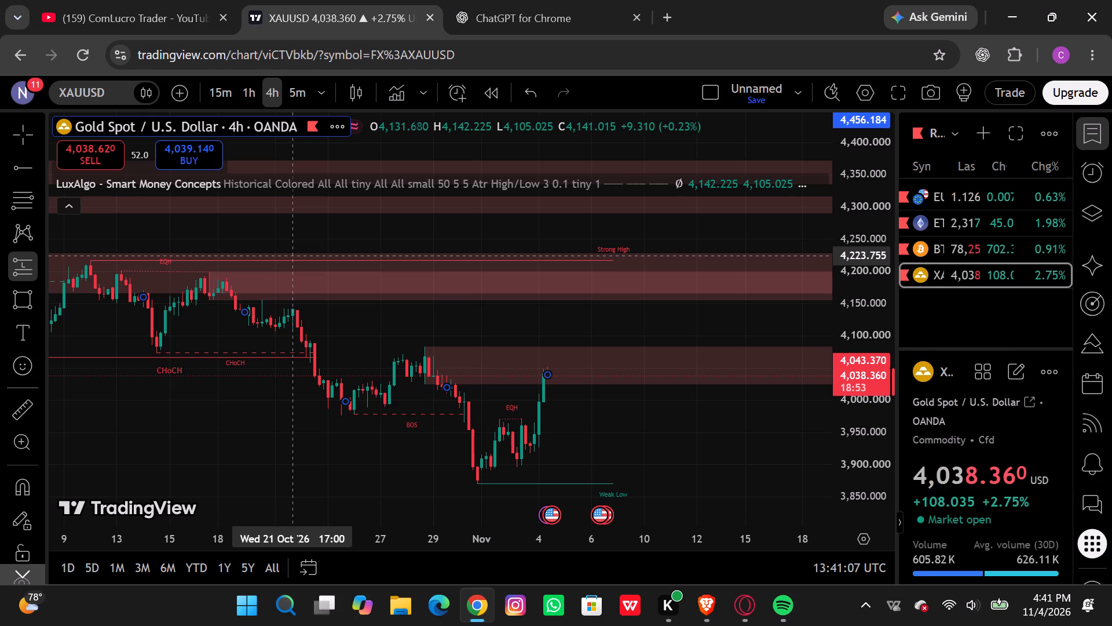
pyautogui.hscroll(-3, 291, 256)
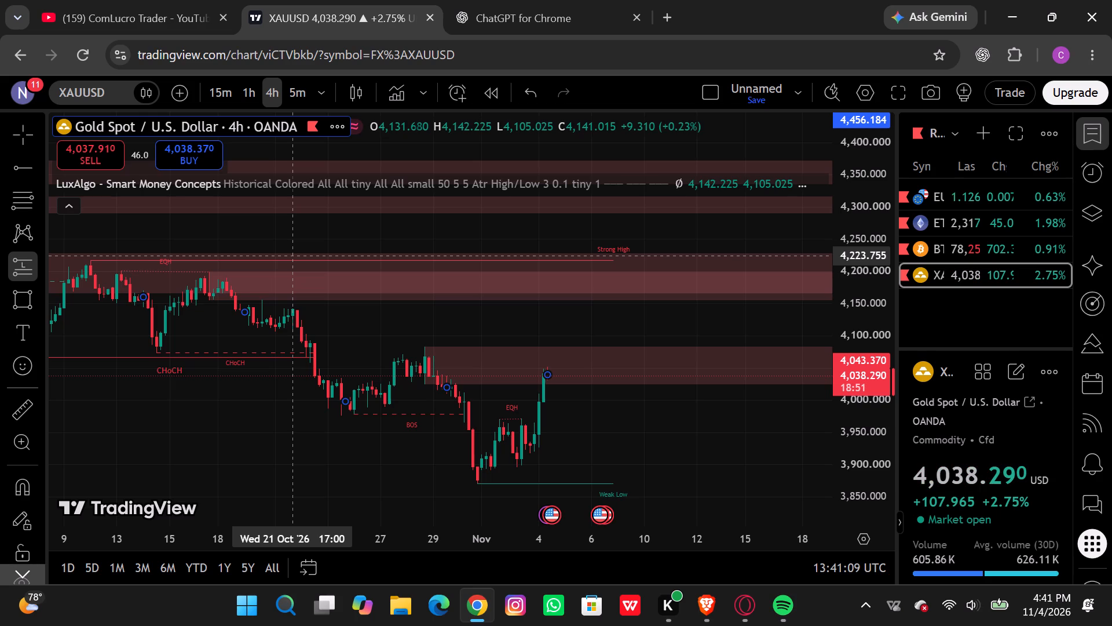
pyautogui.hscroll(-1, 291, 256)
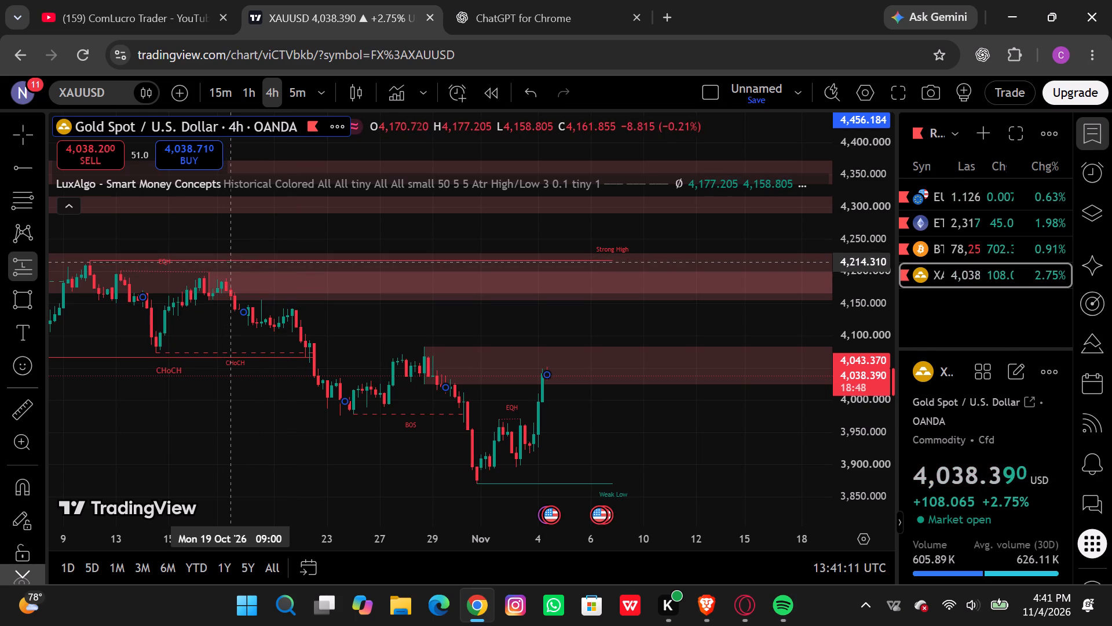
# Draw a horizontal ray from the 12 October swing high at about 4,215.66, near the Strong High level.
pyautogui.click(29, 160)
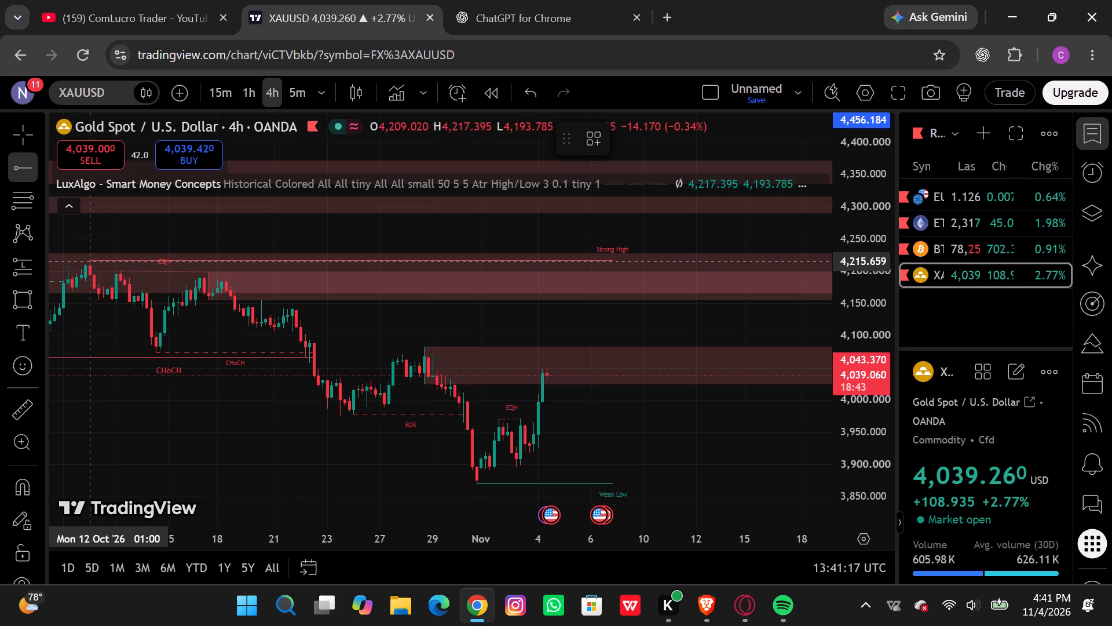
pyautogui.moveTo(89, 261); pyautogui.dragTo(112, 261)
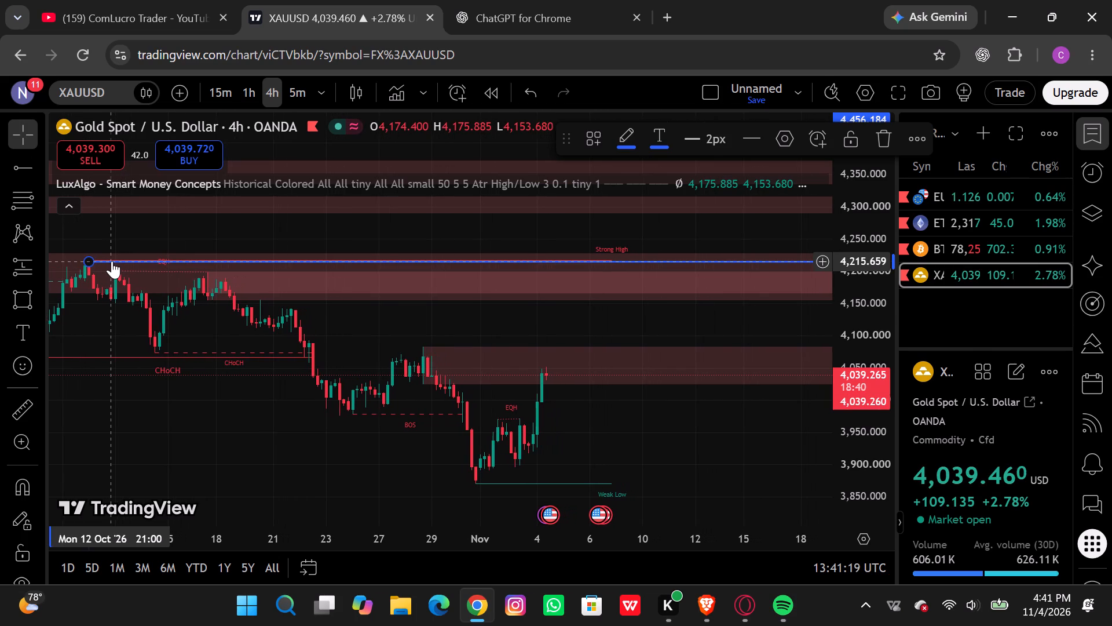
pyautogui.click(112, 261)
pyautogui.click(114, 267)
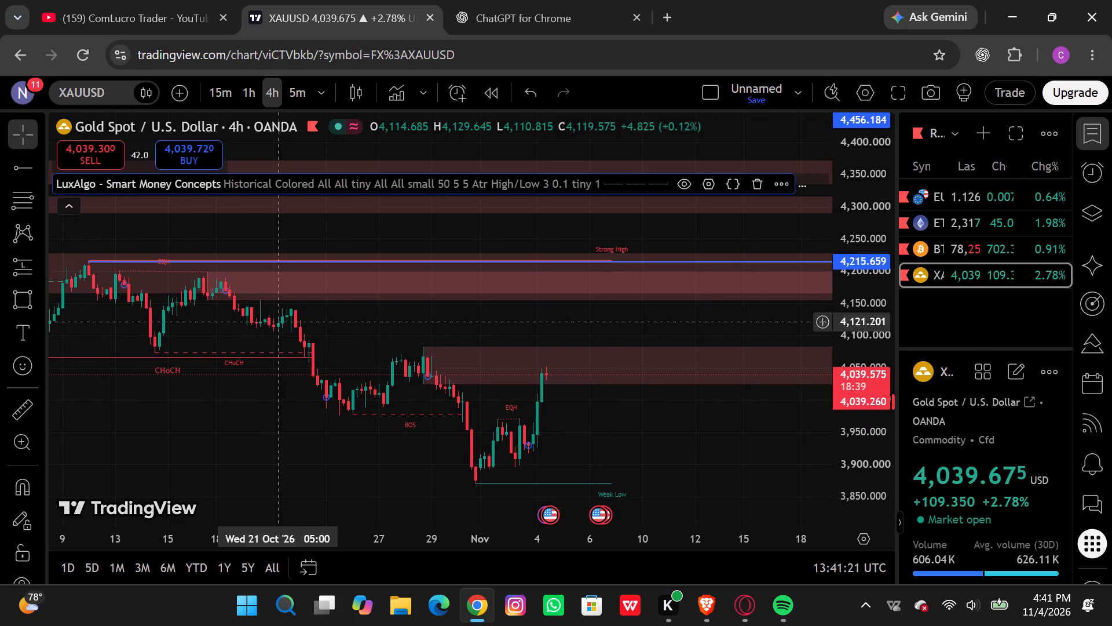
# Draw a second horizontal ray from the 30 October swing low at about 3,872.90, near the Weak Low level.
pyautogui.hscroll(-1, 288, 421)
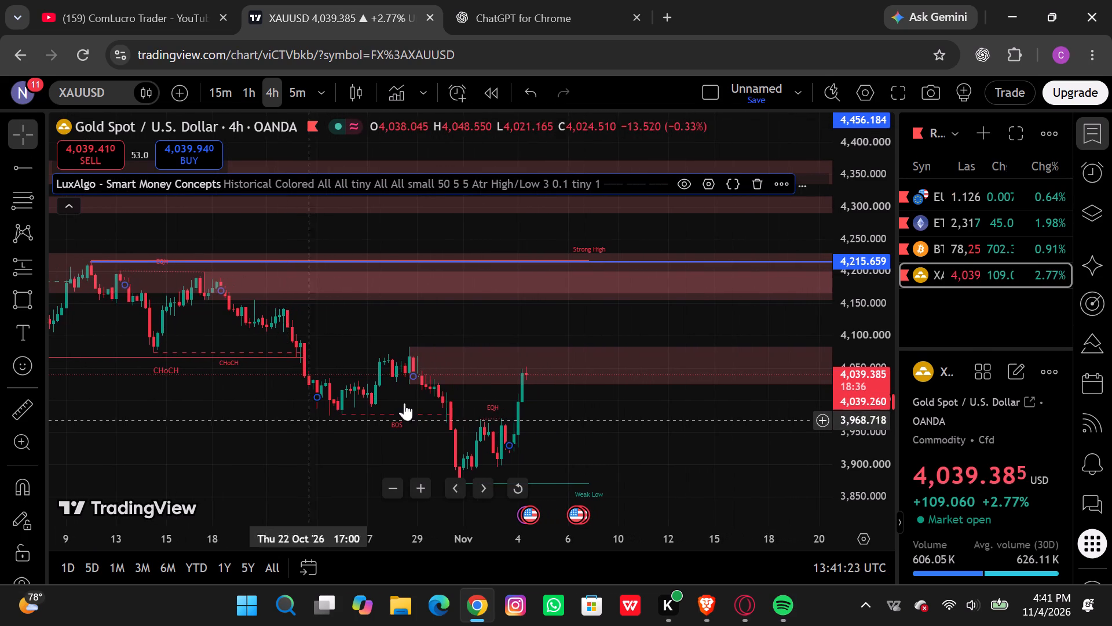
pyautogui.scroll(-1, 441, 402)
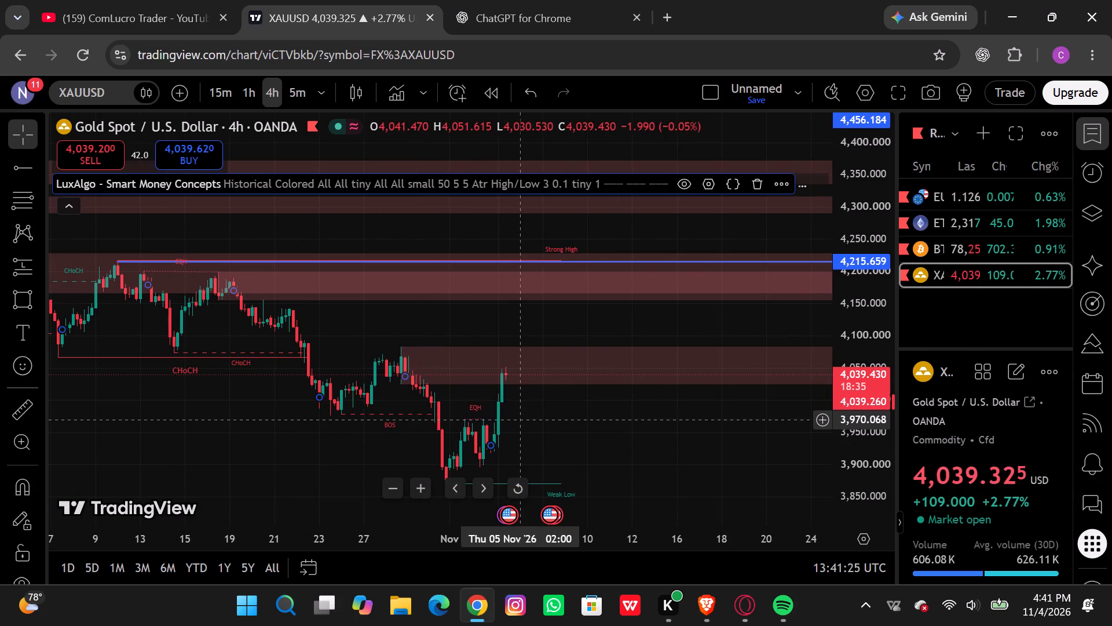
pyautogui.scroll(-2, 521, 419)
pyautogui.hscroll(-1, 521, 419)
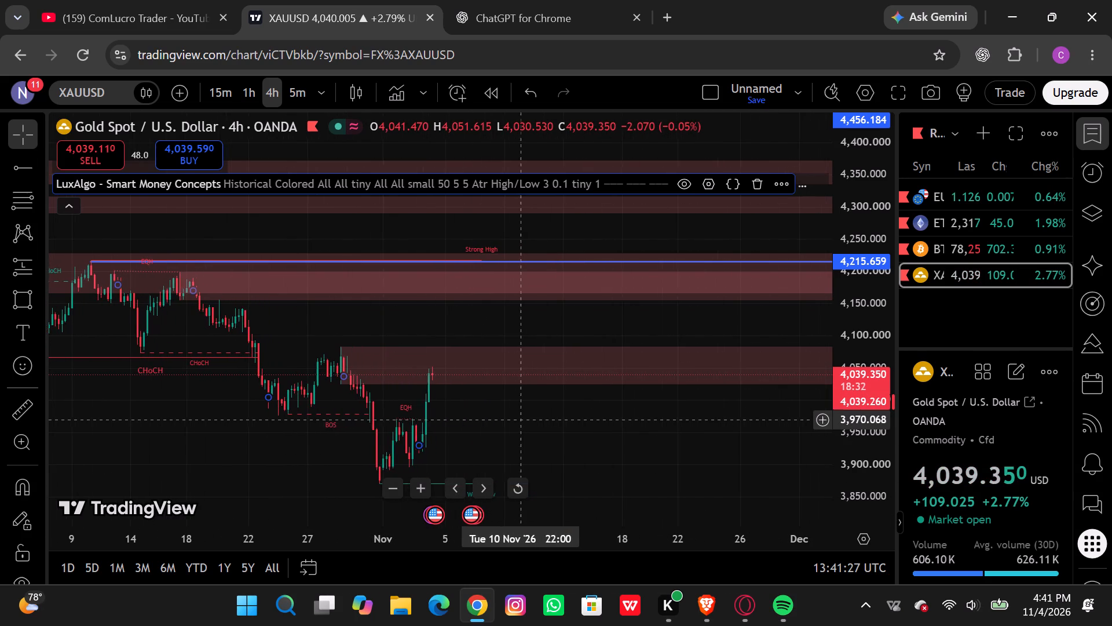
pyautogui.hscroll(-1, 521, 419)
pyautogui.click(518, 492)
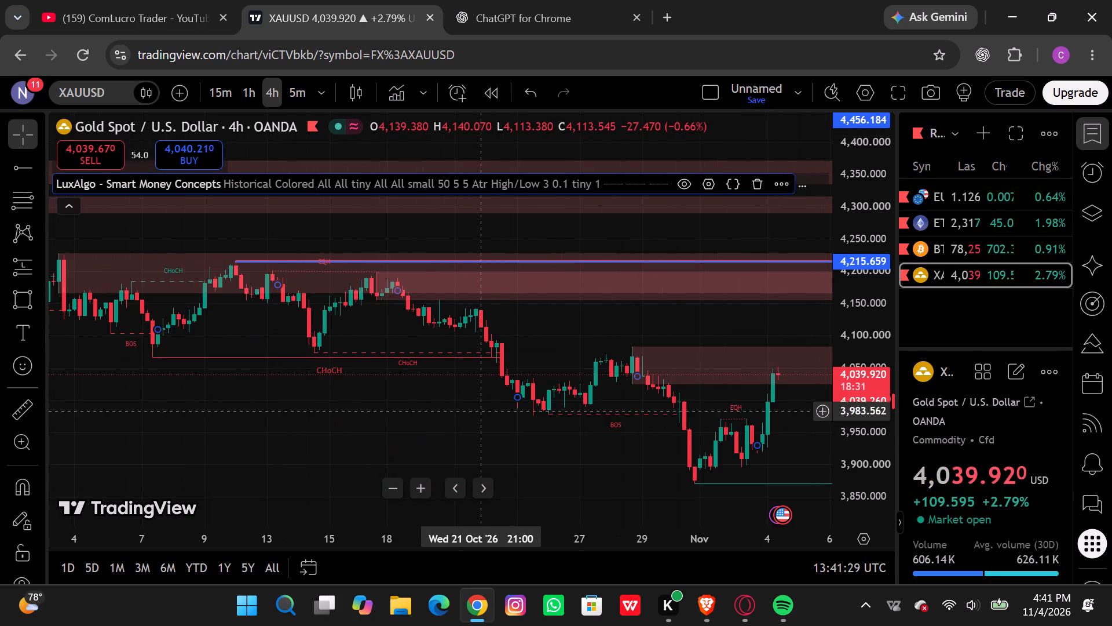
pyautogui.hscroll(-1, 481, 403)
pyautogui.hscroll(-2, 592, 426)
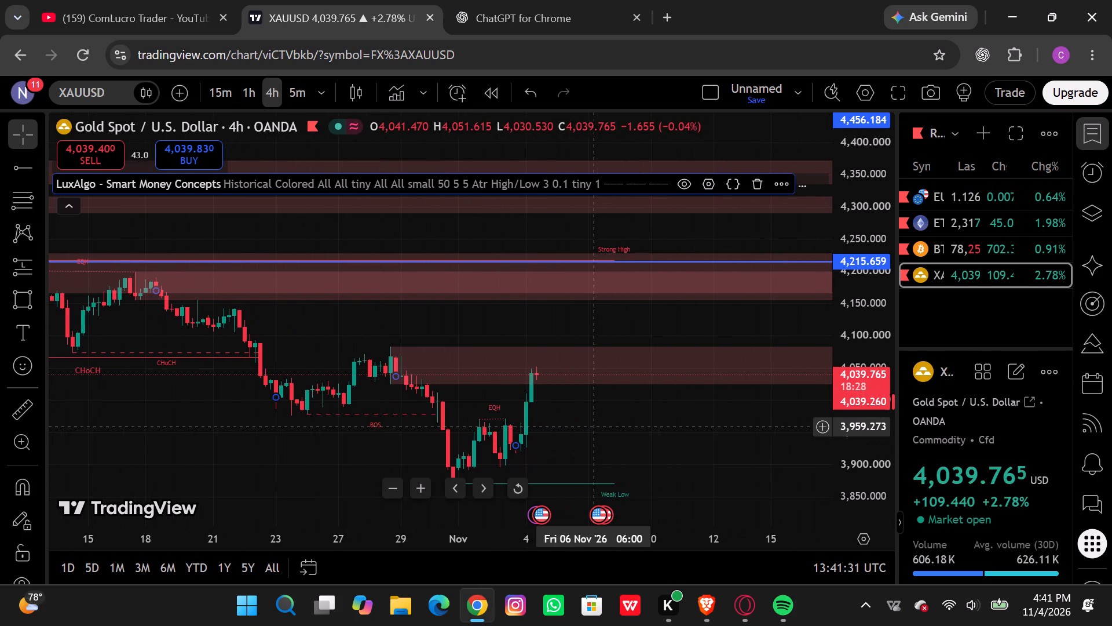
pyautogui.hscroll(-3, 451, 431)
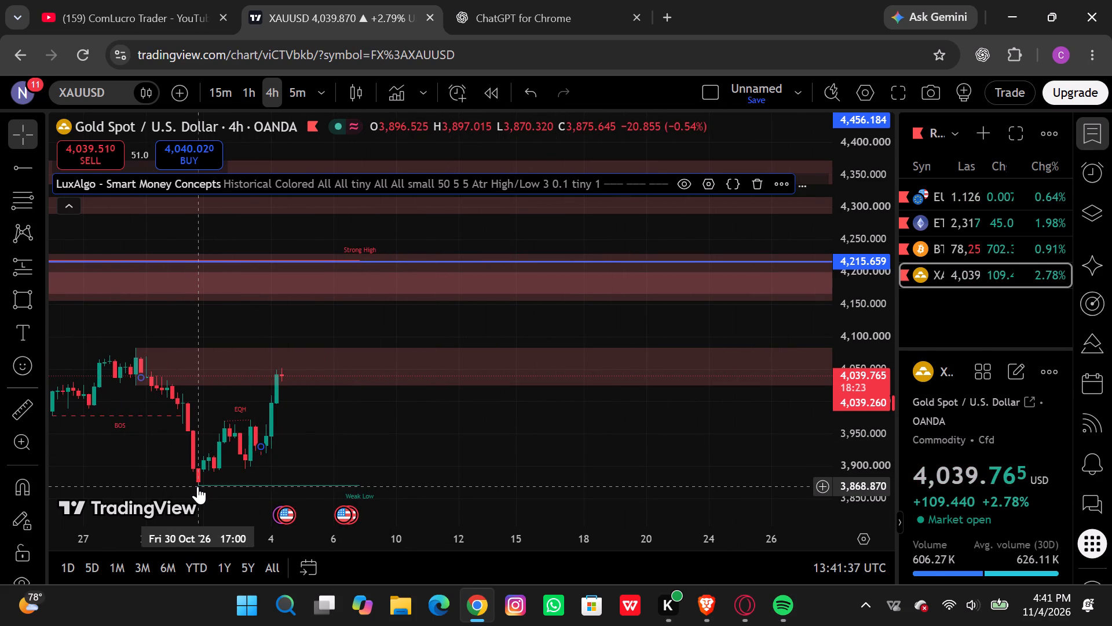
pyautogui.click(197, 486)
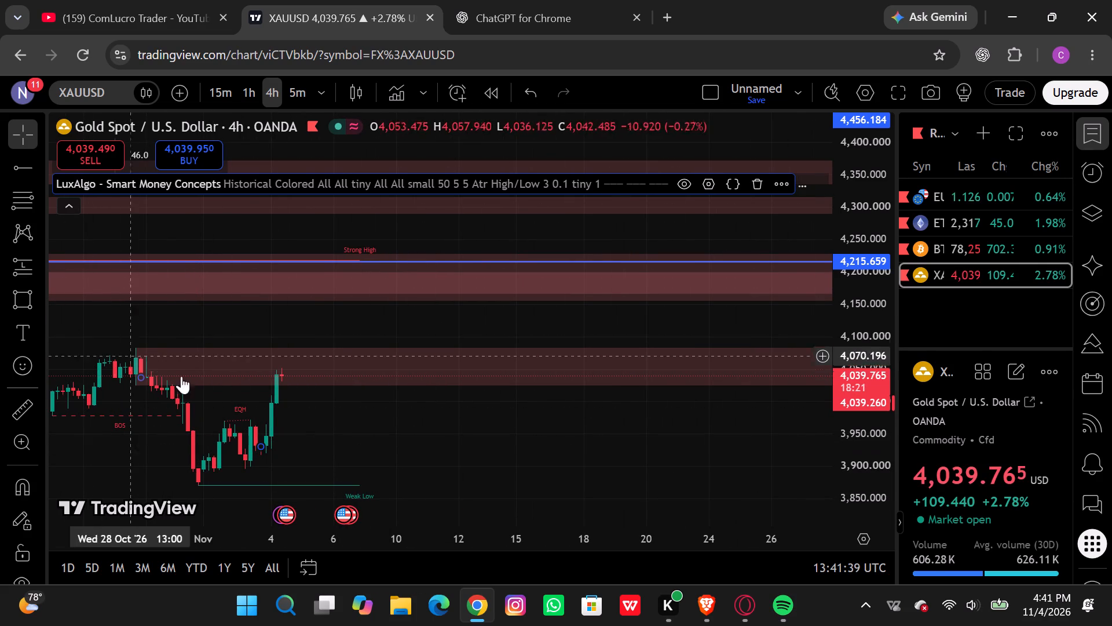
pyautogui.click(20, 162)
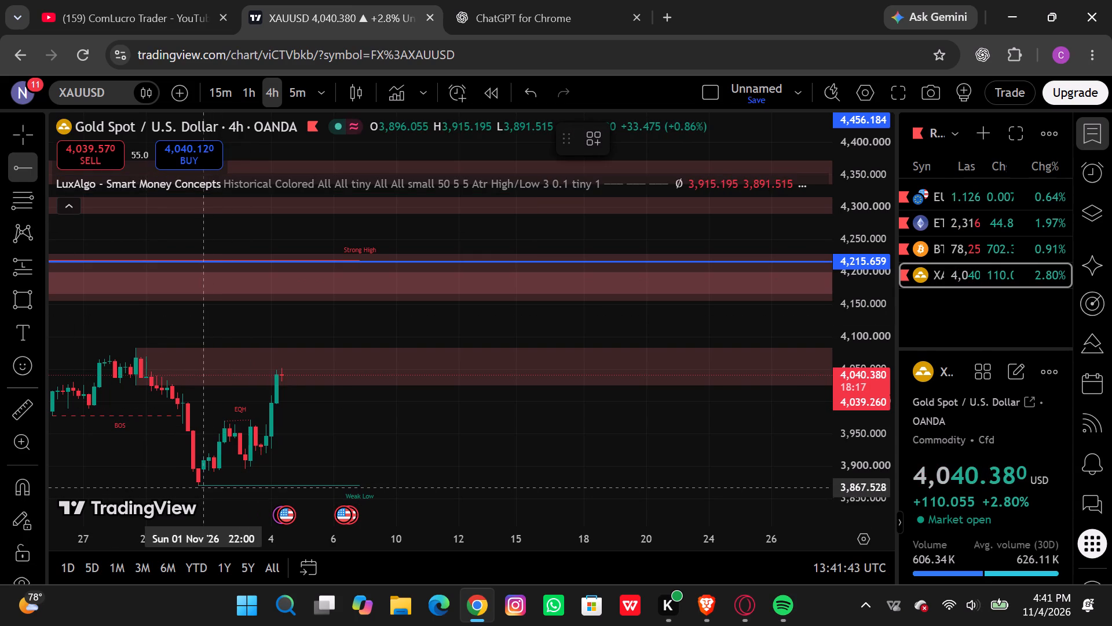
pyautogui.moveTo(199, 484); pyautogui.dragTo(206, 484)
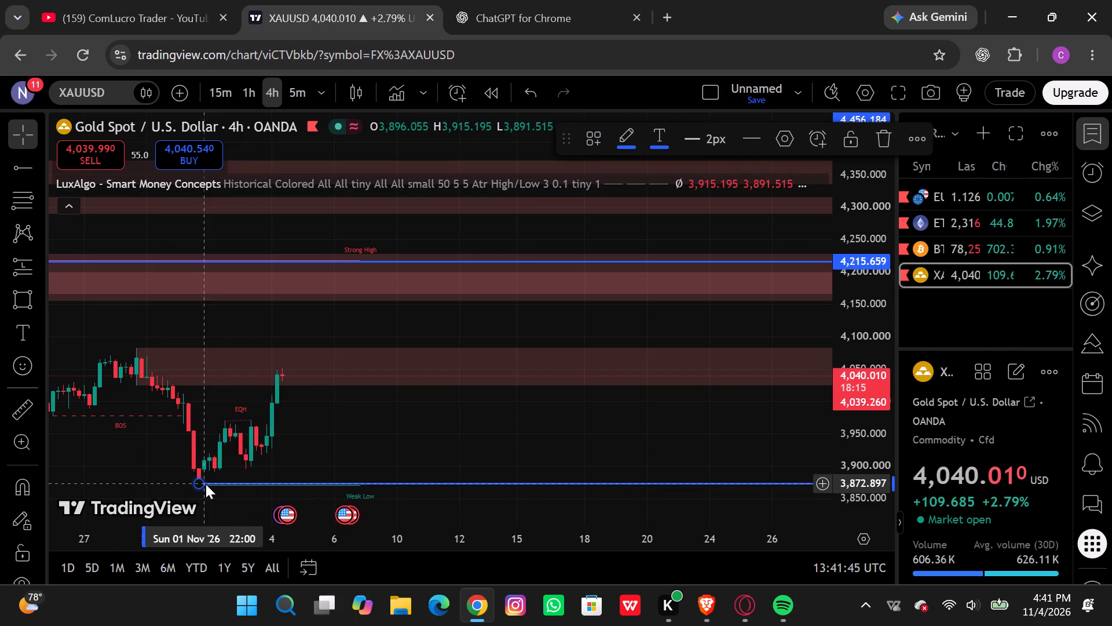
pyautogui.click(343, 468)
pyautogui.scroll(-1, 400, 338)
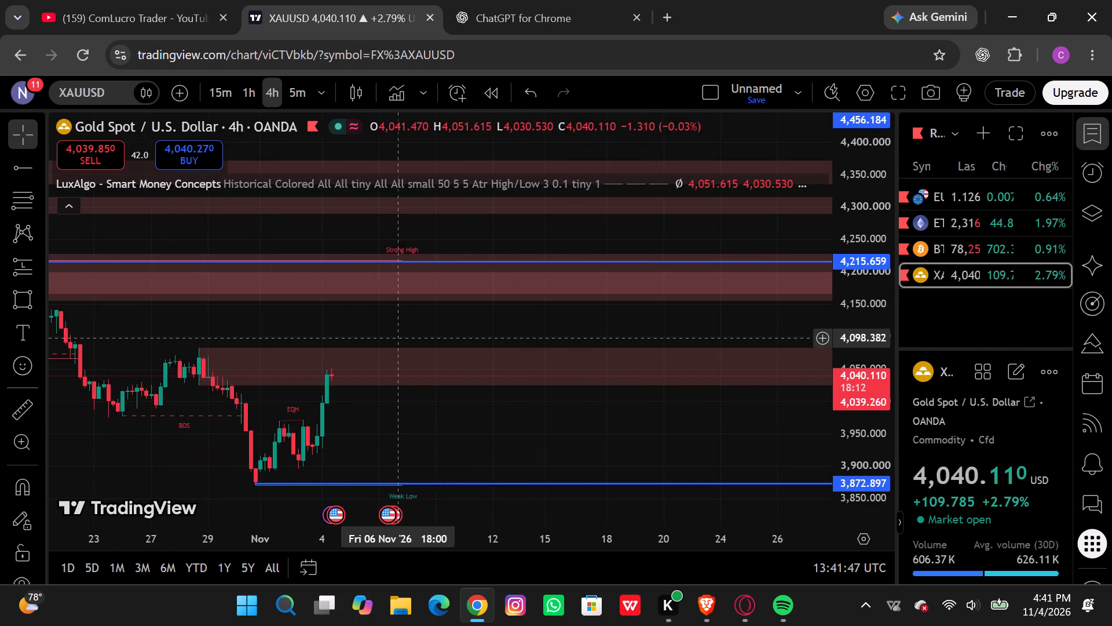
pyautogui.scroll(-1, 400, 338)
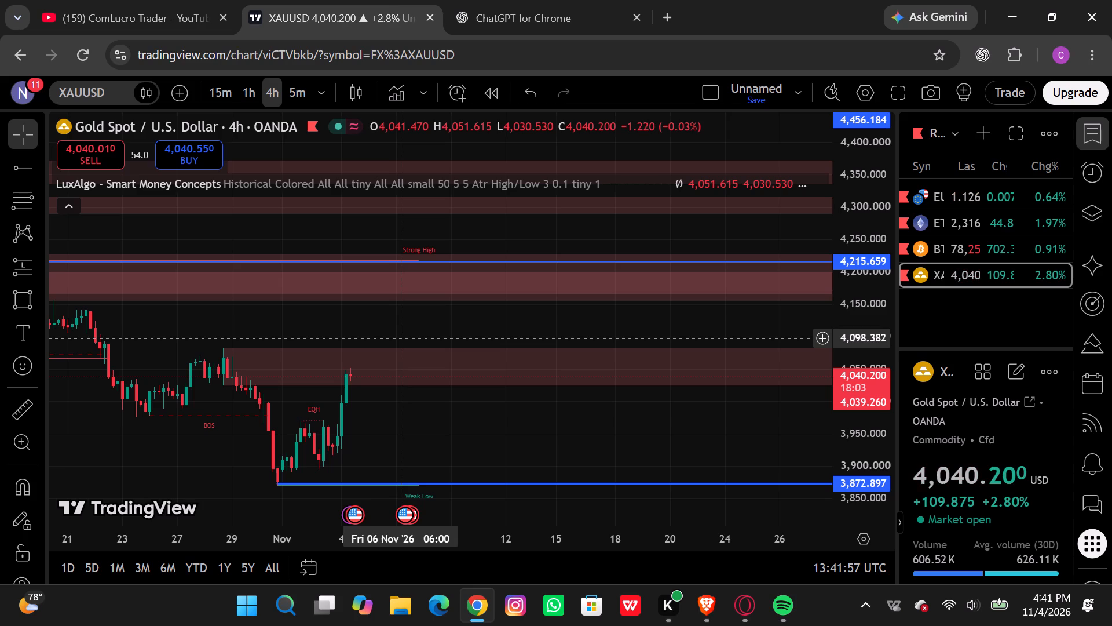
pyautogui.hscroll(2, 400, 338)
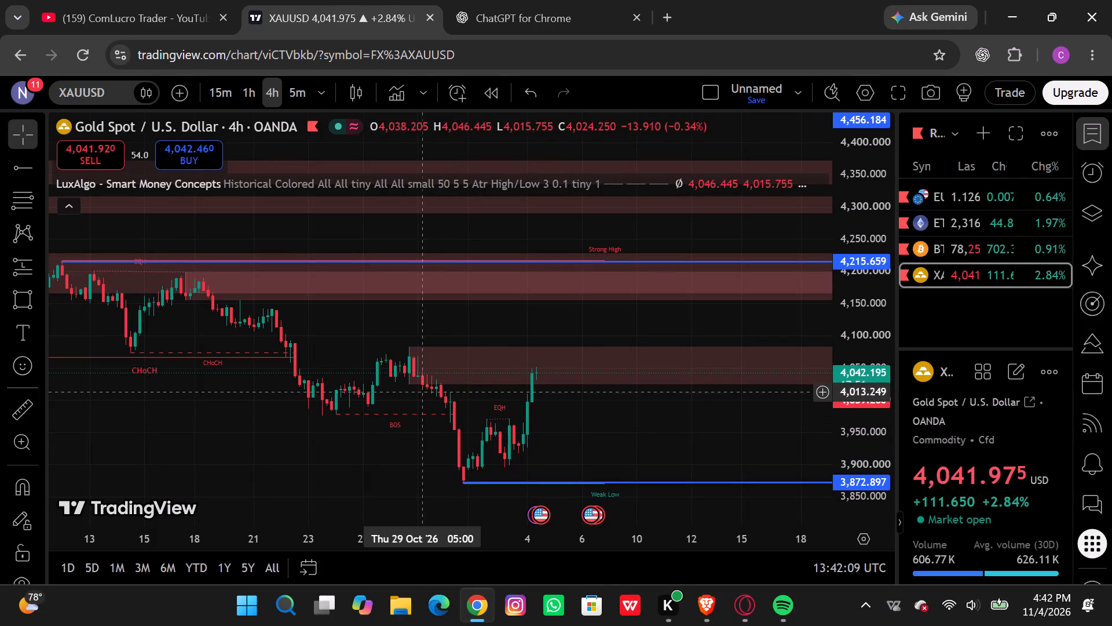
# Recolor the horizontal ray at 4,215.659, near the Strong High level, to yellow.
pyautogui.hscroll(-3, 287, 321)
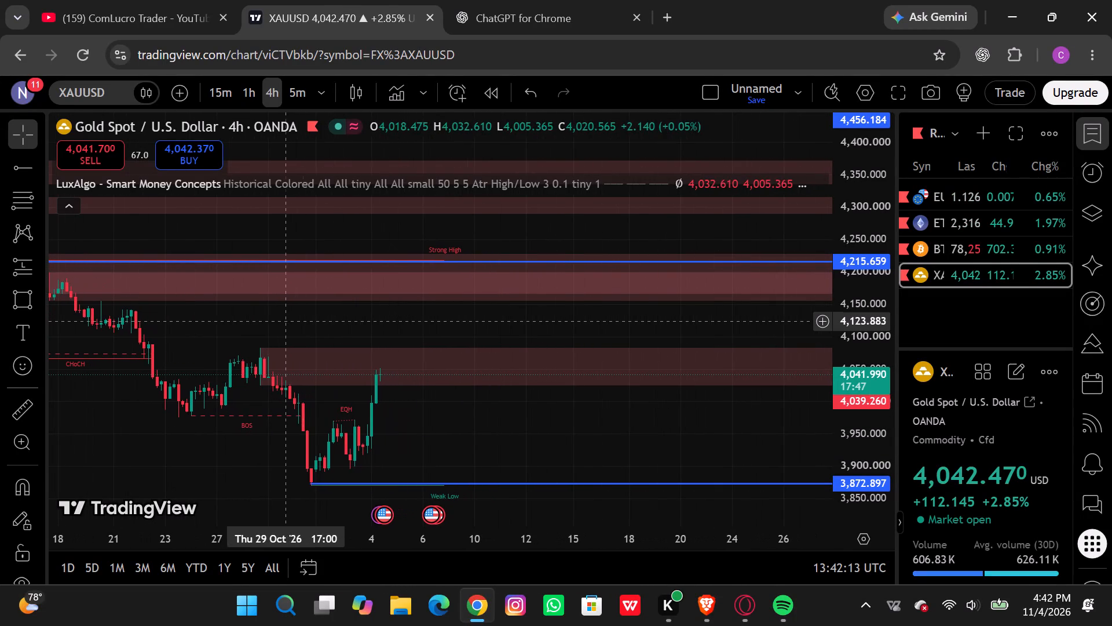
pyautogui.click(469, 262)
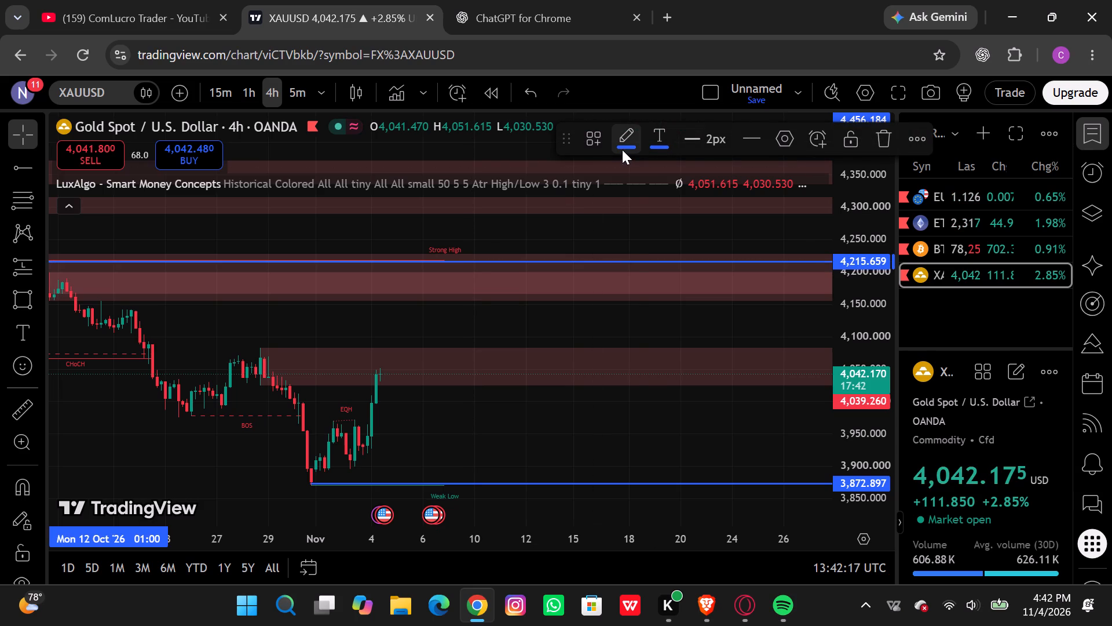
pyautogui.click(623, 149)
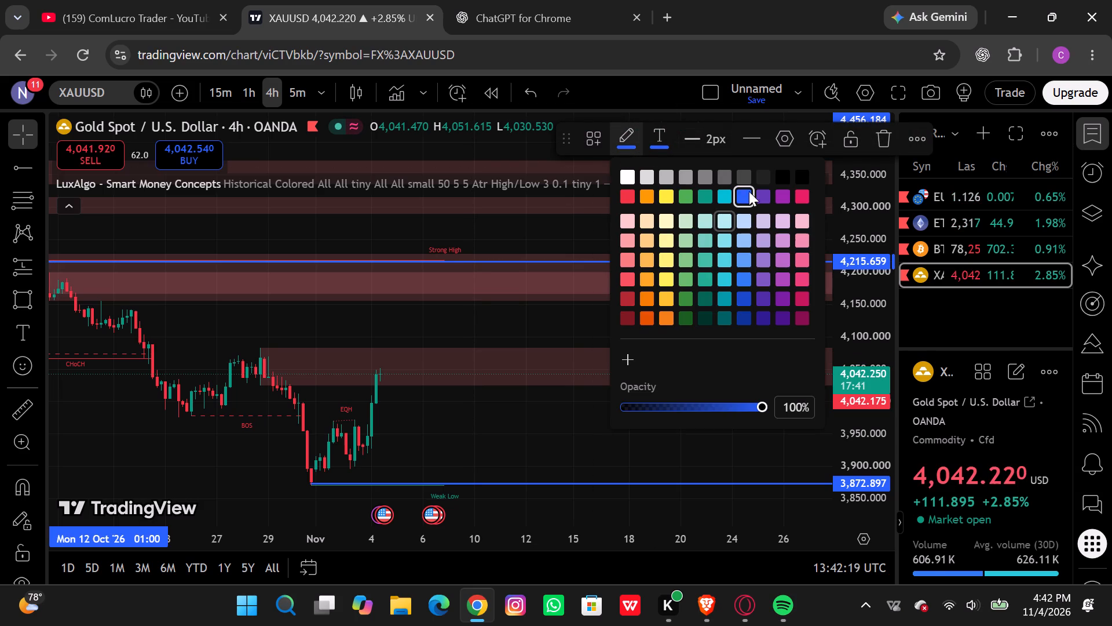
pyautogui.click(744, 179)
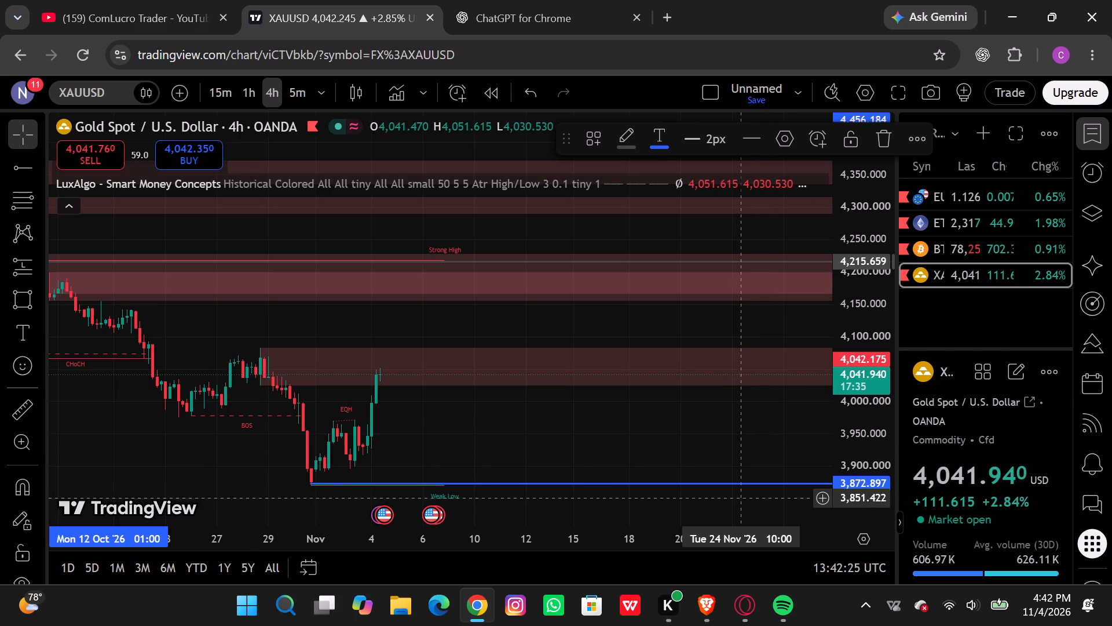
pyautogui.click(624, 150)
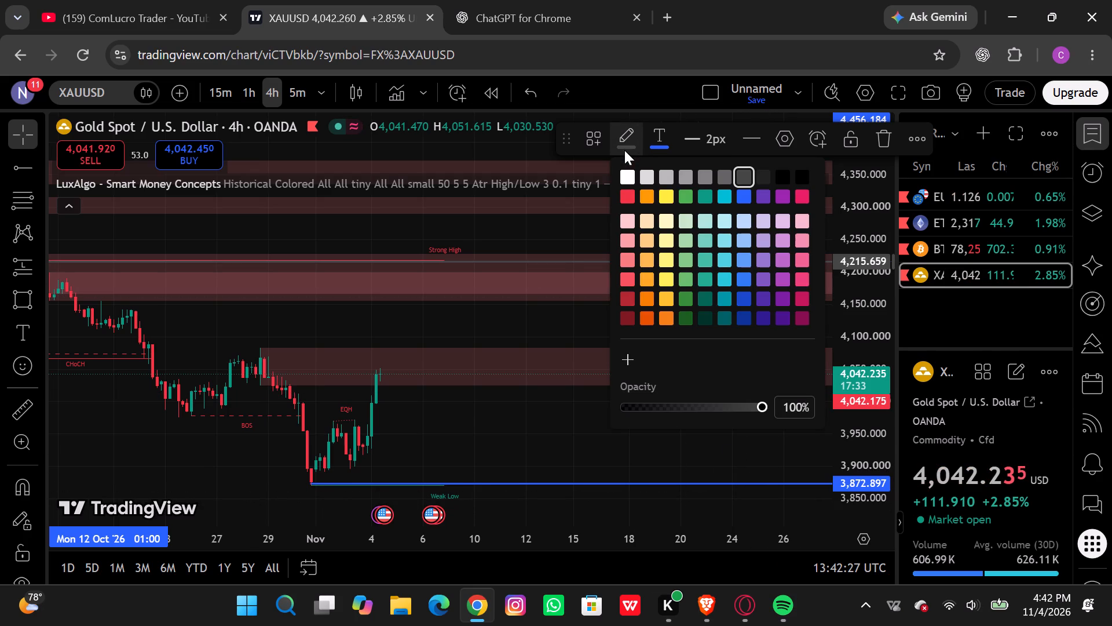
pyautogui.click(665, 201)
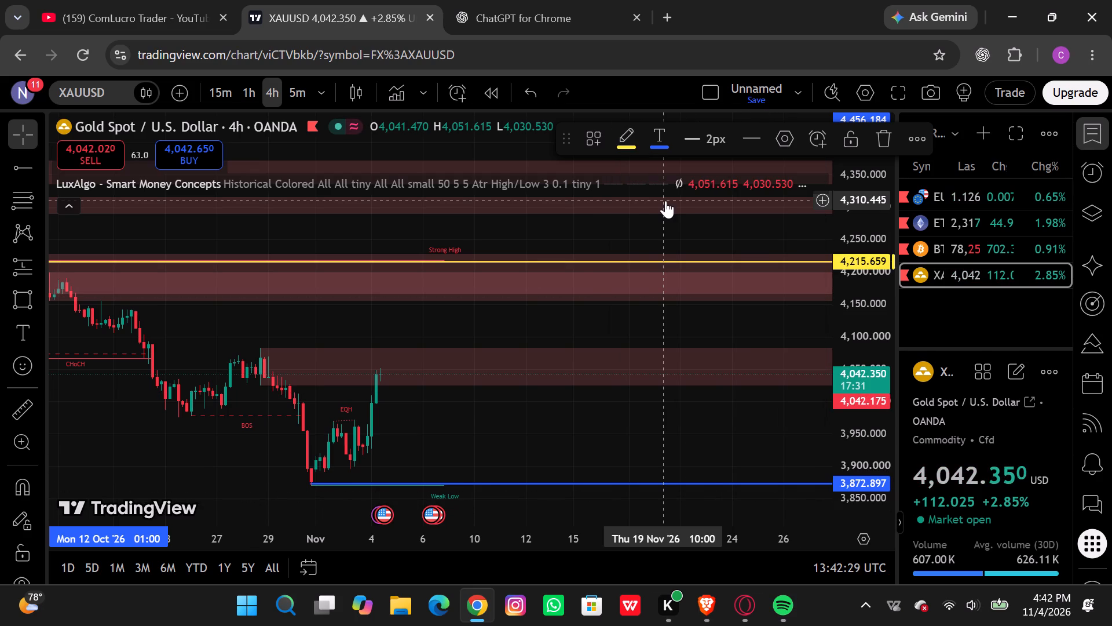
# Recolor the horizontal ray at 3,872.897, near the Weak Low level, to the same yellow.
pyautogui.click(581, 483)
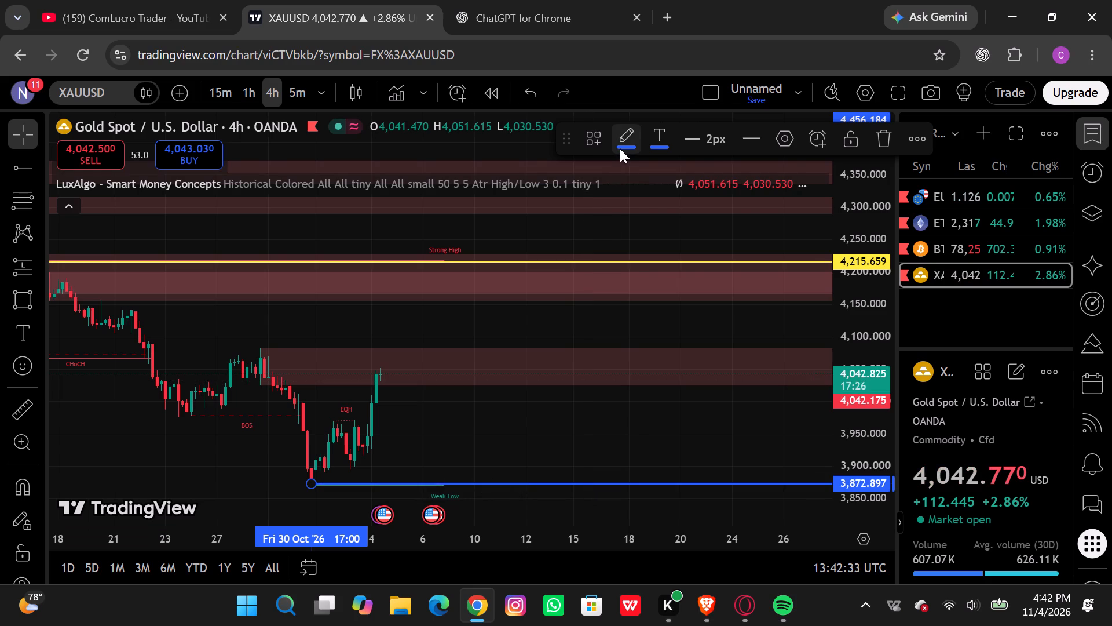
pyautogui.click(620, 148)
pyautogui.click(662, 205)
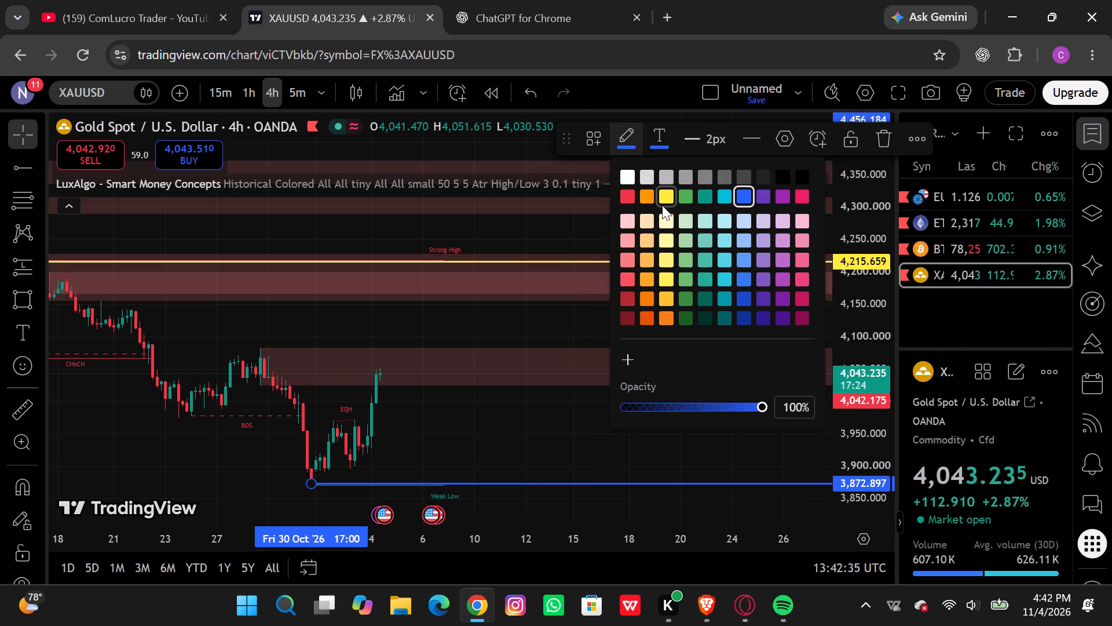
pyautogui.click(646, 272)
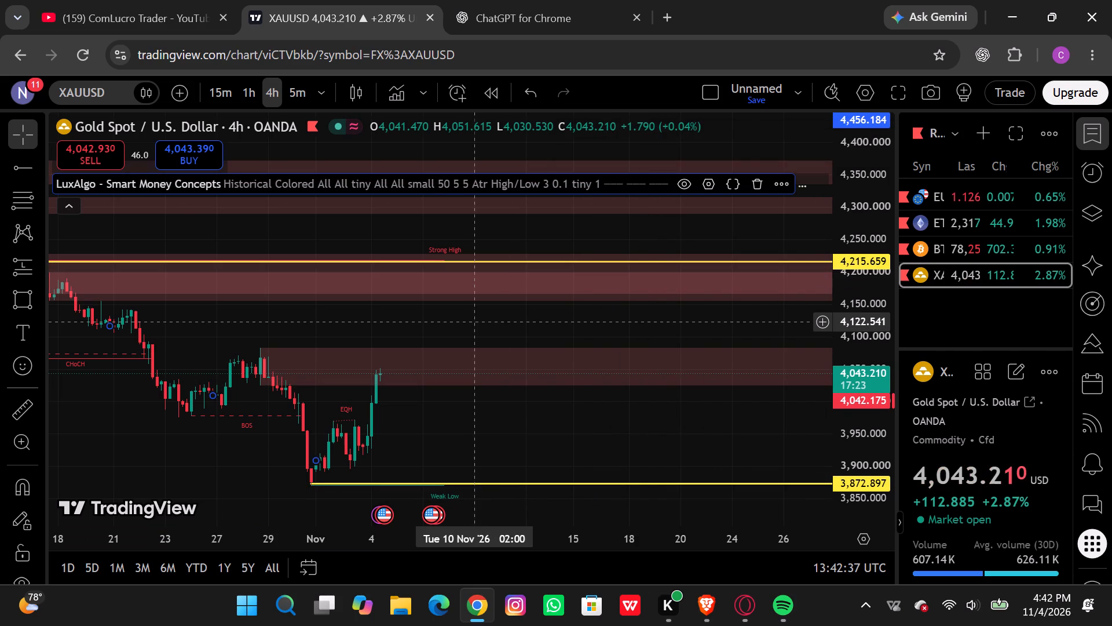
# Examine the October and early November gold price action between the two yellow rays on the 4-hour chart.
pyautogui.scroll(-1, 474, 322)
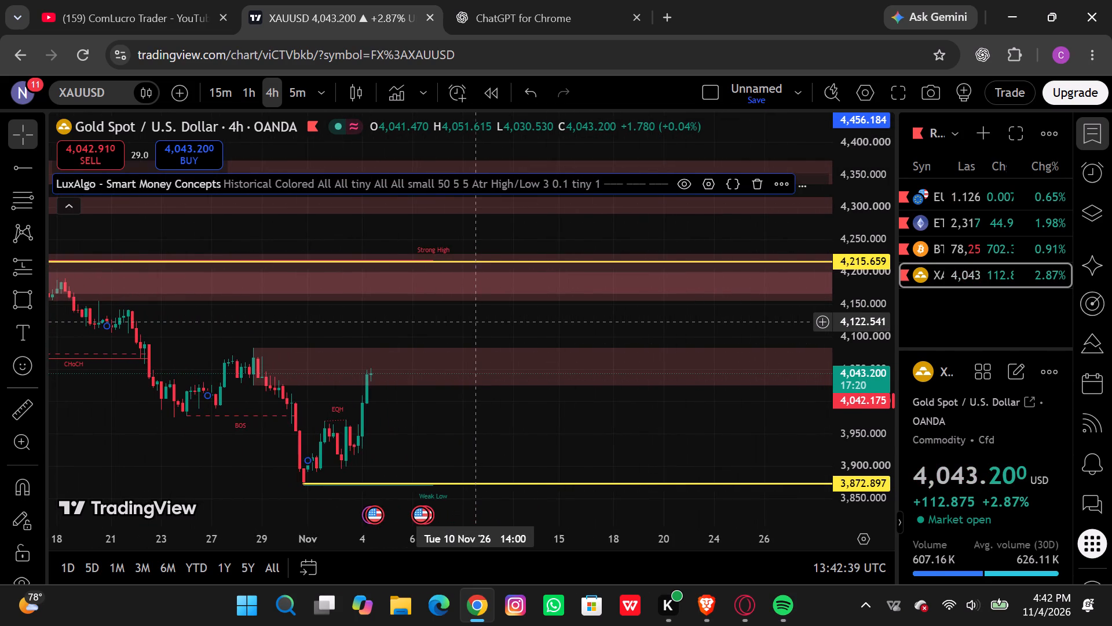
pyautogui.hscroll(-1, 474, 322)
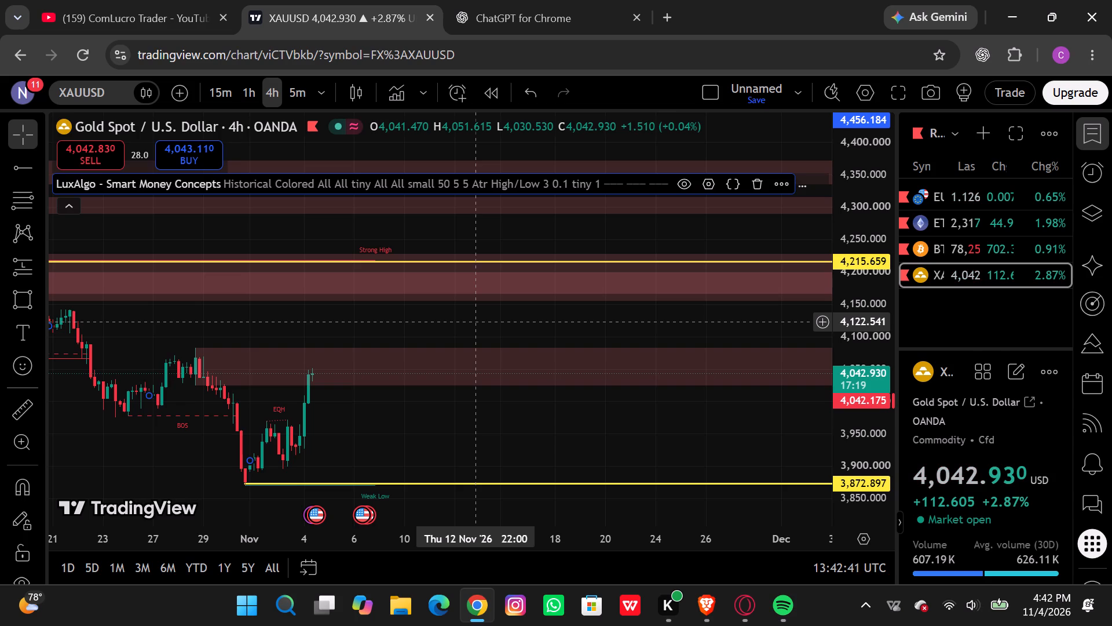
pyautogui.hscroll(1, 474, 322)
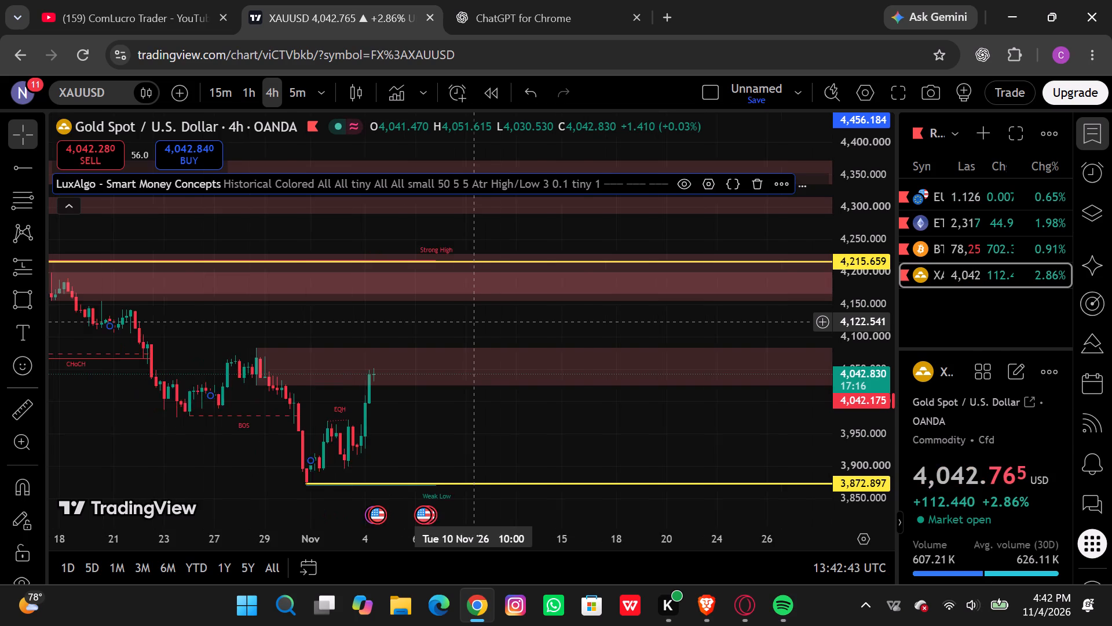
pyautogui.hscroll(1, 474, 322)
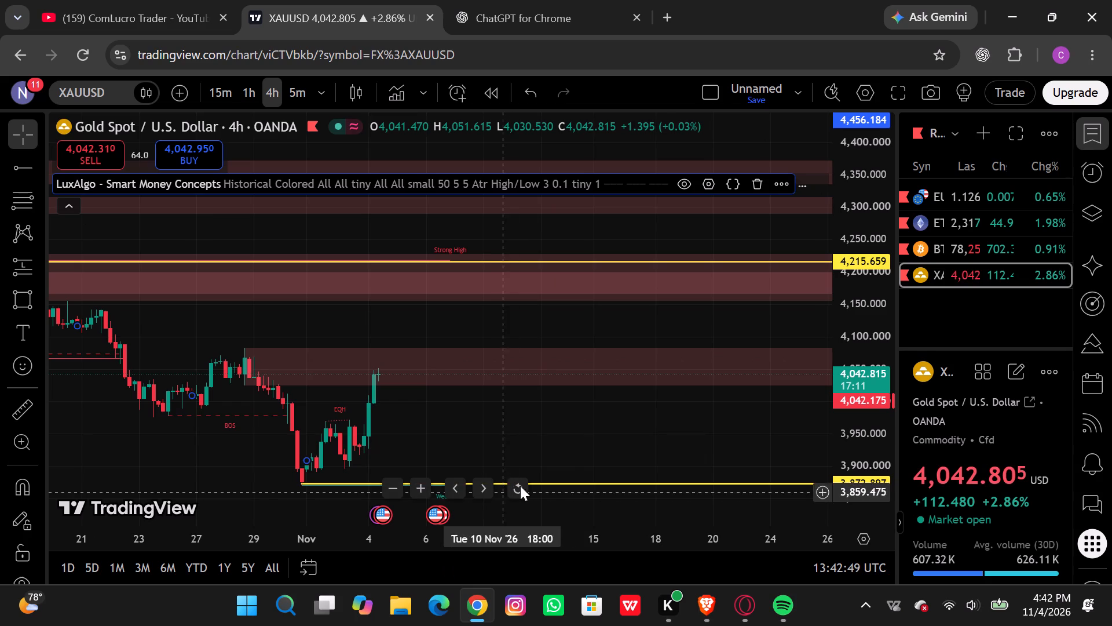
pyautogui.click(521, 485)
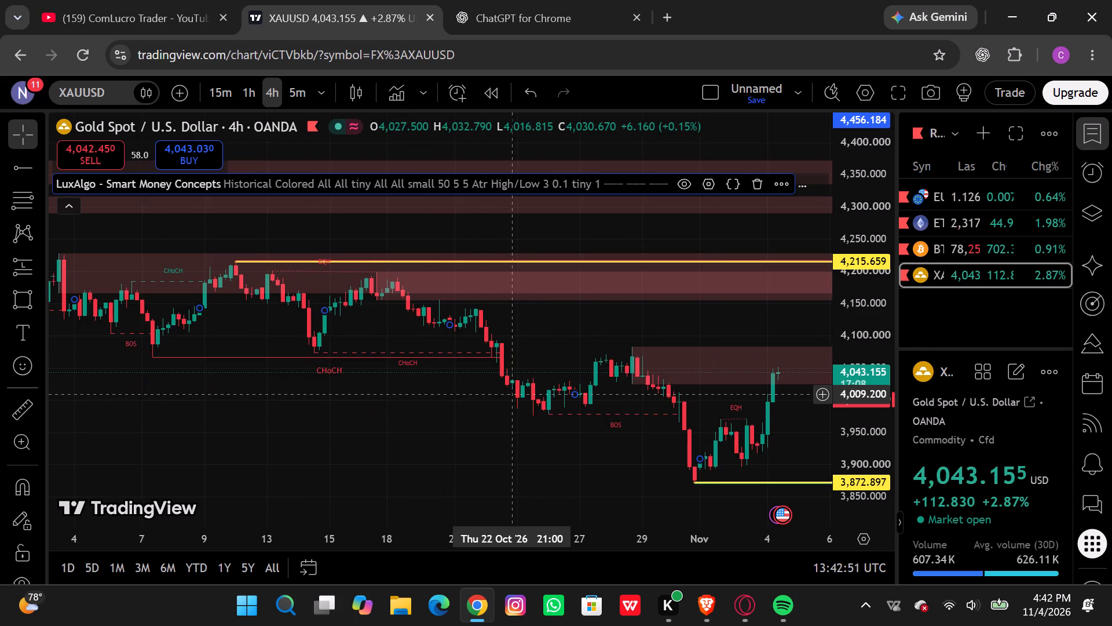
pyautogui.hscroll(-4, 513, 394)
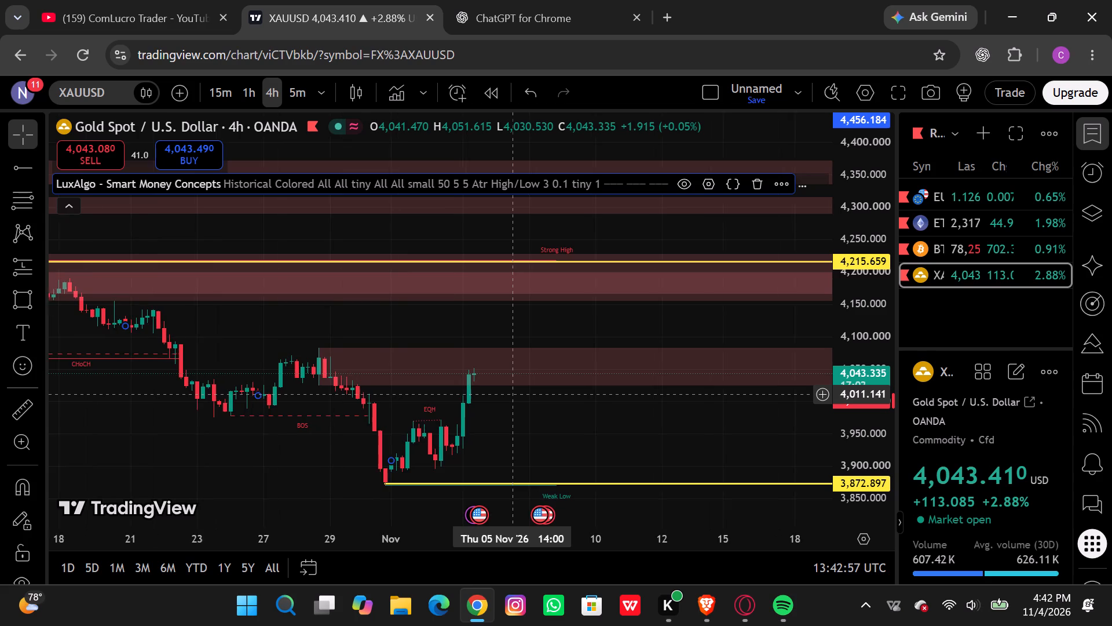
pyautogui.scroll(-1, 514, 390)
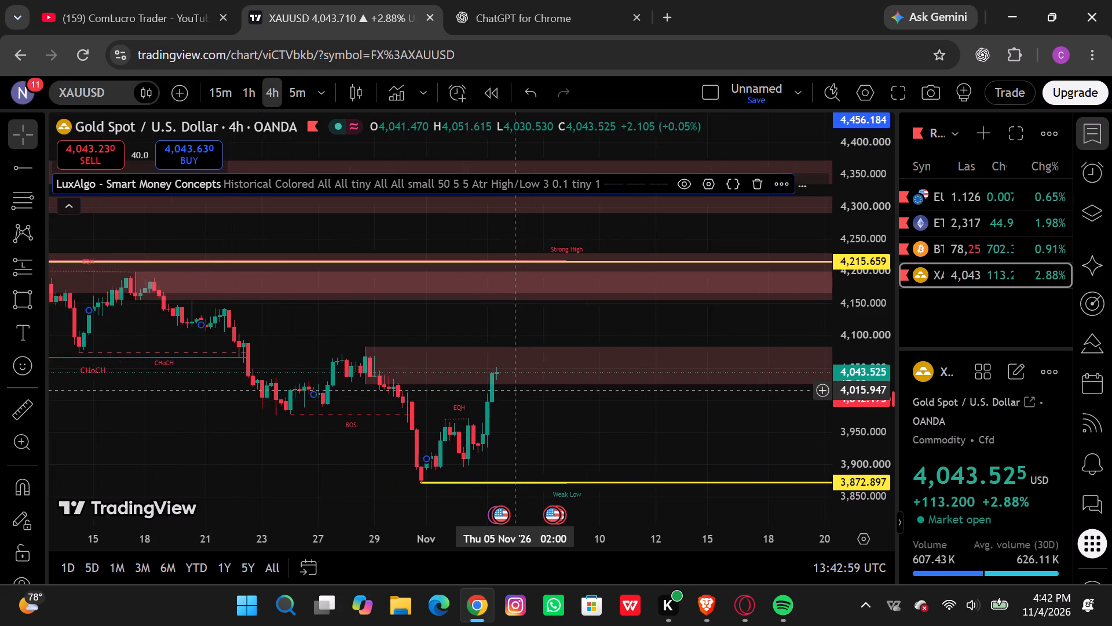
pyautogui.scroll(-1, 514, 390)
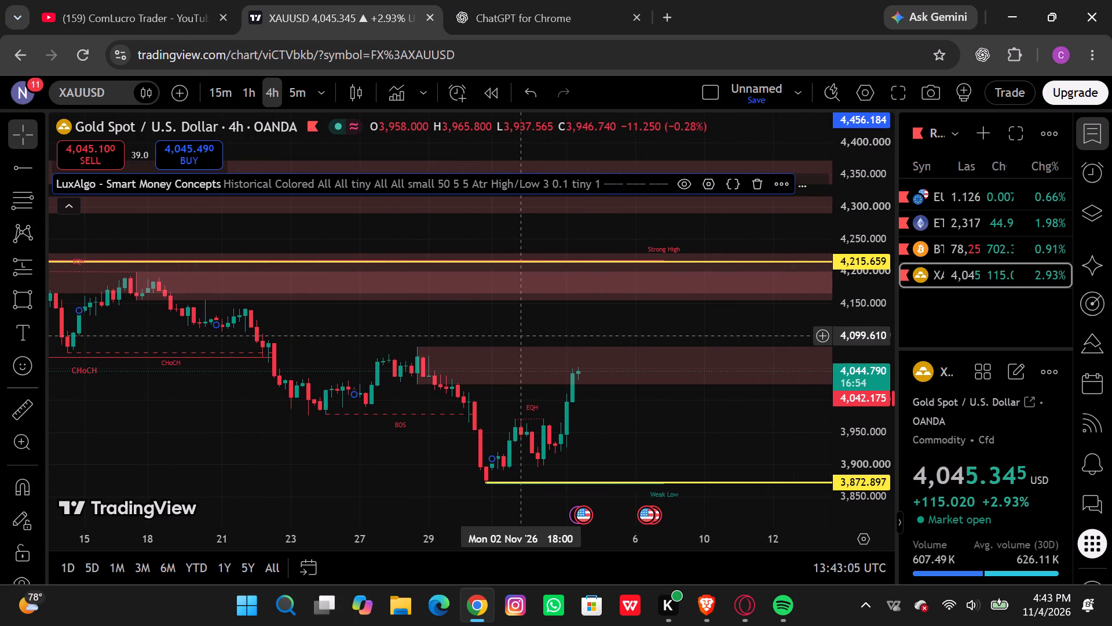
pyautogui.hscroll(-1, 502, 323)
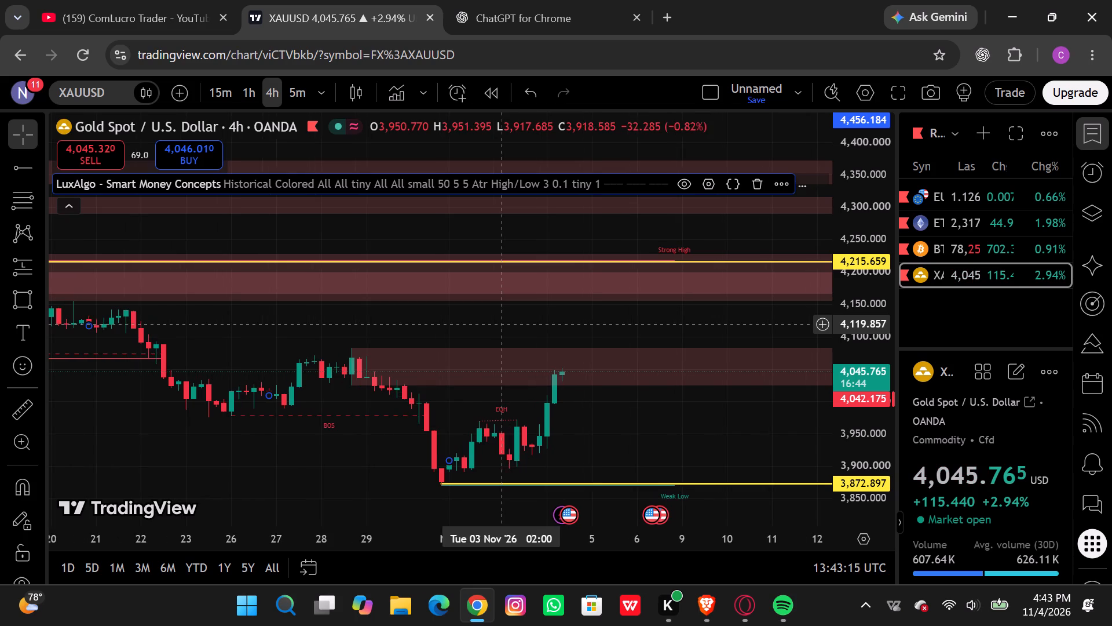
pyautogui.hscroll(-3, 482, 316)
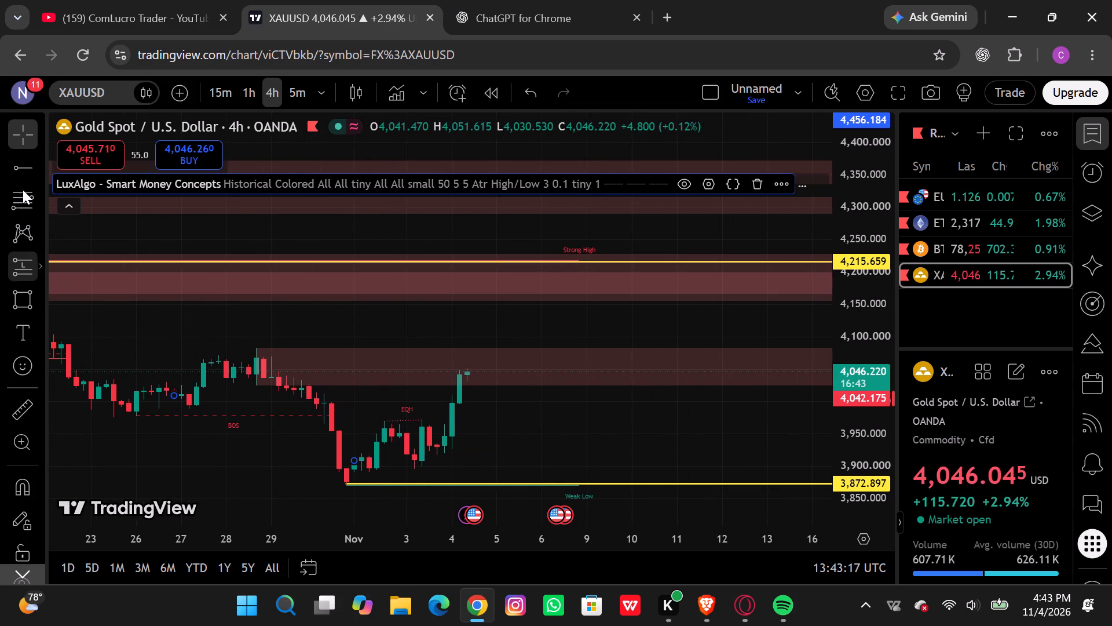
# Activate the Rectangle drawing tool for the 4-hour XAUUSD chart.
pyautogui.click(36, 302)
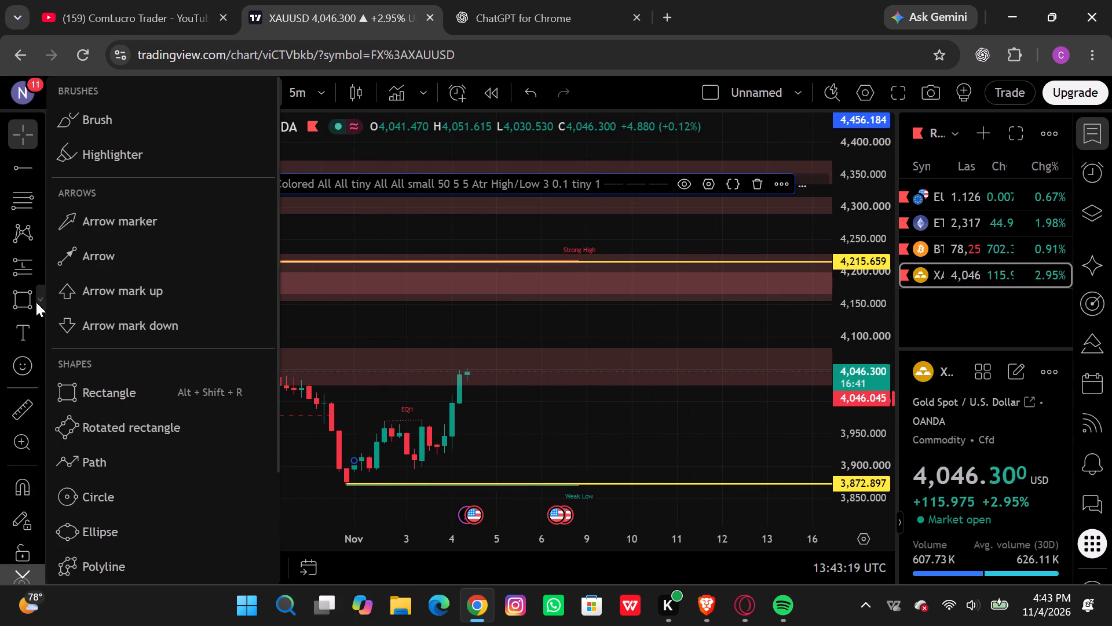
pyautogui.click(119, 397)
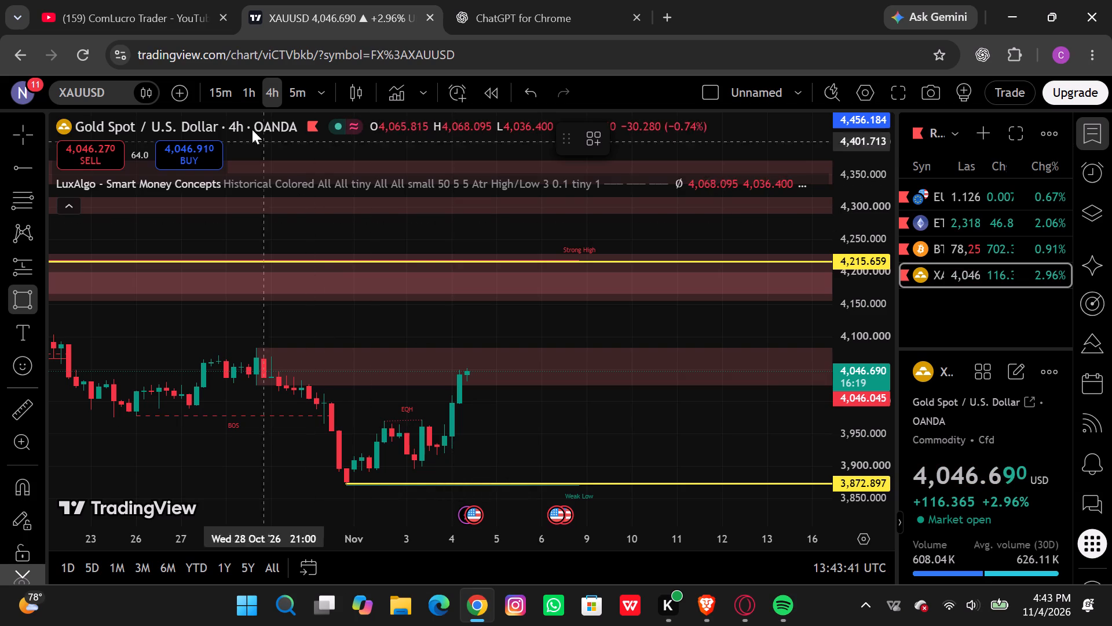
pyautogui.hscroll(-1, 419, 264)
pyautogui.hscroll(1, 419, 264)
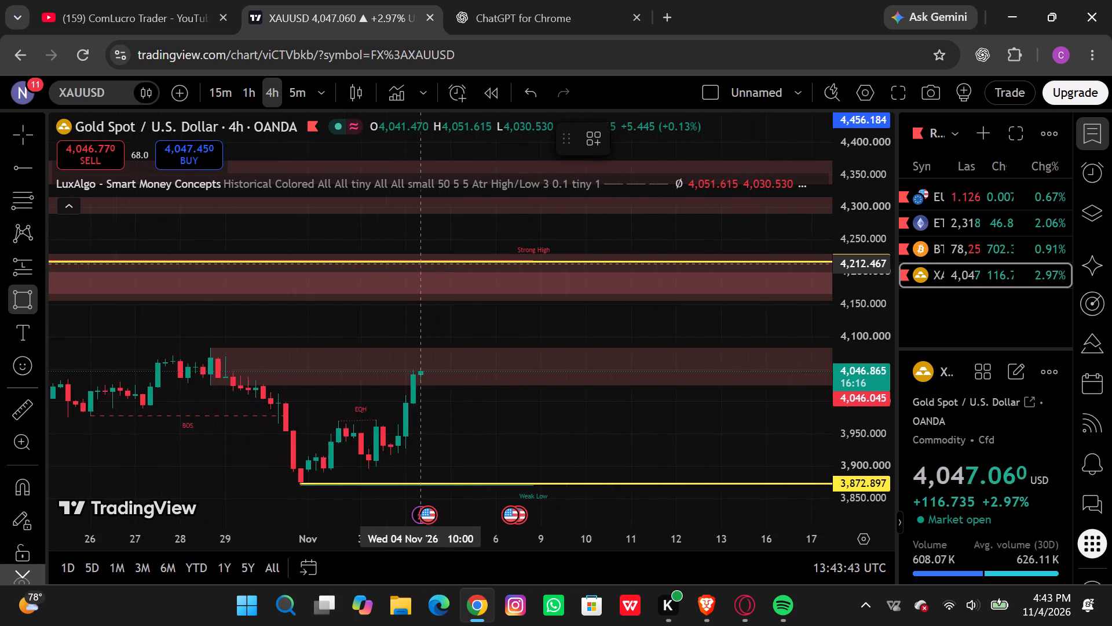
pyautogui.hscroll(2, 419, 264)
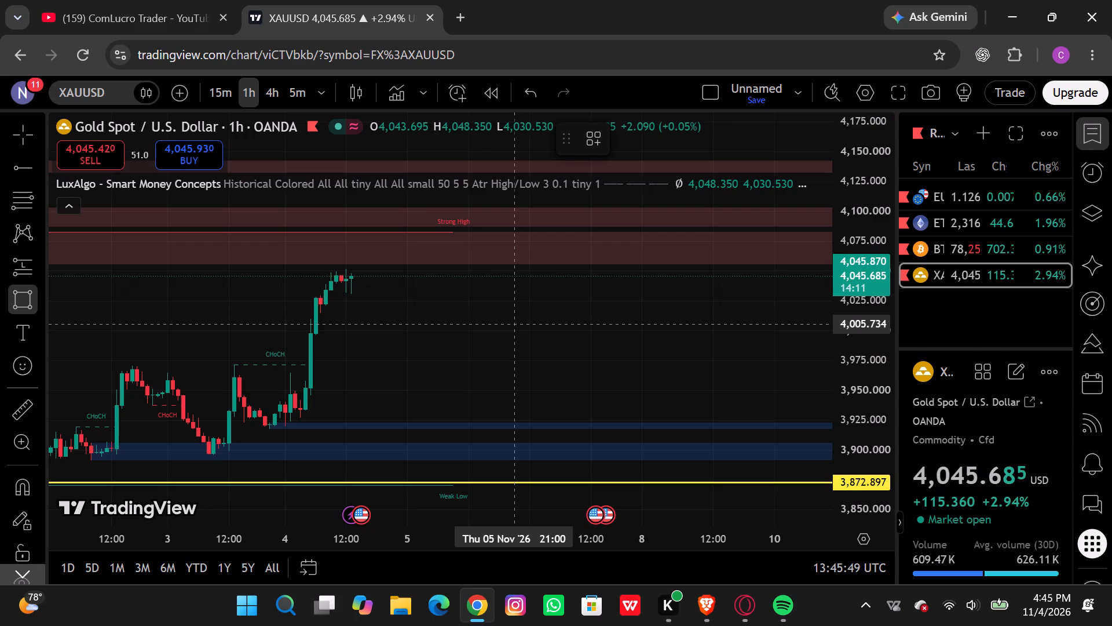
pyautogui.hscroll(4, 517, 324)
pyautogui.hscroll(-2, 517, 324)
pyautogui.scroll(1, 517, 324)
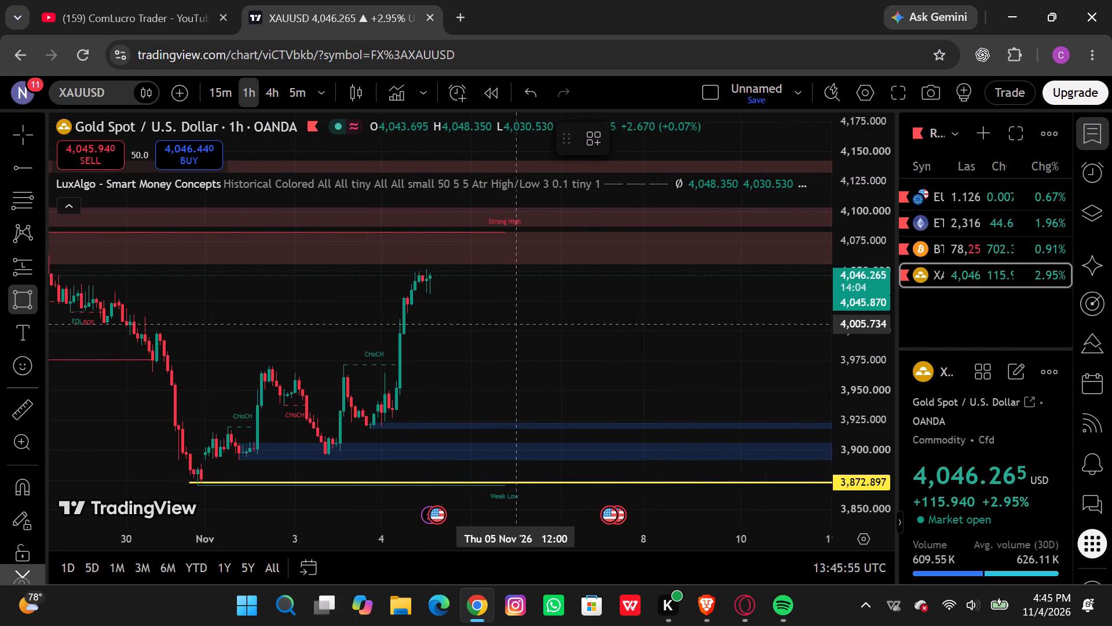
pyautogui.scroll(-2, 517, 324)
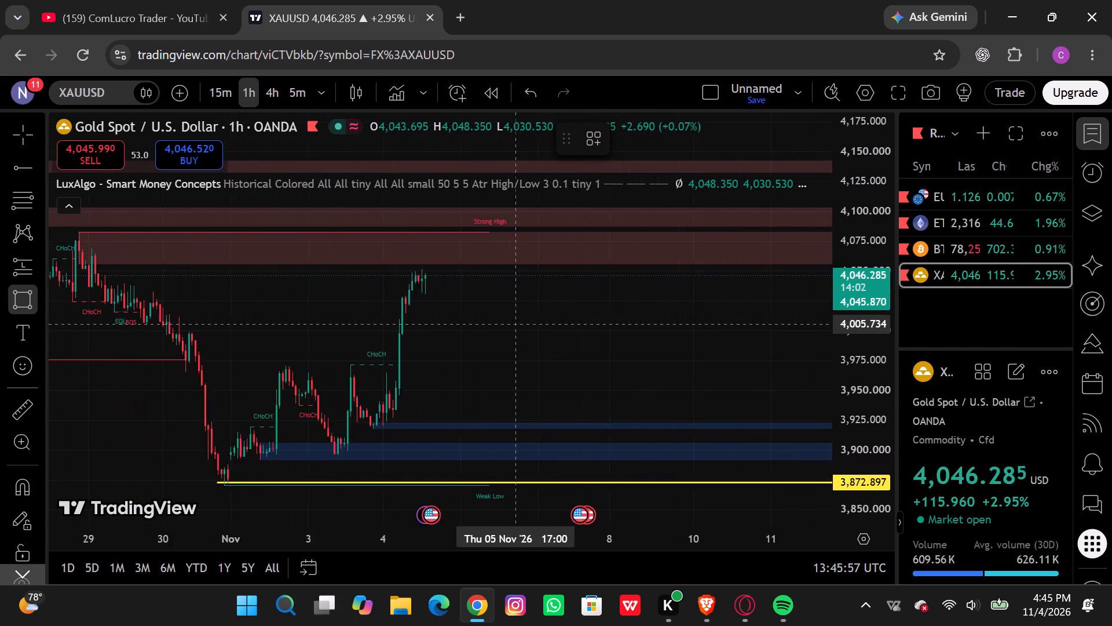
pyautogui.scroll(-3, 517, 324)
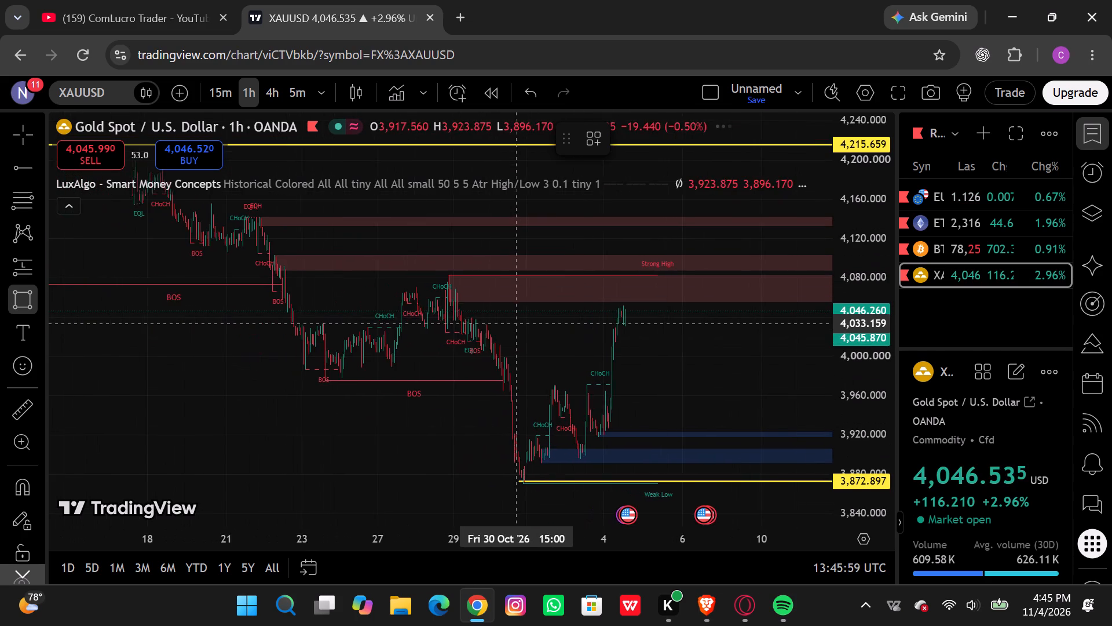
pyautogui.scroll(-4, 517, 324)
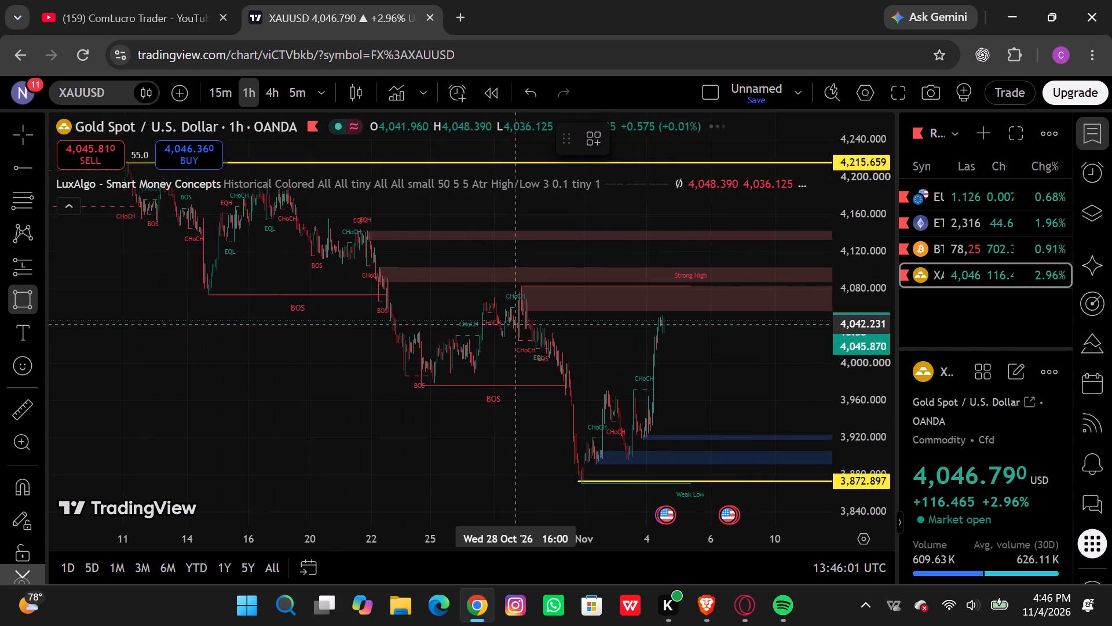
pyautogui.scroll(-4, 517, 324)
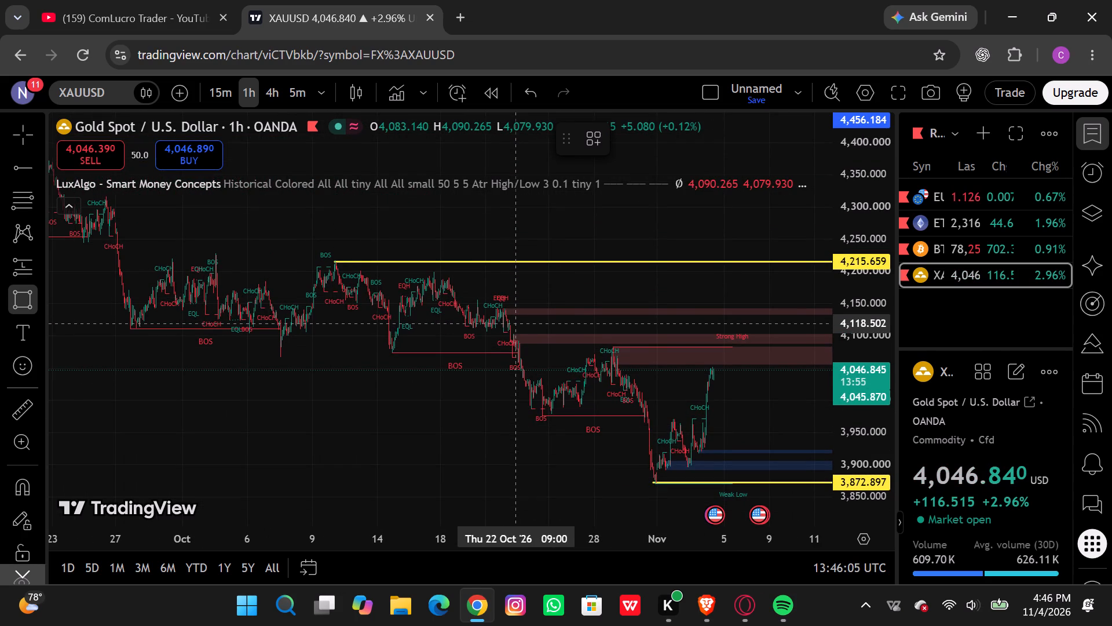
pyautogui.scroll(-1, 517, 324)
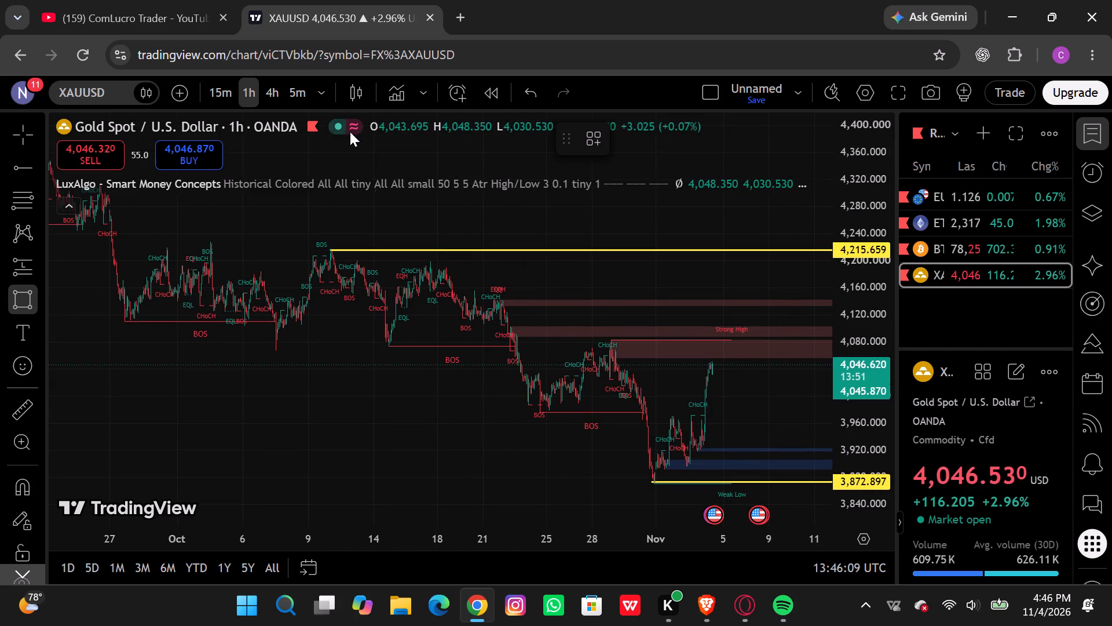
# Return XAUUSD to the 4-hour timeframe and reset the chart view to the recent price action.
pyautogui.click(278, 94)
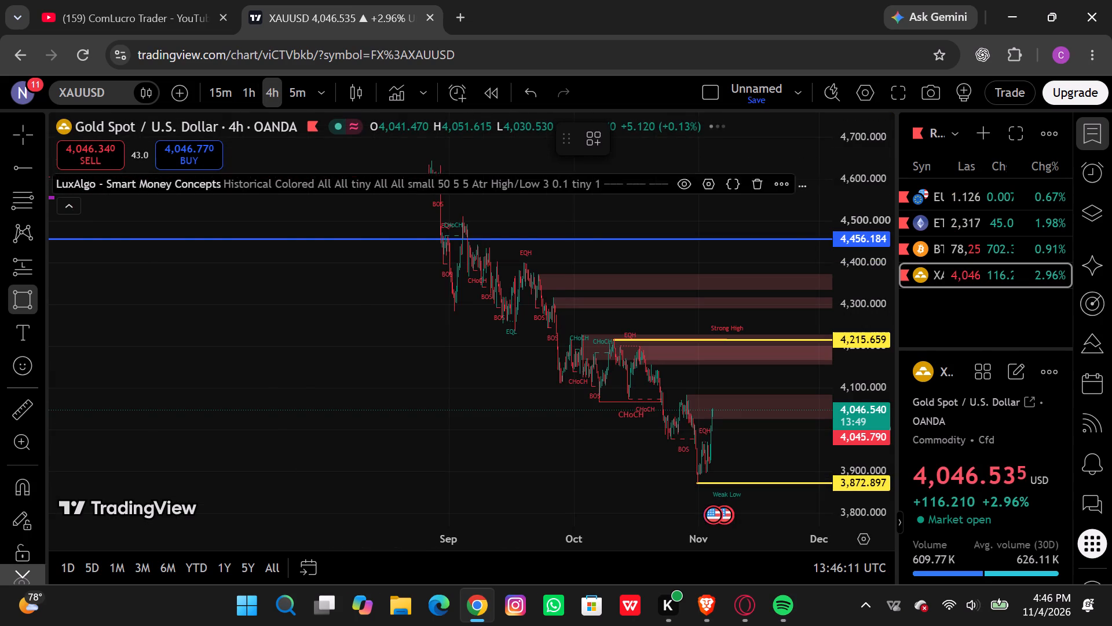
pyautogui.hscroll(-4, 565, 260)
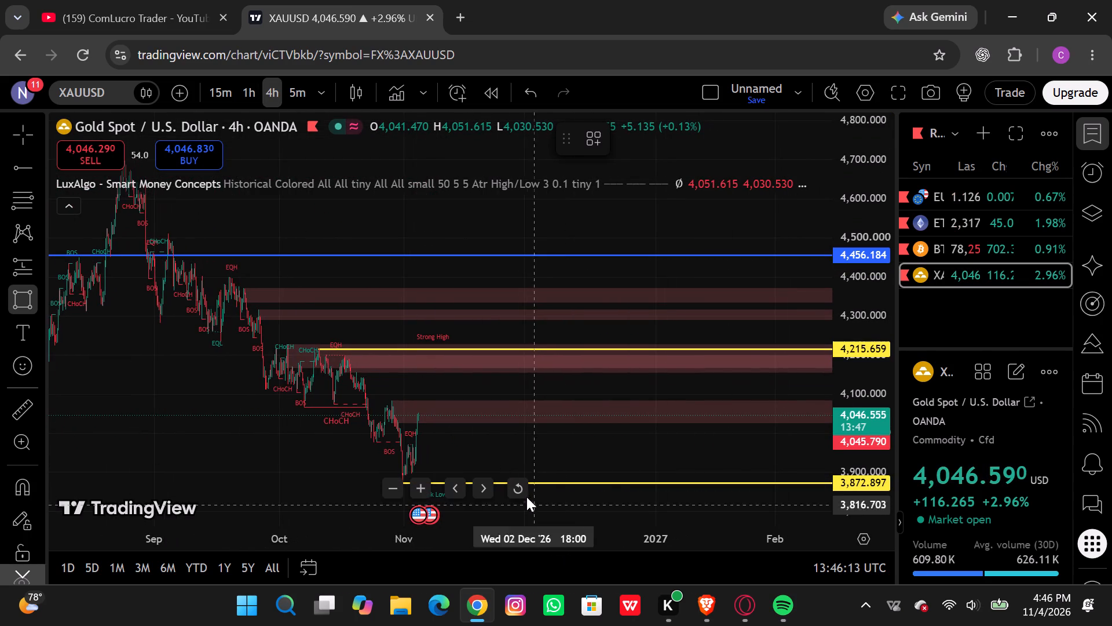
pyautogui.click(518, 489)
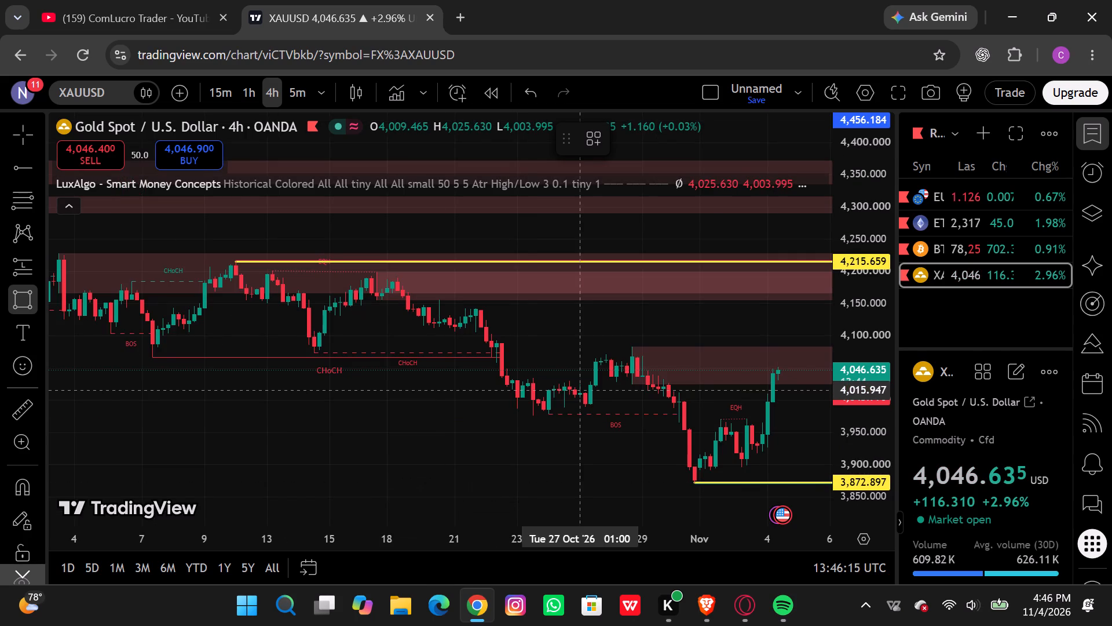
pyautogui.hscroll(-5, 578, 390)
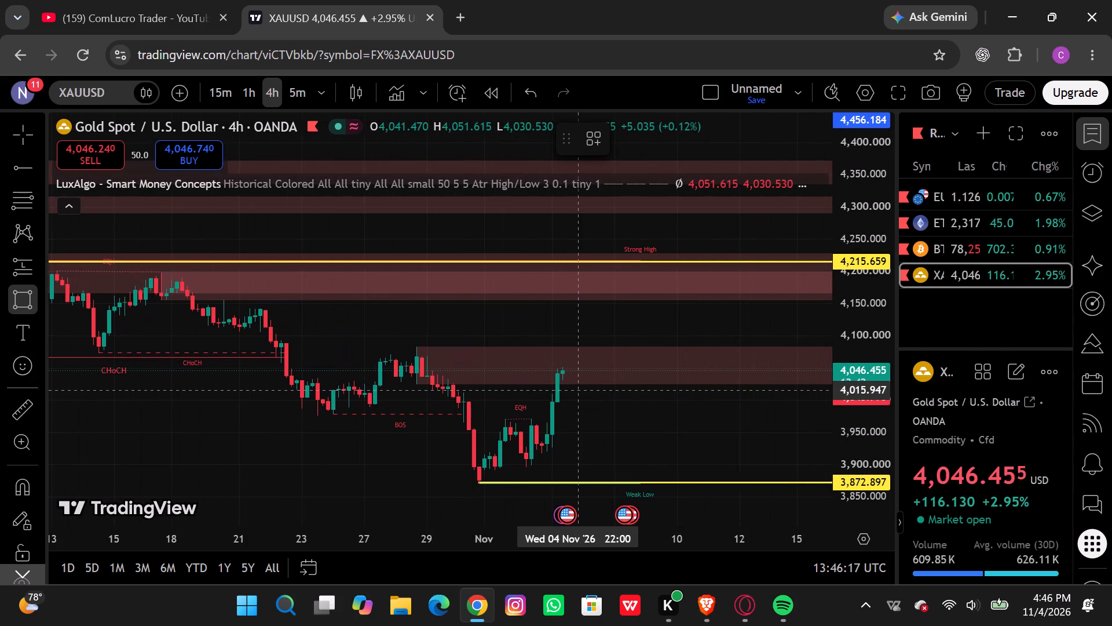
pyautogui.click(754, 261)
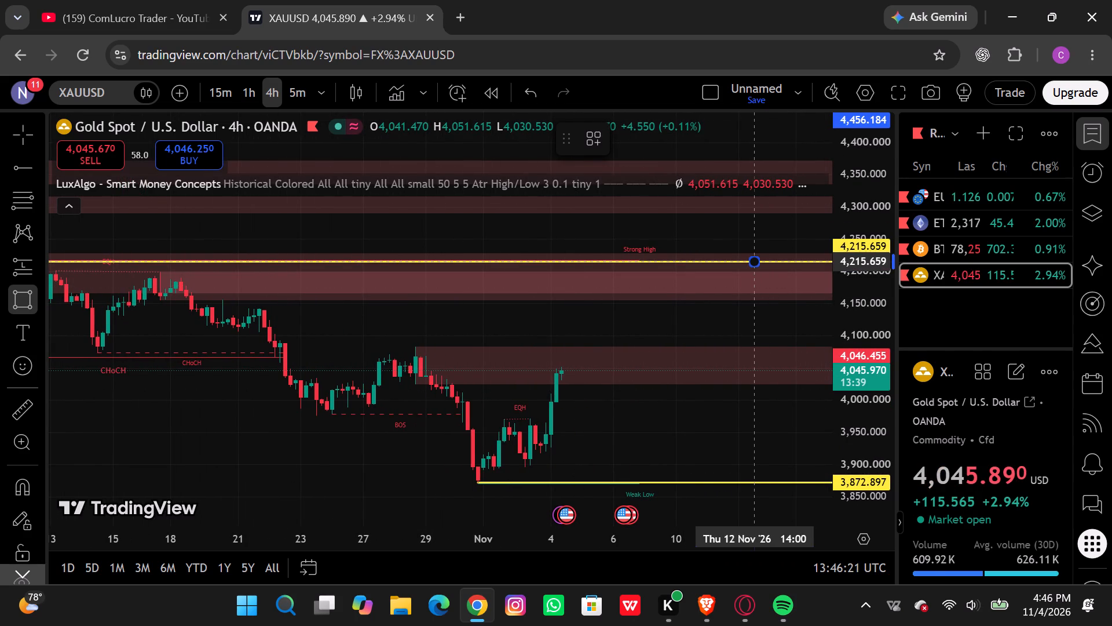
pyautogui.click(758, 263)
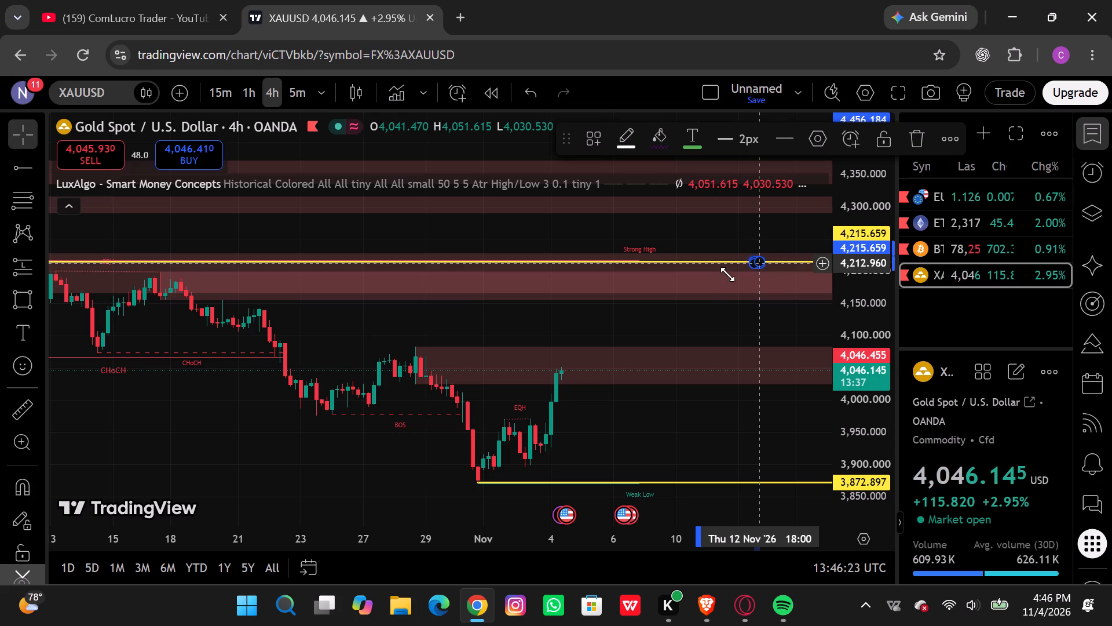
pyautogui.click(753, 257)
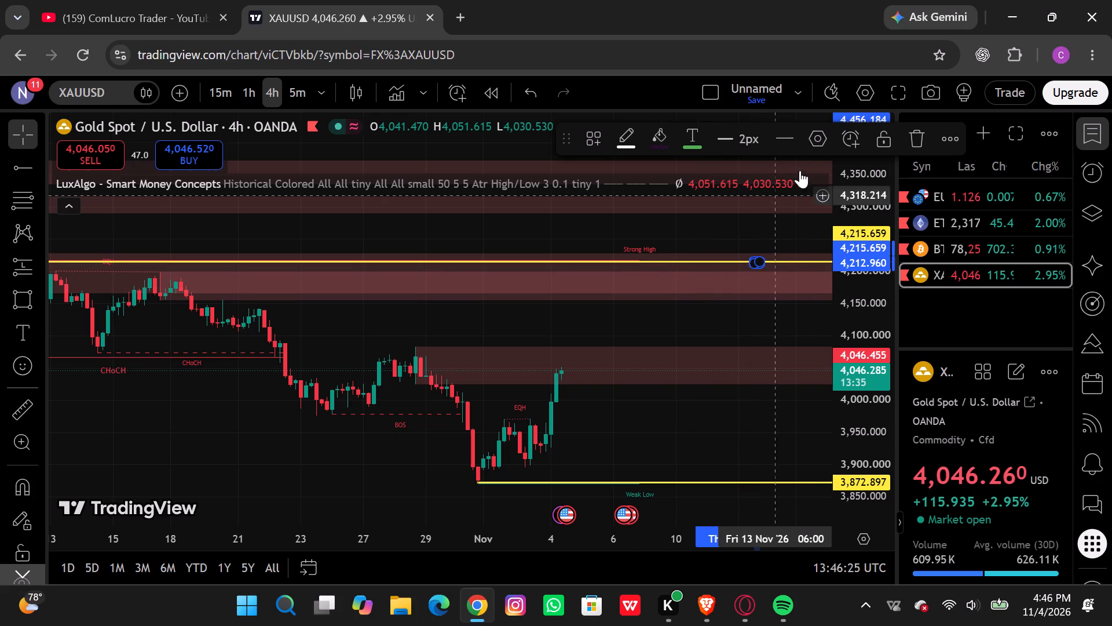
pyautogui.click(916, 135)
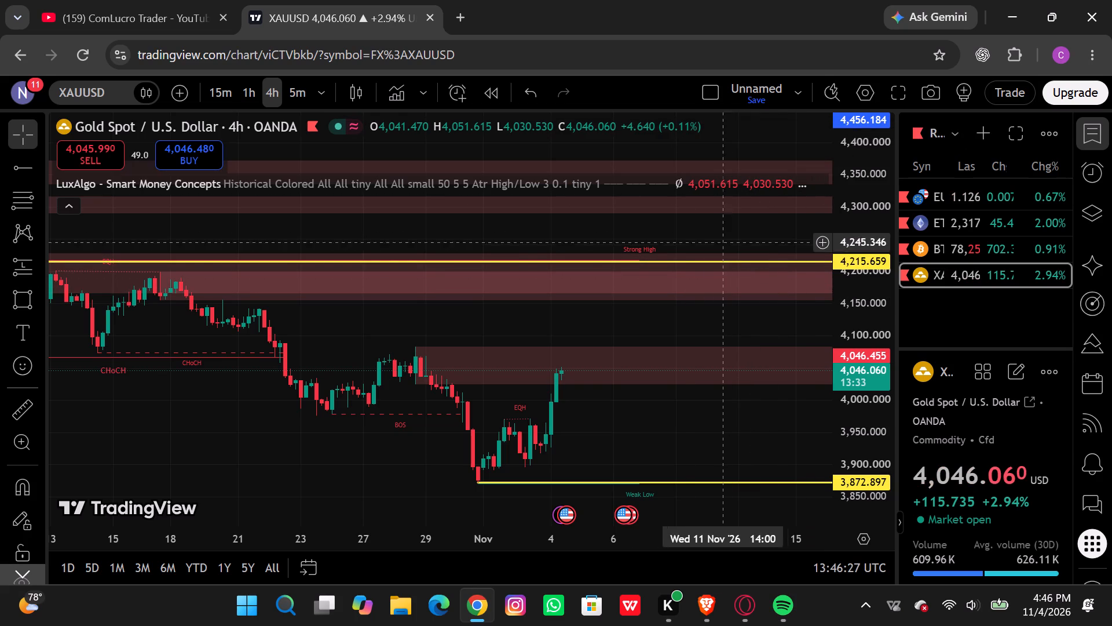
# Delete the yellow horizontal ray at 4,215.659 from the 4-hour chart.
pyautogui.click(690, 260)
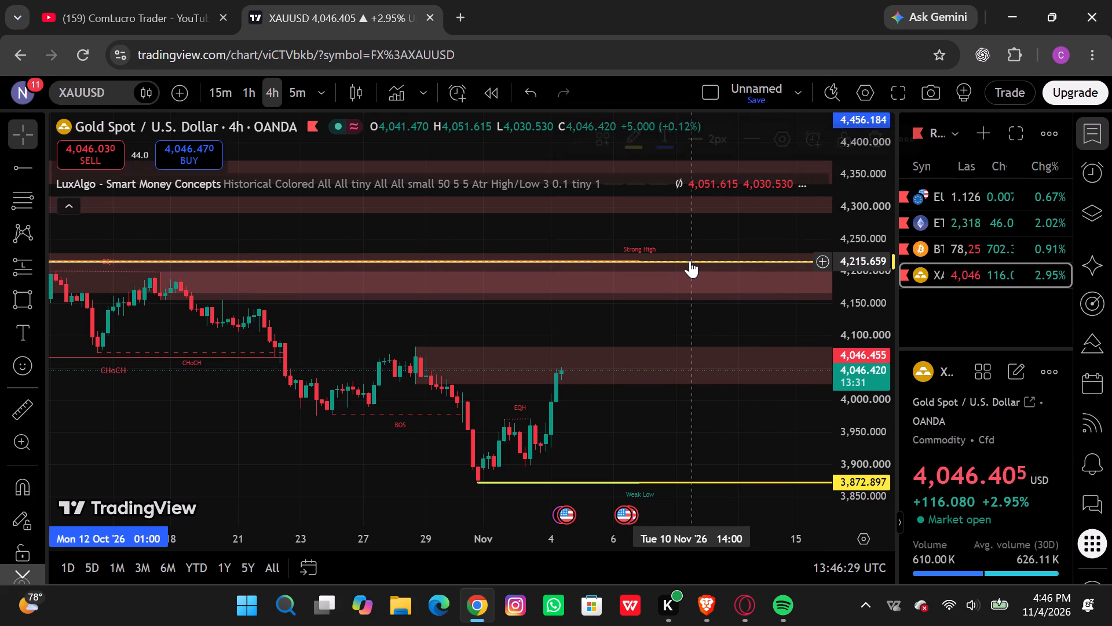
pyautogui.click(881, 129)
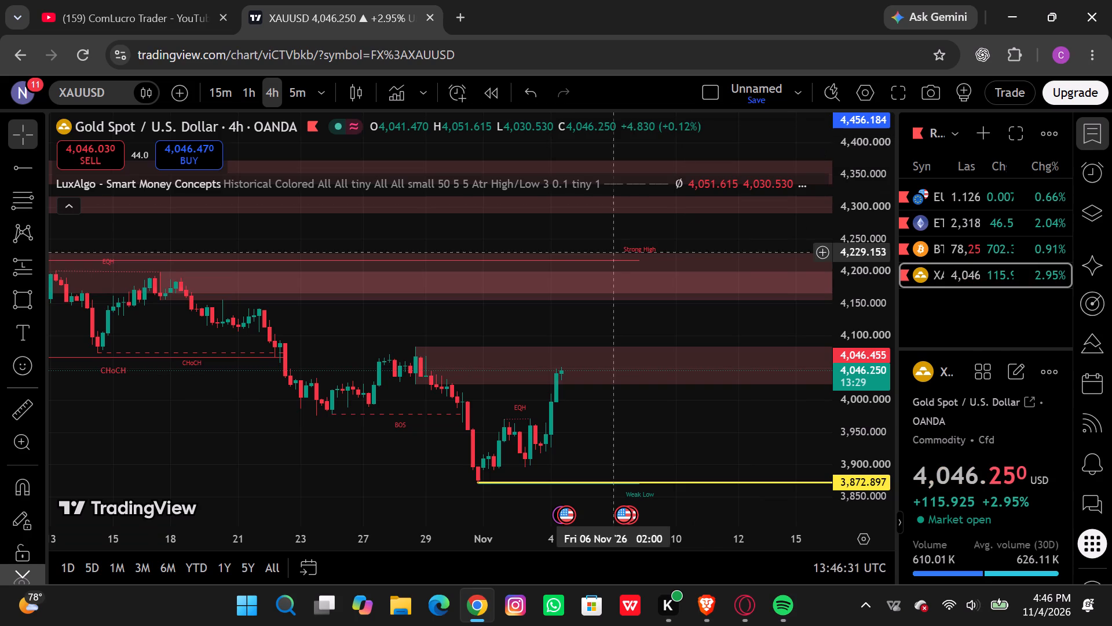
# Draw a horizontal ray at about 4,083.6 from the 28 October swing high on the 4-hour XAUUSD chart.
pyautogui.hscroll(-2, 612, 253)
pyautogui.scroll(-1, 612, 253)
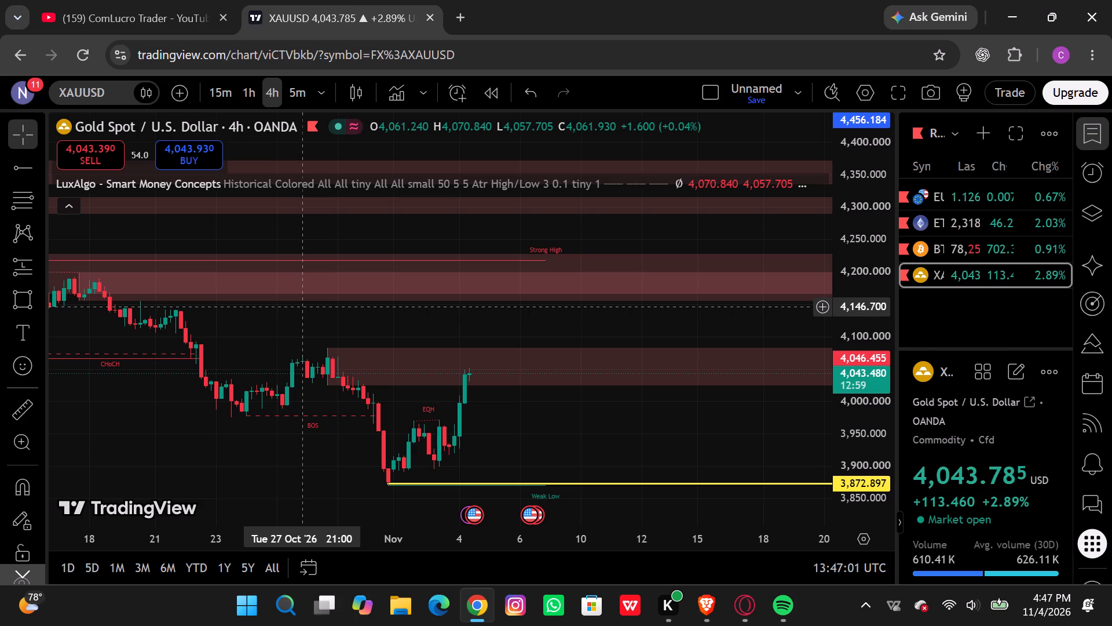
pyautogui.click(327, 348)
pyautogui.click(327, 348)
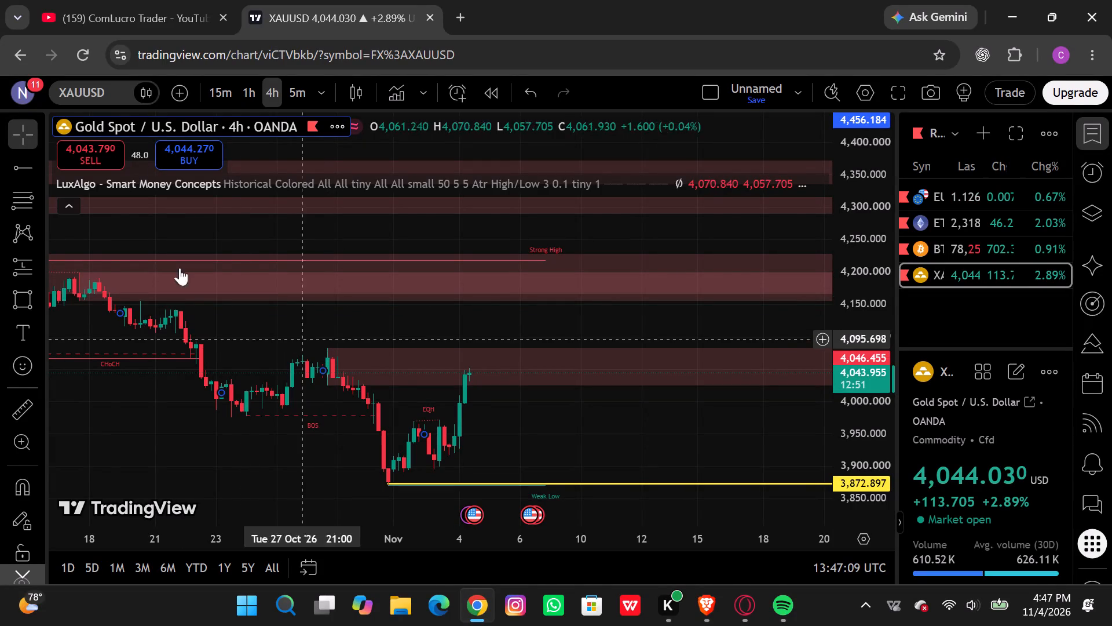
pyautogui.click(17, 156)
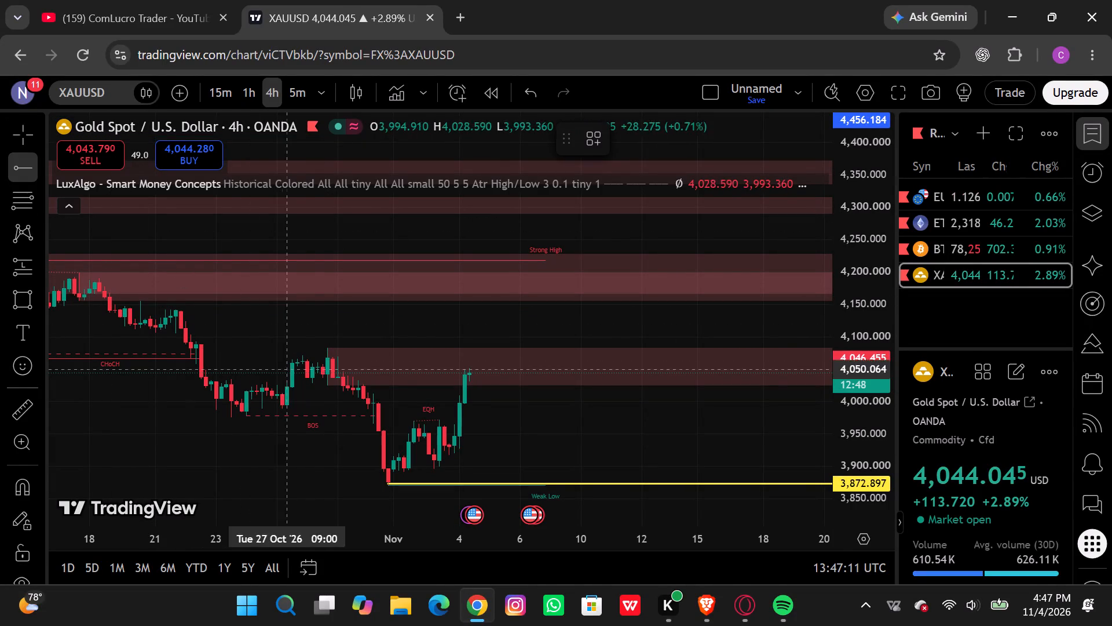
pyautogui.click(328, 347)
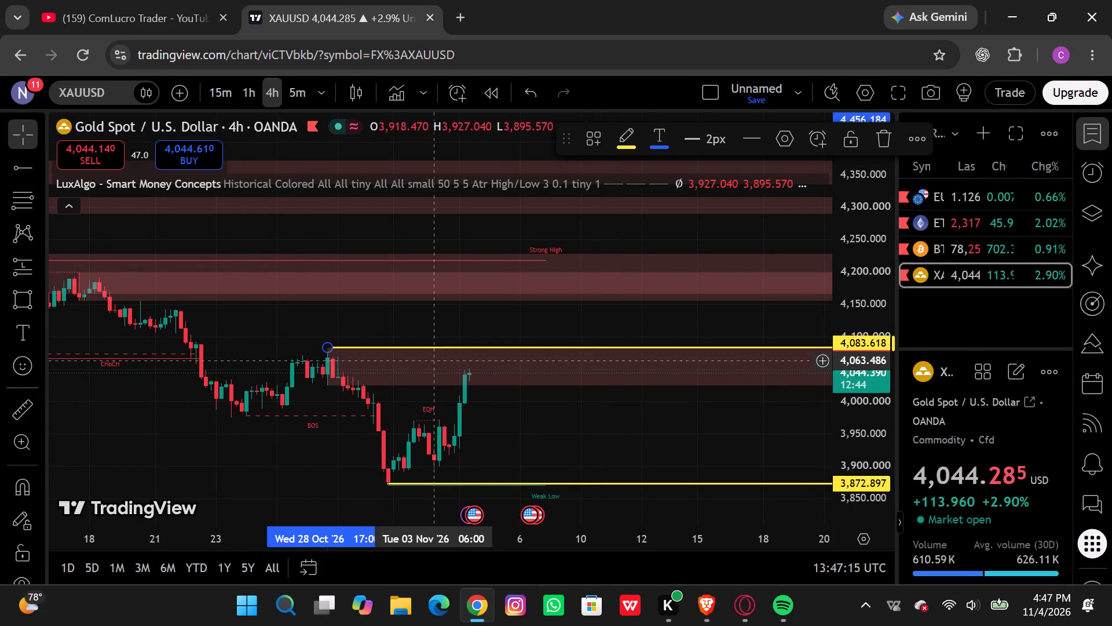
pyautogui.click(613, 398)
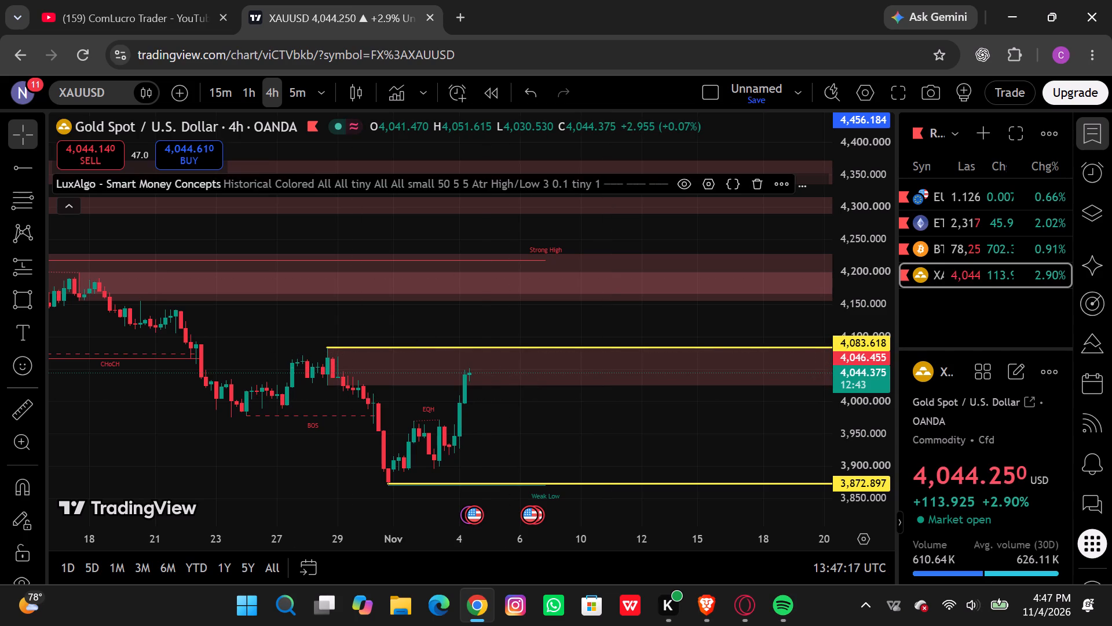
# On the 1-hour chart, draw a rectangle between about 3,957.7 and 3,931.4, spanning 4 November 04:00 to 6 November 11:00.
pyautogui.click(244, 86)
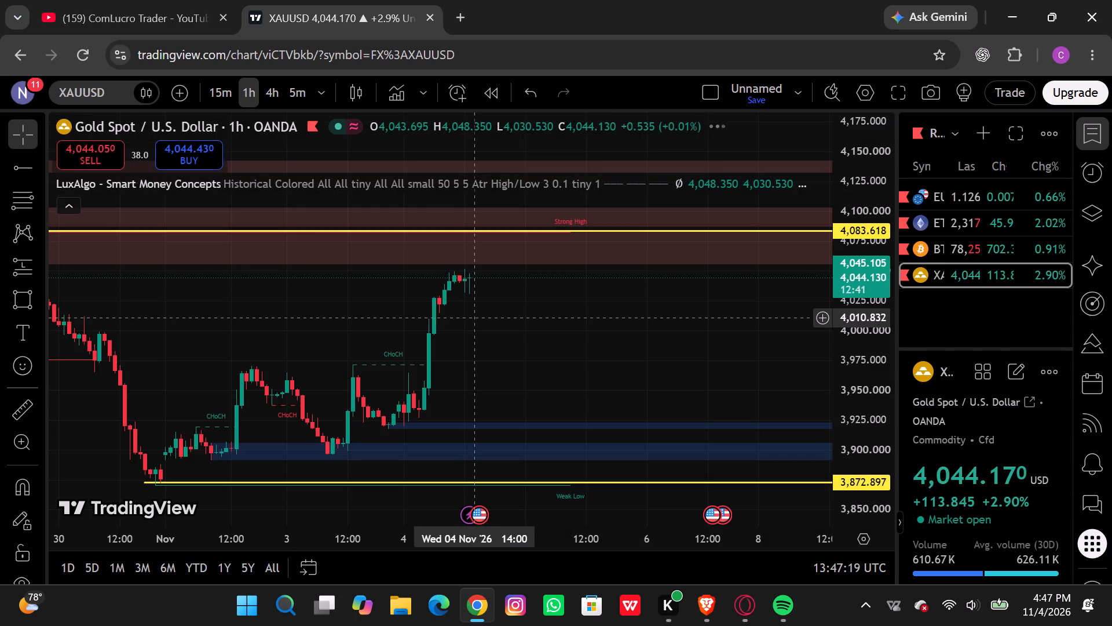
pyautogui.hscroll(-1, 425, 385)
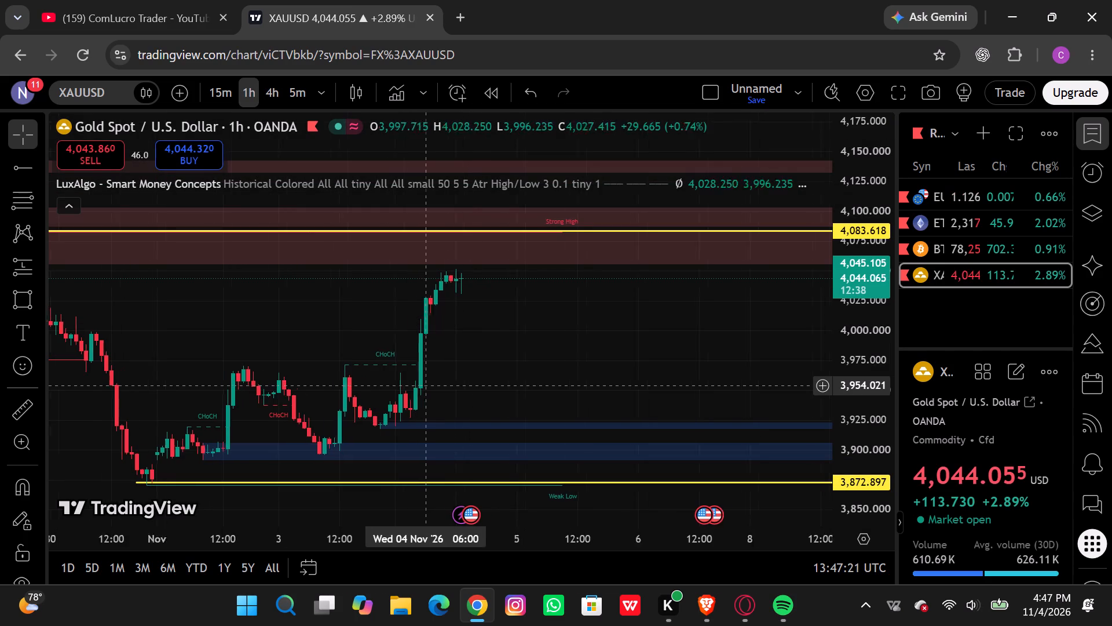
pyautogui.hscroll(-1, 425, 385)
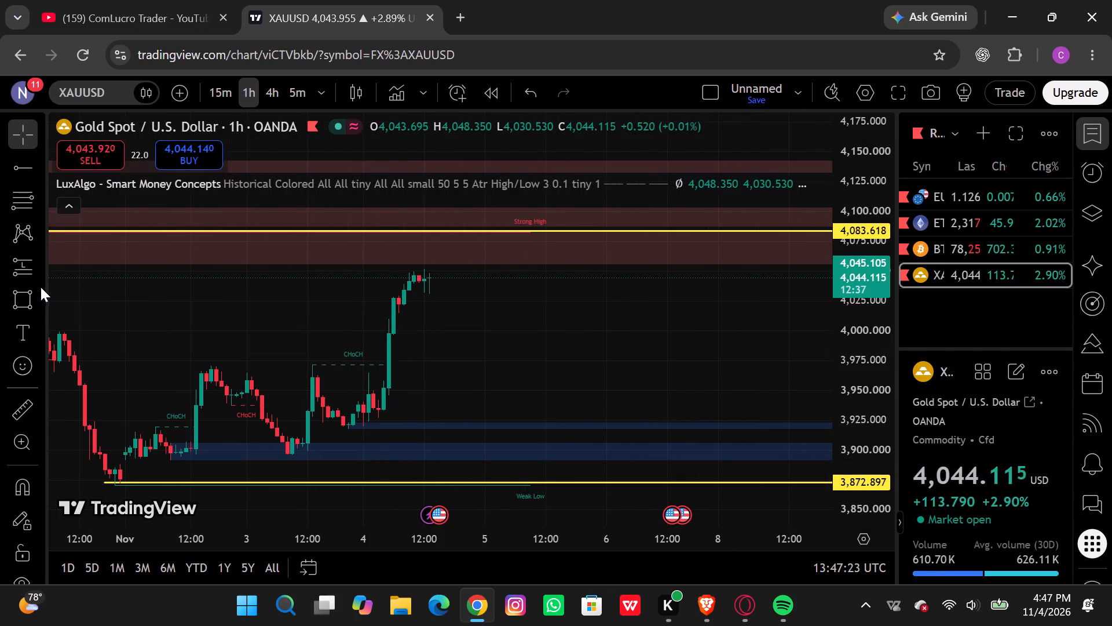
pyautogui.click(21, 304)
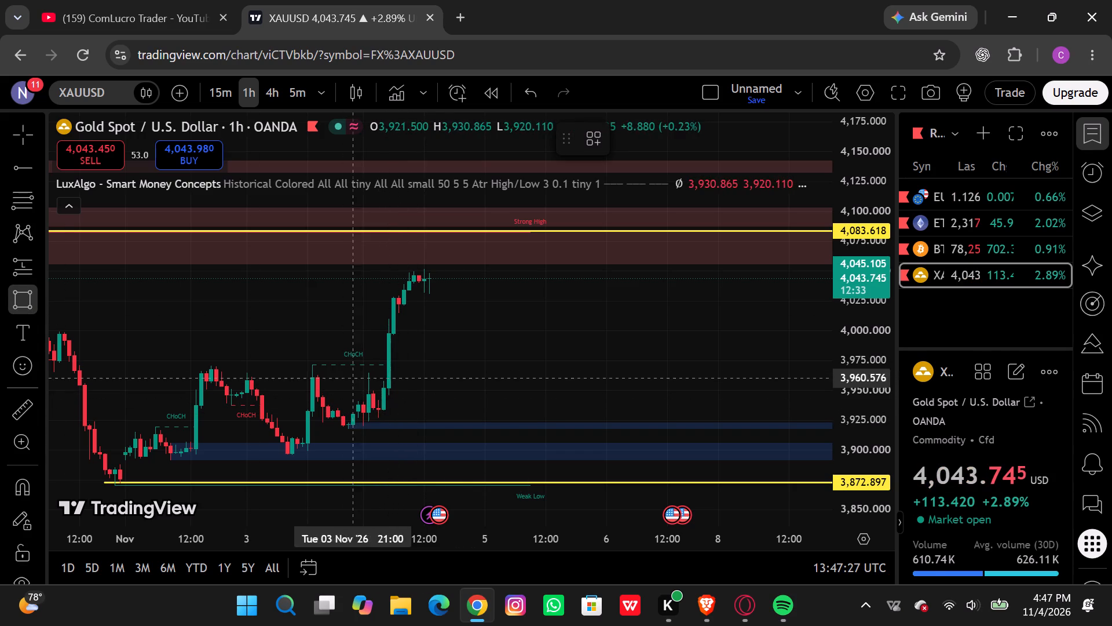
pyautogui.click(36, 303)
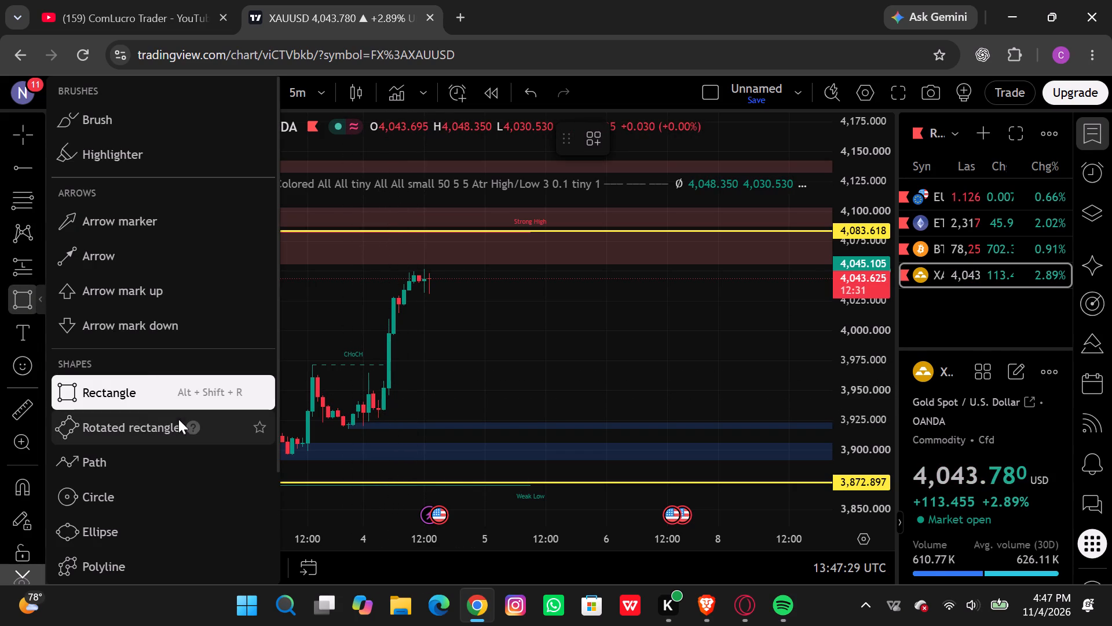
pyautogui.click(261, 397)
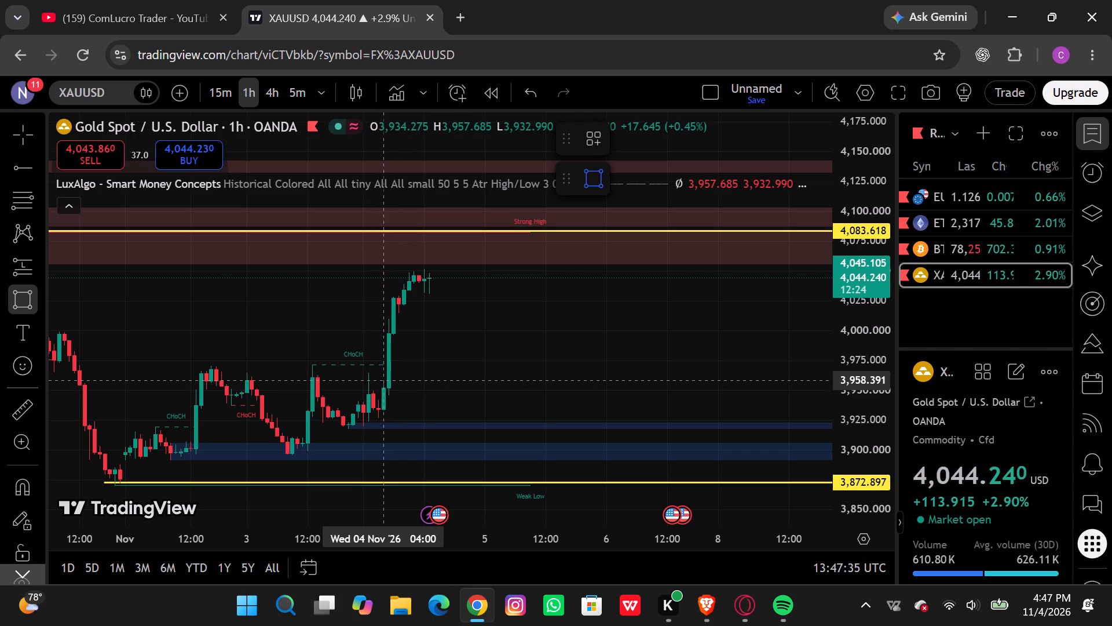
pyautogui.moveTo(385, 381); pyautogui.dragTo(385, 409)
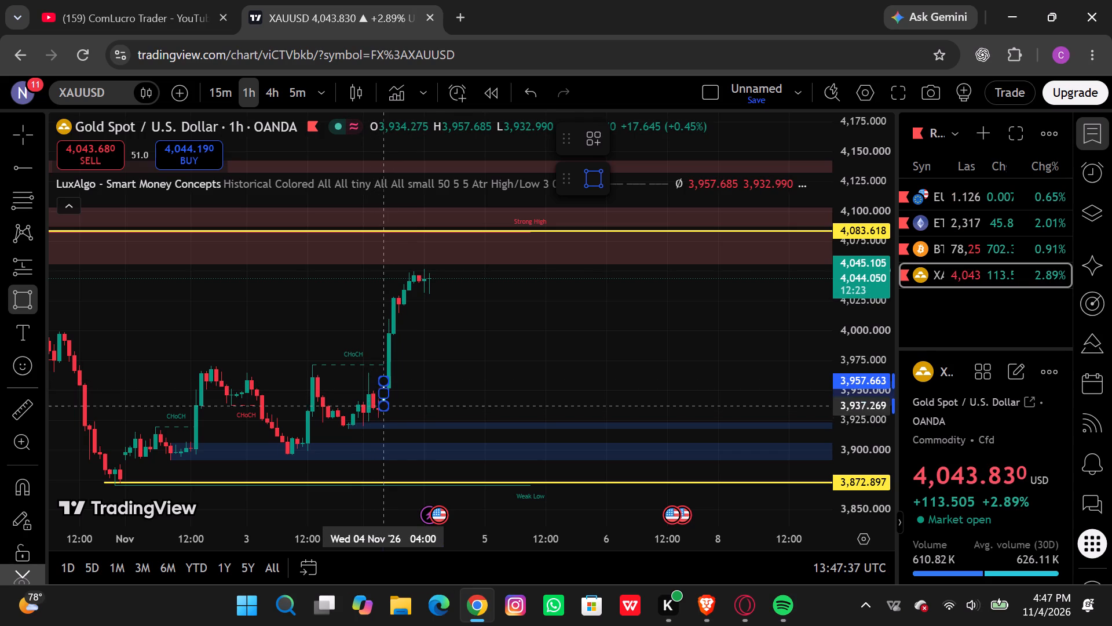
pyautogui.moveTo(385, 409); pyautogui.dragTo(529, 412)
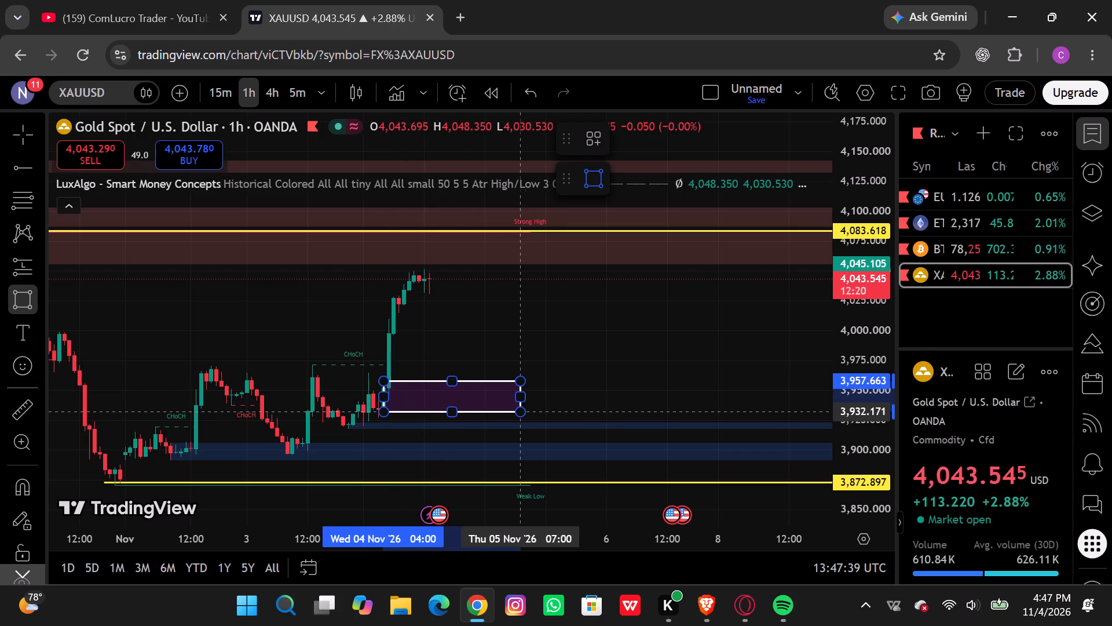
pyautogui.moveTo(529, 412); pyautogui.dragTo(630, 416)
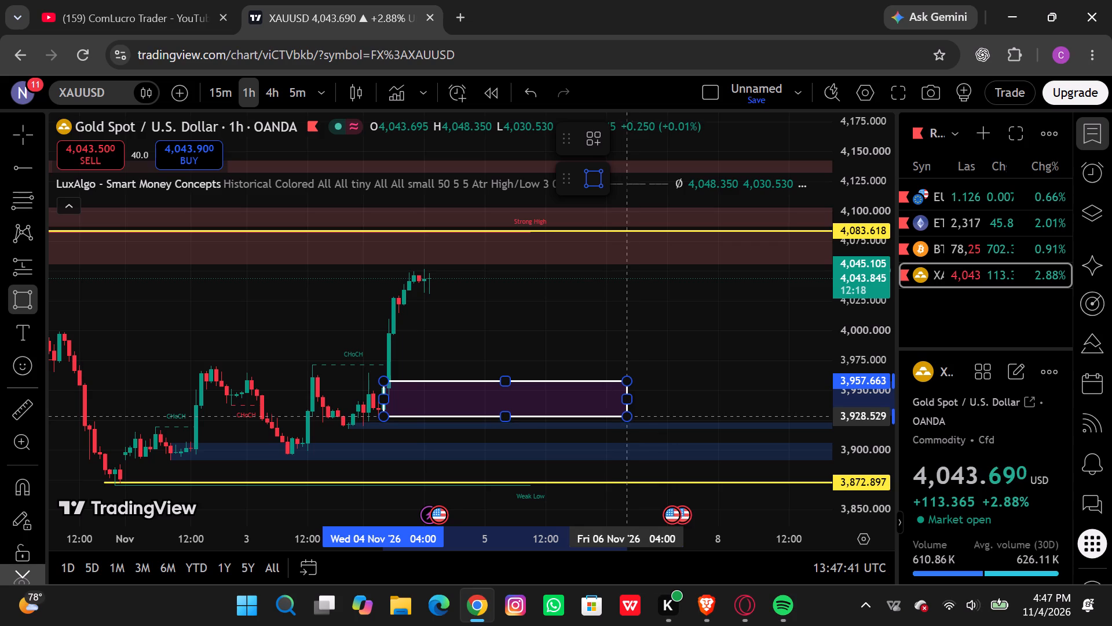
pyautogui.moveTo(630, 416); pyautogui.dragTo(660, 412)
pyautogui.click(660, 412)
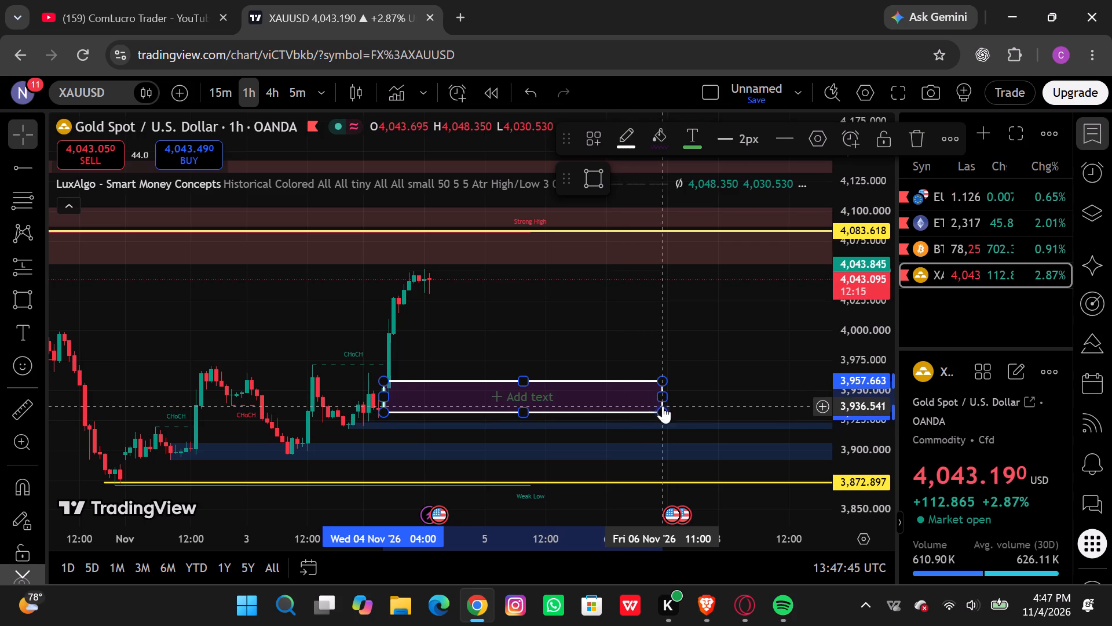
# Label the new 1-hour rectangle with the text "OB".
pyautogui.click(533, 390)
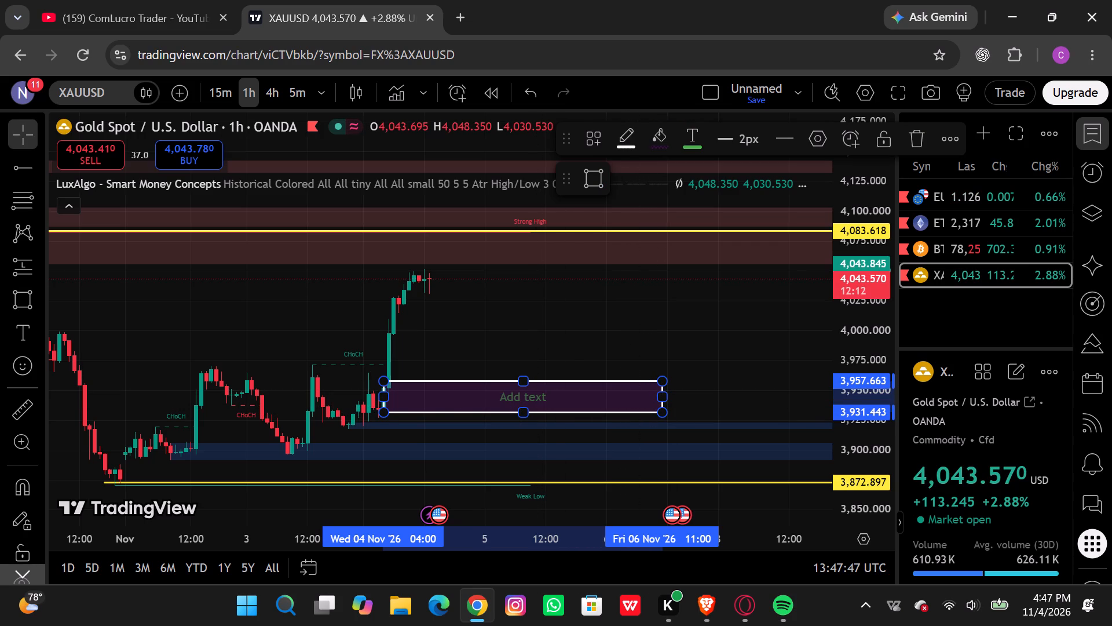
pyautogui.write('OB')
pyautogui.click(533, 390)
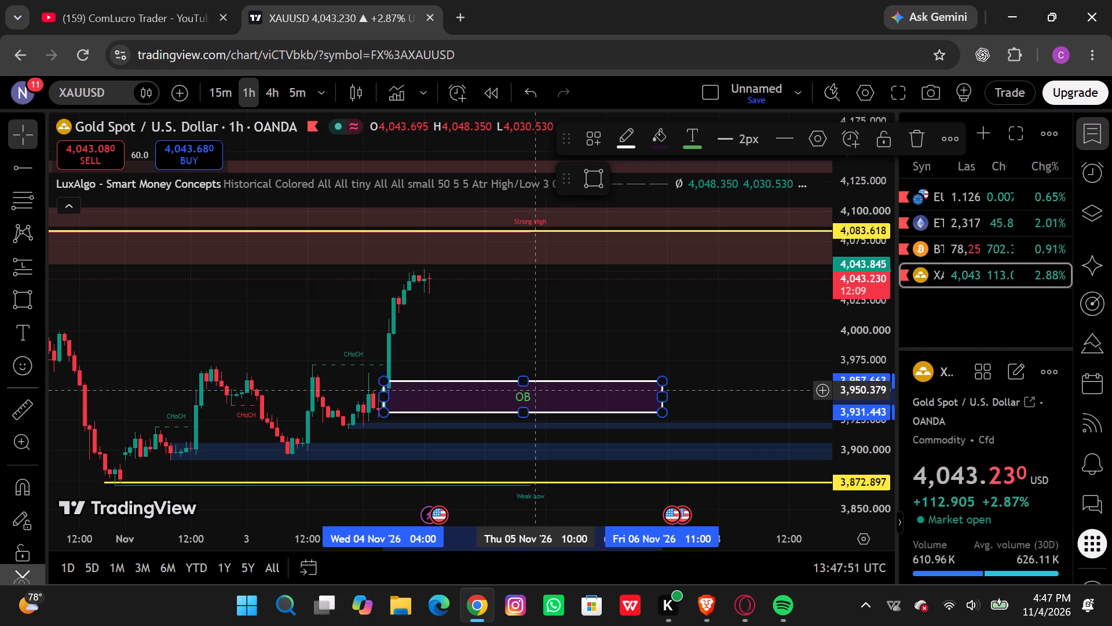
pyautogui.click(712, 388)
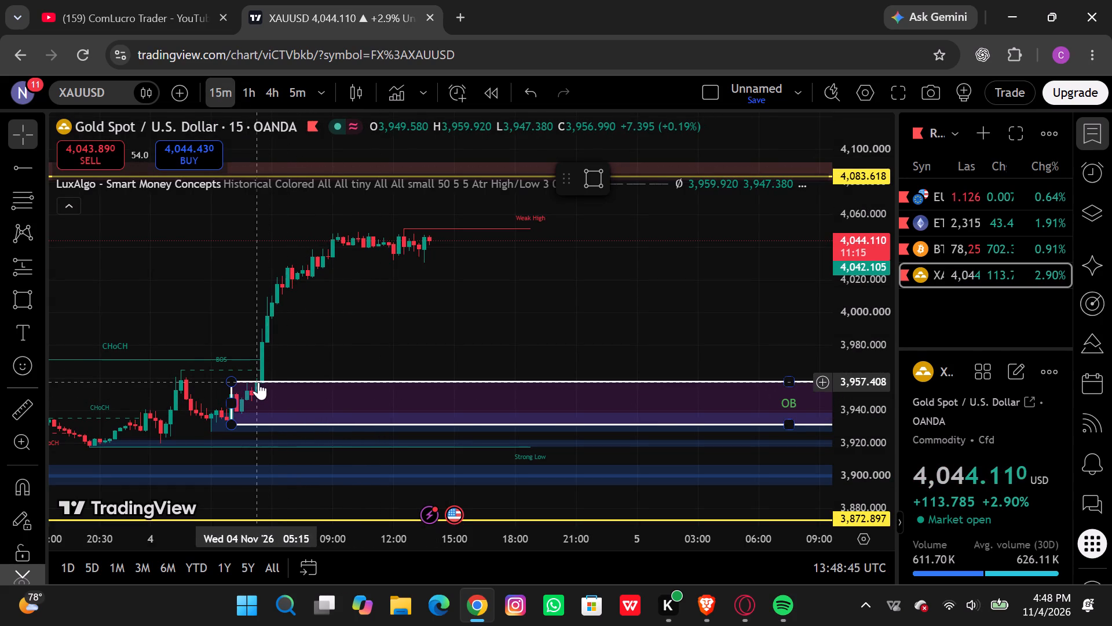
pyautogui.click(335, 351)
pyautogui.click(25, 306)
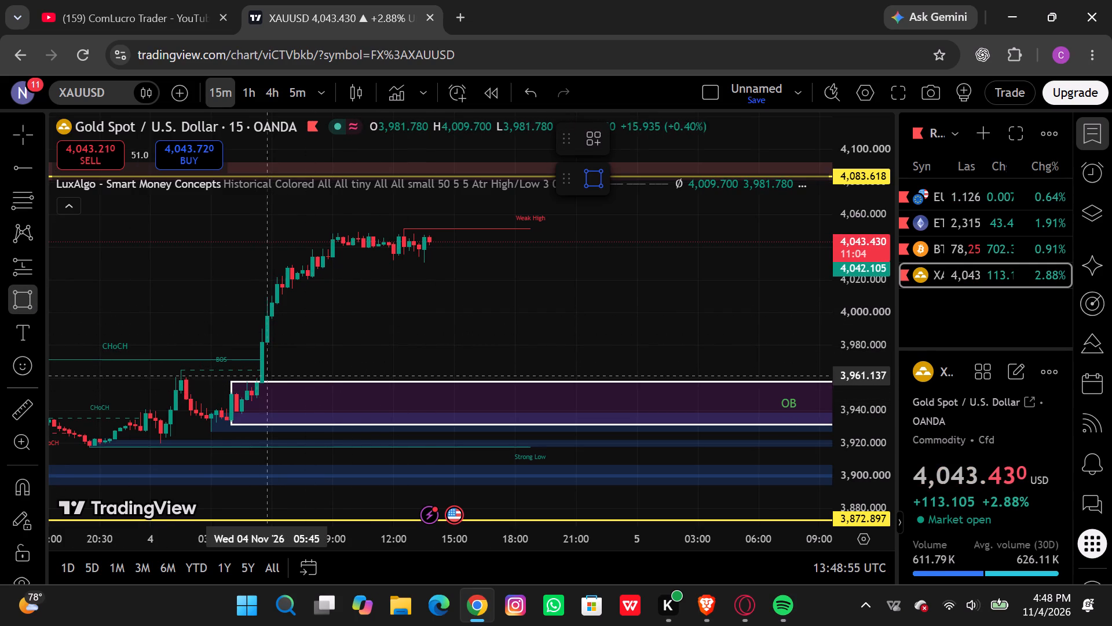
pyautogui.moveTo(257, 377); pyautogui.dragTo(257, 376)
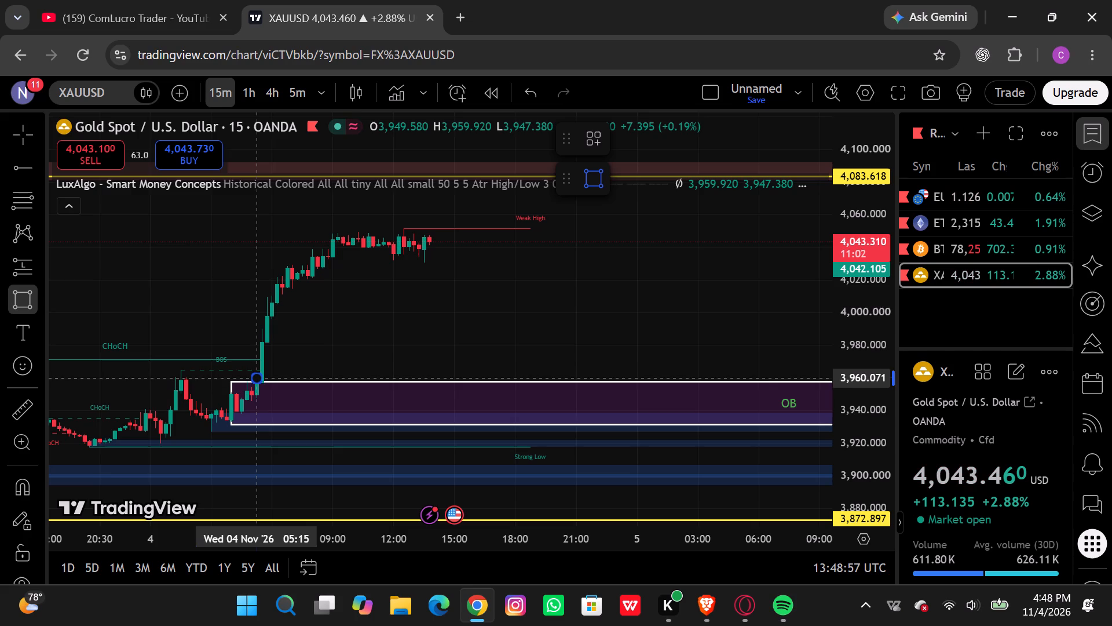
pyautogui.moveTo(257, 376); pyautogui.dragTo(261, 345)
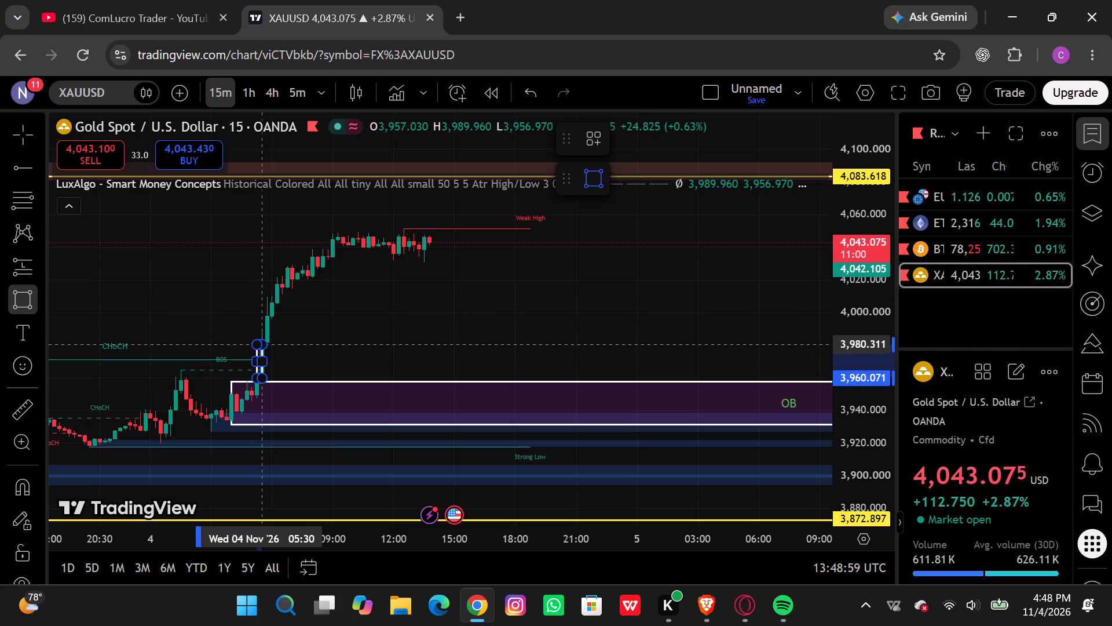
pyautogui.moveTo(261, 345); pyautogui.dragTo(247, 345)
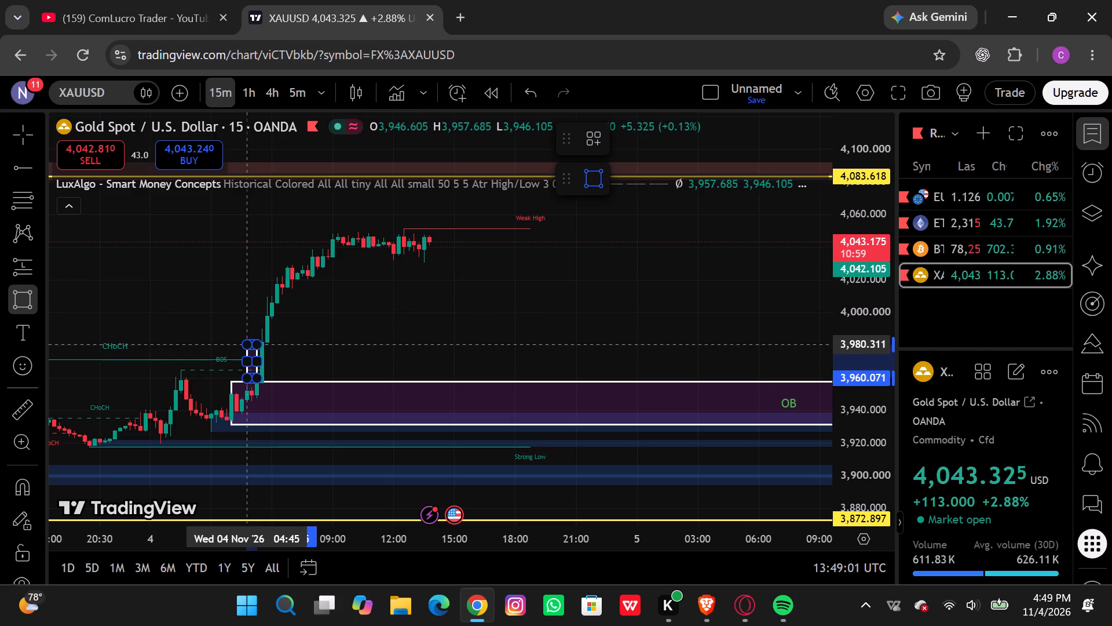
pyautogui.moveTo(247, 345); pyautogui.dragTo(327, 347)
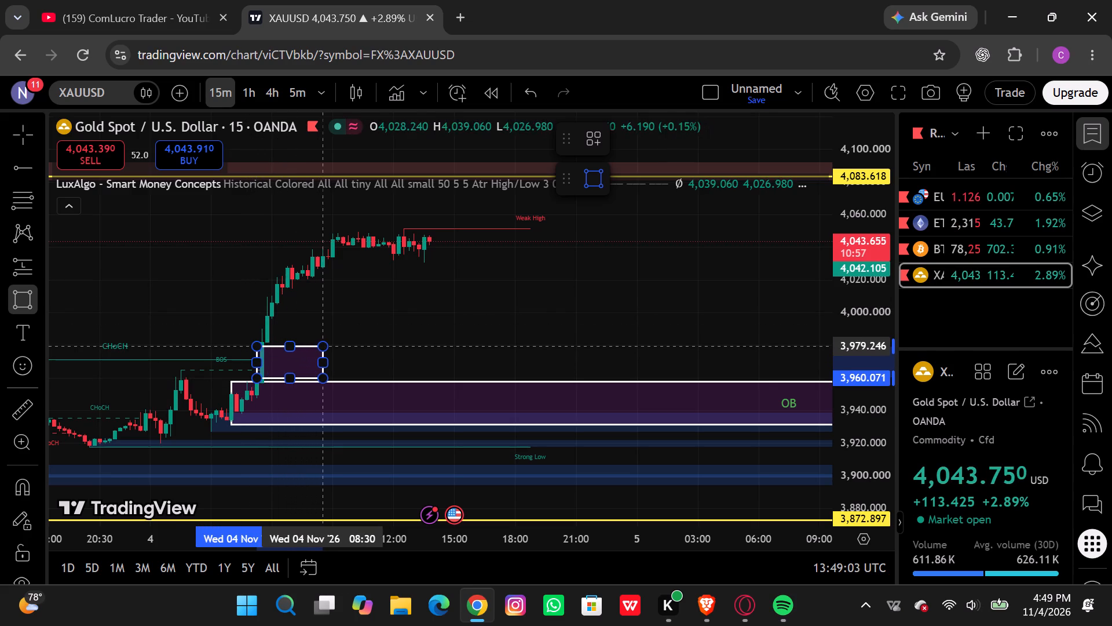
pyautogui.moveTo(327, 347); pyautogui.dragTo(383, 346)
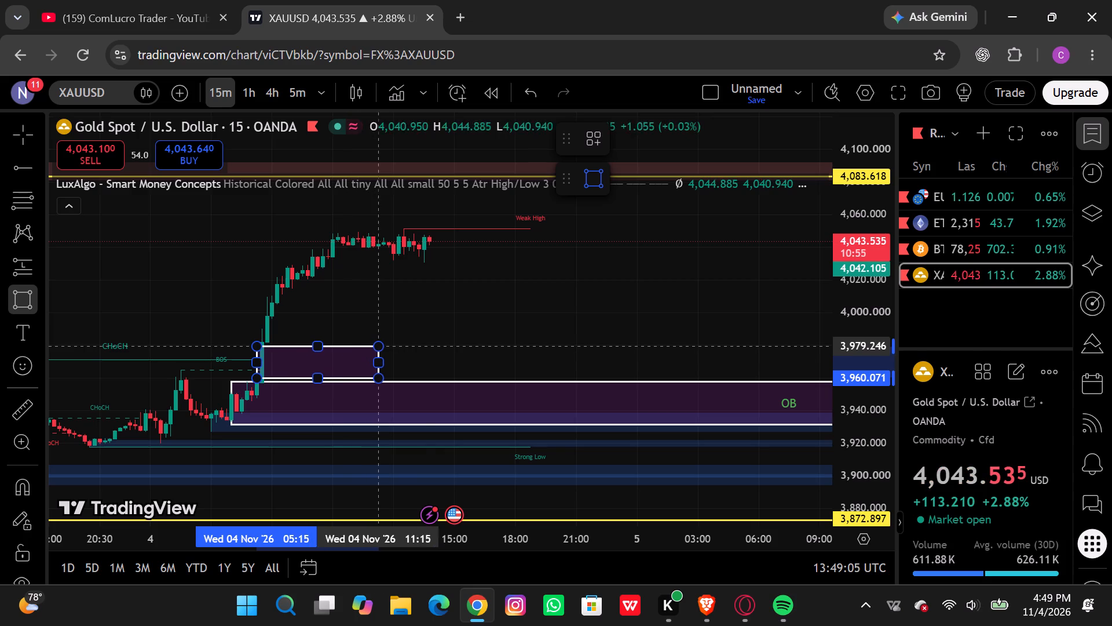
pyautogui.moveTo(383, 346); pyautogui.dragTo(521, 344)
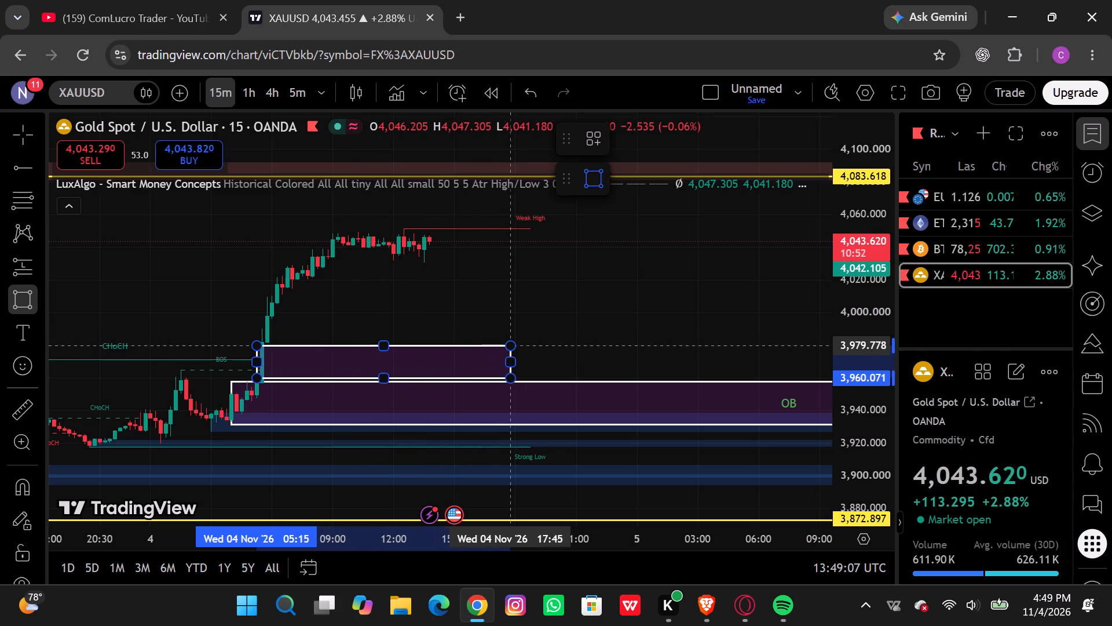
pyautogui.moveTo(521, 344); pyautogui.dragTo(686, 342)
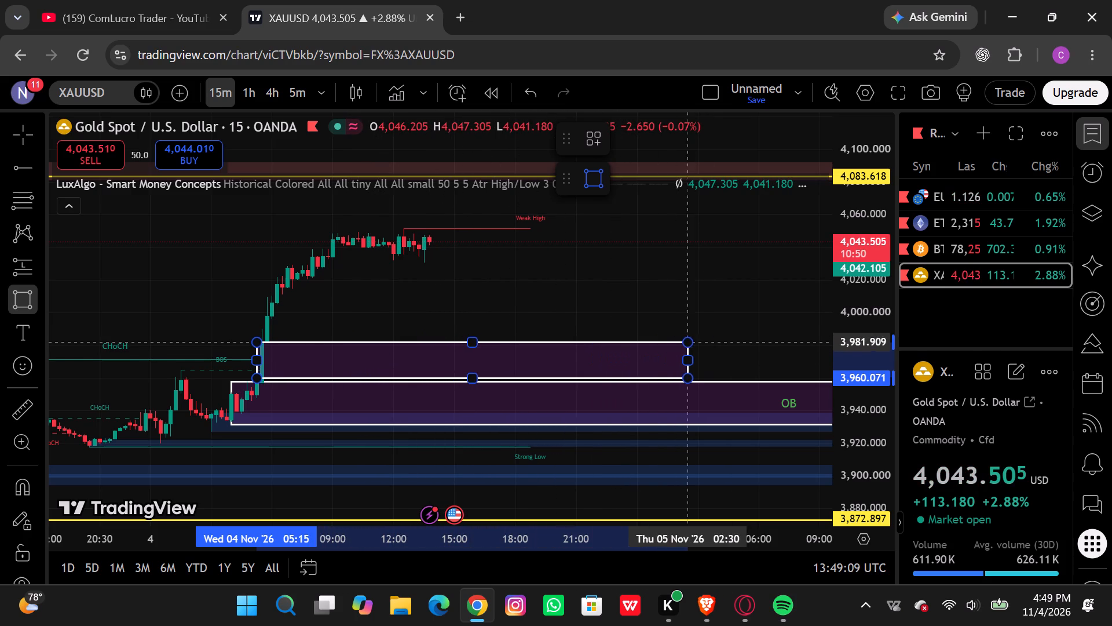
pyautogui.moveTo(686, 342); pyautogui.dragTo(840, 344)
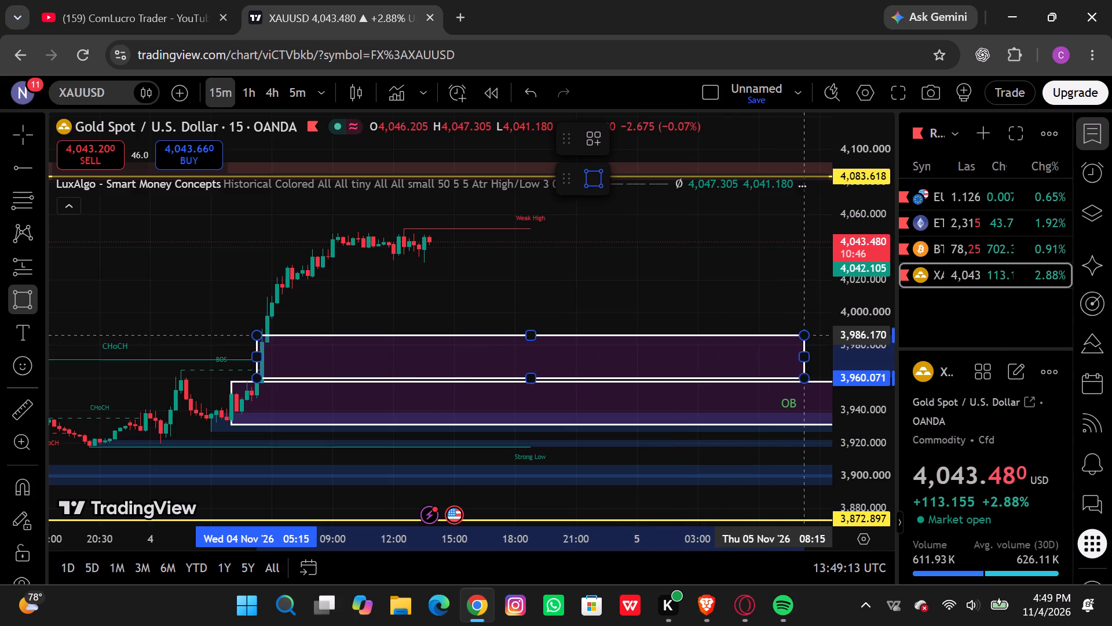
pyautogui.click(828, 336)
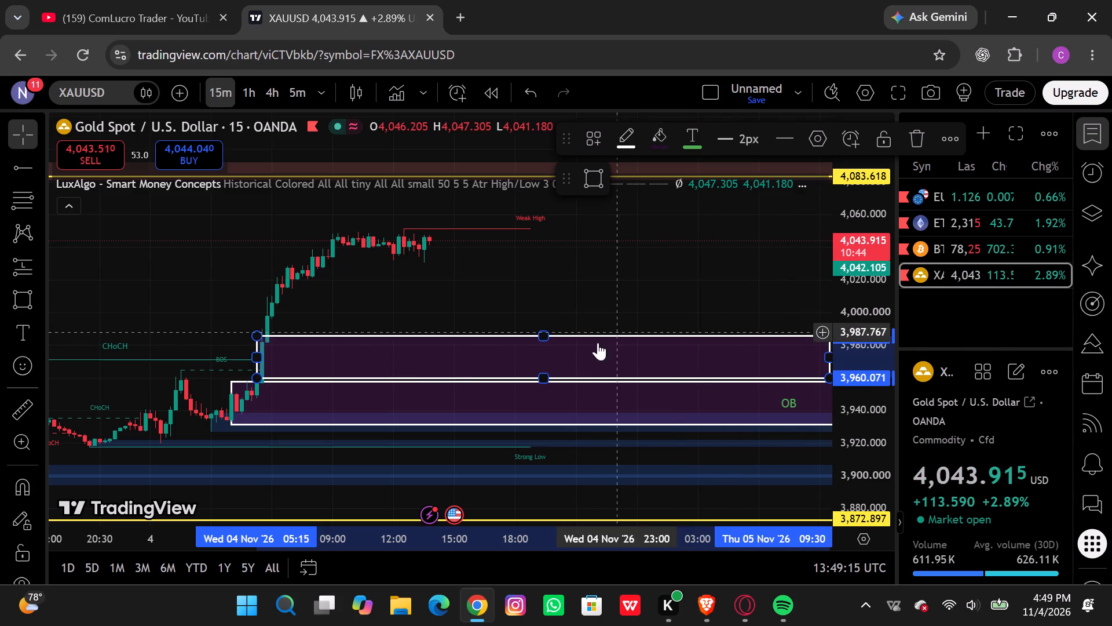
# Label the new 15-minute rectangle with the text "FVG".
pyautogui.click(580, 364)
pyautogui.click(543, 350)
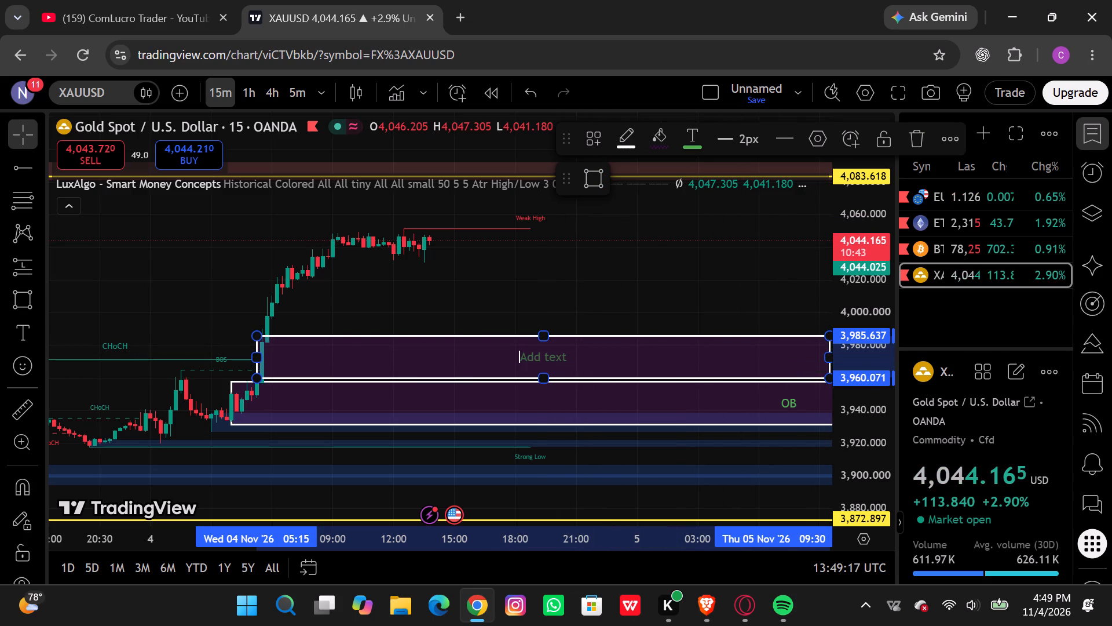
pyautogui.write('FVGS')
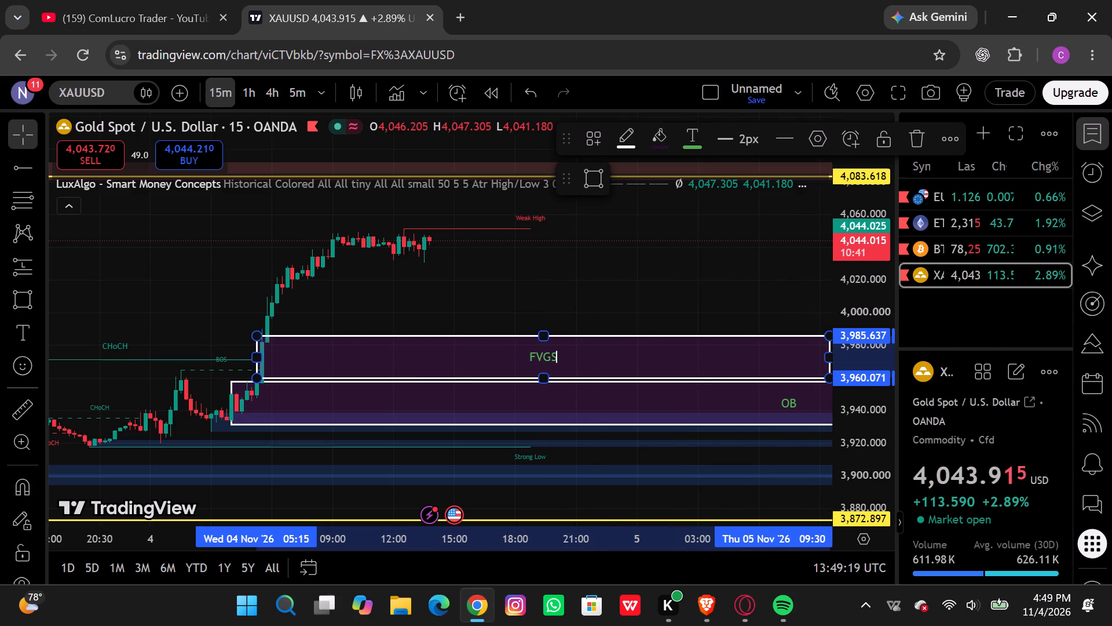
pyautogui.press('BackSpace')
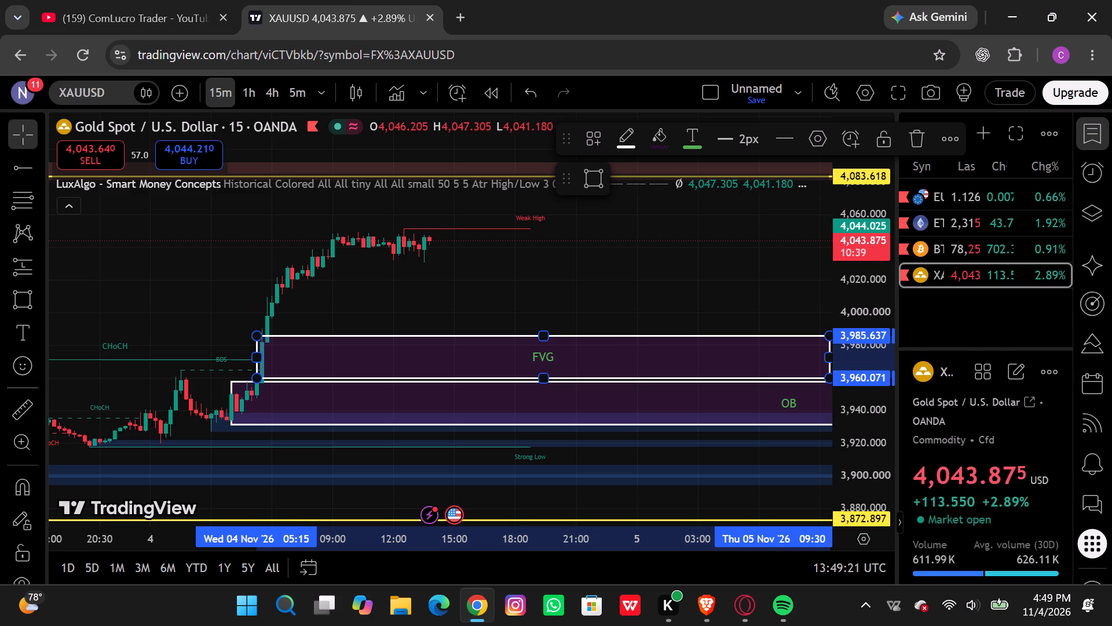
# Set the FVG rectangle's border color to green.
pyautogui.click(624, 142)
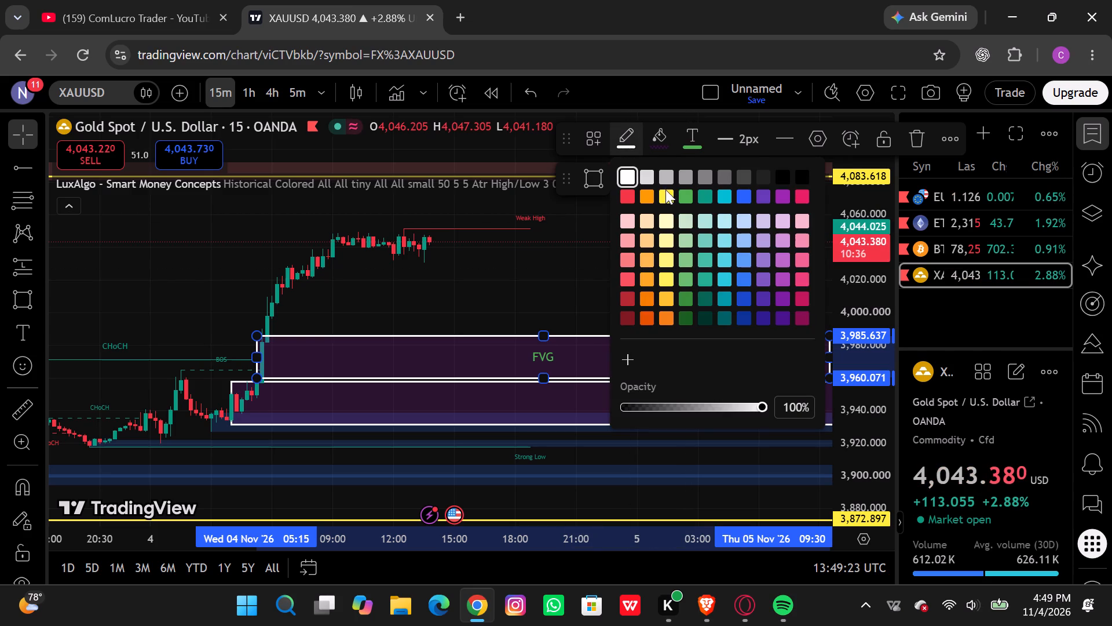
pyautogui.click(765, 177)
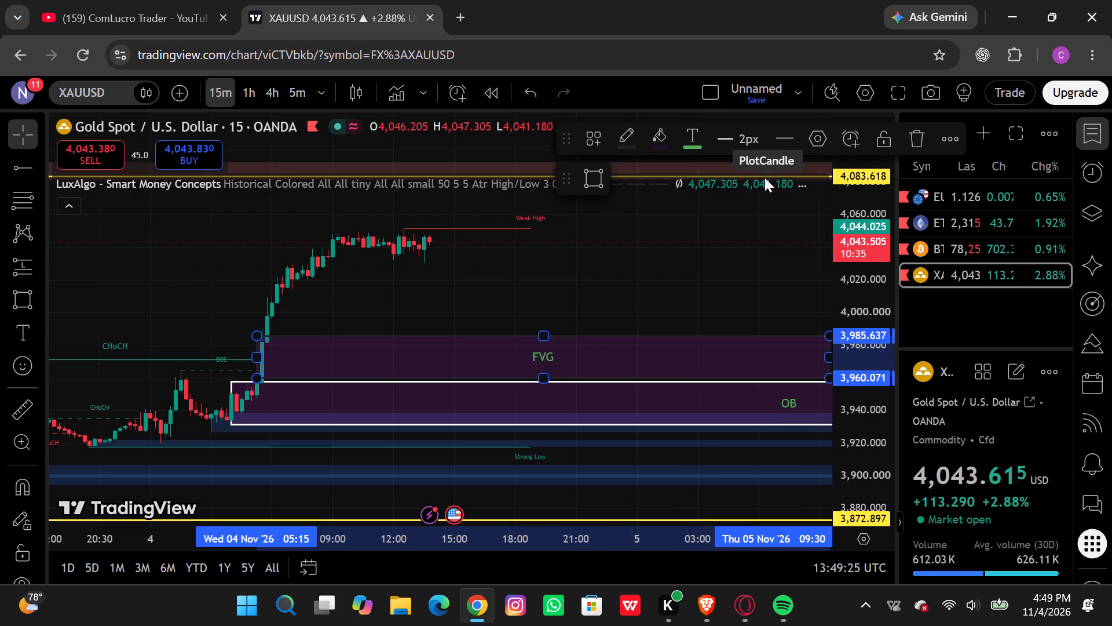
pyautogui.click(624, 139)
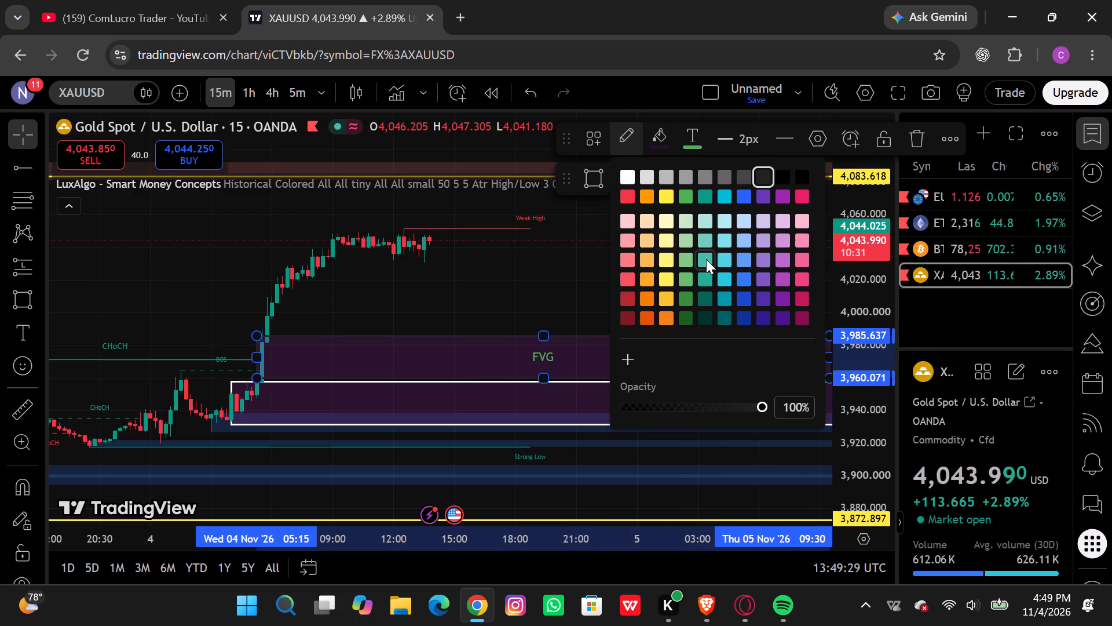
pyautogui.click(689, 196)
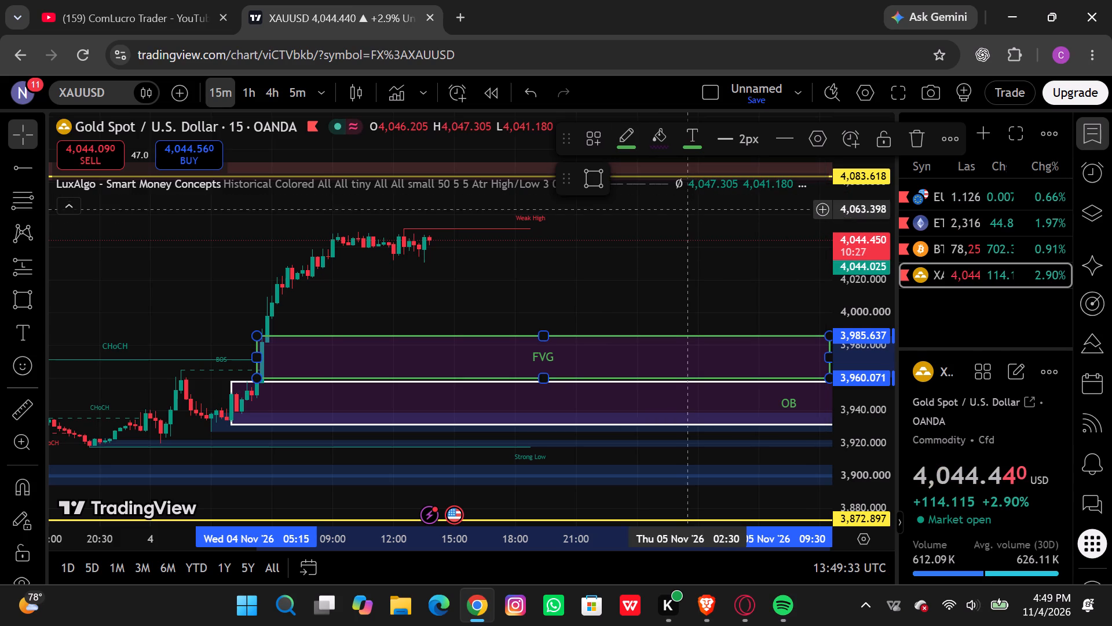
pyautogui.click(690, 283)
# Examine the FVG and OB zones against the wider 15-minute price structure back to late October.
pyautogui.hscroll(-1, 586, 269)
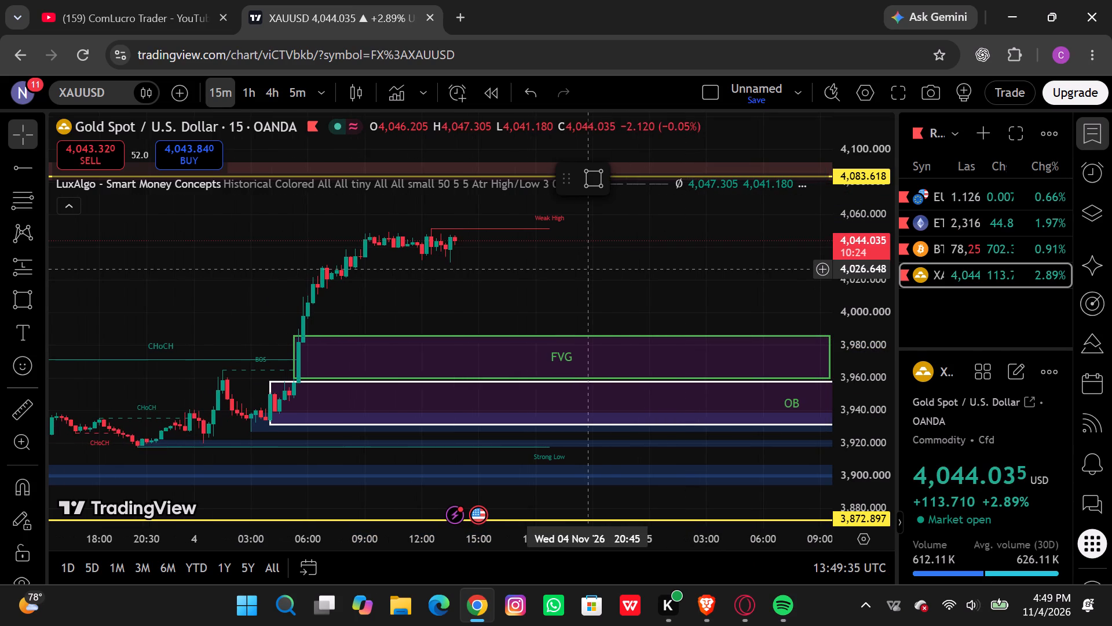
pyautogui.hscroll(-3, 586, 269)
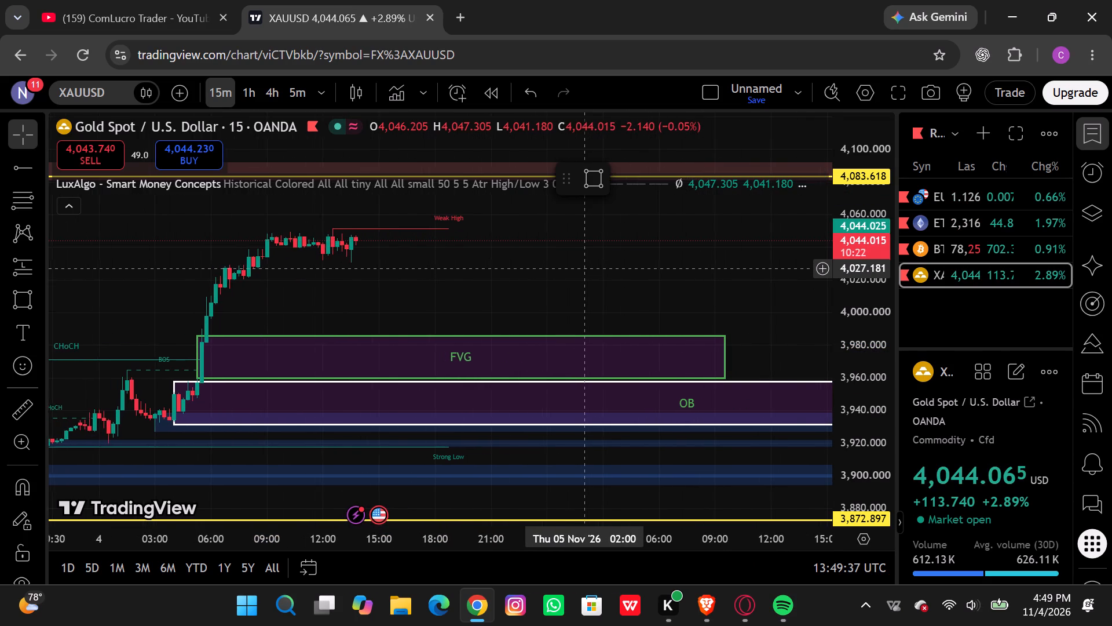
pyautogui.scroll(-2, 584, 268)
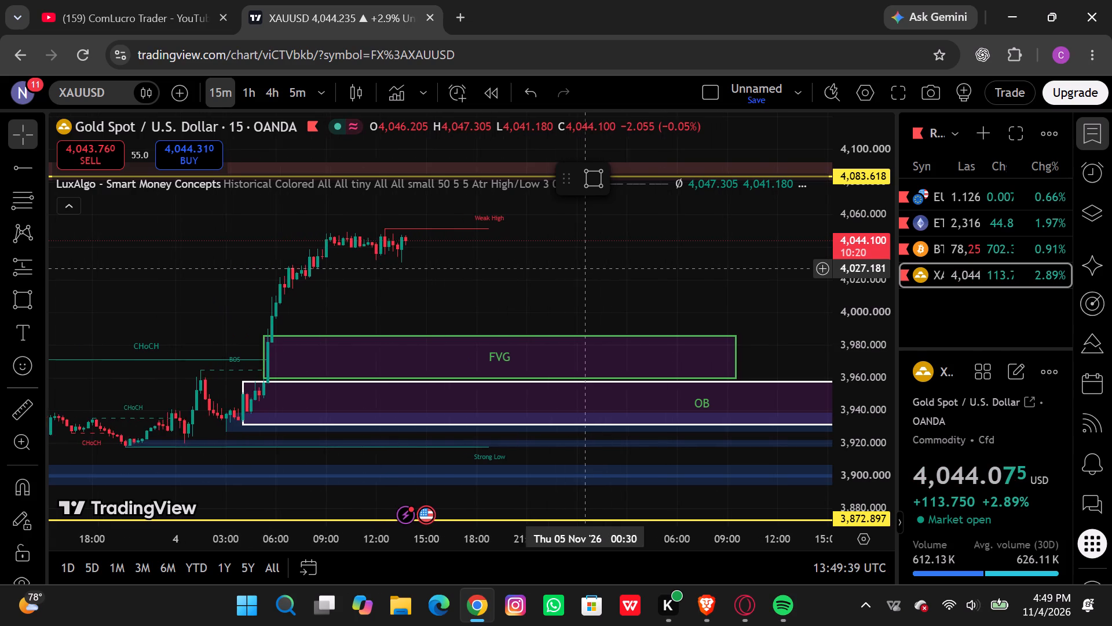
pyautogui.scroll(-3, 584, 268)
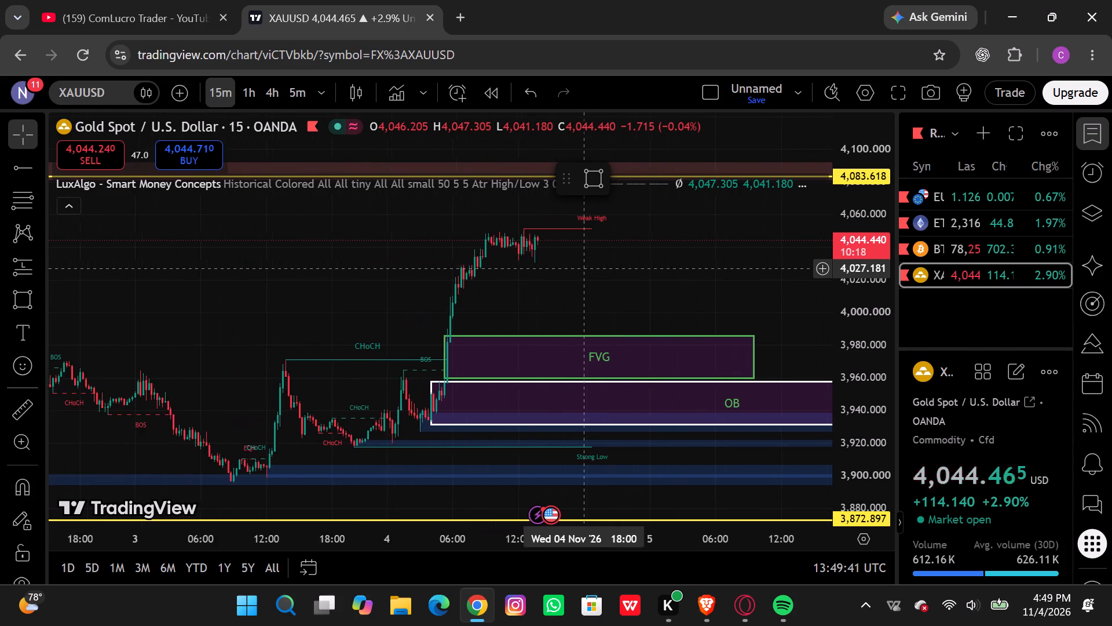
pyautogui.scroll(-1, 584, 268)
pyautogui.hscroll(-1, 584, 268)
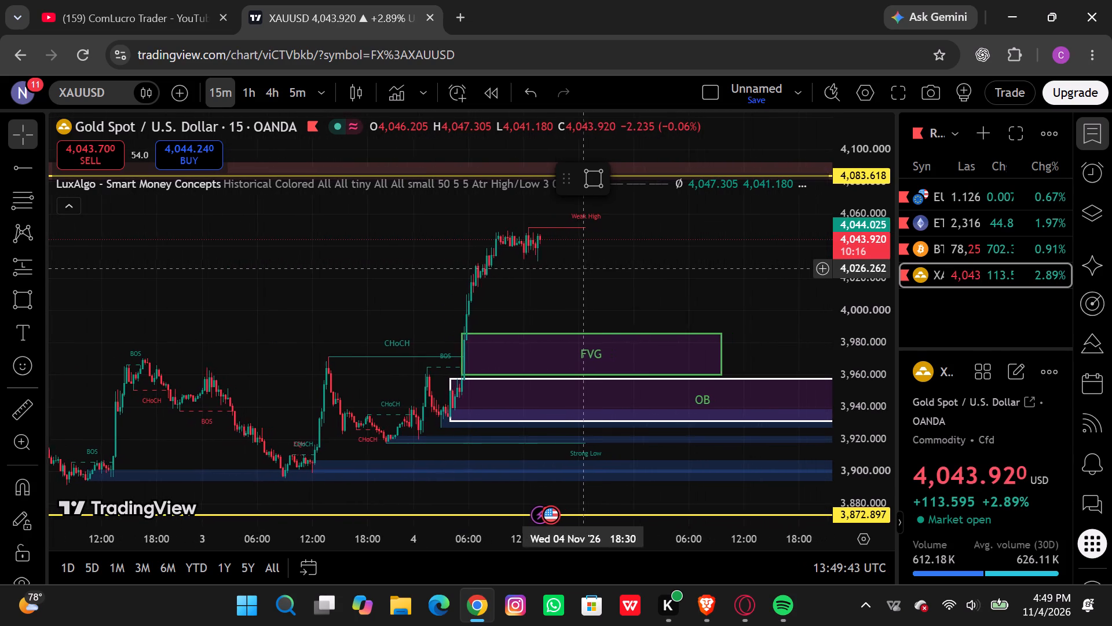
pyautogui.hscroll(-1, 584, 268)
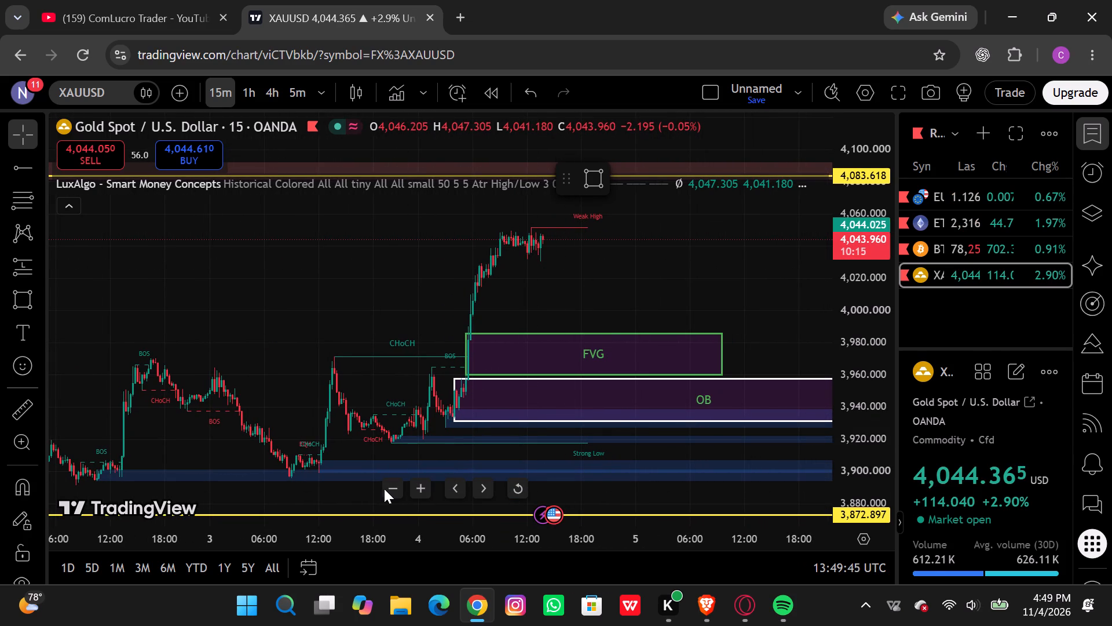
pyautogui.click(390, 489)
pyautogui.click(390, 489)
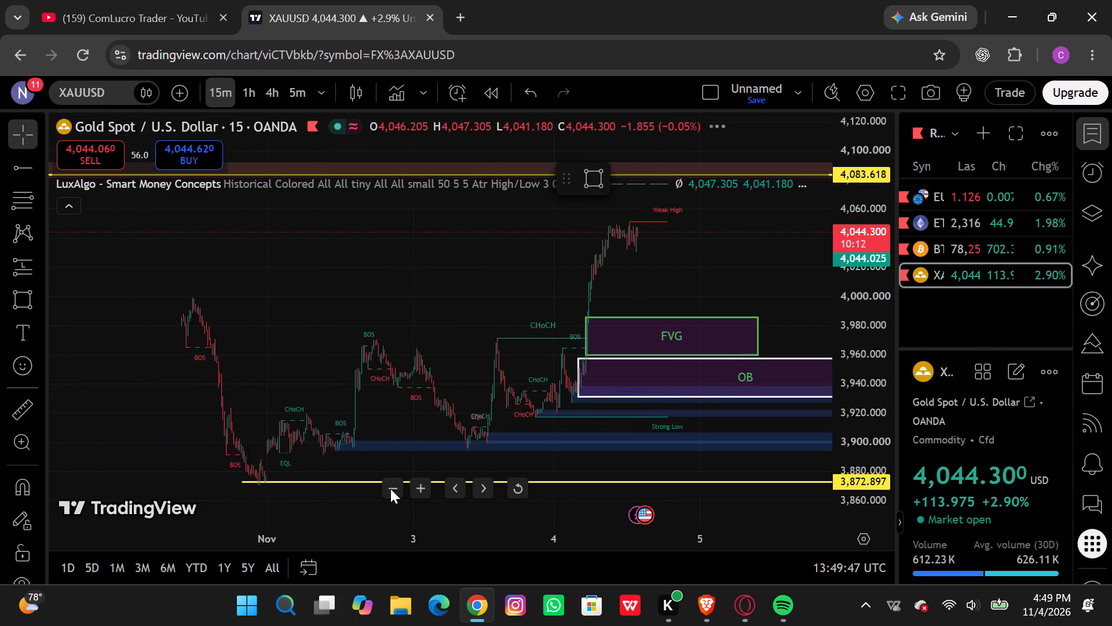
pyautogui.click(390, 489)
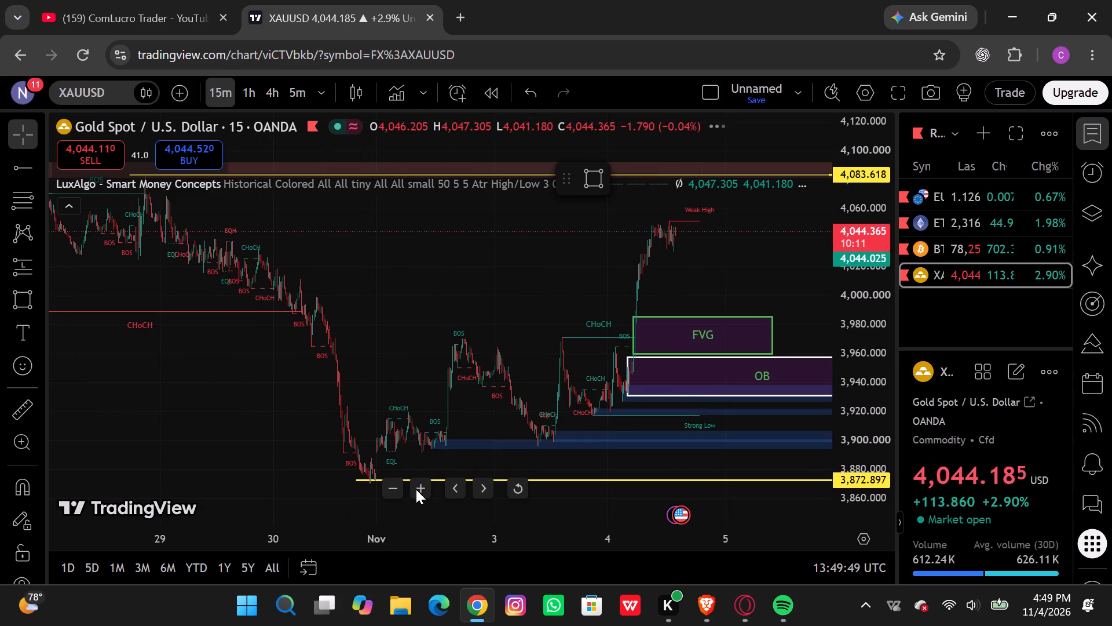
pyautogui.click(416, 489)
pyautogui.click(416, 489)
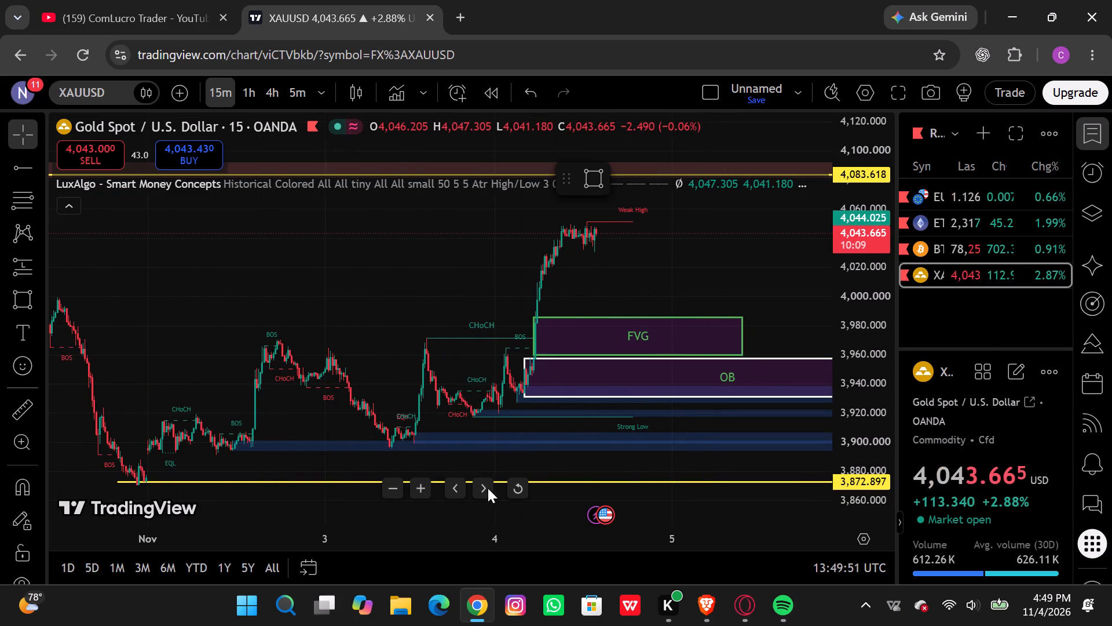
pyautogui.click(480, 488)
pyautogui.click(480, 488)
pyautogui.doubleClick(480, 488)
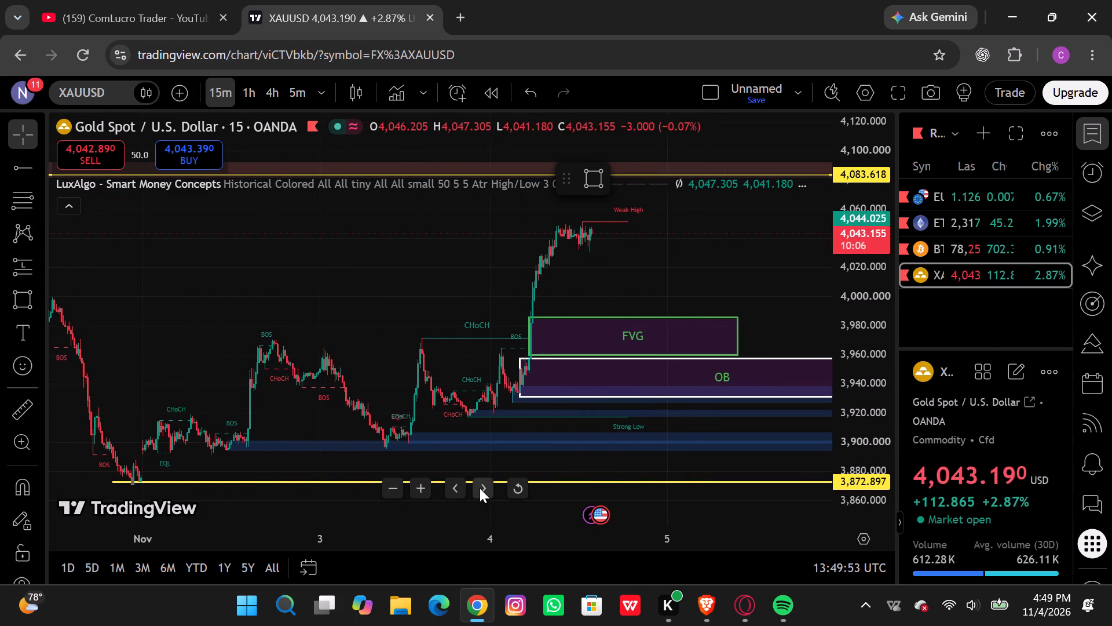
pyautogui.moveTo(480, 488); pyautogui.dragTo(523, 487)
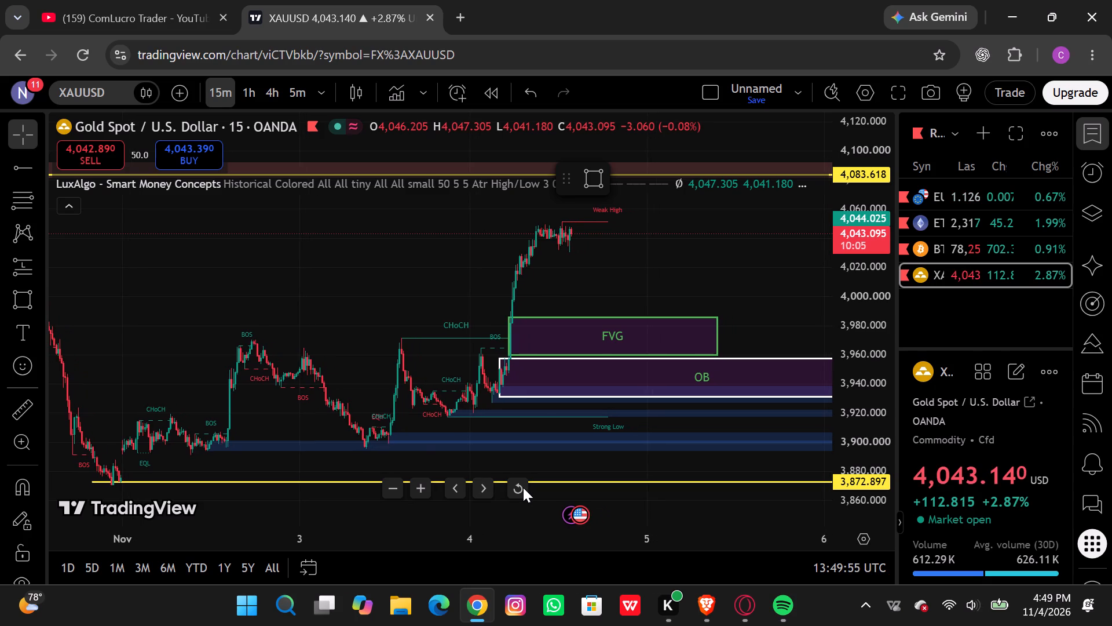
pyautogui.click(523, 487)
pyautogui.hscroll(-4, 622, 377)
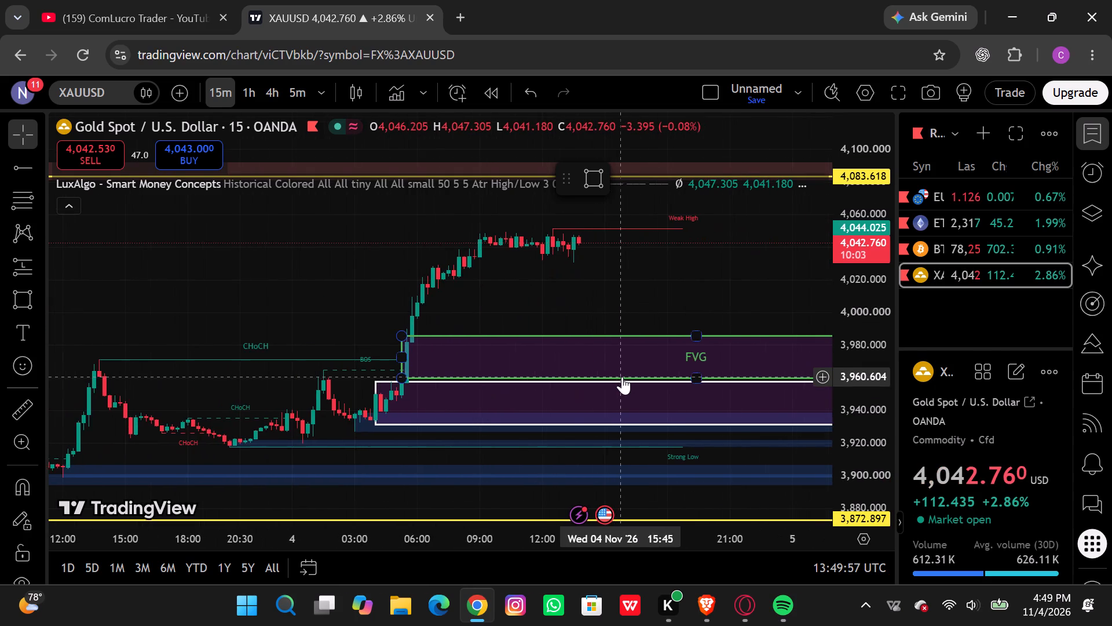
pyautogui.hscroll(-1, 622, 377)
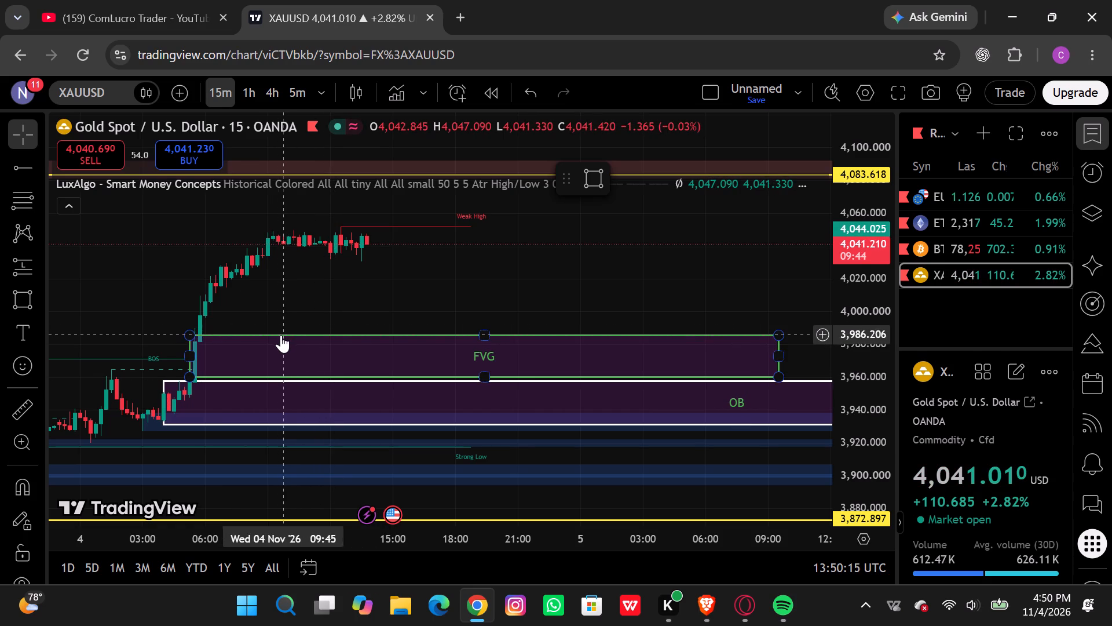
# Adjust the FVG rectangle to span about 3,980.9 to 3,959.7 in price, starting at 4 November 05:00.
pyautogui.moveTo(281, 335); pyautogui.dragTo(277, 343)
pyautogui.moveTo(191, 387); pyautogui.dragTo(185, 374)
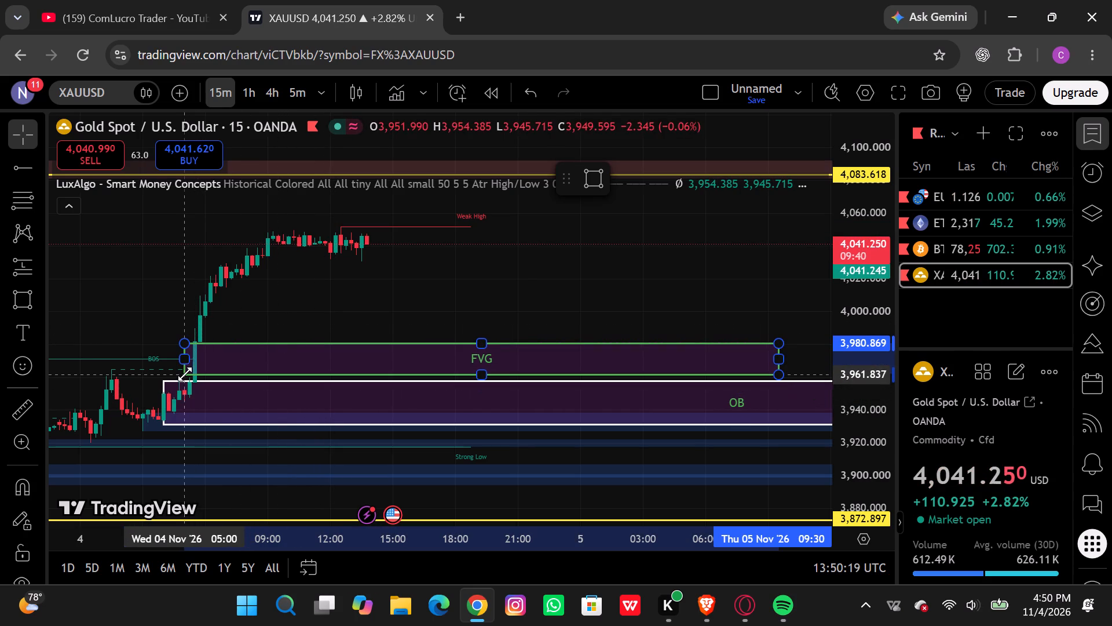
pyautogui.moveTo(185, 374); pyautogui.dragTo(182, 378)
pyautogui.click(182, 378)
pyautogui.click(235, 360)
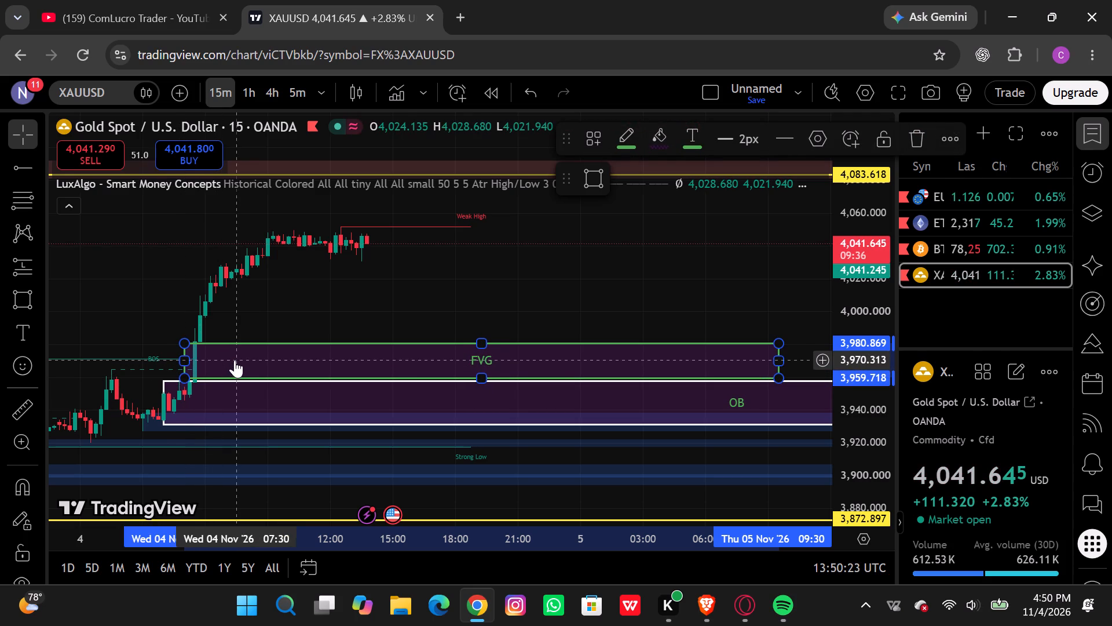
pyautogui.click(432, 310)
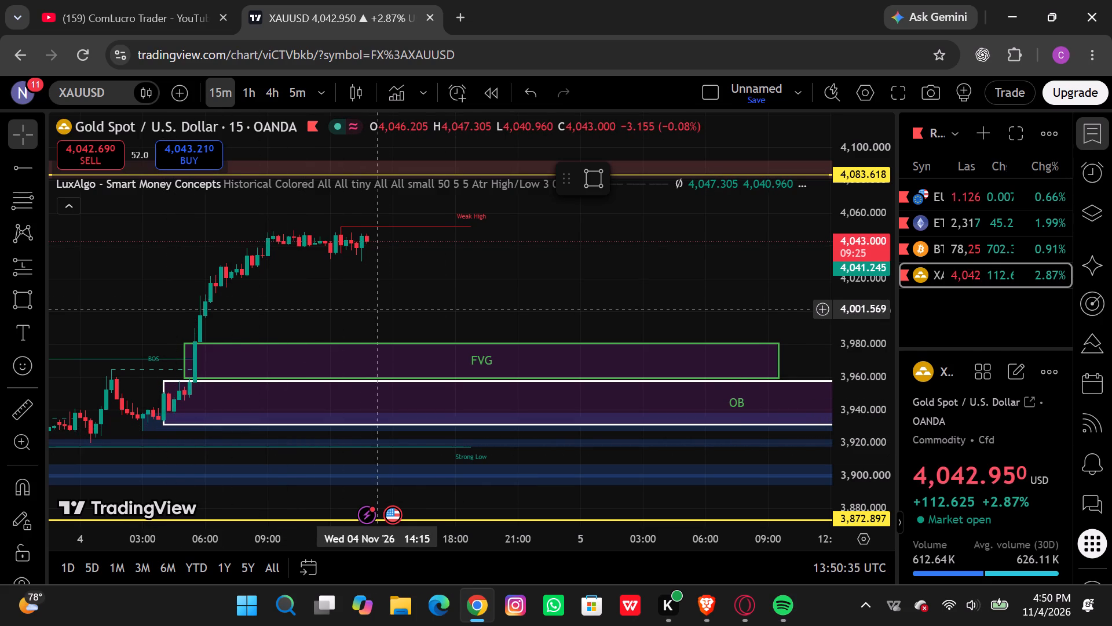
pyautogui.click(593, 297)
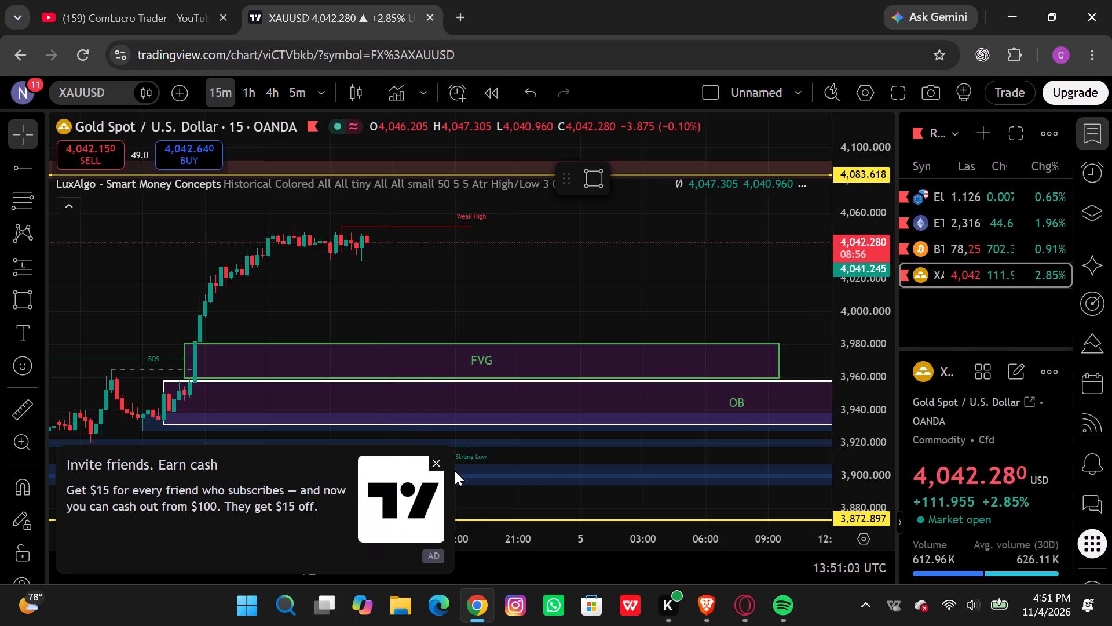
# Dismiss the referral ad and add Trendline, Fib retracement and Gann box to the favorite drawing tools.
pyautogui.click(434, 462)
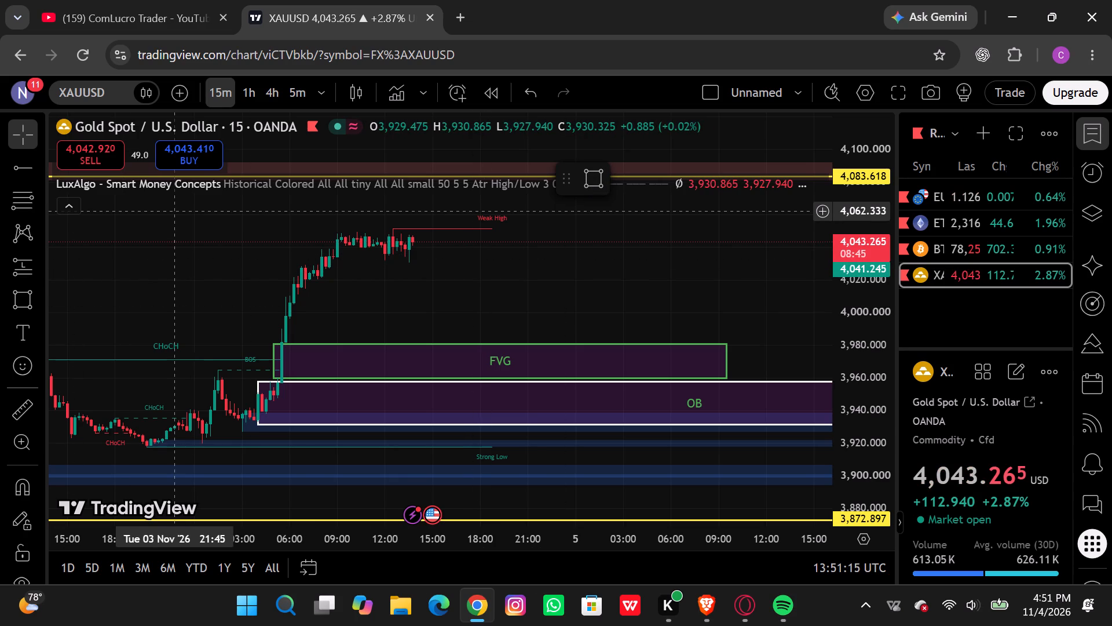
pyautogui.click(36, 168)
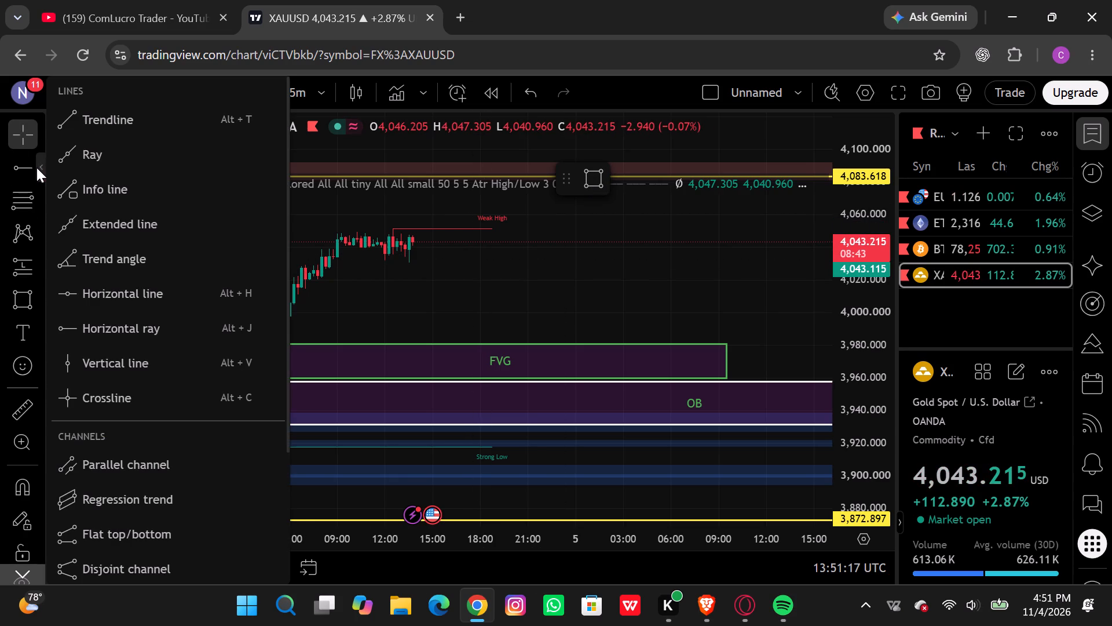
pyautogui.click(266, 118)
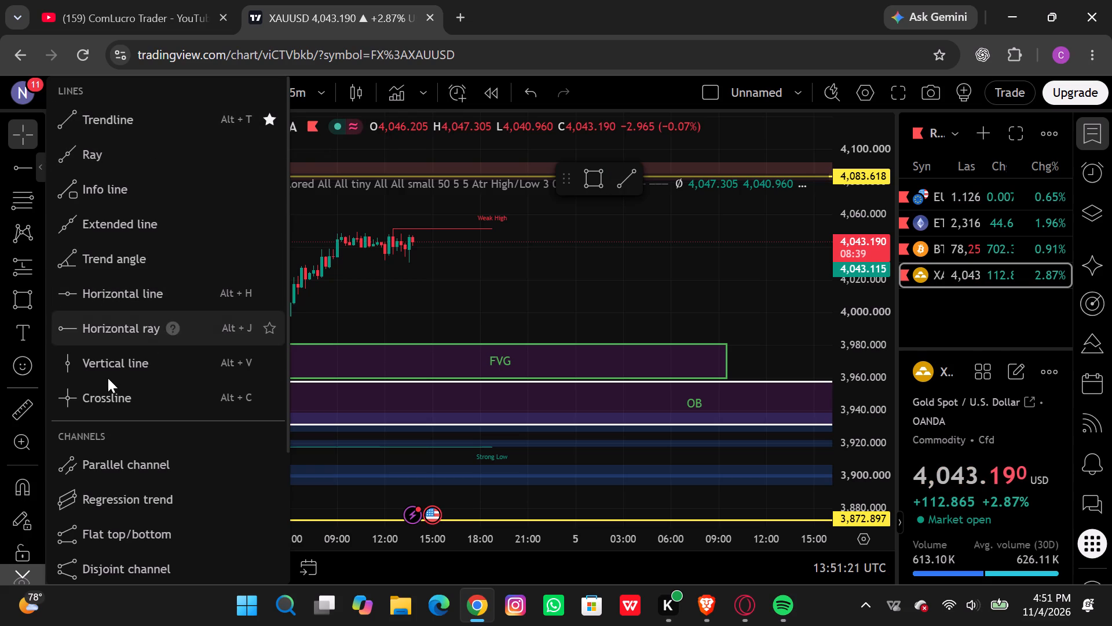
pyautogui.scroll(-2, 72, 463)
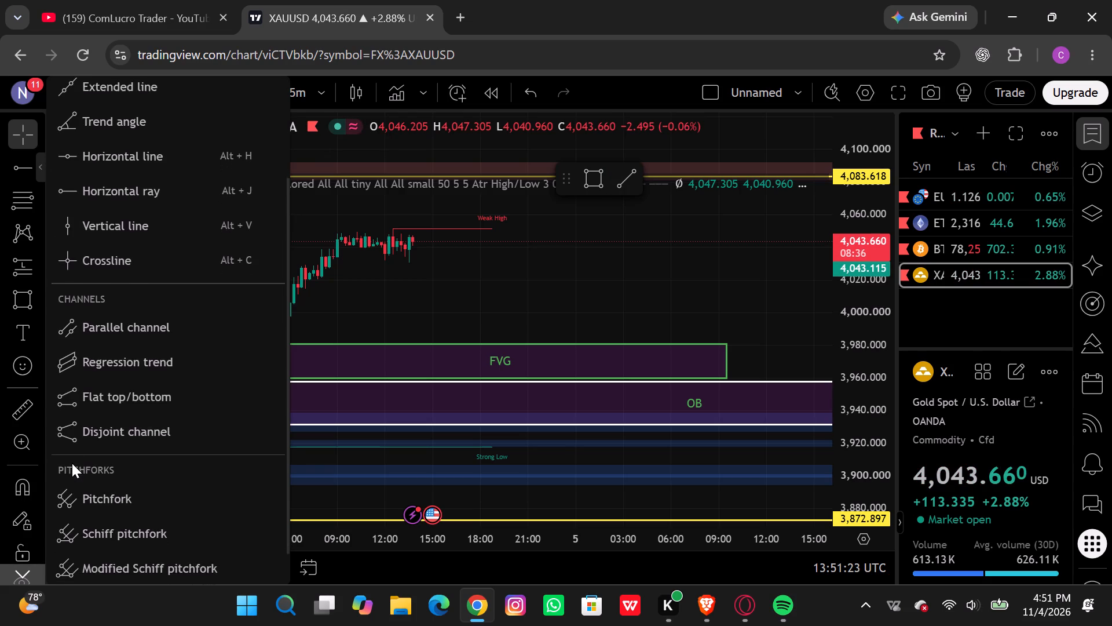
pyautogui.scroll(-3, 72, 463)
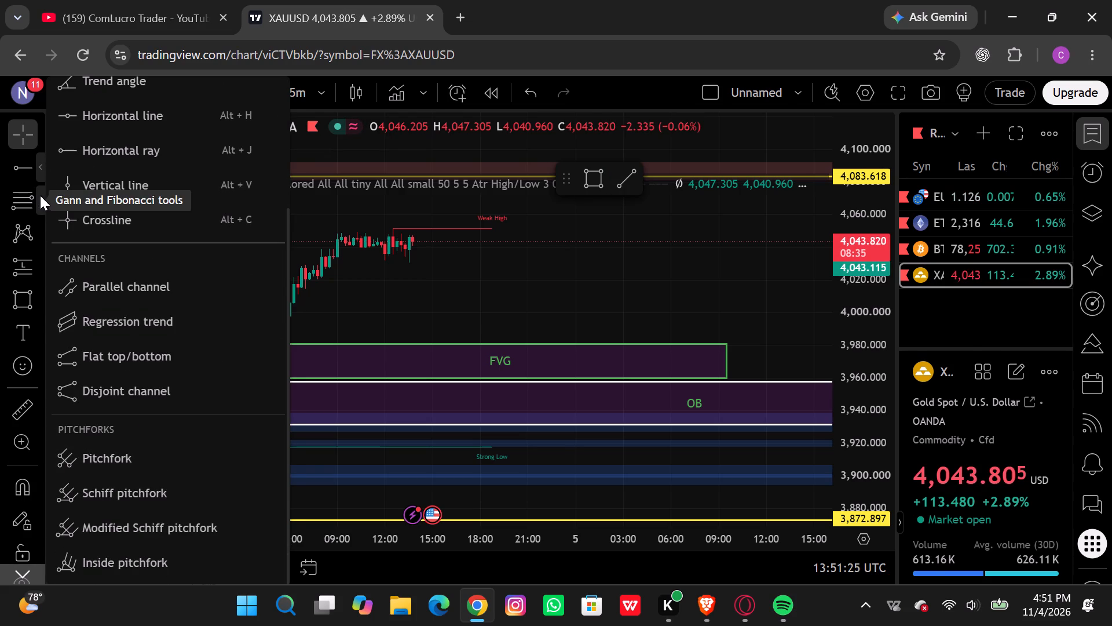
pyautogui.click(40, 196)
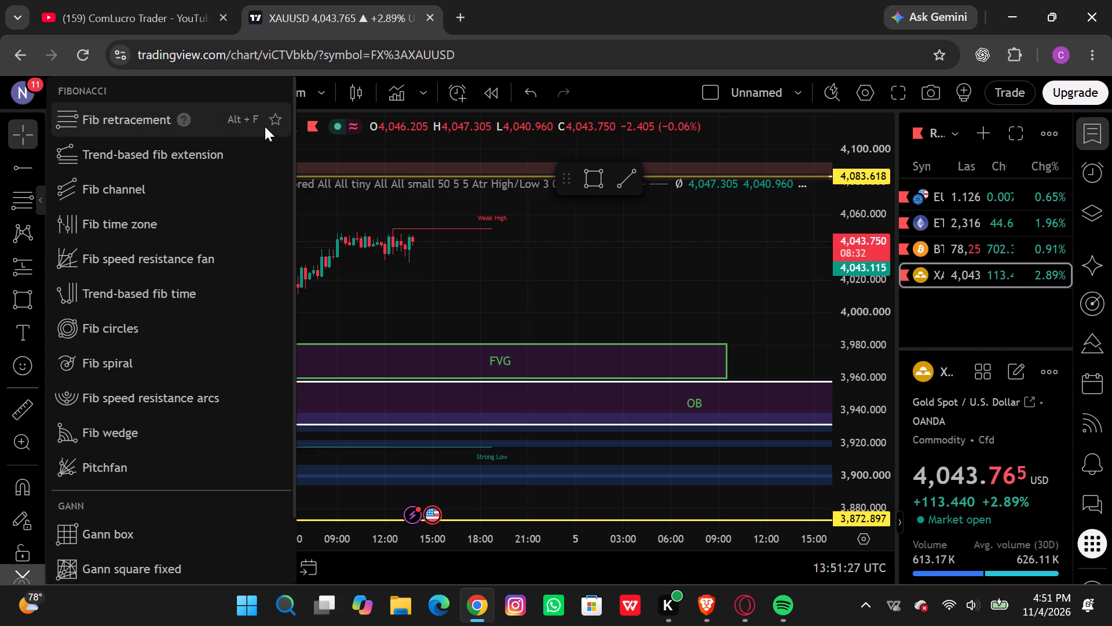
pyautogui.click(277, 119)
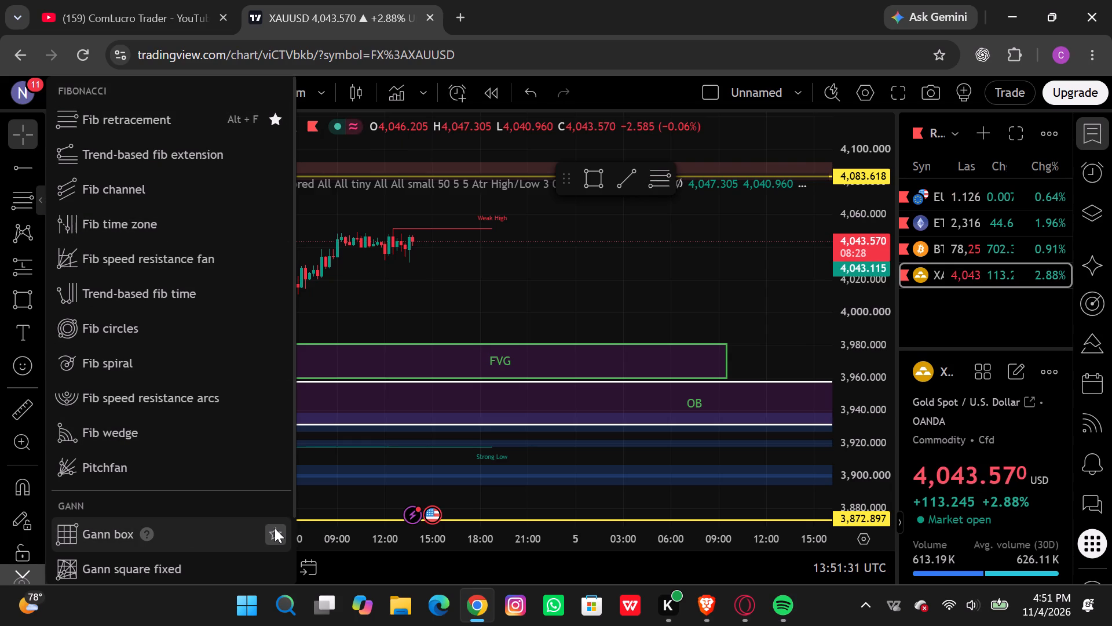
pyautogui.click(275, 528)
# Add Long position, Short position and Text to the favorite drawing tools.
pyautogui.click(41, 235)
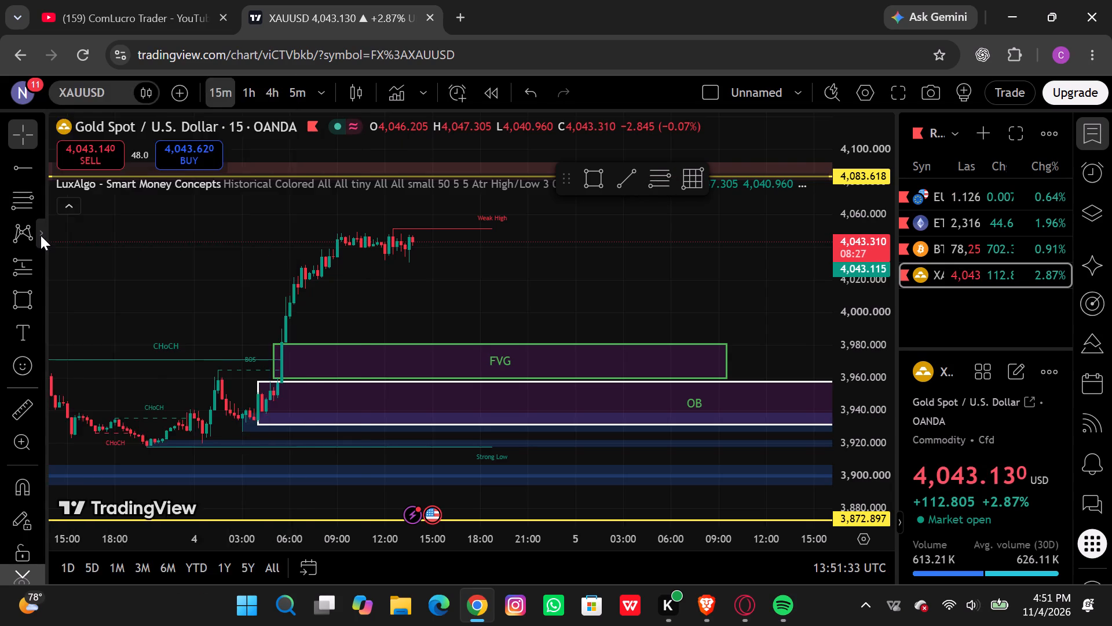
pyautogui.click(38, 269)
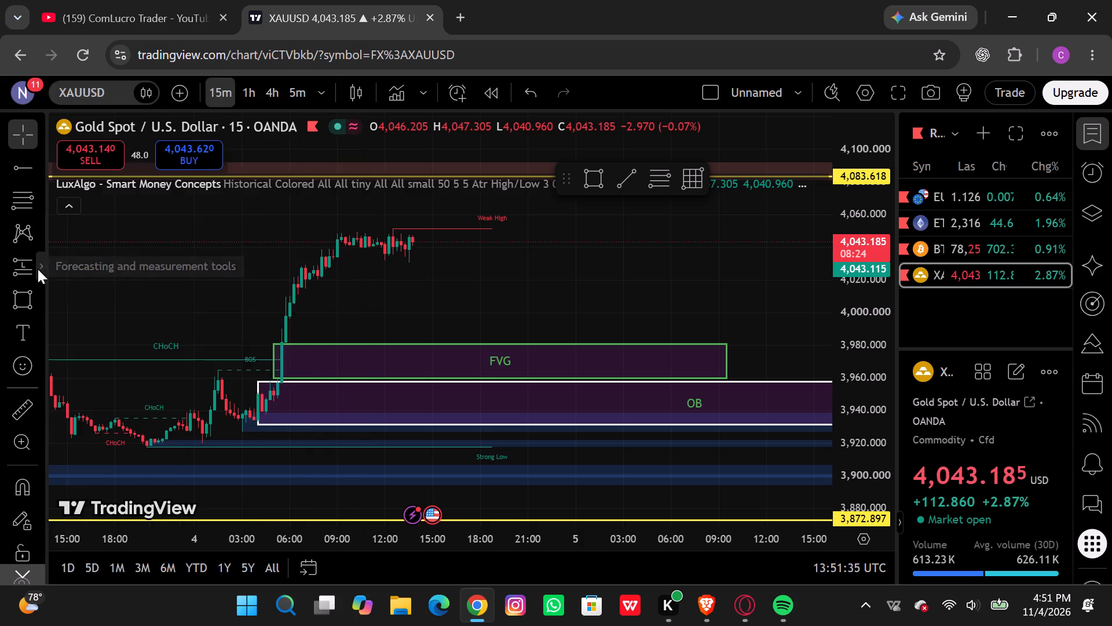
pyautogui.click(281, 119)
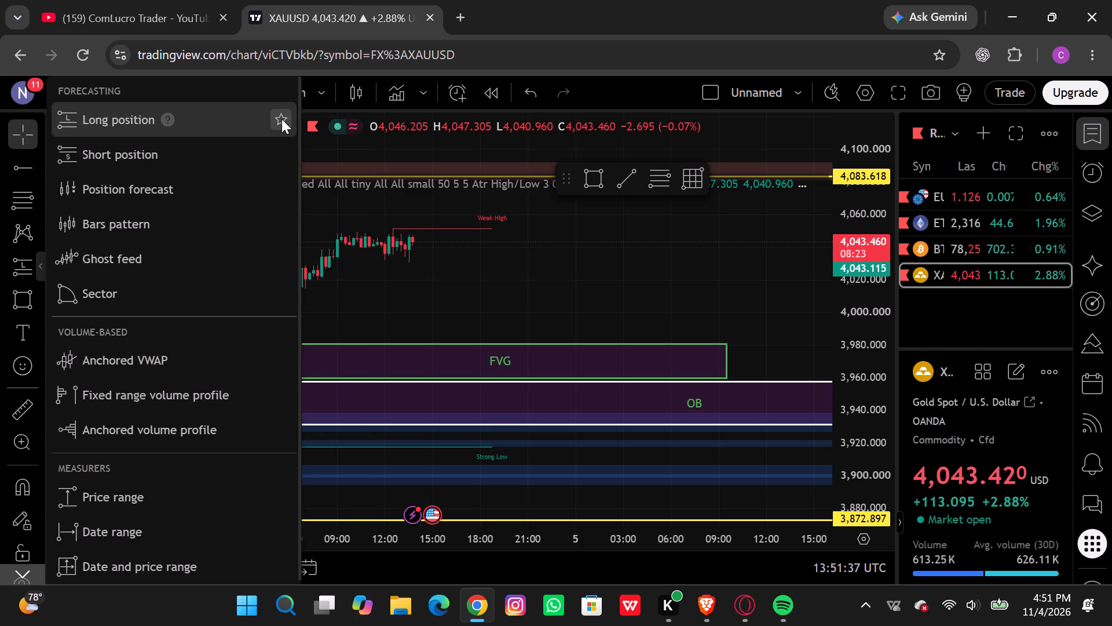
pyautogui.click(282, 151)
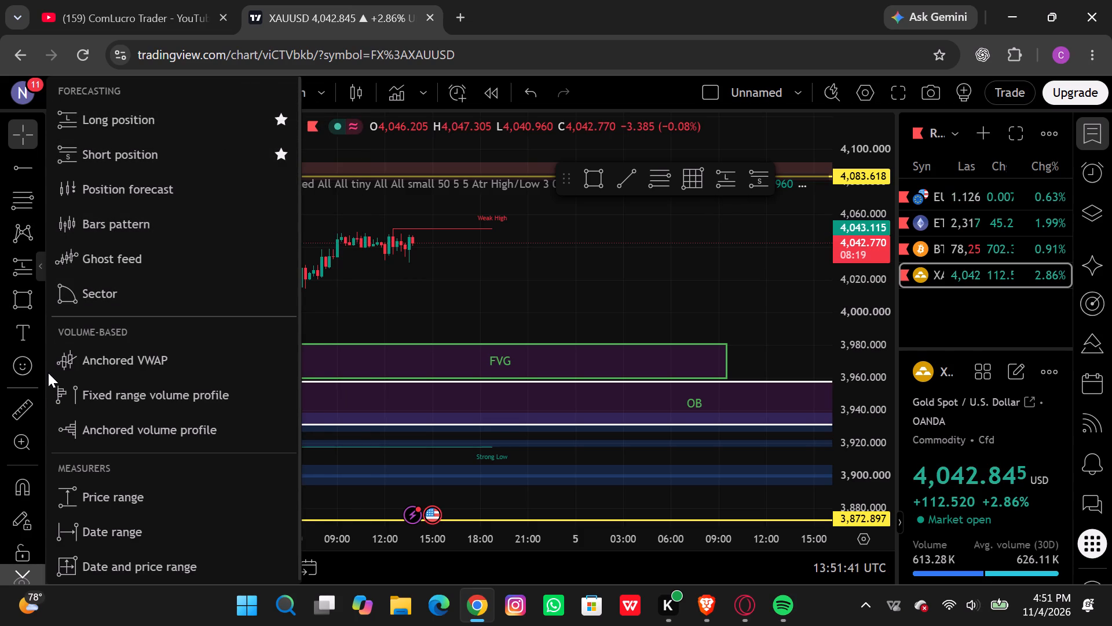
pyautogui.click(41, 330)
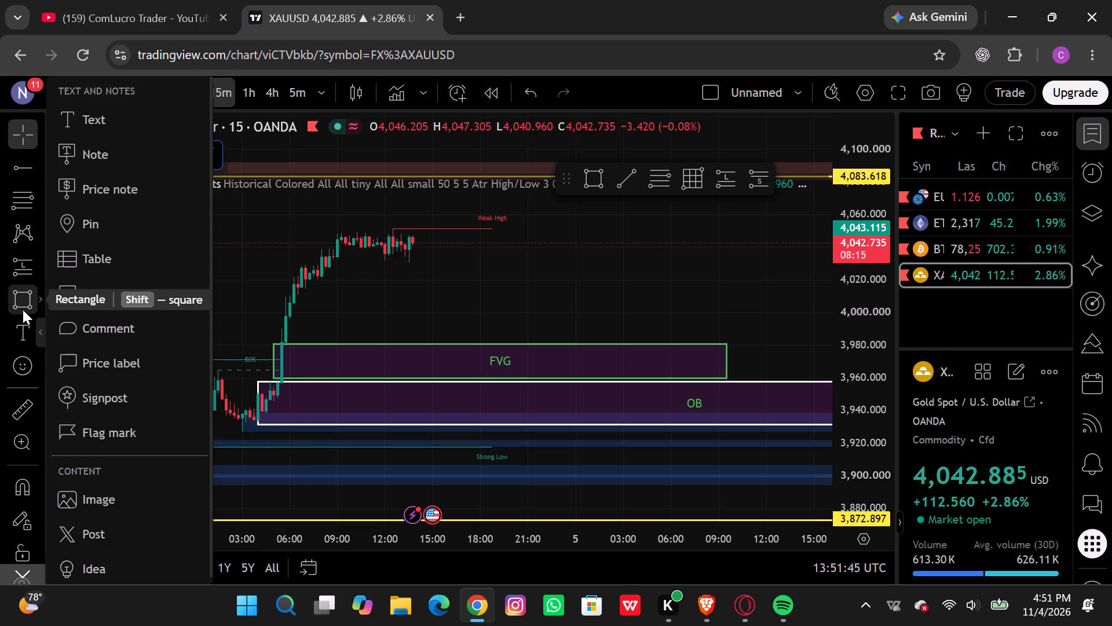
pyautogui.click(188, 118)
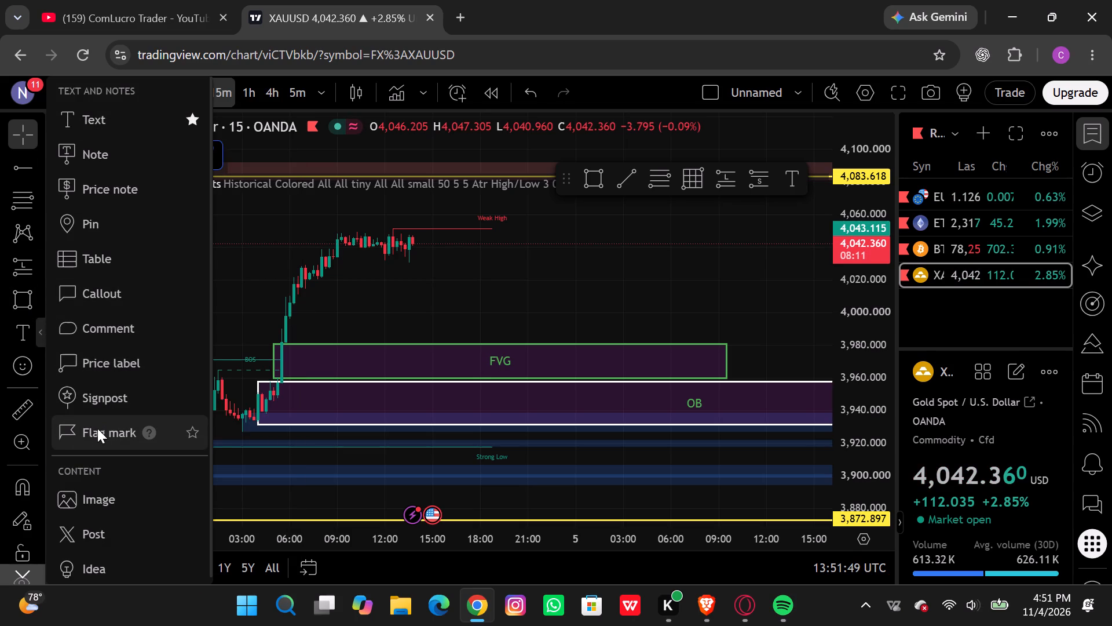
pyautogui.click(38, 296)
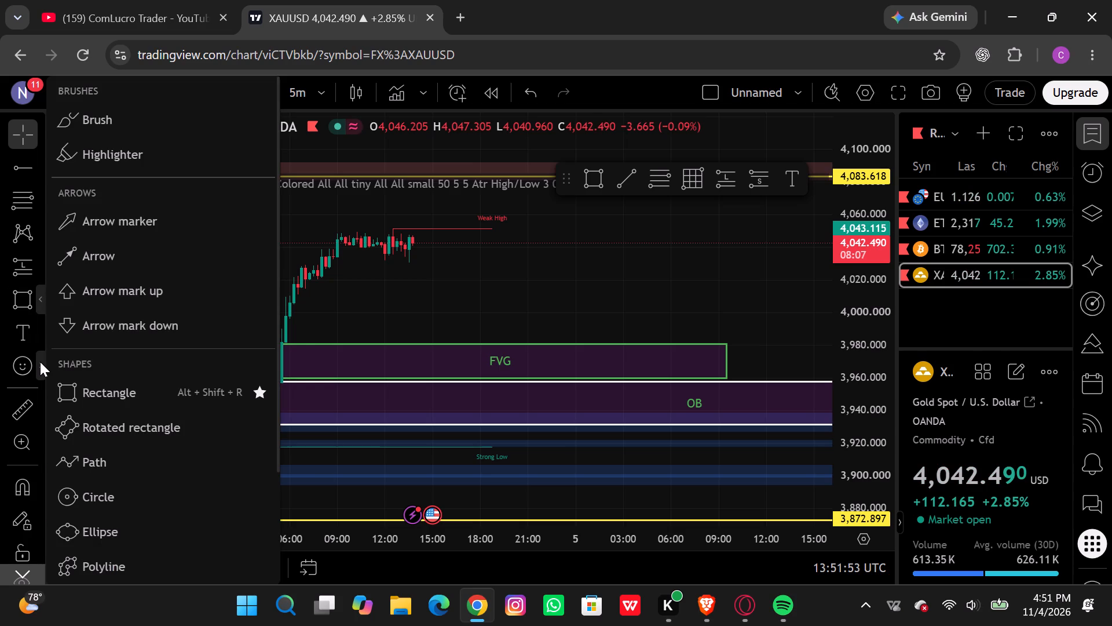
pyautogui.click(40, 363)
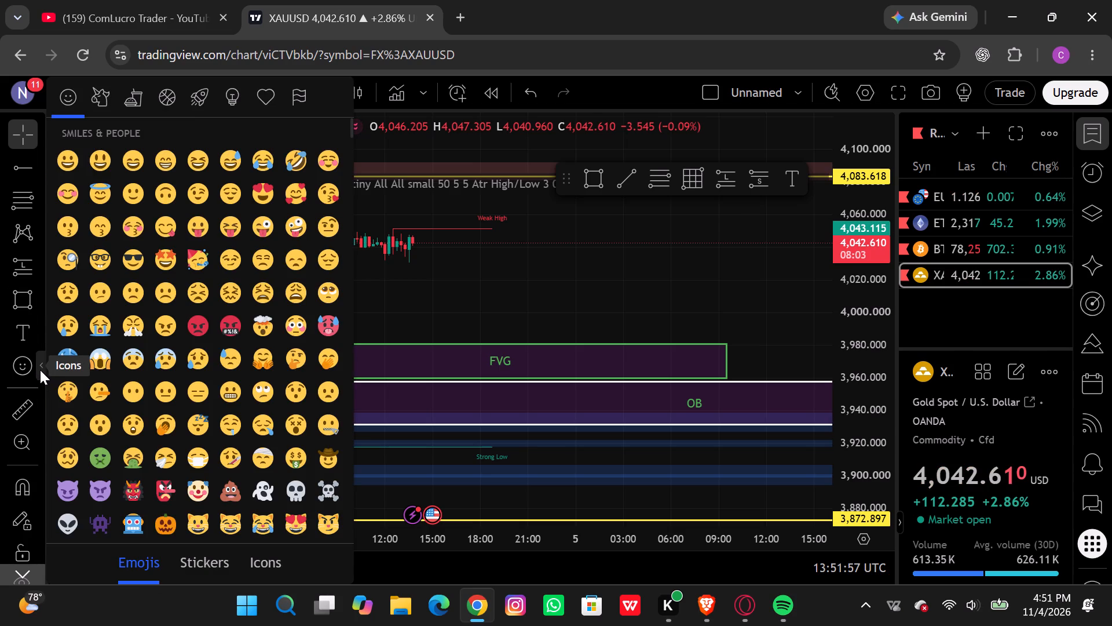
pyautogui.click(40, 370)
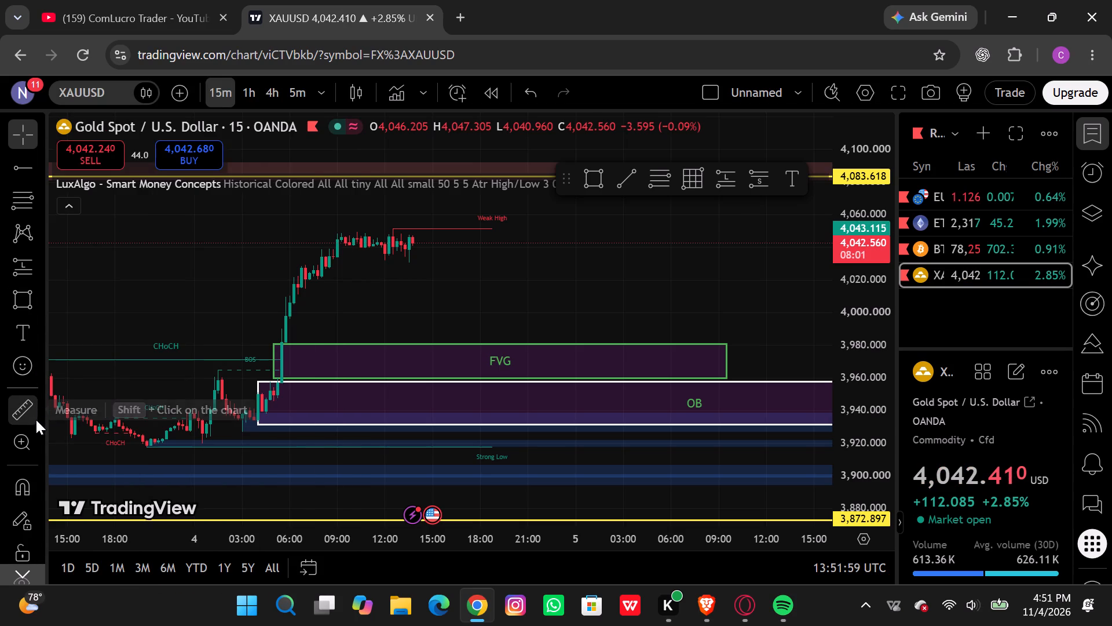
# Turn on the strong magnet mode for drawings and dismiss its notice.
pyautogui.click(39, 486)
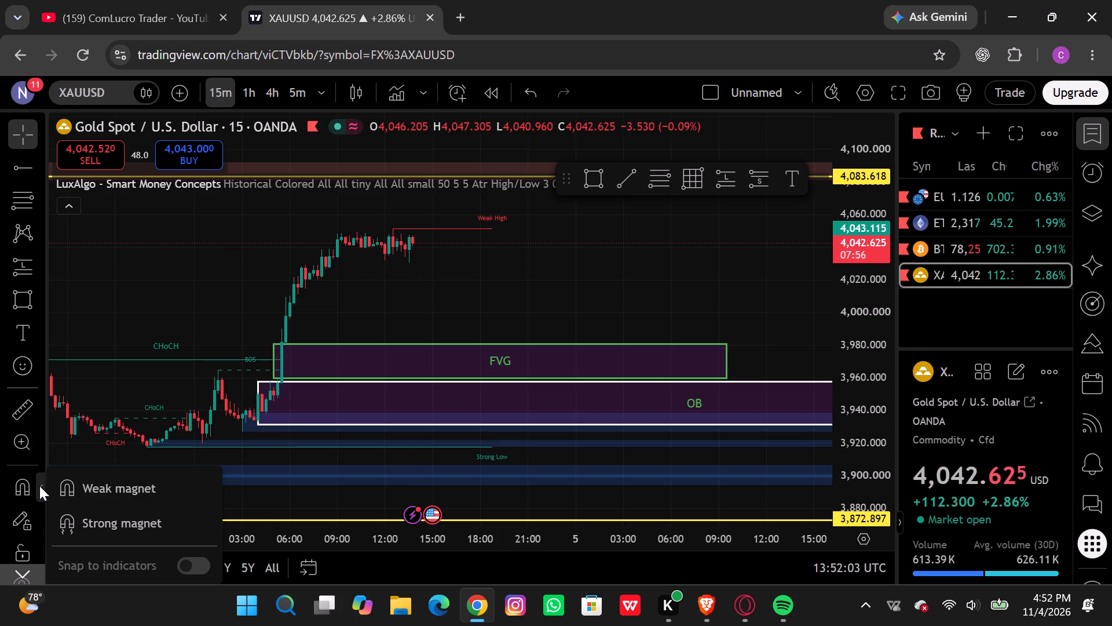
pyautogui.click(97, 513)
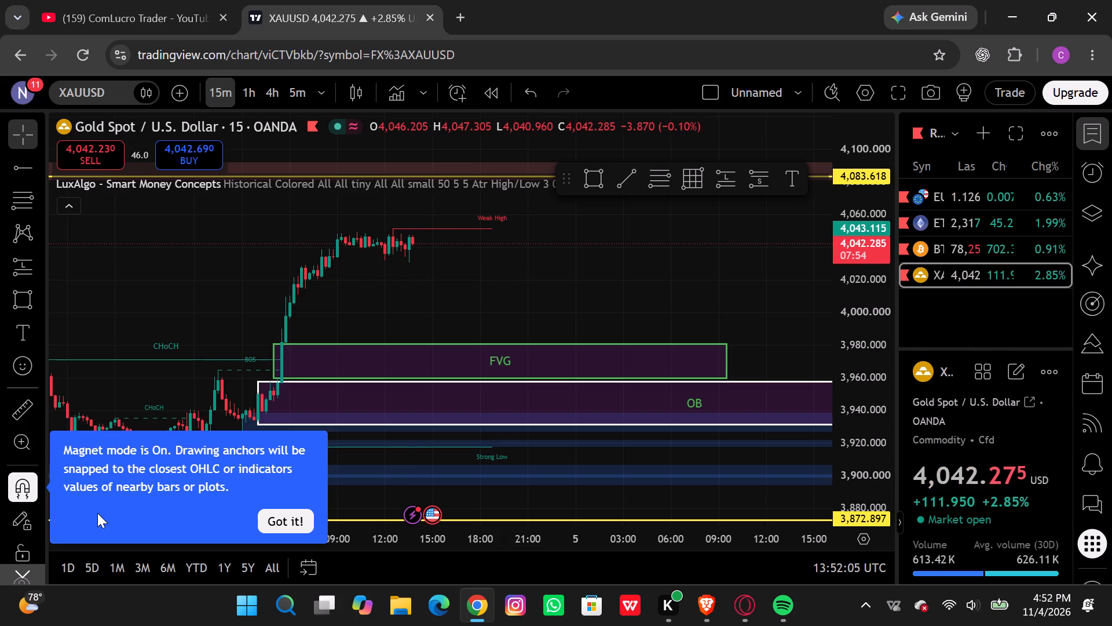
pyautogui.click(270, 520)
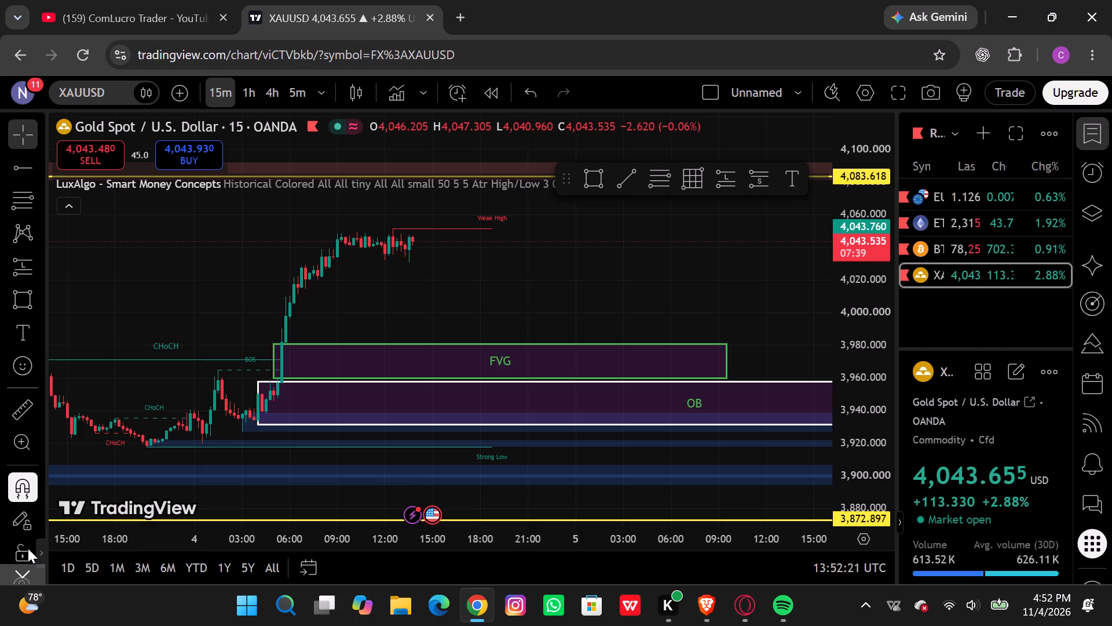
# Switch the XAUUSD chart to the 1-hour timeframe.
pyautogui.hscroll(-1, 524, 387)
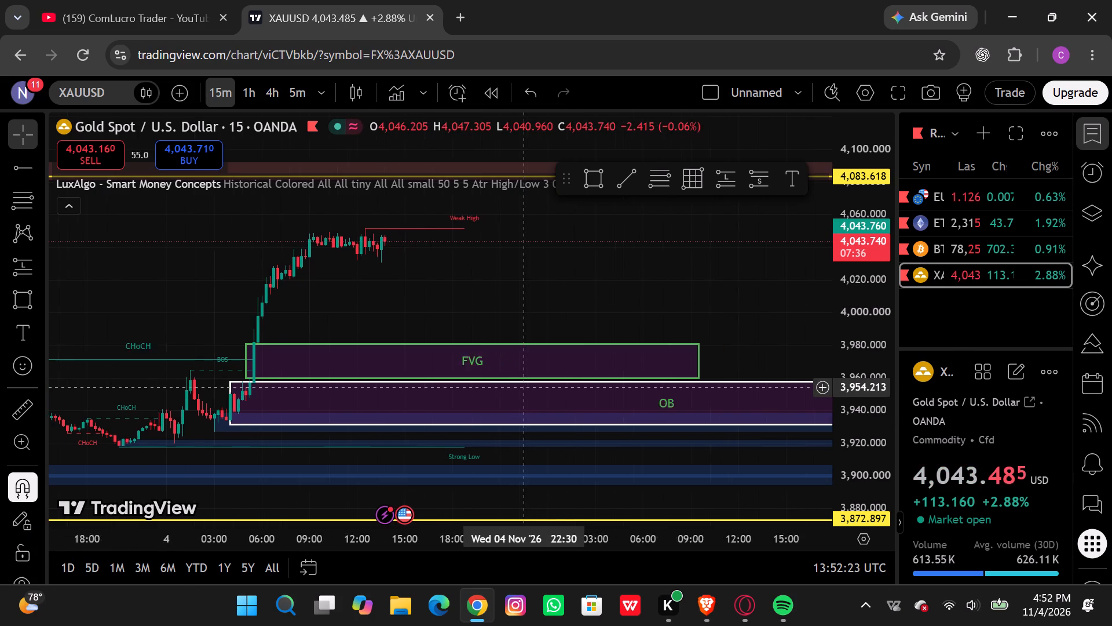
pyautogui.hscroll(-1, 524, 387)
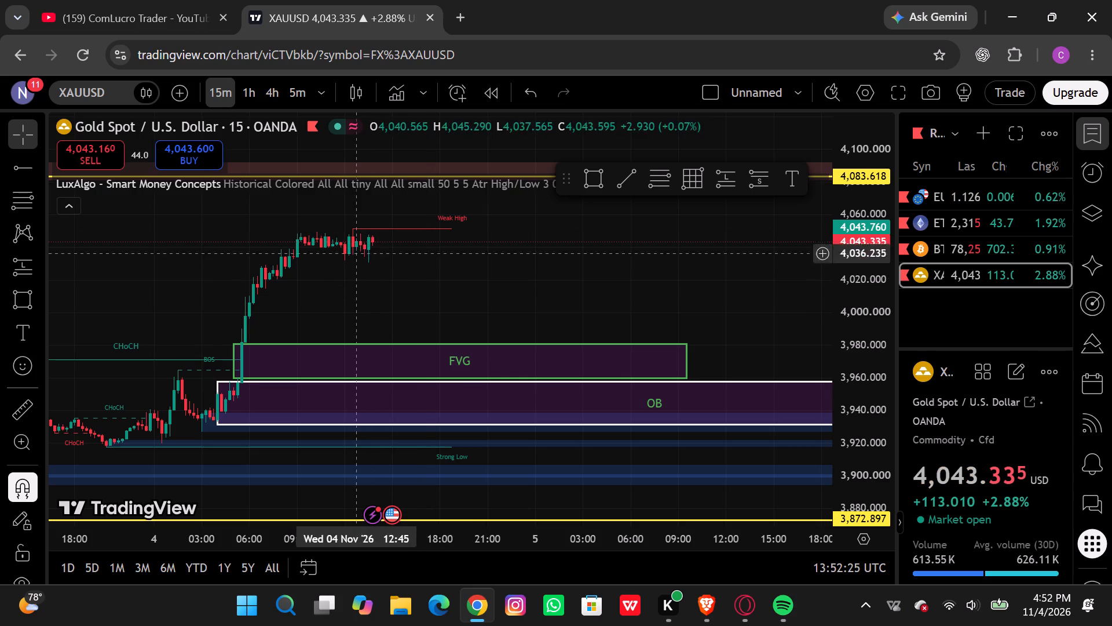
pyautogui.click(255, 89)
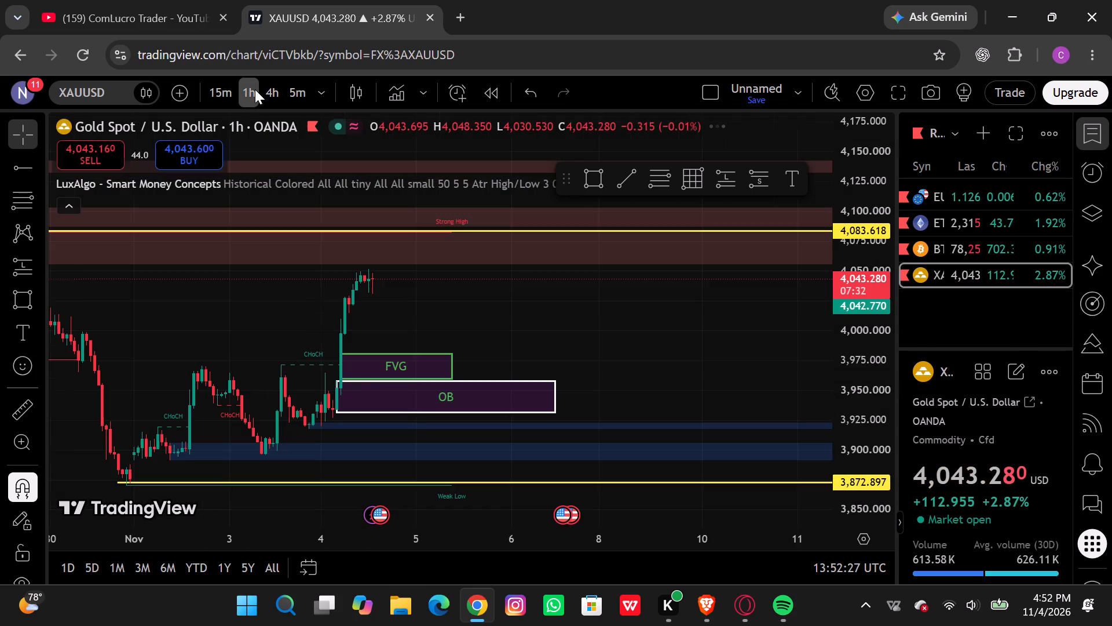
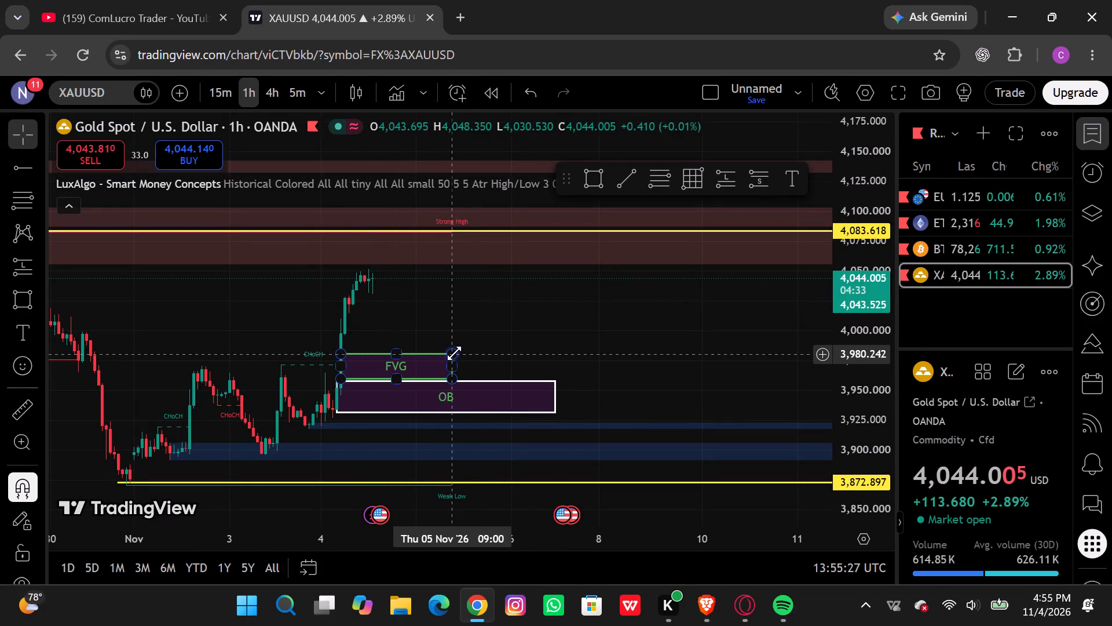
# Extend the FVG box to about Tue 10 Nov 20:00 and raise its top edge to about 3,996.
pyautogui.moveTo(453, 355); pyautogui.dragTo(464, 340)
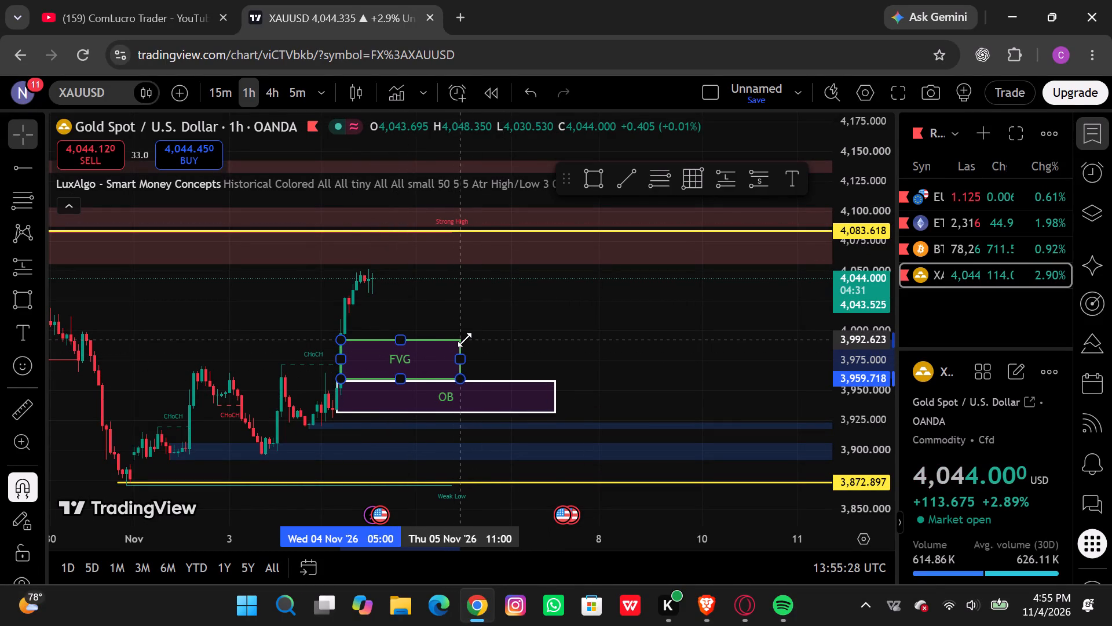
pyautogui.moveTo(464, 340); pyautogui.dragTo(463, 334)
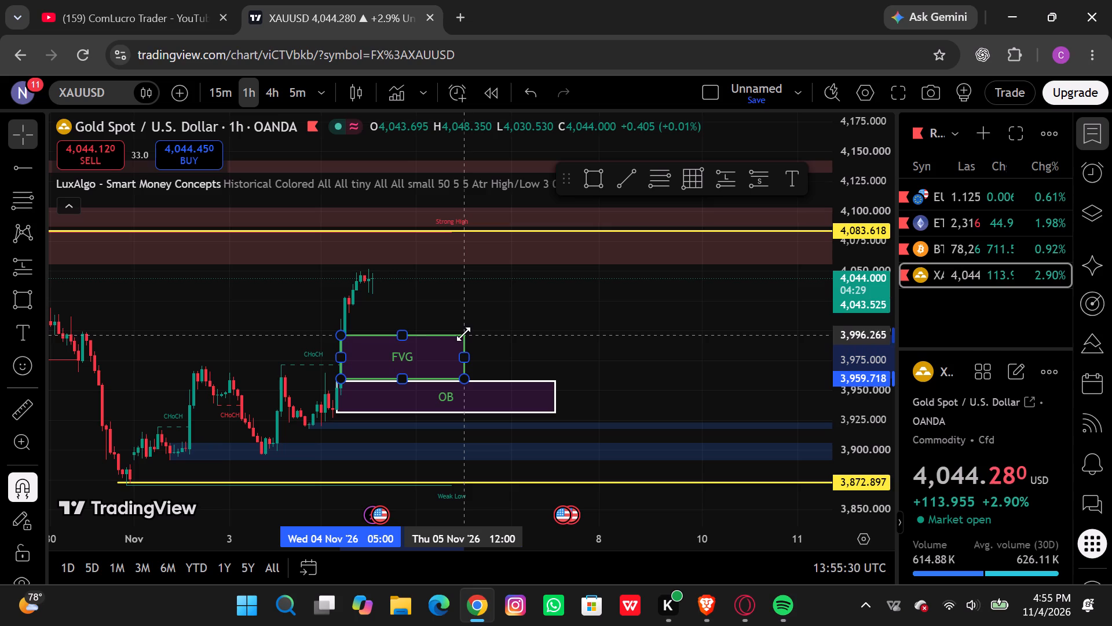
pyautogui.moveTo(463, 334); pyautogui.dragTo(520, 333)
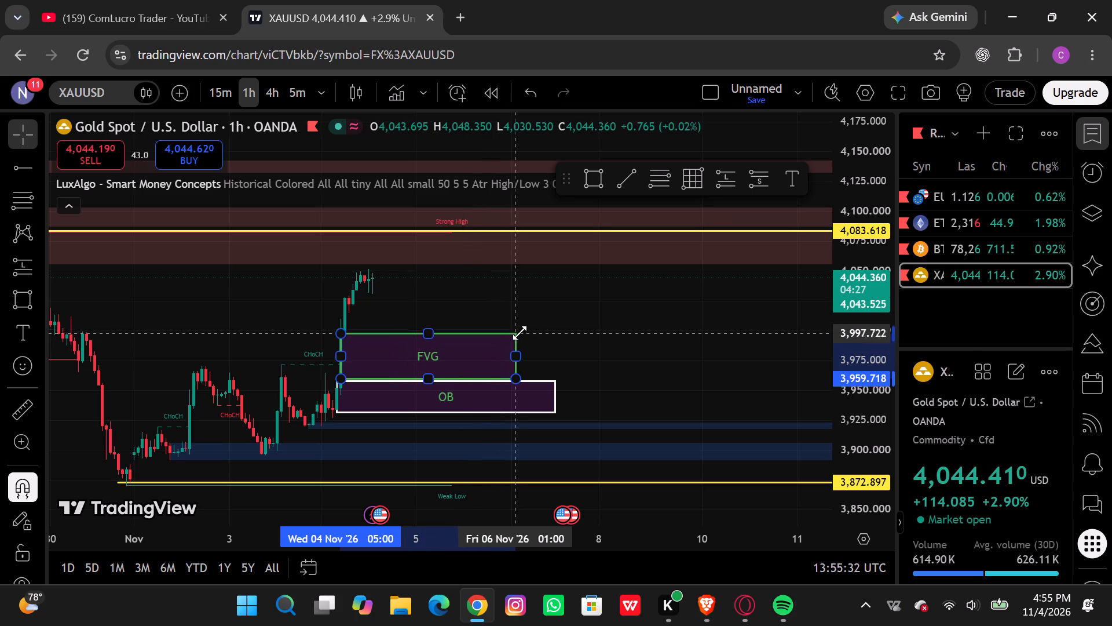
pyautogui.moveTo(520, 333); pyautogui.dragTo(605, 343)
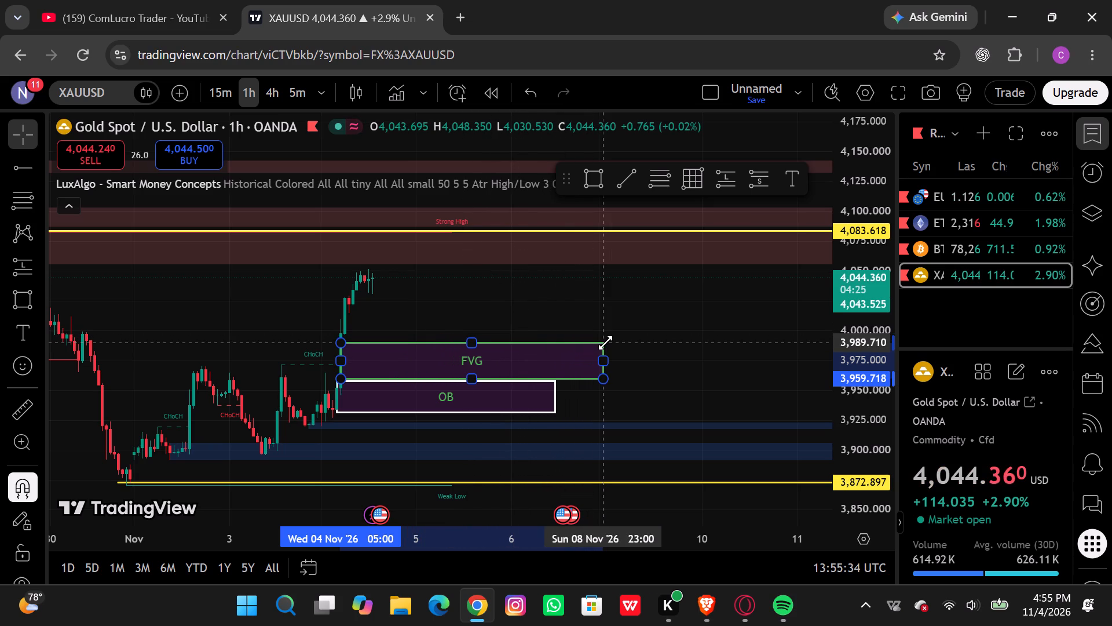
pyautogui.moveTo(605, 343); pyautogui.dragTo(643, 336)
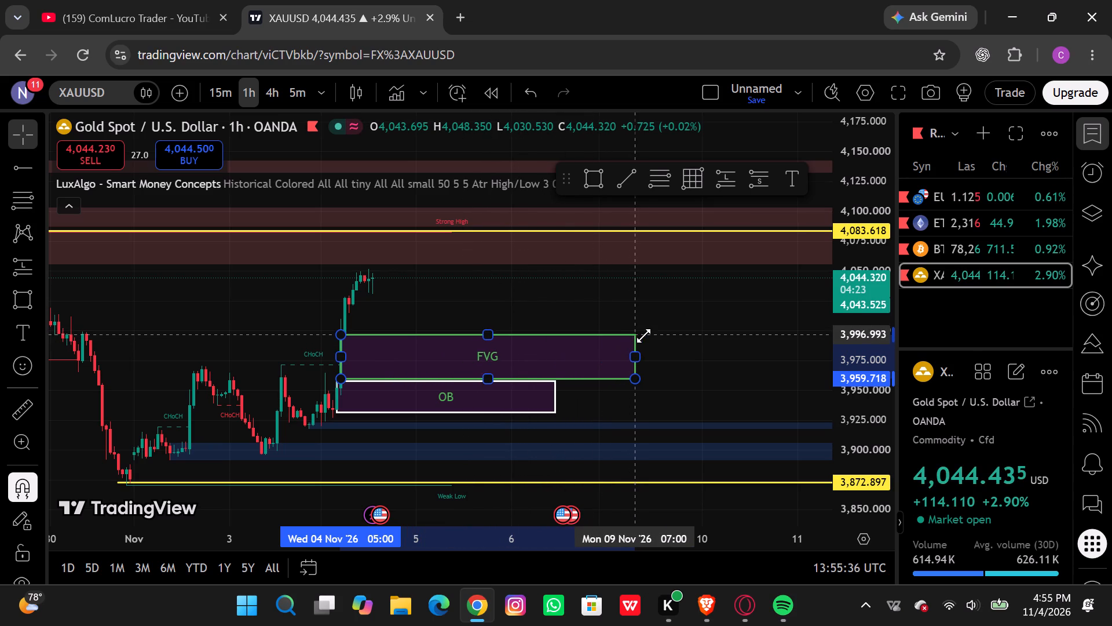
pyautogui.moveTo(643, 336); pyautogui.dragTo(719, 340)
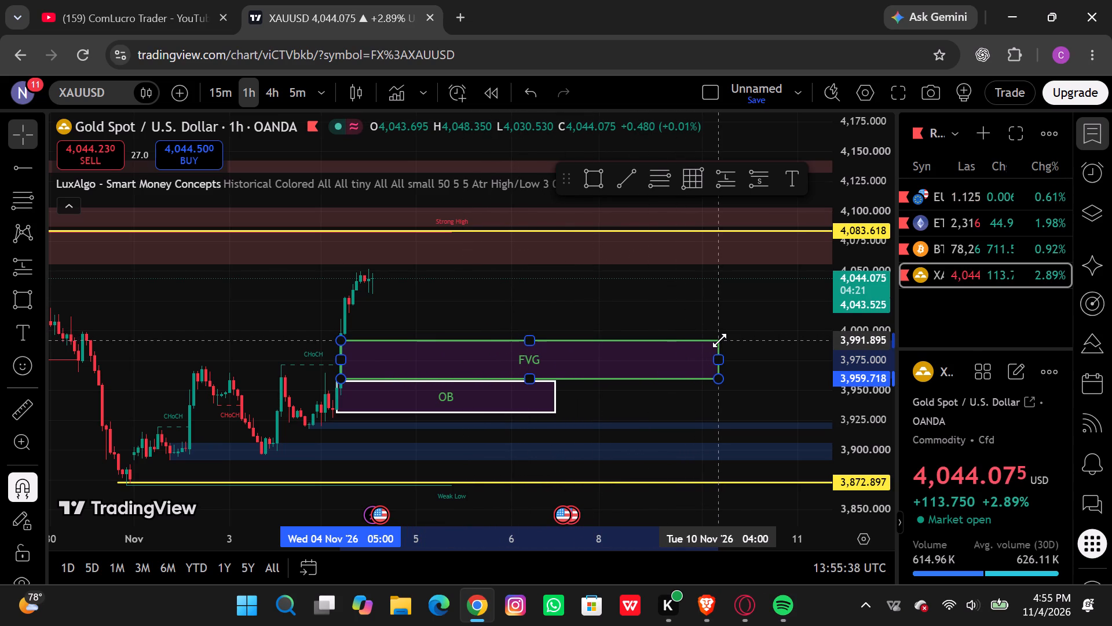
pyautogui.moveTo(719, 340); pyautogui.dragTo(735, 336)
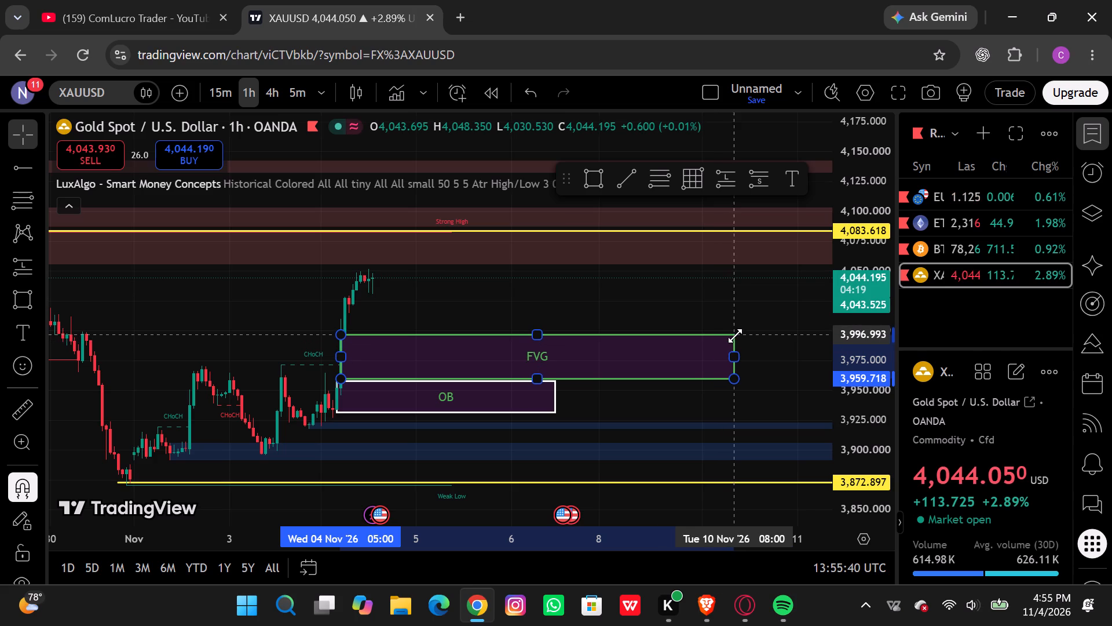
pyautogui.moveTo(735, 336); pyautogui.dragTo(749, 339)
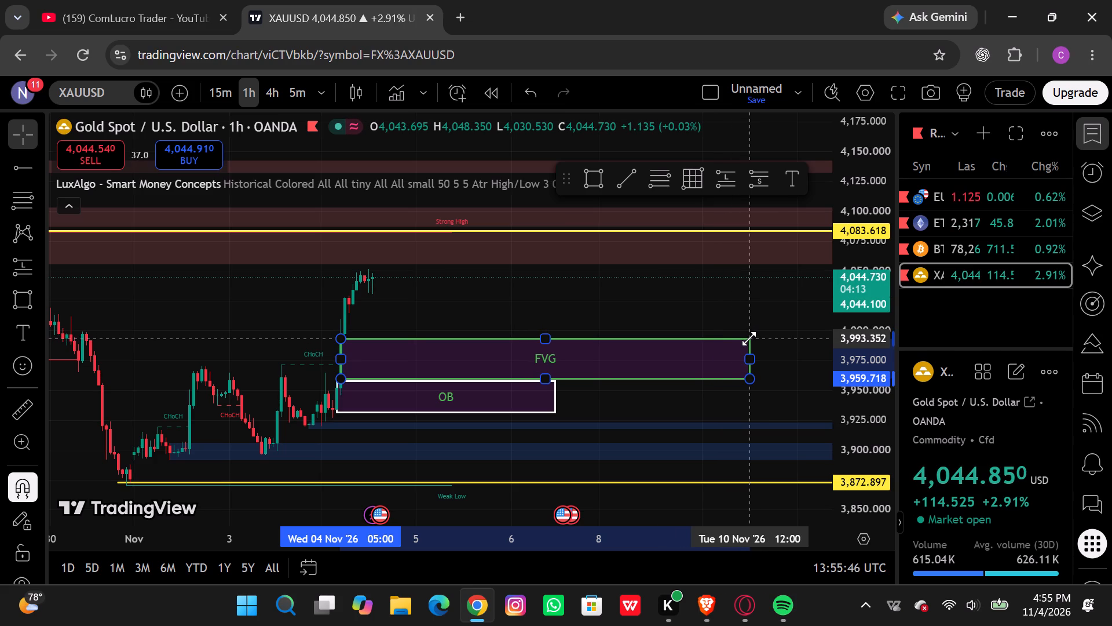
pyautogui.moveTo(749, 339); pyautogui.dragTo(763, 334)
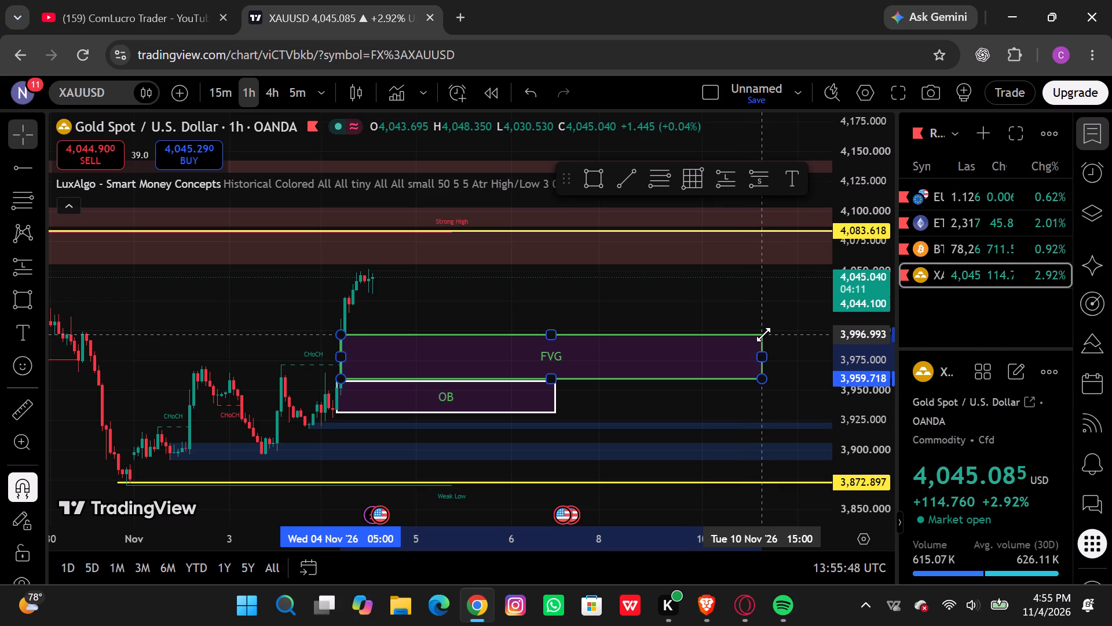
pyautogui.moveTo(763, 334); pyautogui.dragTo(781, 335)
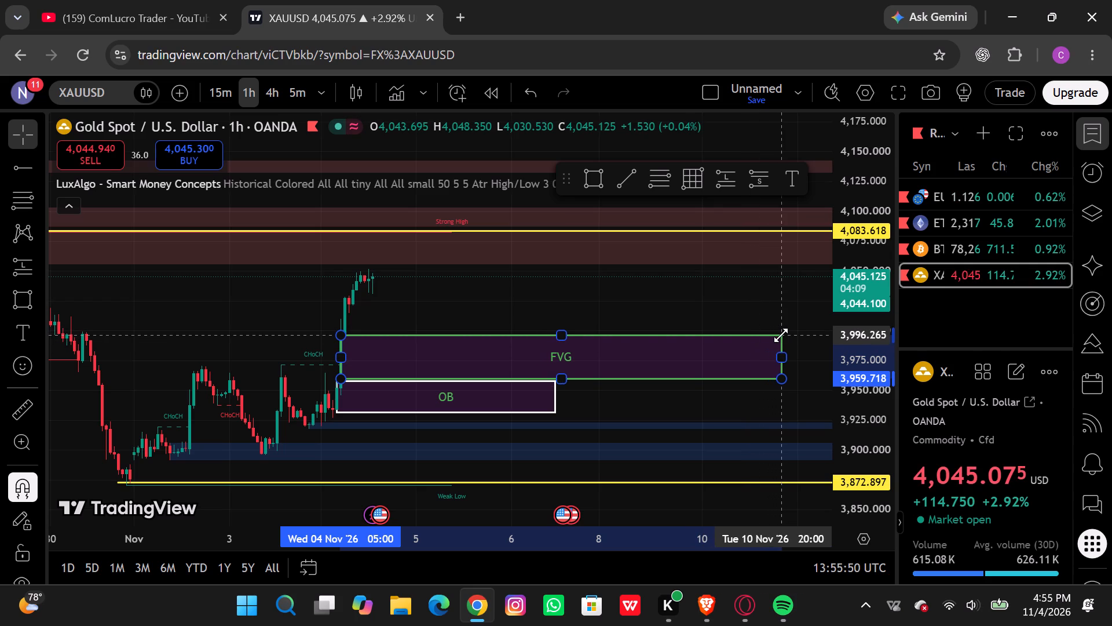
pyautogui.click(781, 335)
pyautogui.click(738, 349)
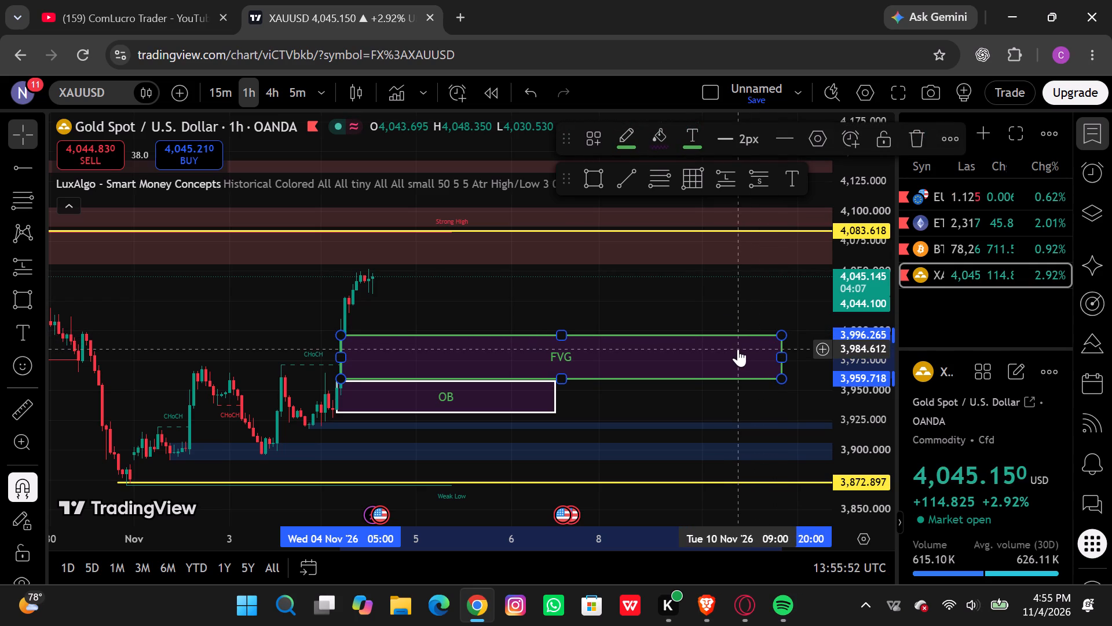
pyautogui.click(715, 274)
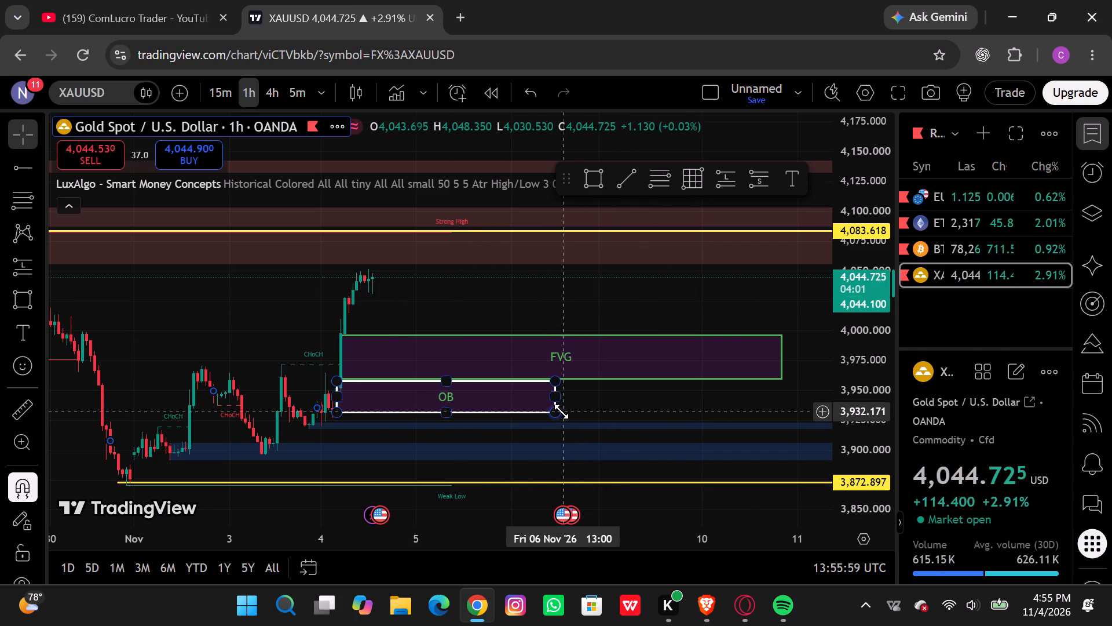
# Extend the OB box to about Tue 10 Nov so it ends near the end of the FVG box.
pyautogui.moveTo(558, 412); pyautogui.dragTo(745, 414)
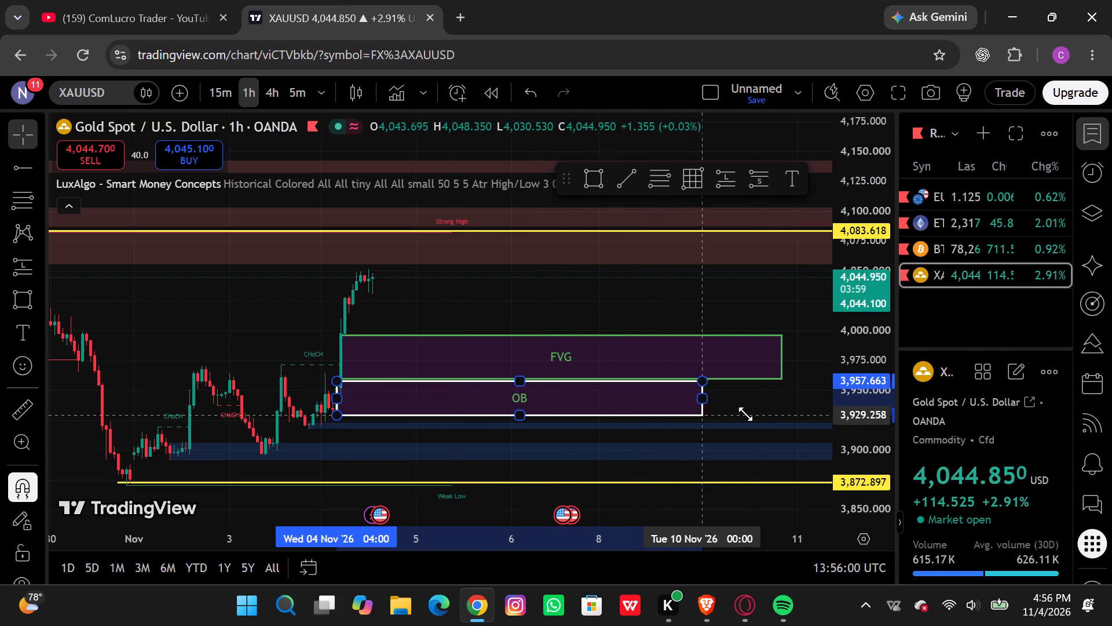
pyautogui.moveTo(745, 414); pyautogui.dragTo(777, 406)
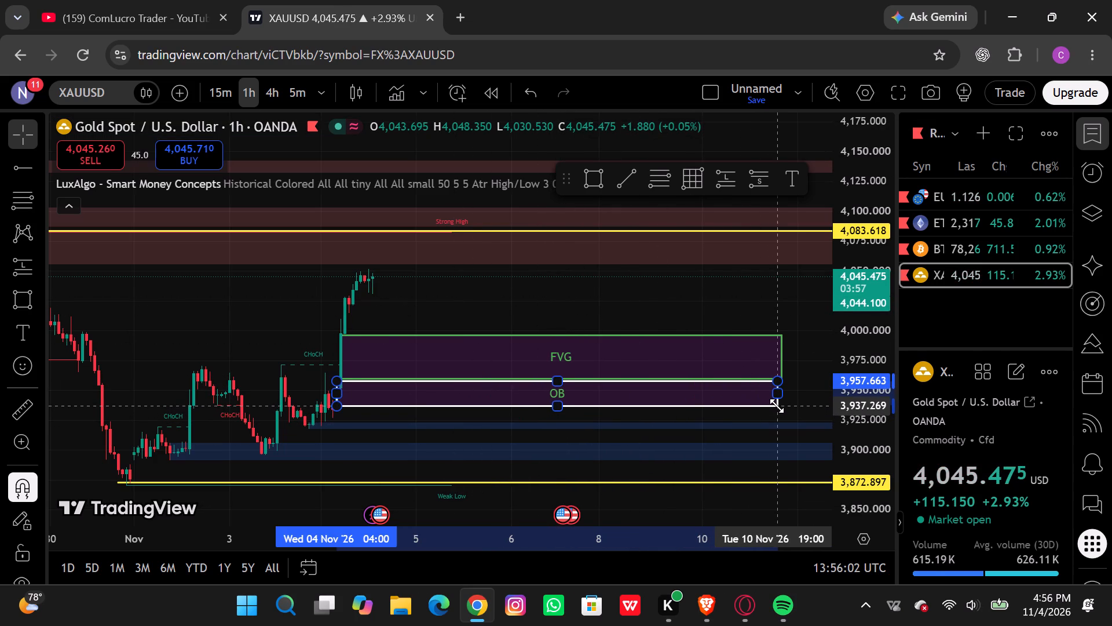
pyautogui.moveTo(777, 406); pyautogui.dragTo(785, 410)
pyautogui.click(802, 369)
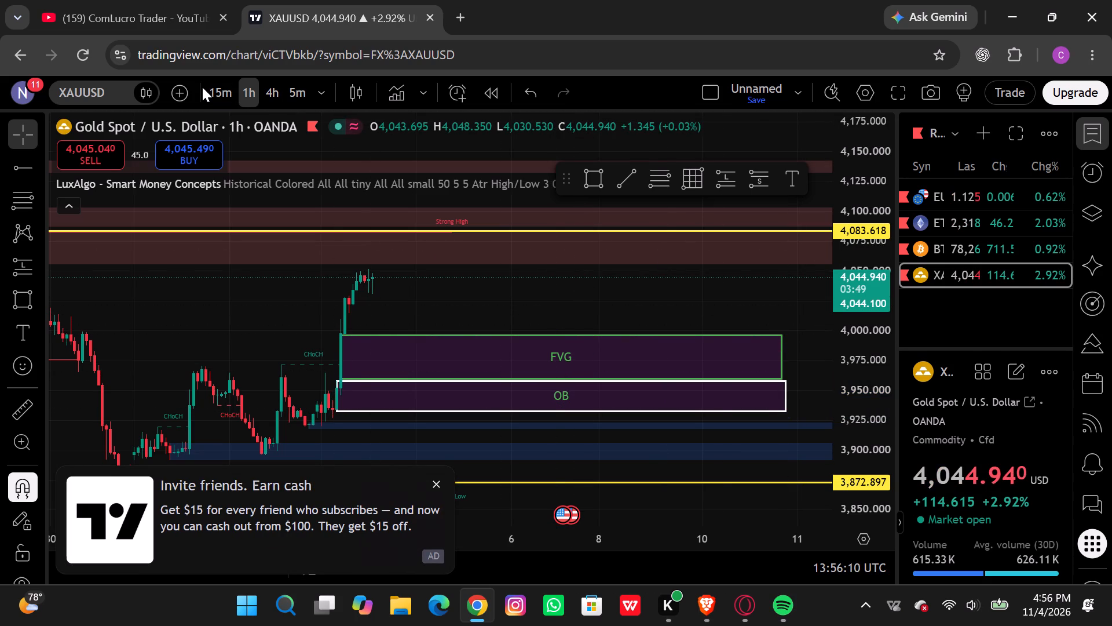
# Switch to the 15-minute timeframe and examine how far the FVG and OB boxes extend beyond current price.
pyautogui.click(218, 88)
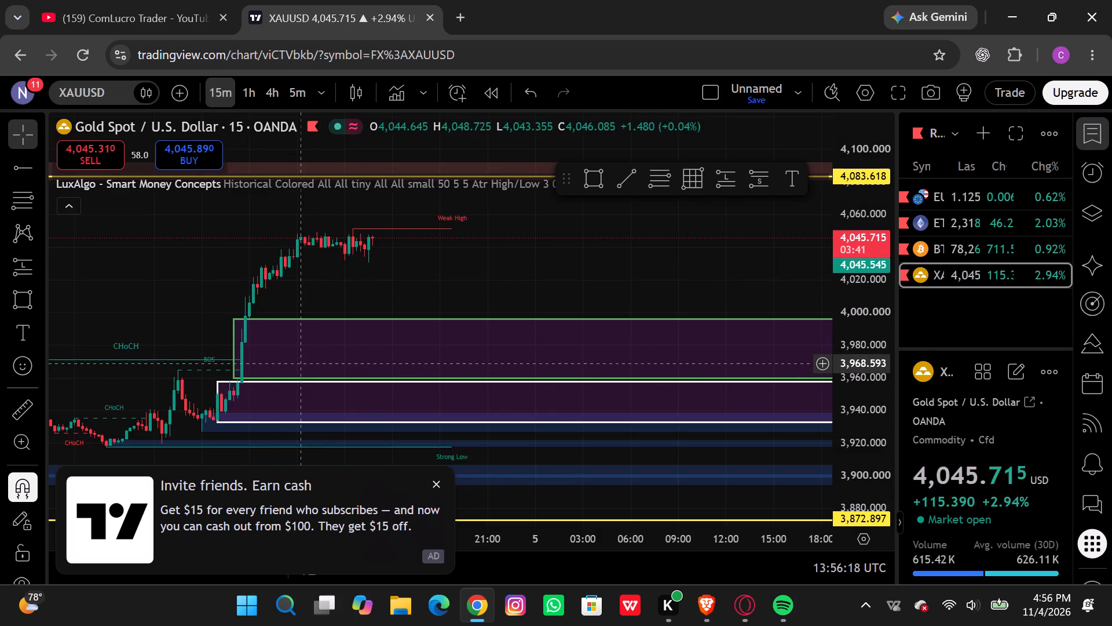
pyautogui.hscroll(-3, 348, 326)
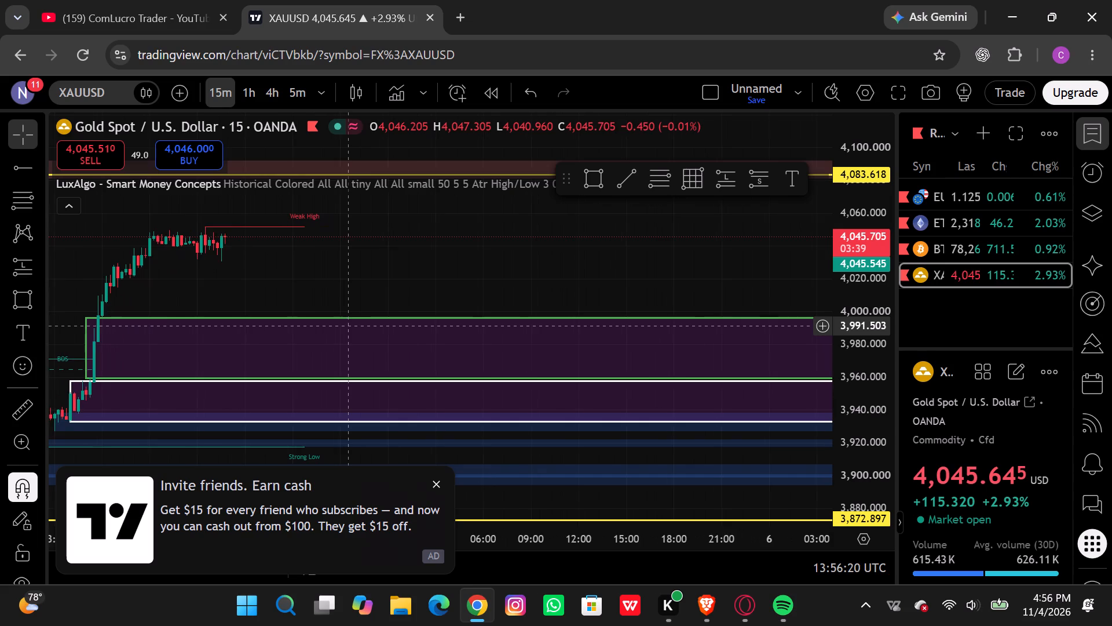
pyautogui.hscroll(-4, 348, 326)
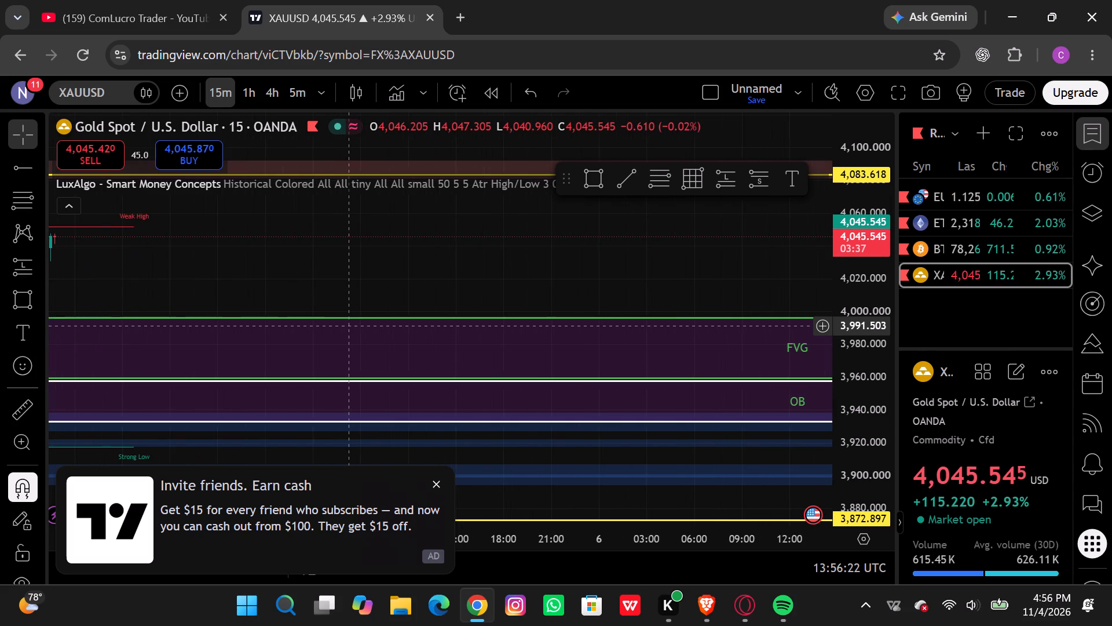
pyautogui.hscroll(4, 348, 326)
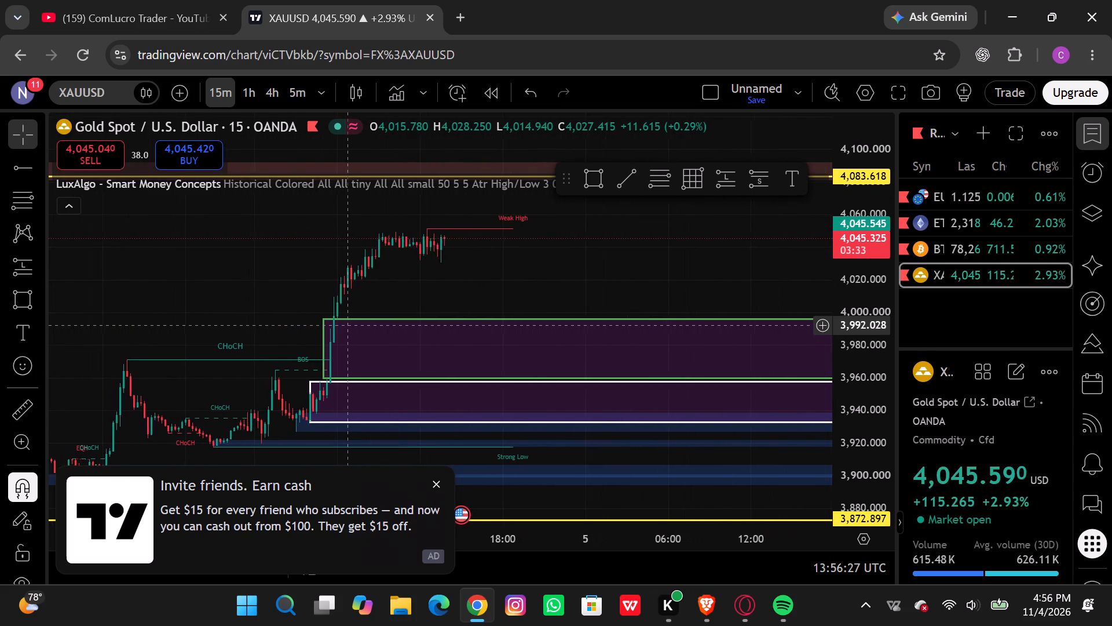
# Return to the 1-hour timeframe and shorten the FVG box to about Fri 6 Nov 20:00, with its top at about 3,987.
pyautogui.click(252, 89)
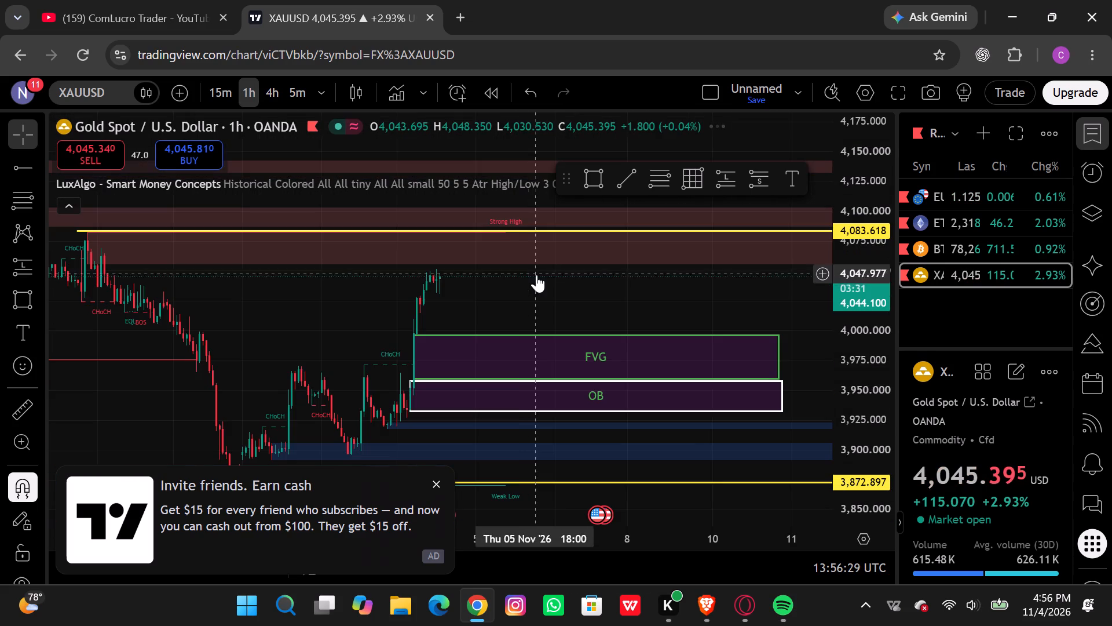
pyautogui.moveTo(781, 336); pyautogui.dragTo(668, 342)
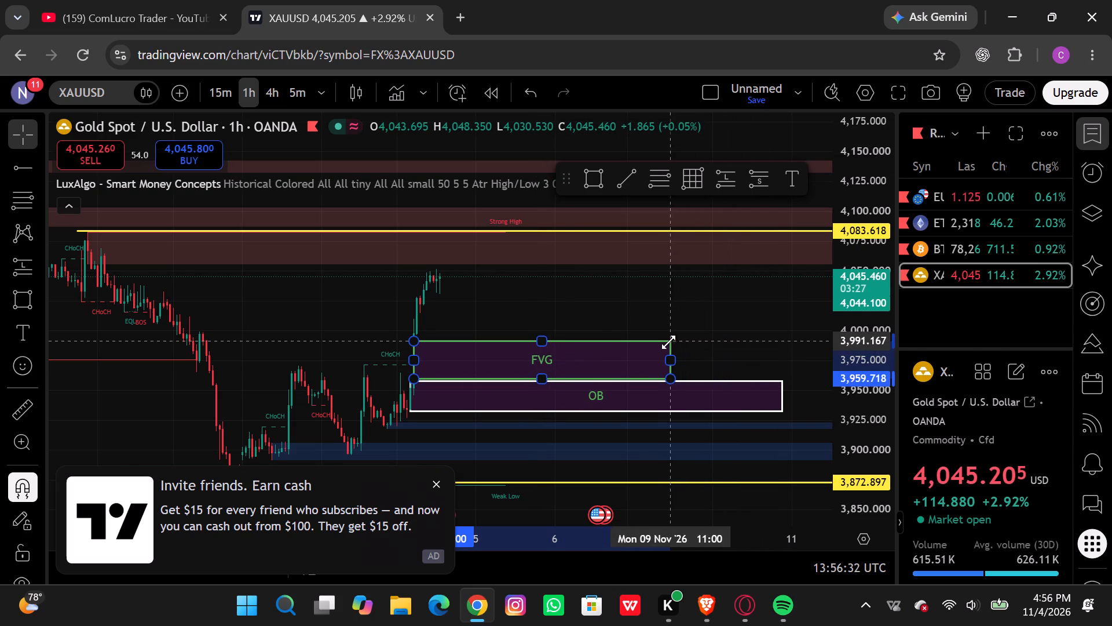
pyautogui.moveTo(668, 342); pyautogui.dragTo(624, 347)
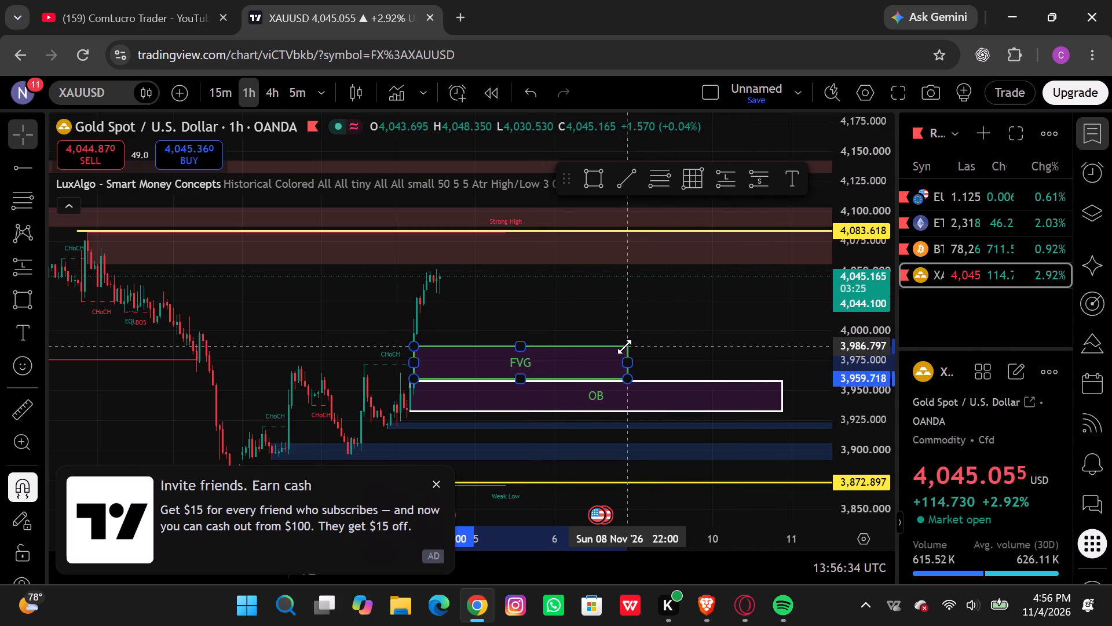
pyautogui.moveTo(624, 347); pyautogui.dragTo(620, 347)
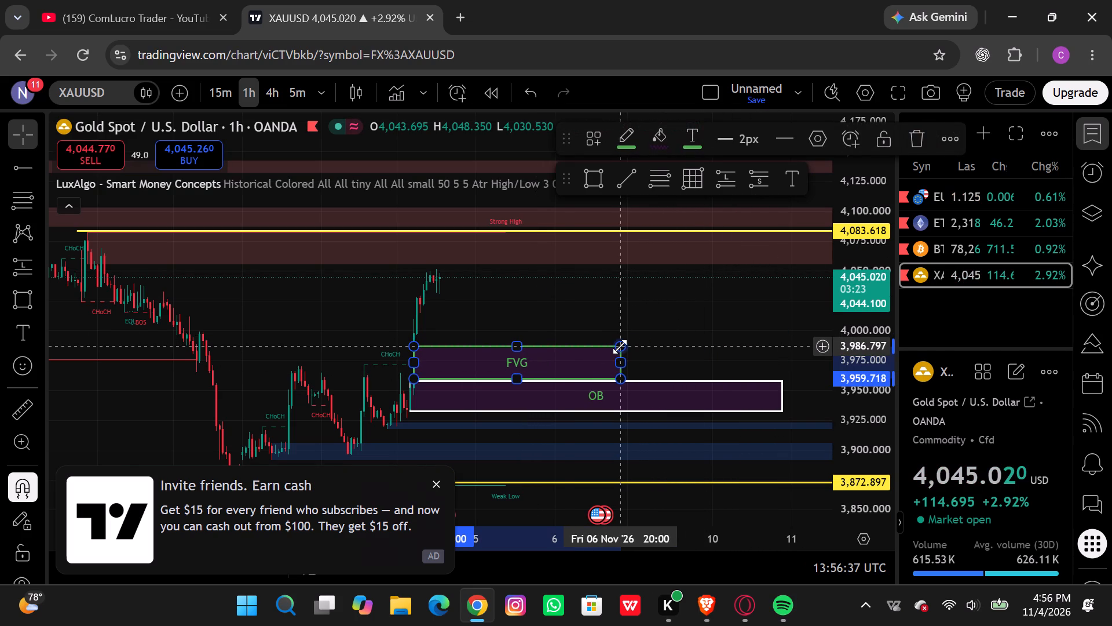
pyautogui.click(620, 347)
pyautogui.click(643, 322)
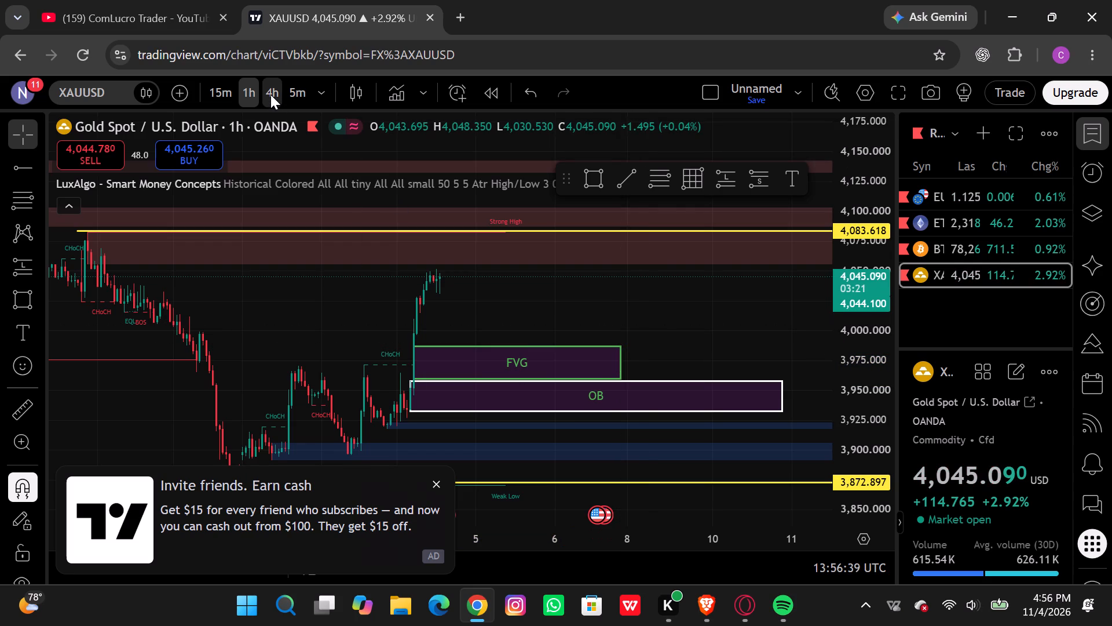
# Switch to the 4-hour timeframe and shorten the OB box to just past the FVG box's end, with its bottom at about 3,929.
pyautogui.click(270, 94)
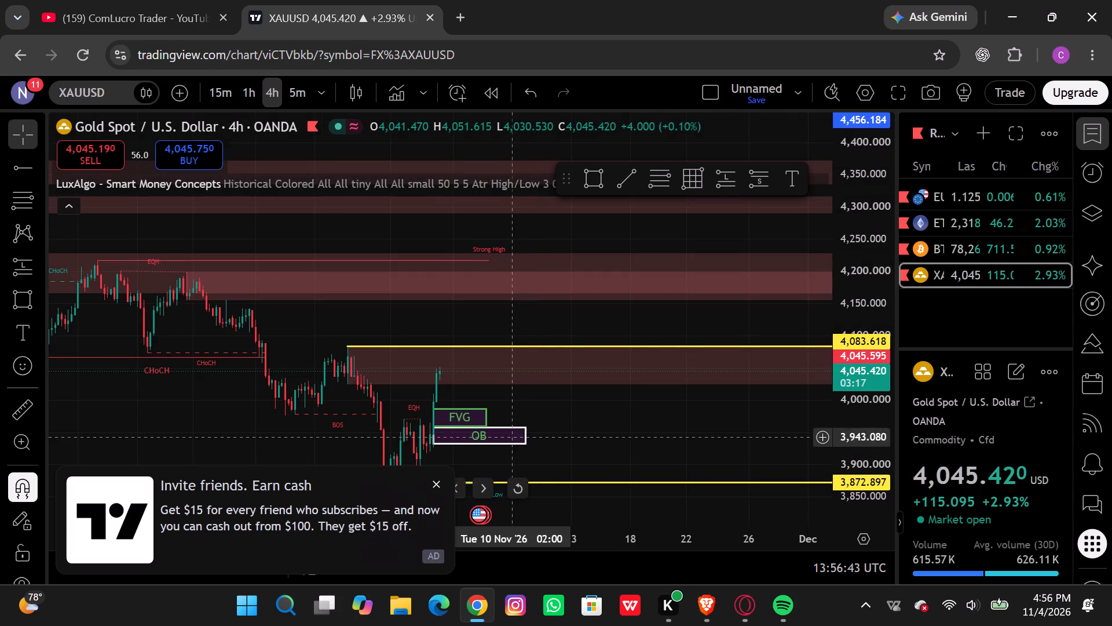
pyautogui.click(515, 483)
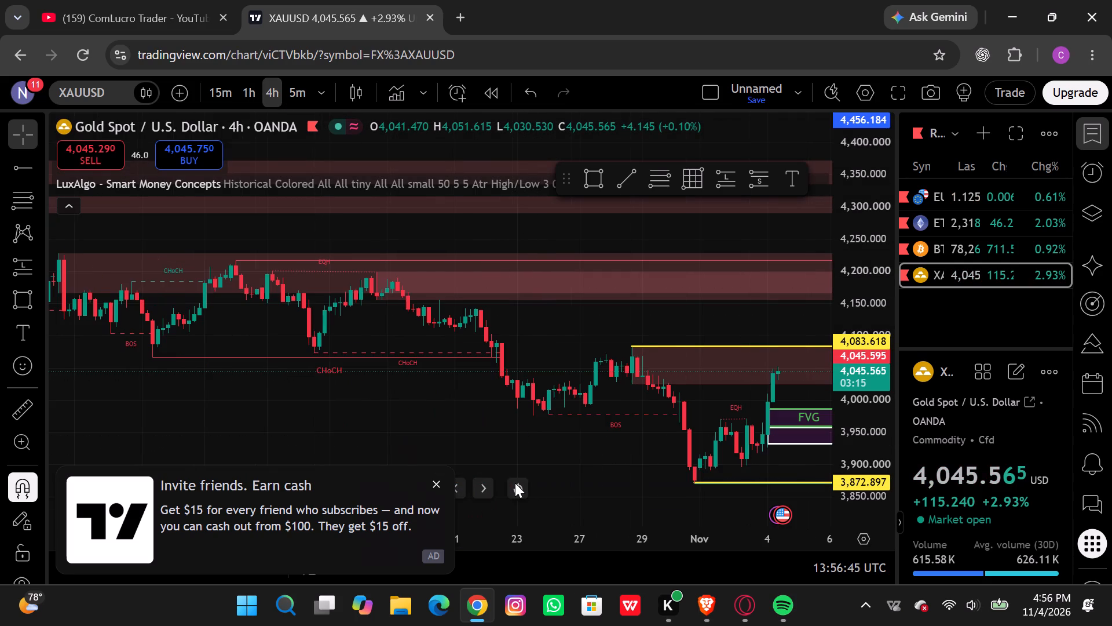
pyautogui.hscroll(-4, 581, 367)
pyautogui.scroll(-1, 581, 367)
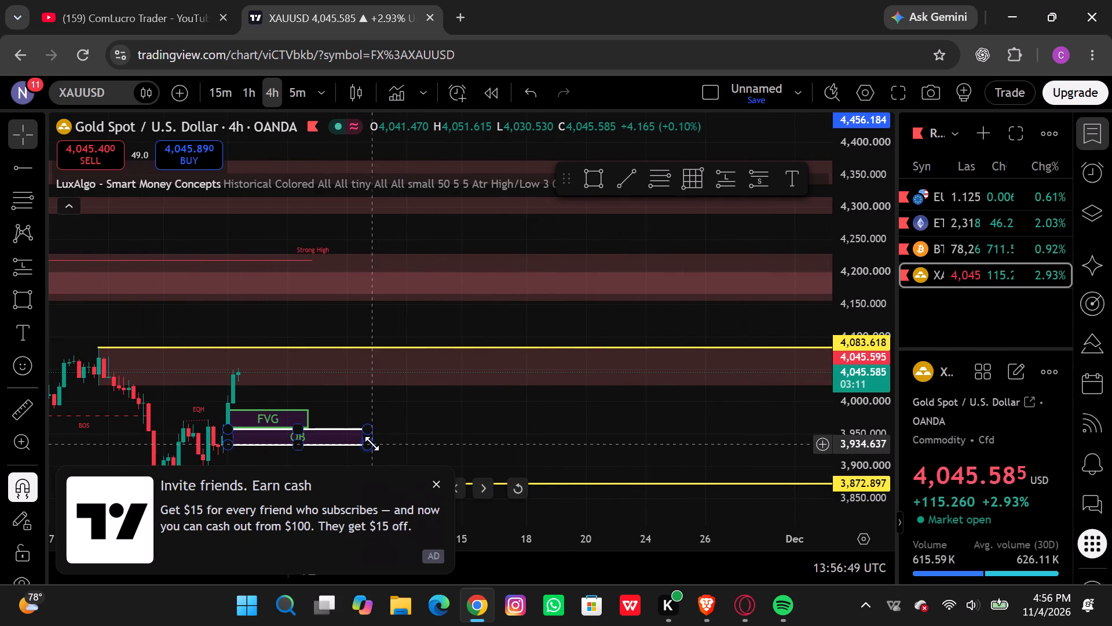
pyautogui.moveTo(372, 443); pyautogui.dragTo(328, 449)
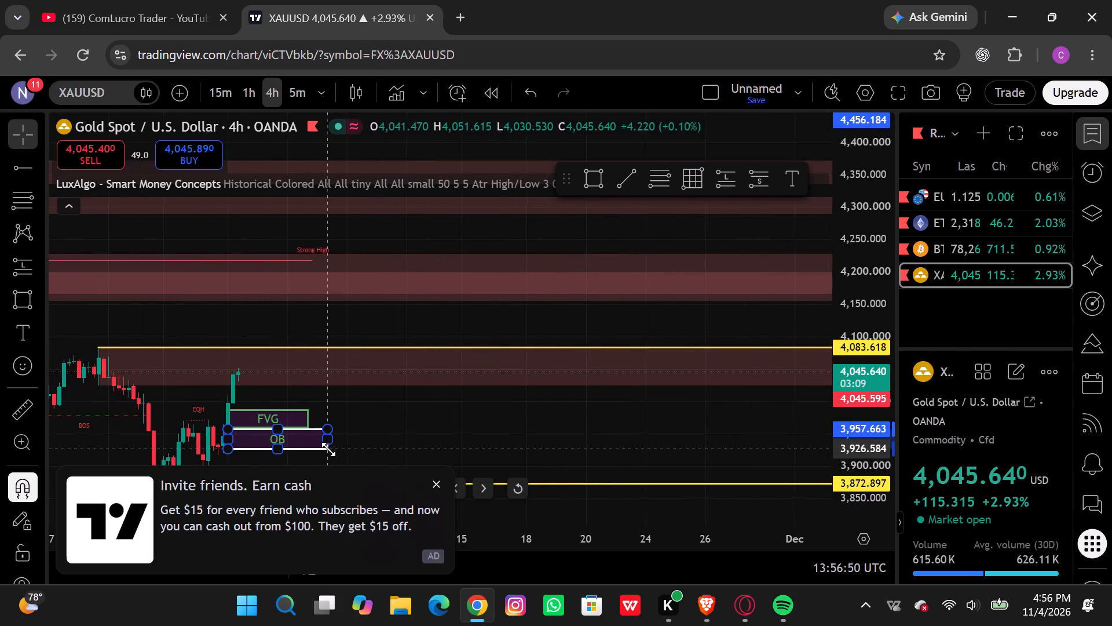
pyautogui.moveTo(328, 449); pyautogui.dragTo(324, 447)
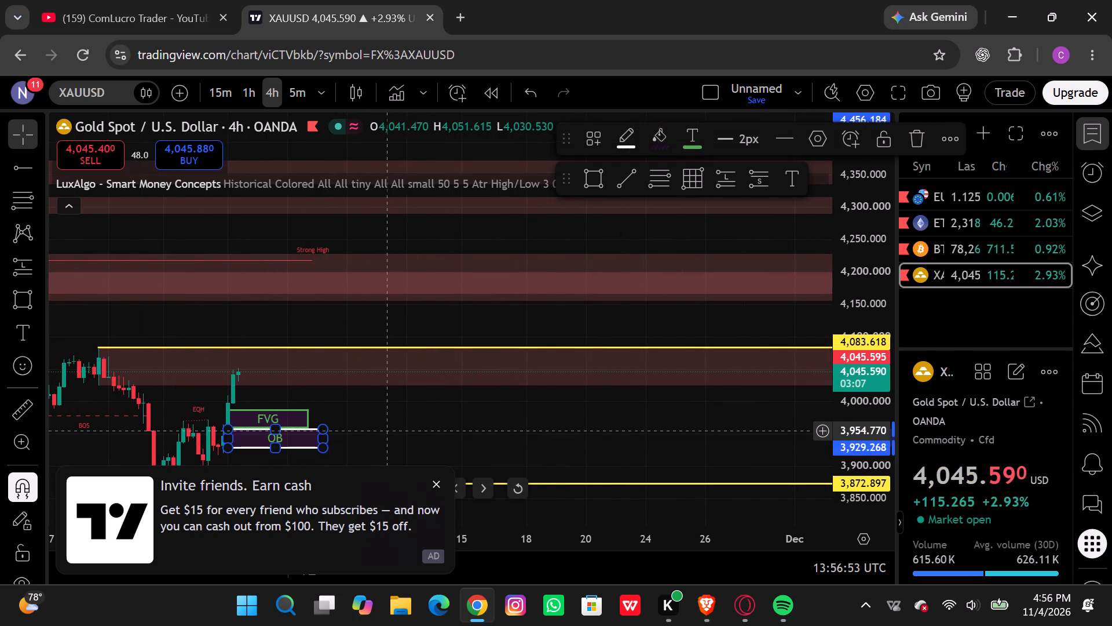
pyautogui.click(385, 431)
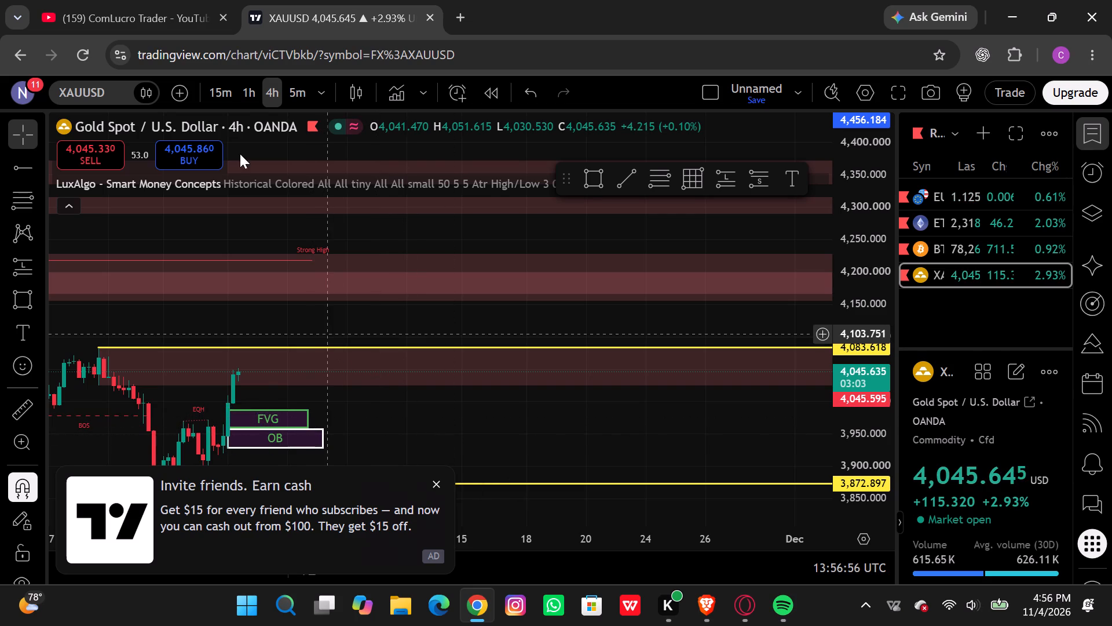
# Switch to the 1-hour timeframe and resize the FVG box to end on Mon 9 Nov, just past the OB box, with its top at about 3,994.
pyautogui.click(245, 85)
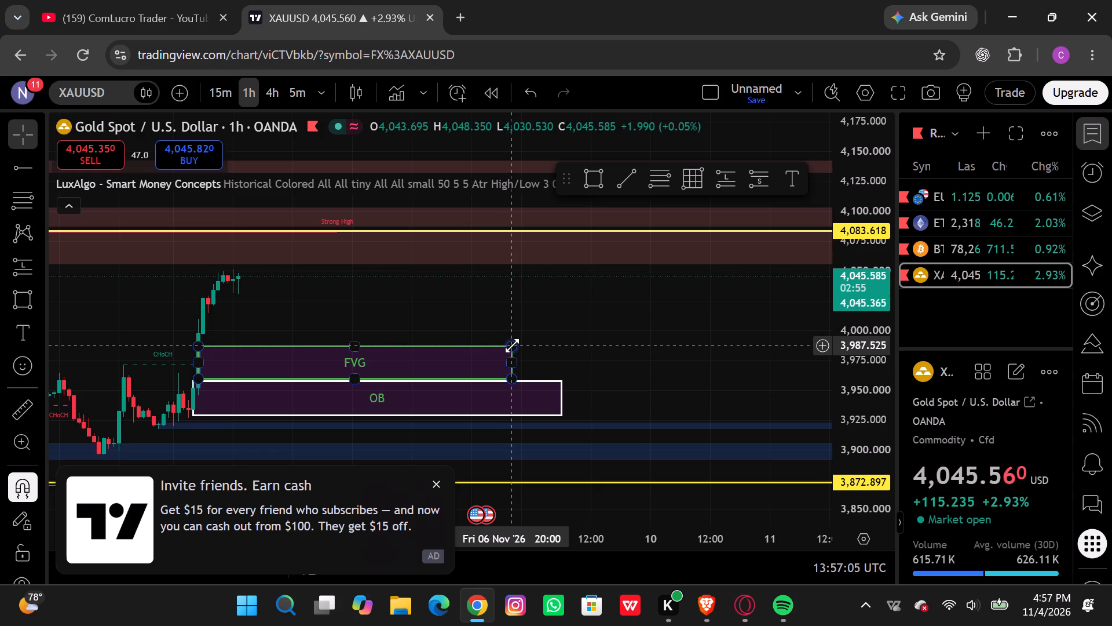
pyautogui.moveTo(512, 345); pyautogui.dragTo(506, 342)
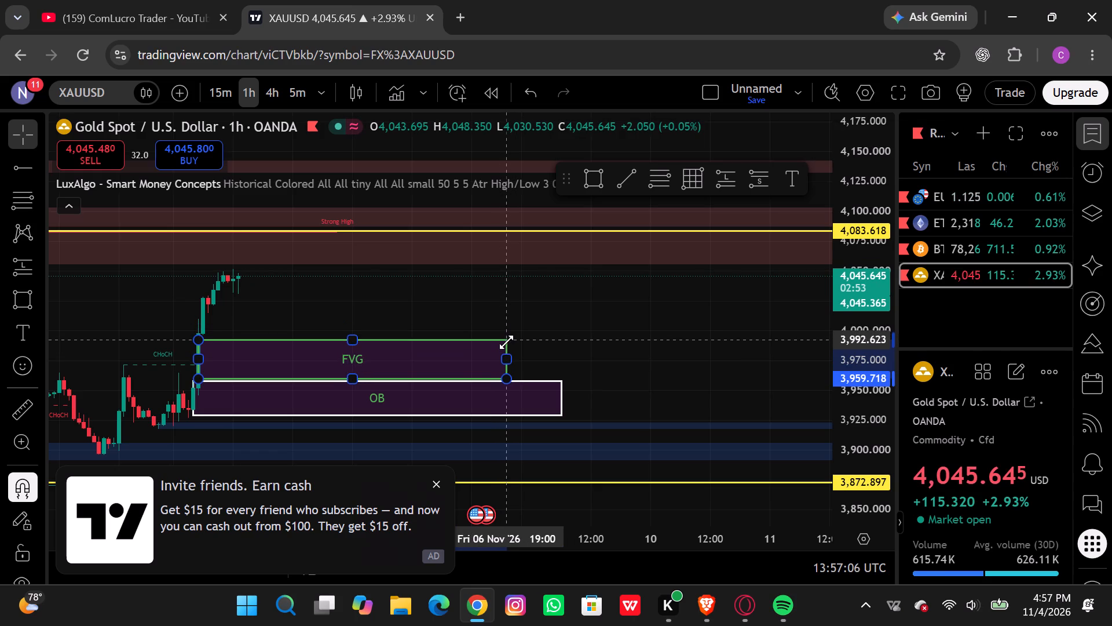
pyautogui.moveTo(506, 342); pyautogui.dragTo(502, 336)
pyautogui.click(502, 336)
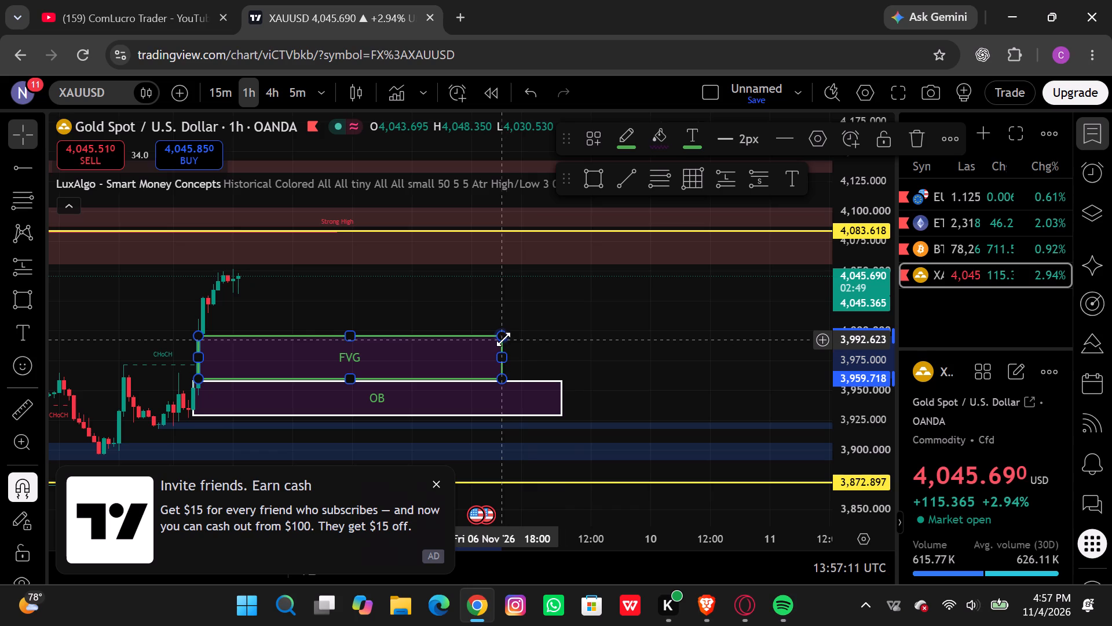
pyautogui.moveTo(503, 338); pyautogui.dragTo(565, 338)
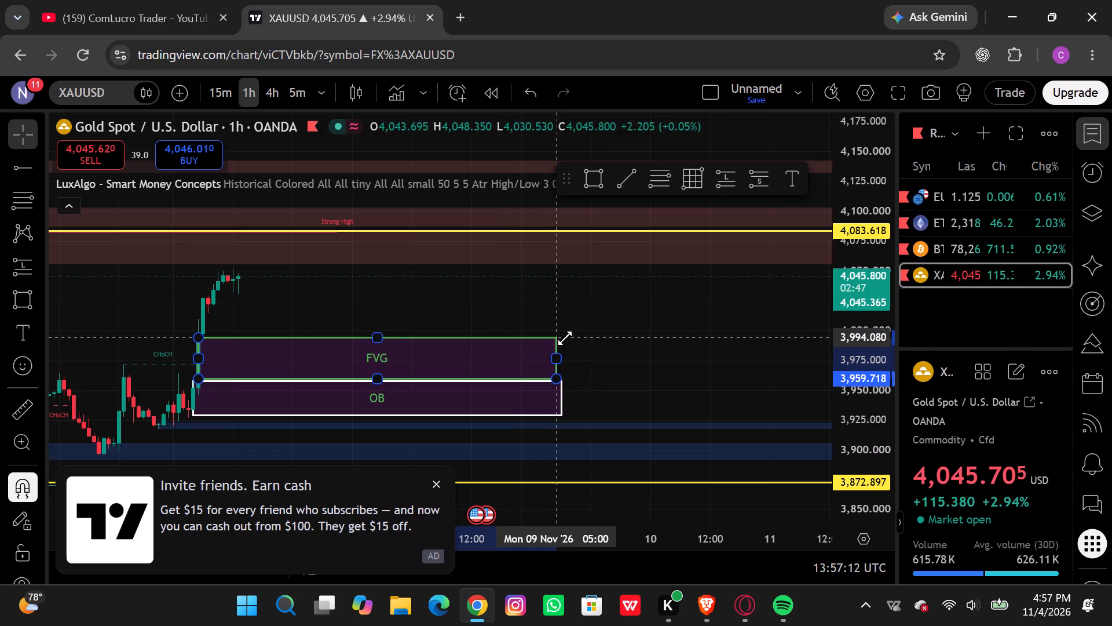
pyautogui.moveTo(565, 338); pyautogui.dragTo(575, 338)
pyautogui.click(575, 338)
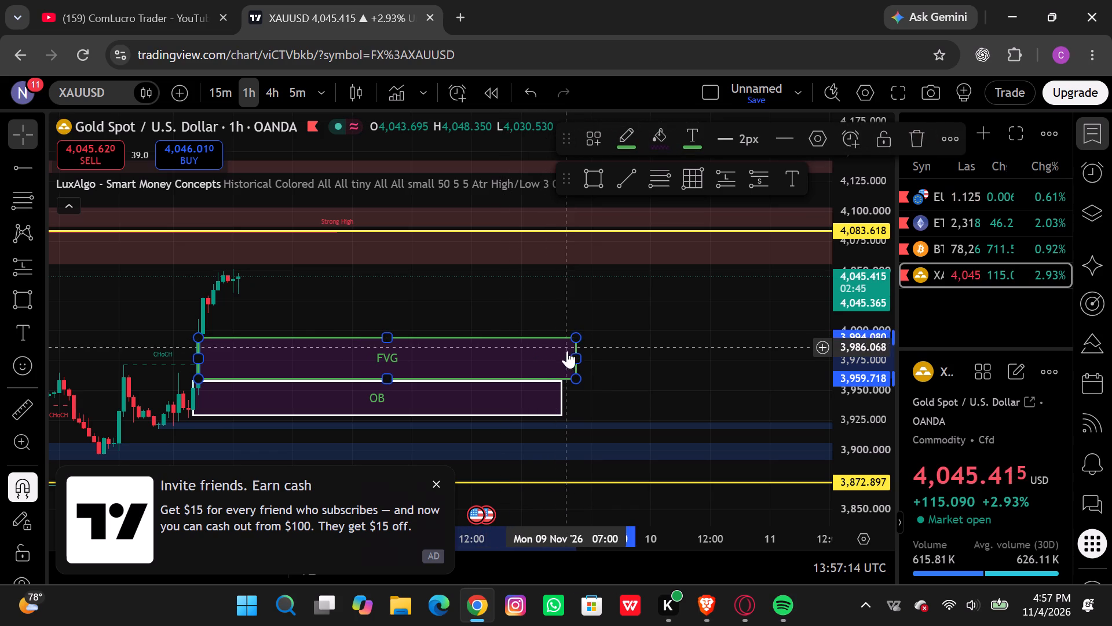
# Deselect the FVG box, switch to the 15-minute timeframe and dismiss the invite-friends advertisement.
pyautogui.click(623, 345)
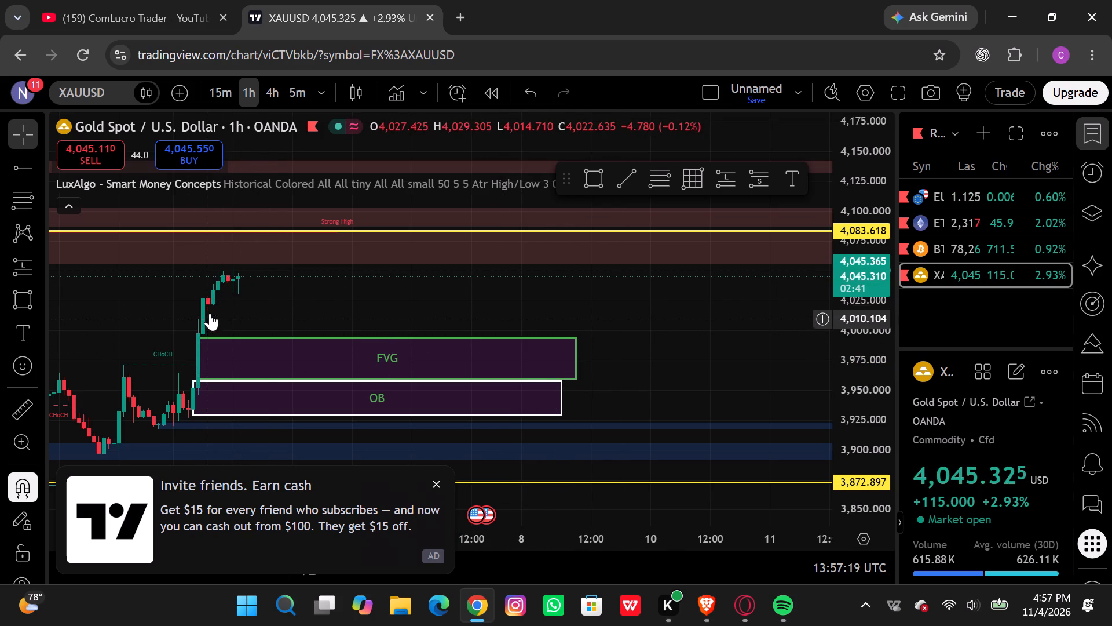
pyautogui.click(224, 85)
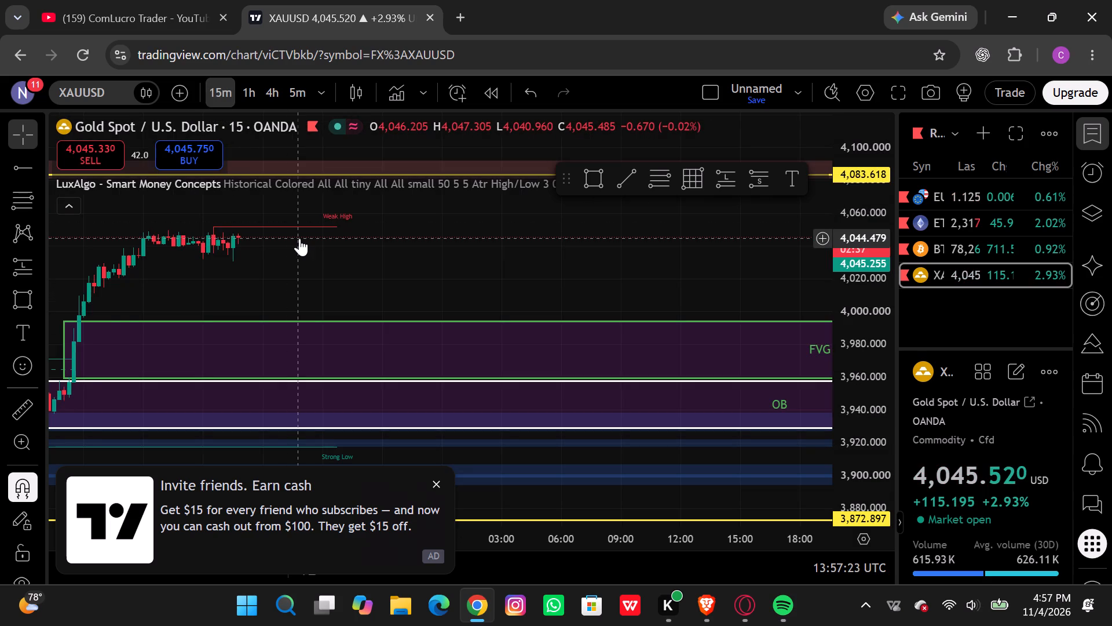
pyautogui.hscroll(2, 299, 238)
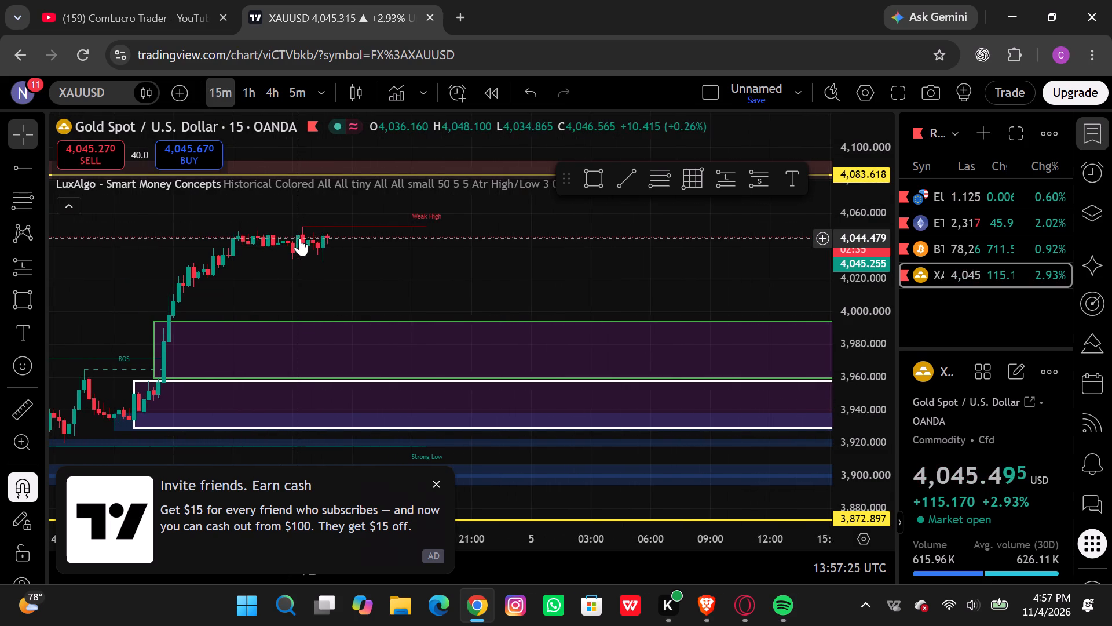
pyautogui.hscroll(-2, 299, 238)
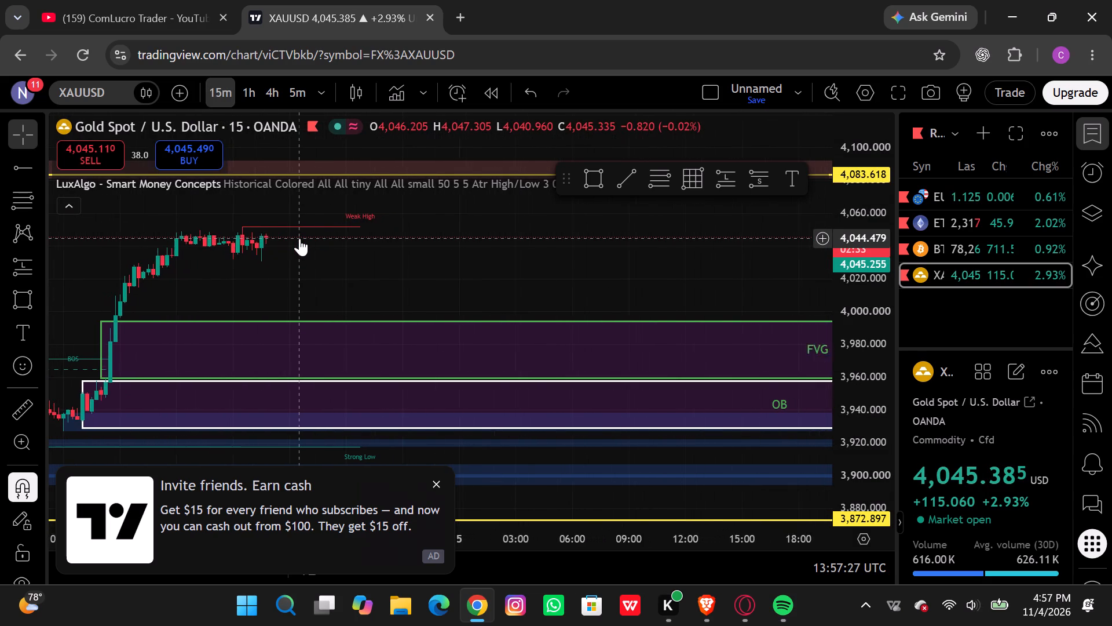
pyautogui.click(437, 482)
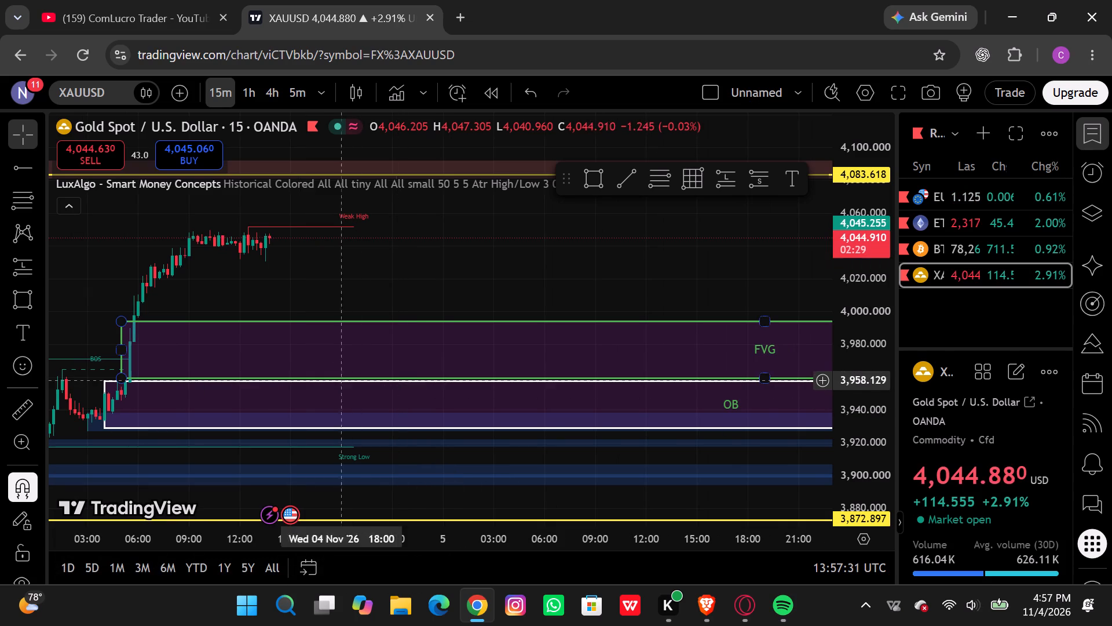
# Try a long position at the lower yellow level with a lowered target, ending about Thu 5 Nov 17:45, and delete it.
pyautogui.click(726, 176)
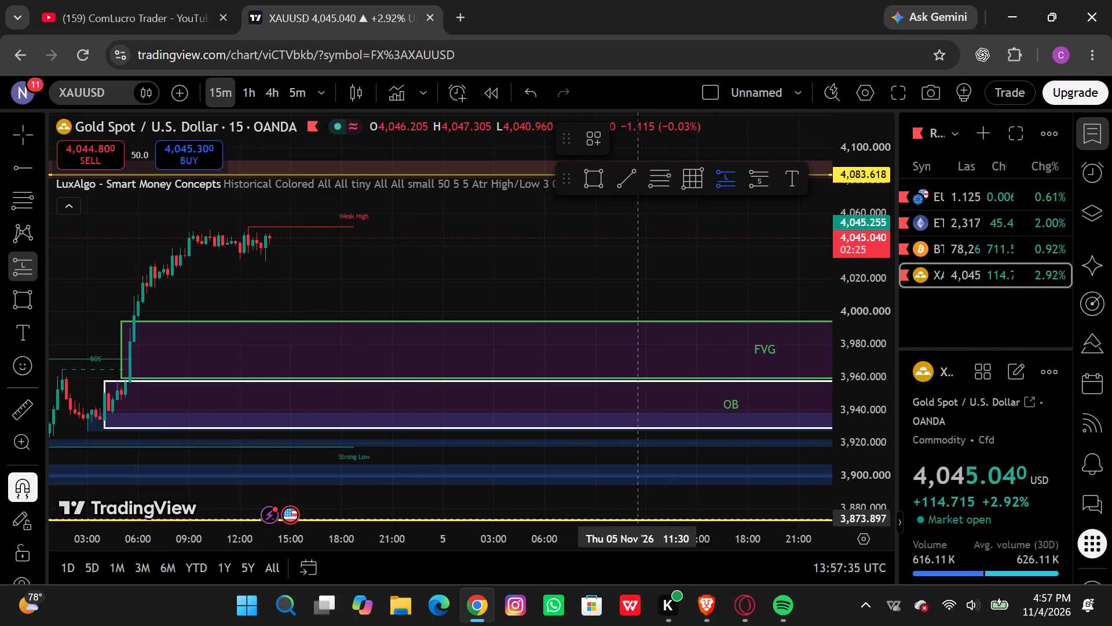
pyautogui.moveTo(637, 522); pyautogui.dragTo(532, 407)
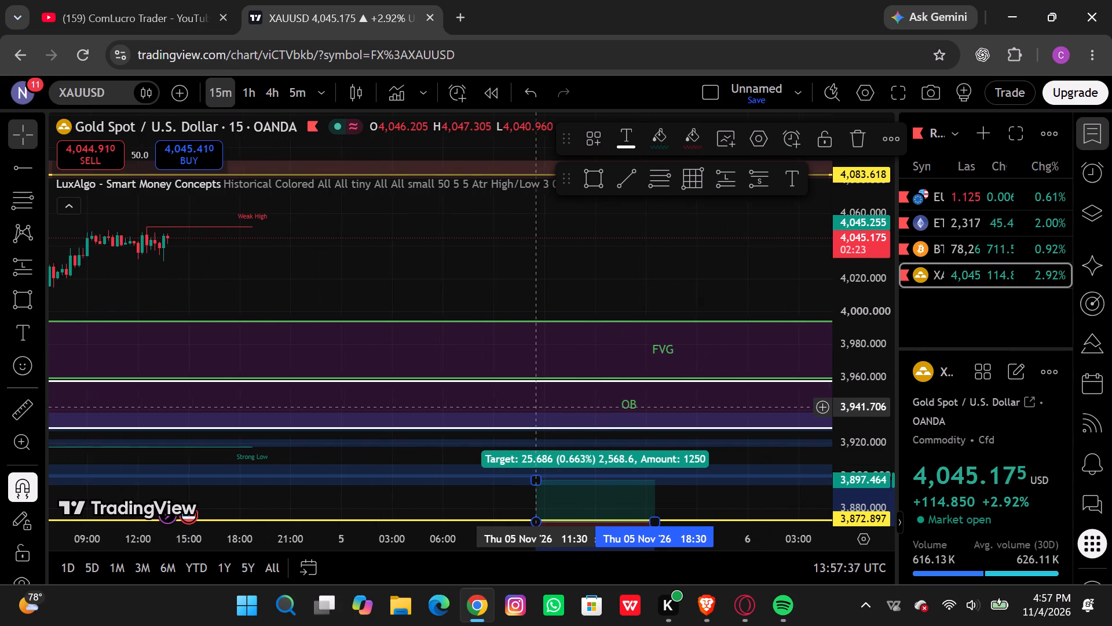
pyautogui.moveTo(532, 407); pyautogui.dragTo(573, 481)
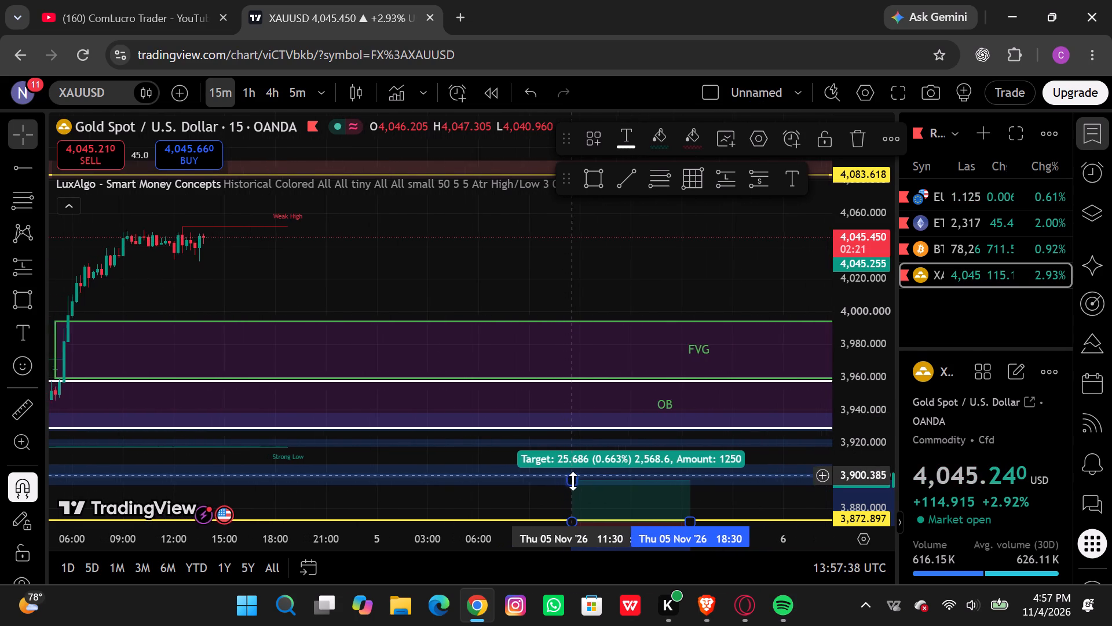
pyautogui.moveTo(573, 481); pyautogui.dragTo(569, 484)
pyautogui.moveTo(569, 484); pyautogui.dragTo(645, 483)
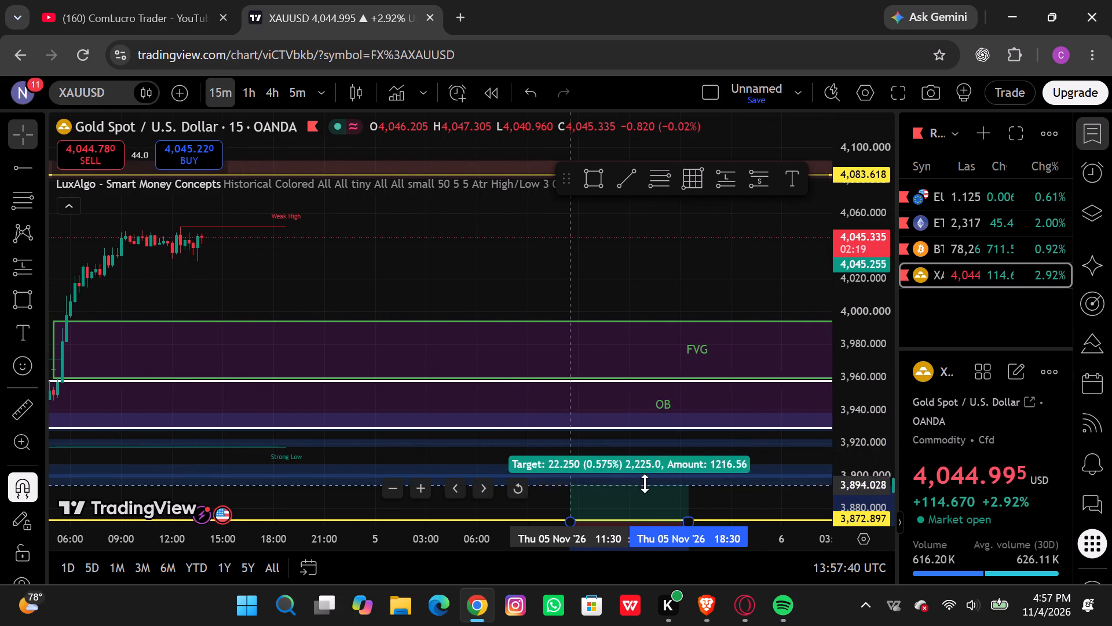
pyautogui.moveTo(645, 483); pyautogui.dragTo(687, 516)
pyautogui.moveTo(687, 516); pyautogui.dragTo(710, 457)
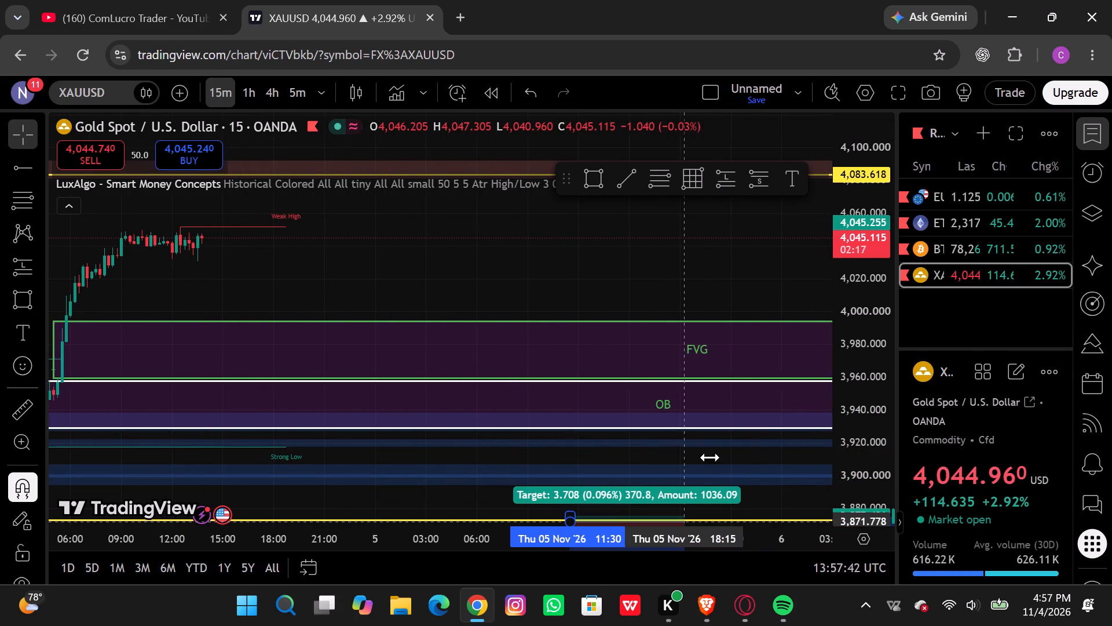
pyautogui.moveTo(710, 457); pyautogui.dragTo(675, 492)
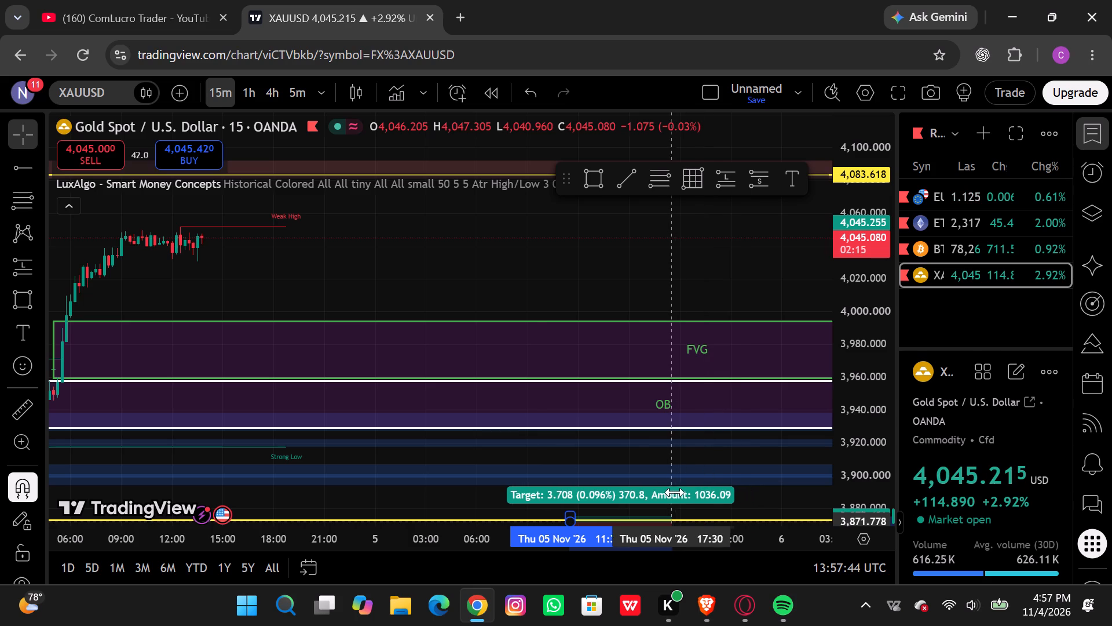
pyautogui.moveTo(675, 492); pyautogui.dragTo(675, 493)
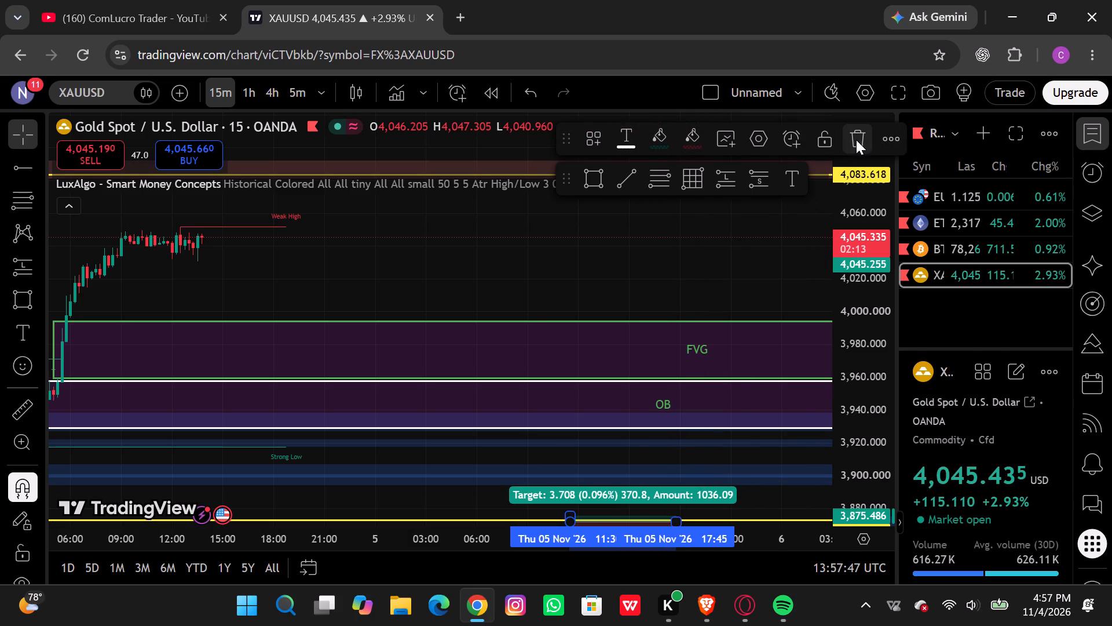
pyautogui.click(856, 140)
# Place a short position with entry at about 3,873.8 and stop at about 3,900.6, starting Thu 5 Nov 03:30.
pyautogui.click(762, 180)
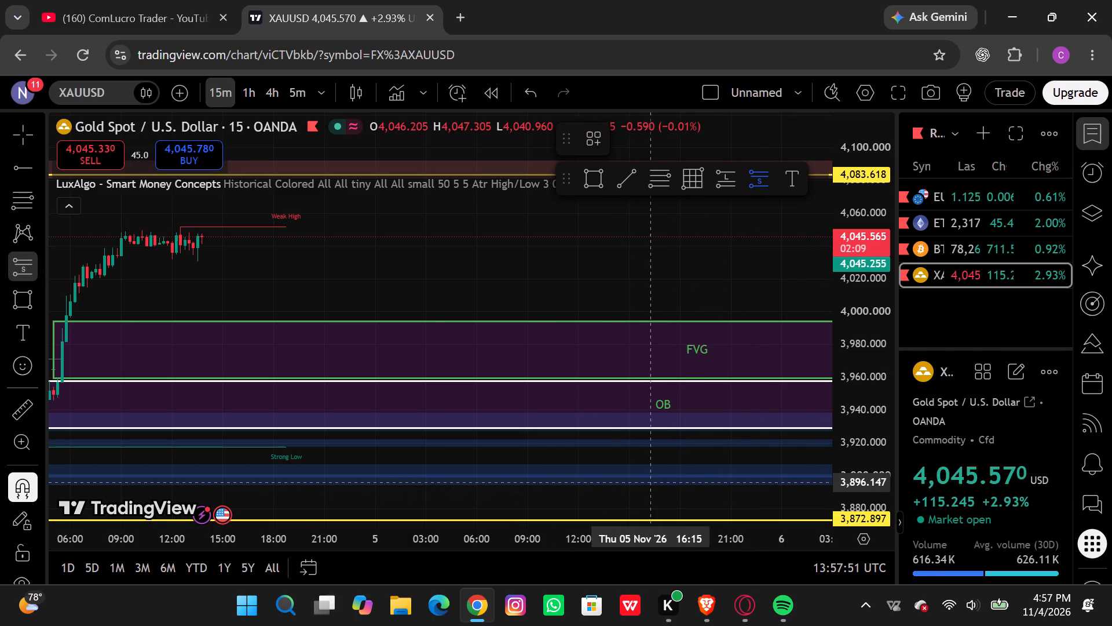
pyautogui.hscroll(3, 651, 482)
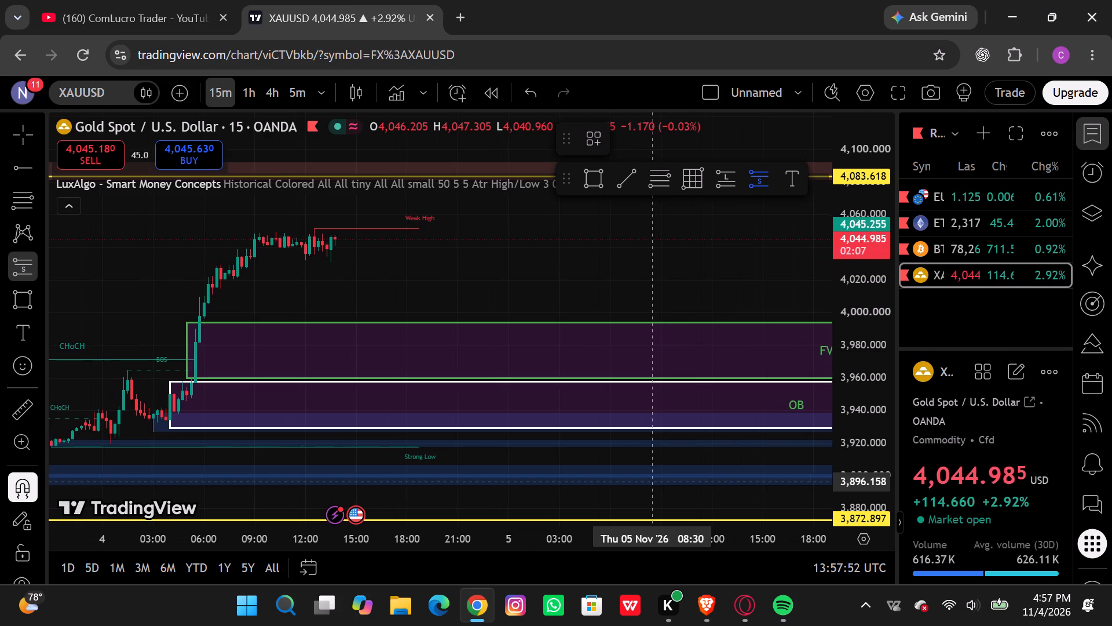
pyautogui.moveTo(569, 518); pyautogui.dragTo(565, 500)
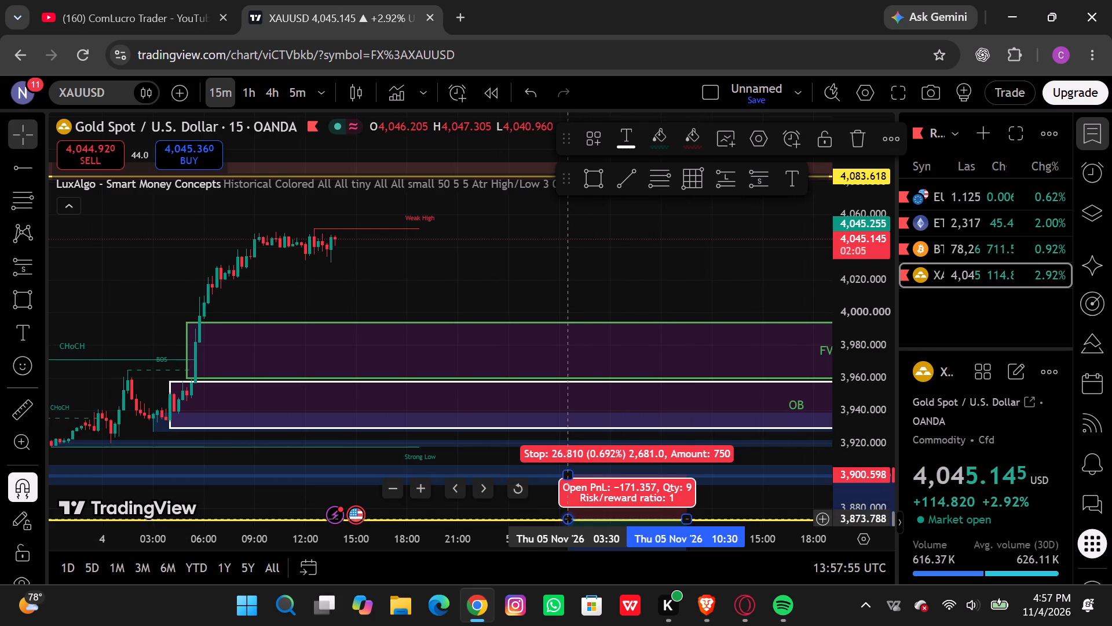
pyautogui.moveTo(565, 500); pyautogui.dragTo(572, 481)
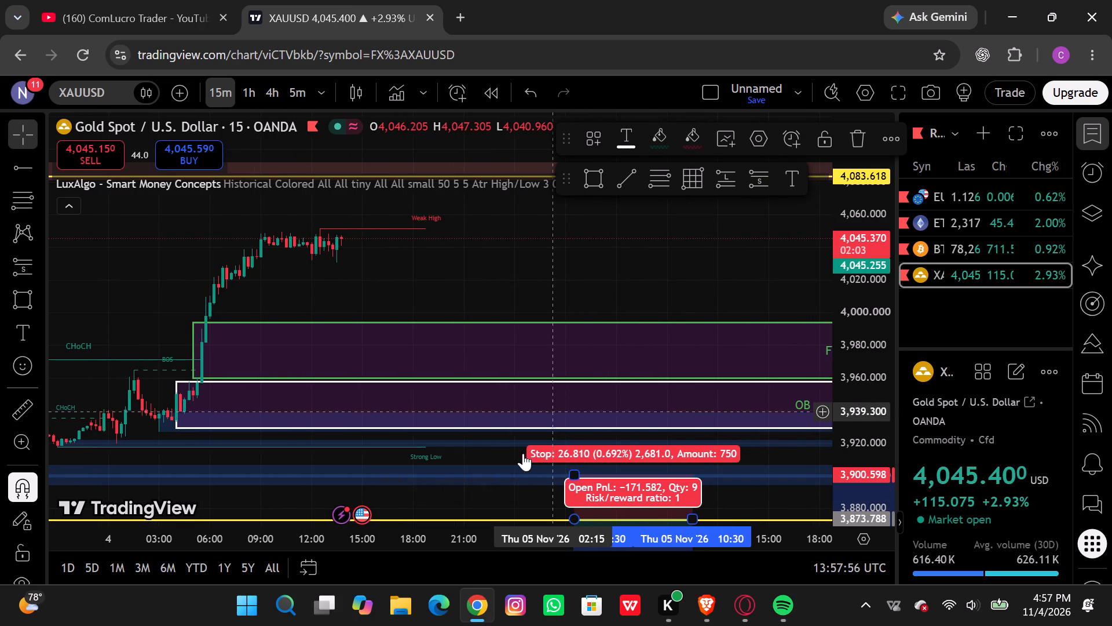
# Delete the lower yellow horizontal level at 3,872.897.
pyautogui.moveTo(473, 519); pyautogui.dragTo(473, 450)
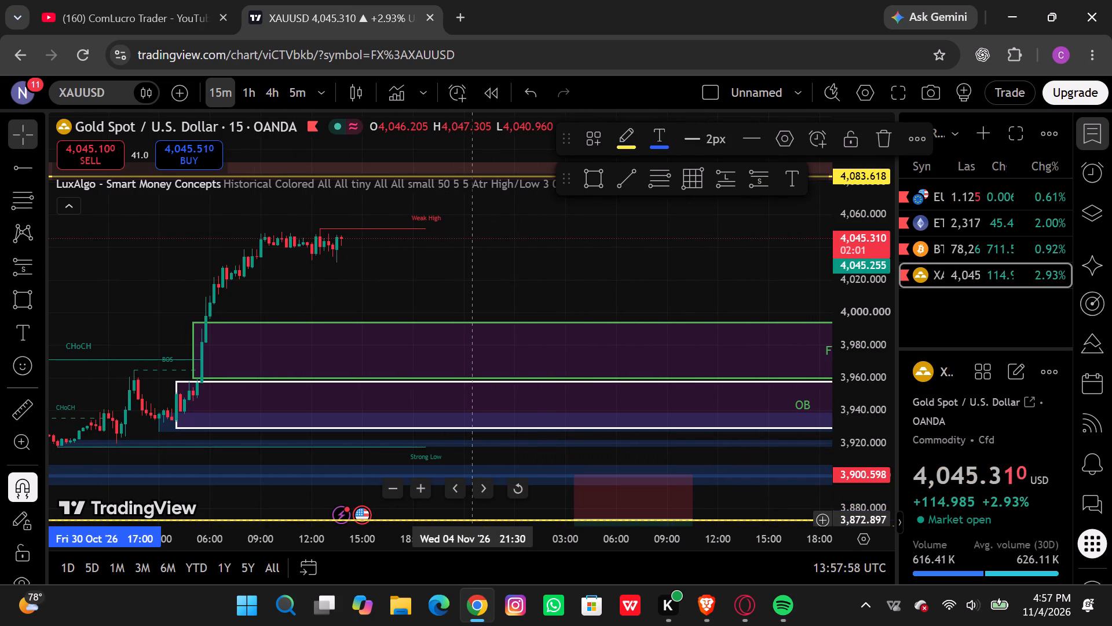
pyautogui.moveTo(473, 450); pyautogui.dragTo(529, 384)
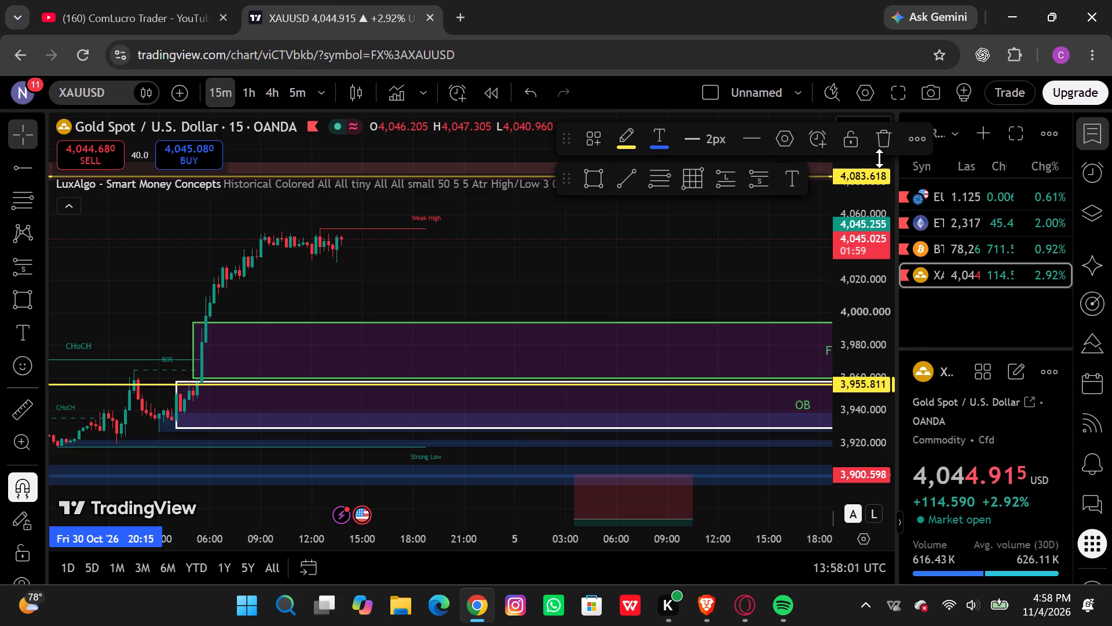
pyautogui.click(878, 138)
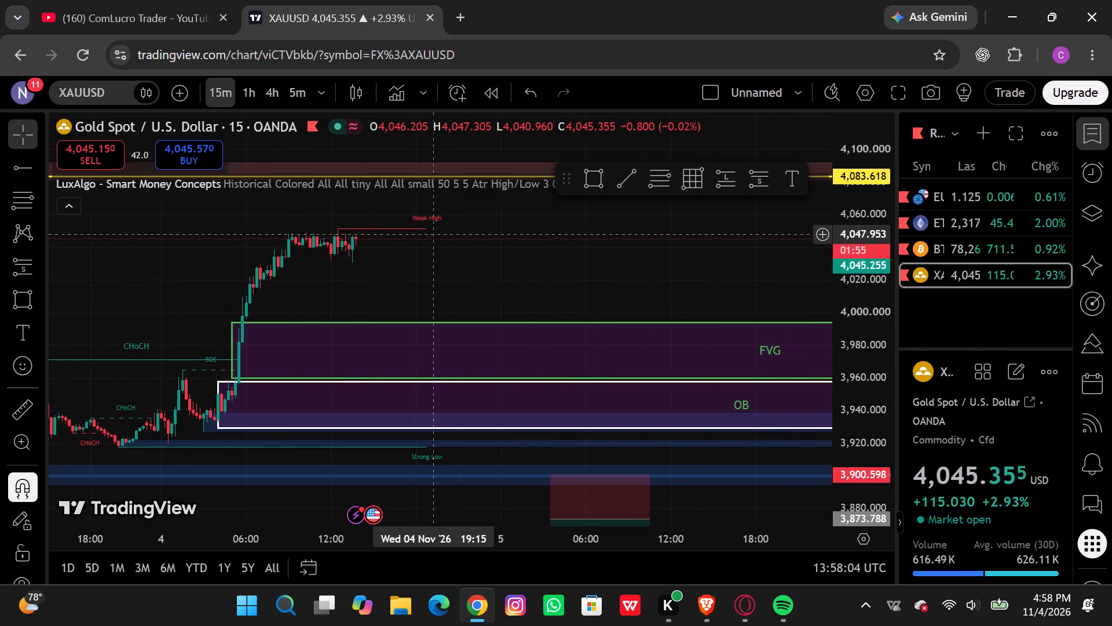
pyautogui.hscroll(1, 434, 234)
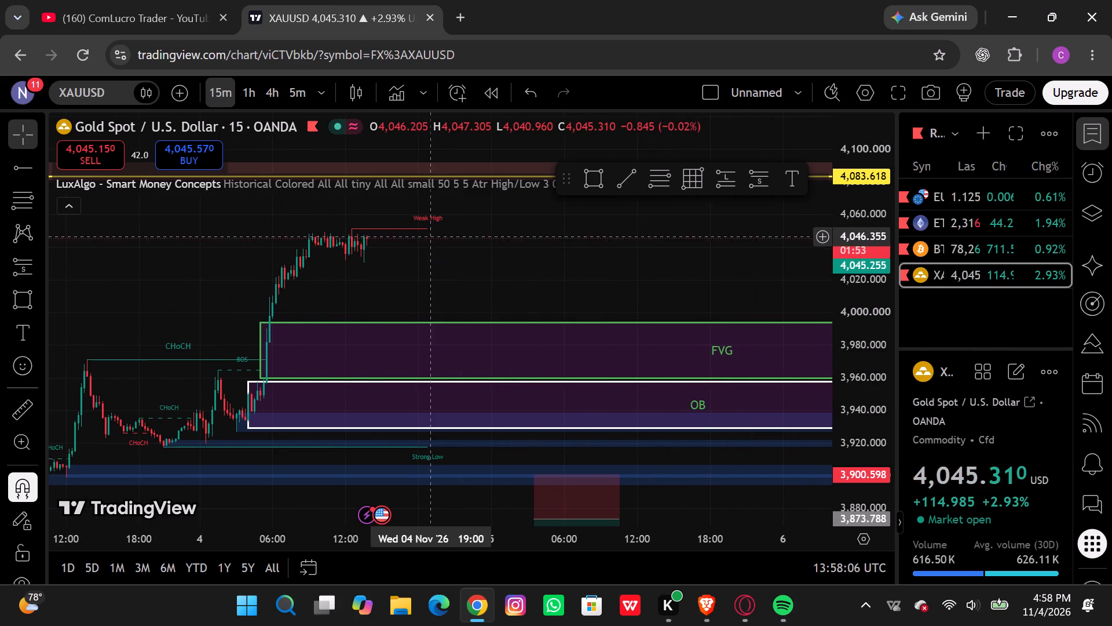
pyautogui.click(1098, 13)
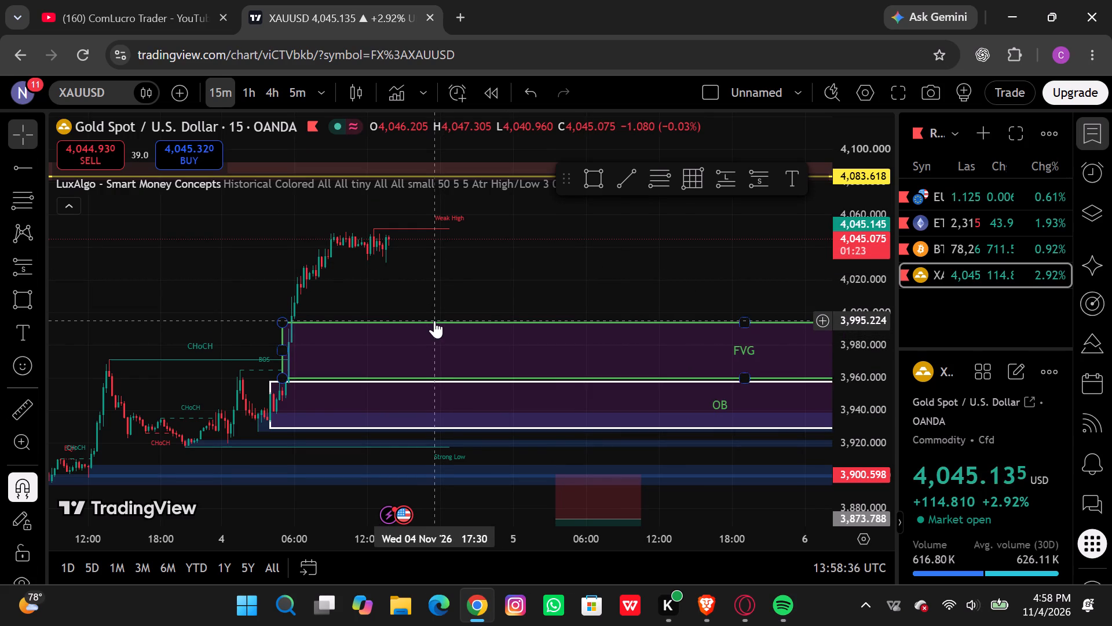
# Place a long position with entry at about 3,993, near the FVG's top, spanning Wed 4 Nov 21:45 to Thu 5 Nov 20:00.
pyautogui.click(731, 182)
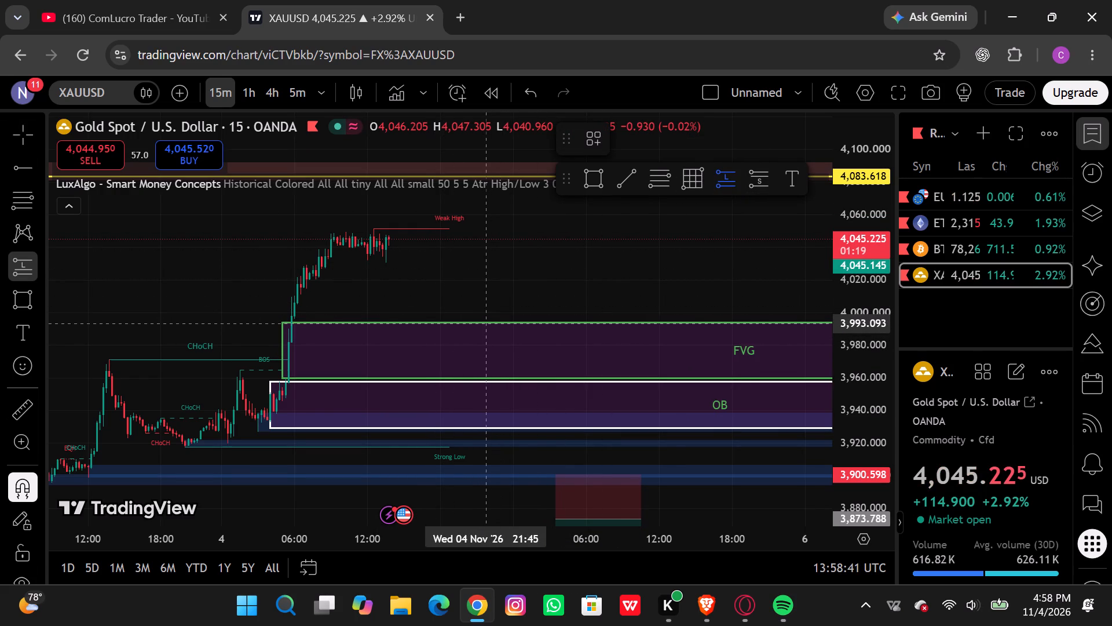
pyautogui.moveTo(487, 324); pyautogui.dragTo(486, 351)
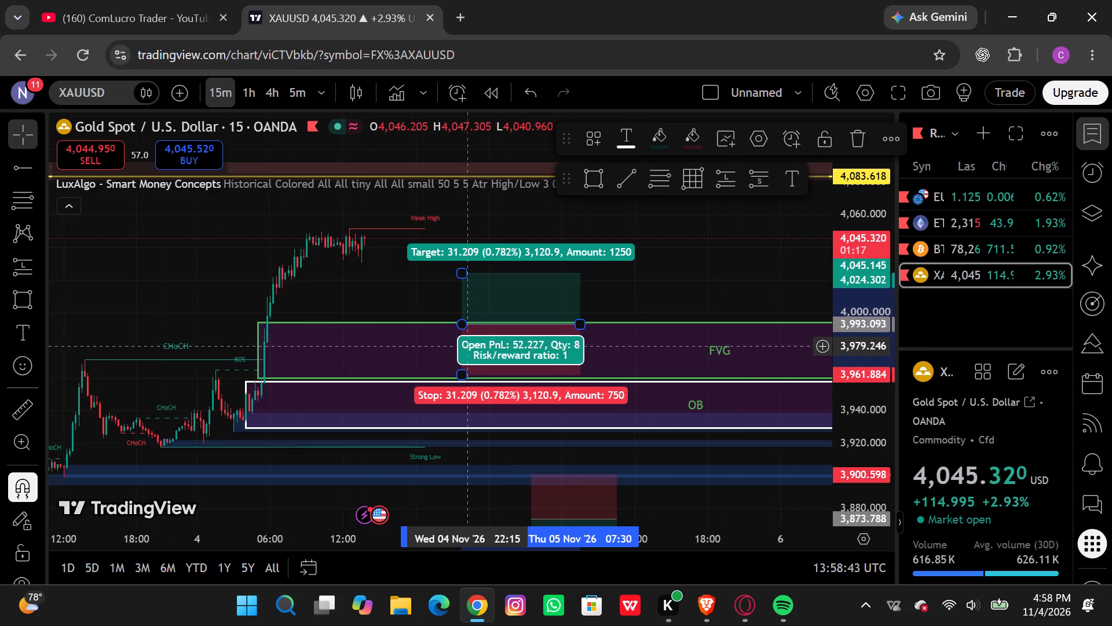
pyautogui.moveTo(486, 351); pyautogui.dragTo(451, 368)
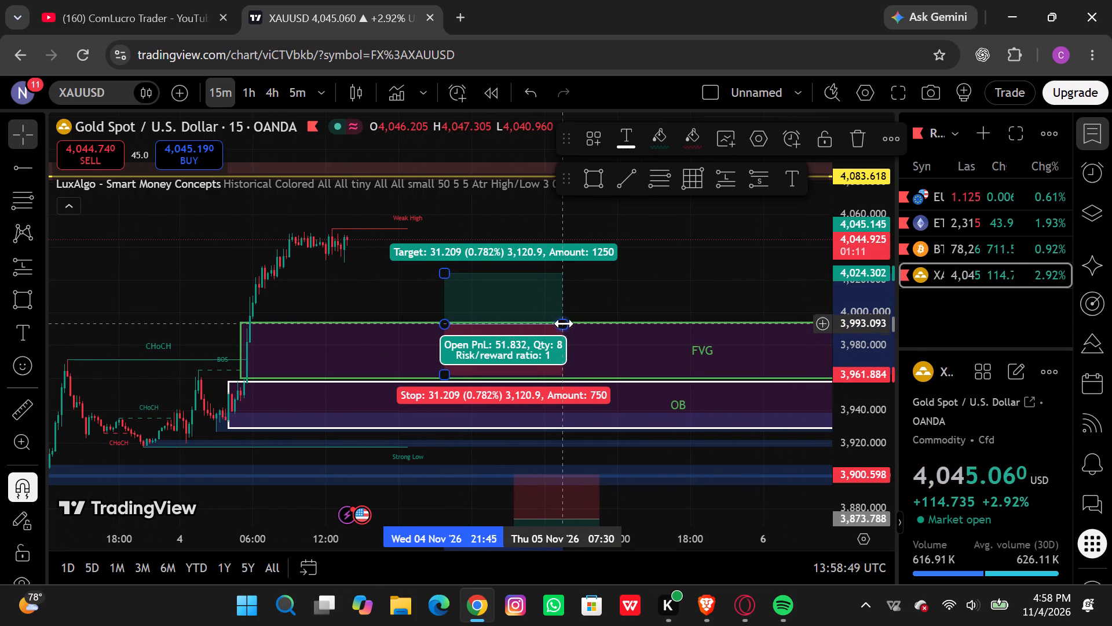
pyautogui.moveTo(564, 323); pyautogui.dragTo(705, 375)
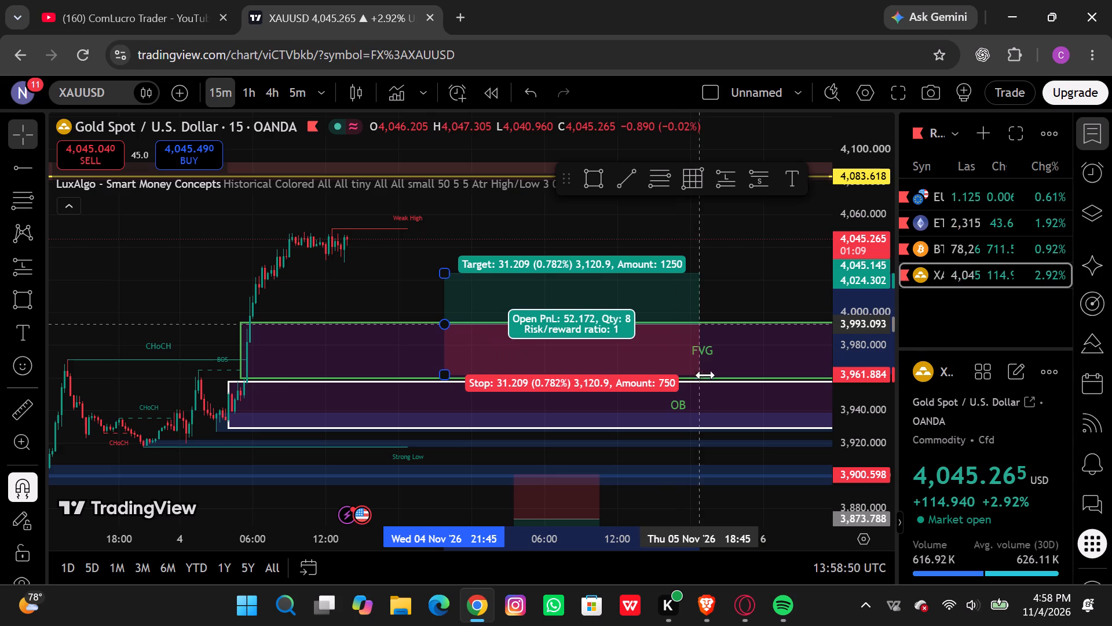
pyautogui.moveTo(705, 375); pyautogui.dragTo(716, 384)
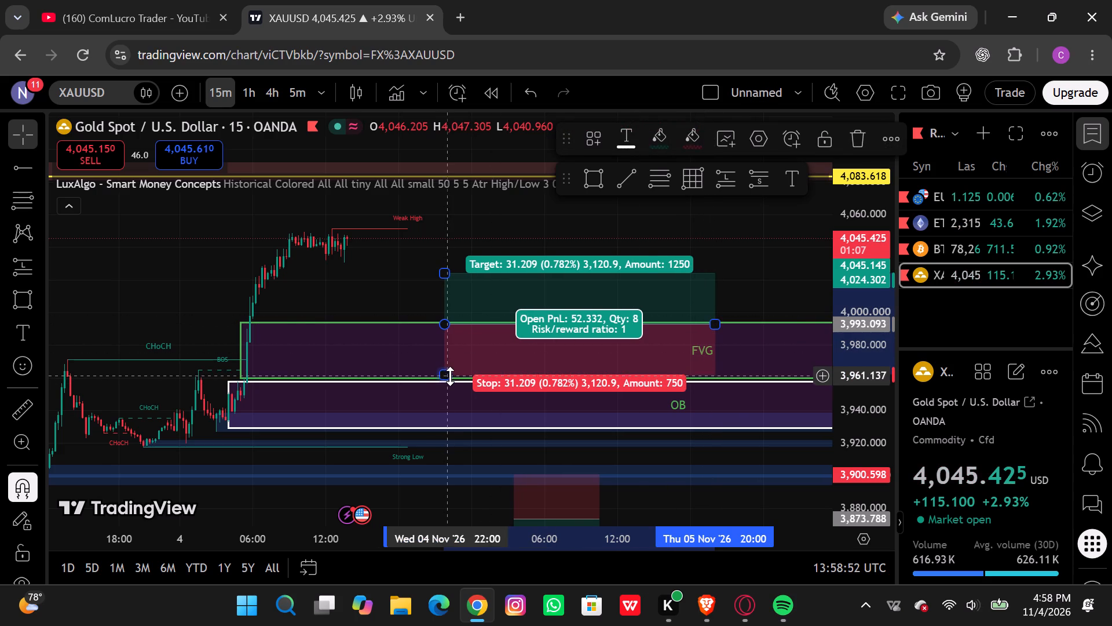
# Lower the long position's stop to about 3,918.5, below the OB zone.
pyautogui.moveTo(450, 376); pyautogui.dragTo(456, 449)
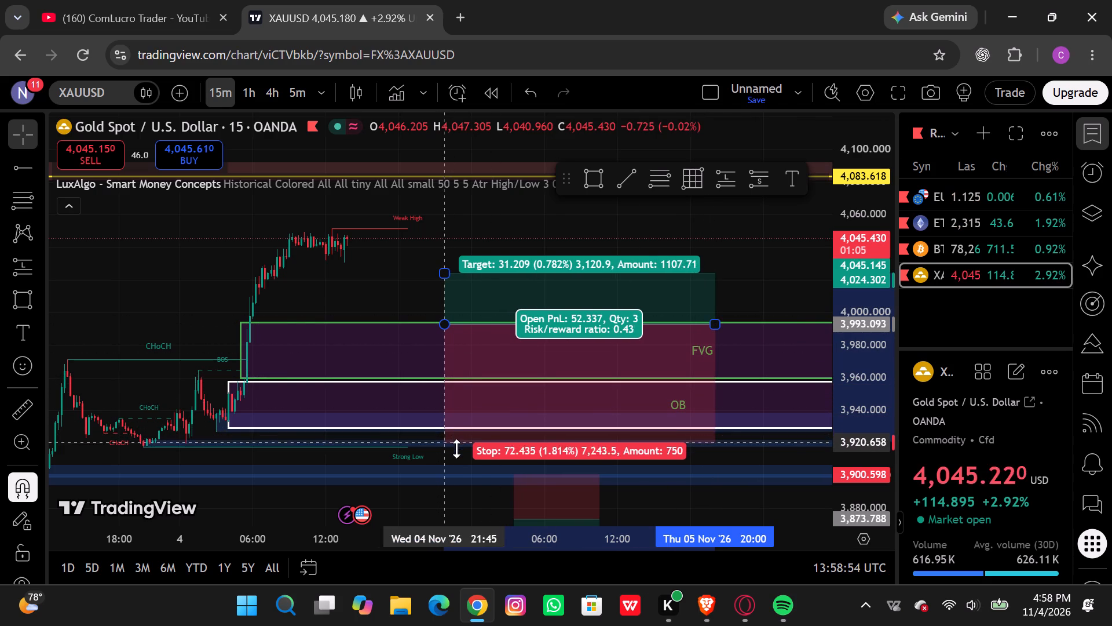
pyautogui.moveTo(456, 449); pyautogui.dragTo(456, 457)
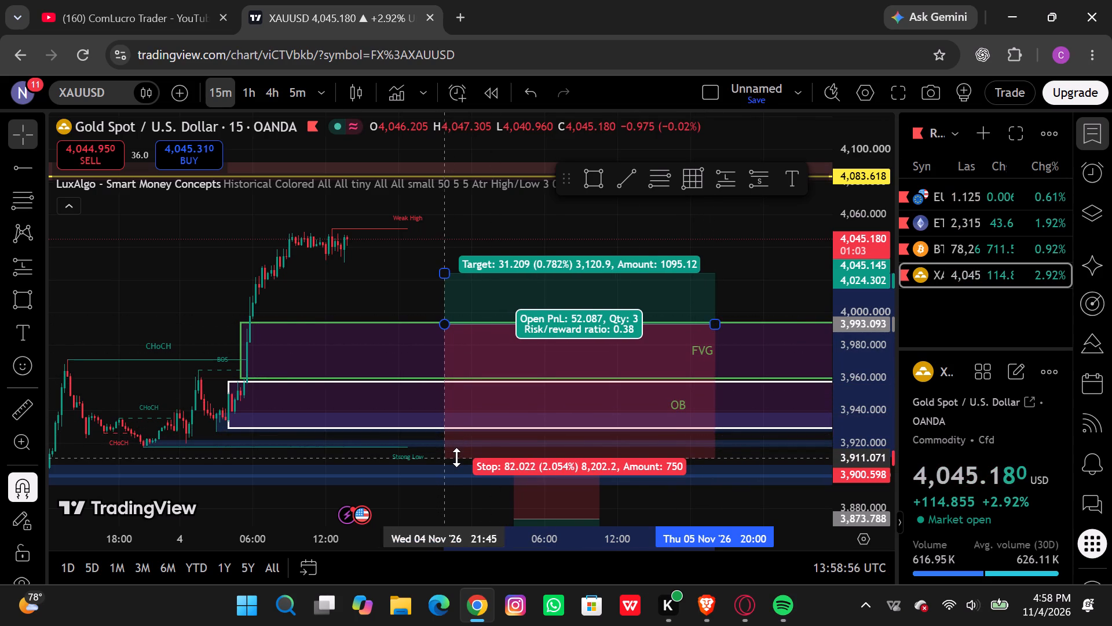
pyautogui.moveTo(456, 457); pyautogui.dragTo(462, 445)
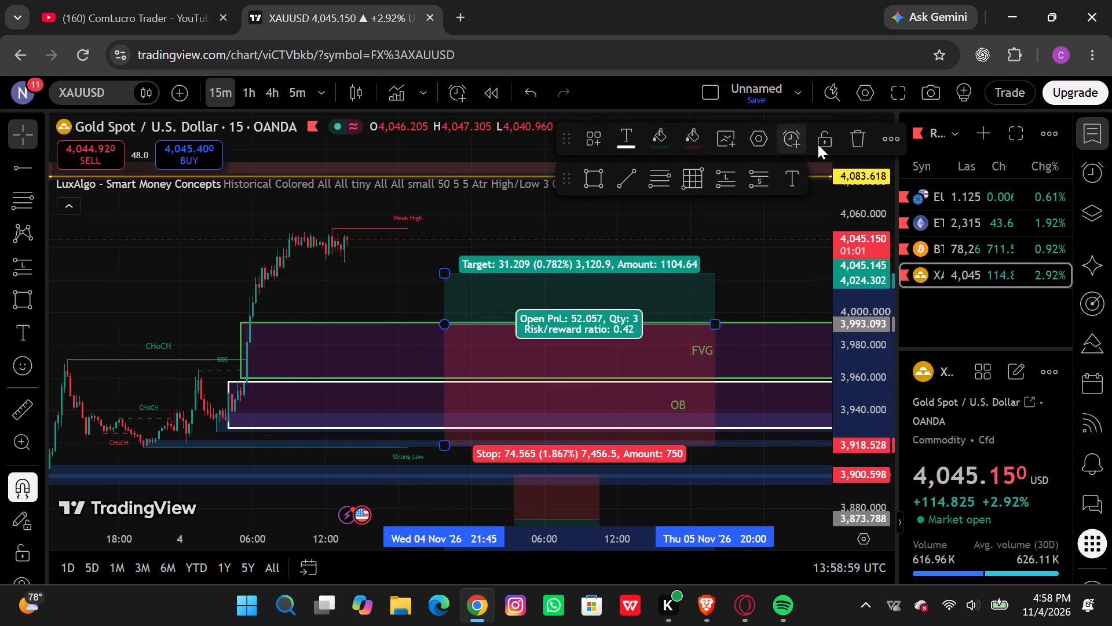
# Delete the long position that has its entry near the FVG's top.
pyautogui.click(853, 145)
# Place a short position with entry at about 3,996.8, at the FVG's top, spanning Thu 5 Nov 01:15 to 18:30.
pyautogui.click(757, 181)
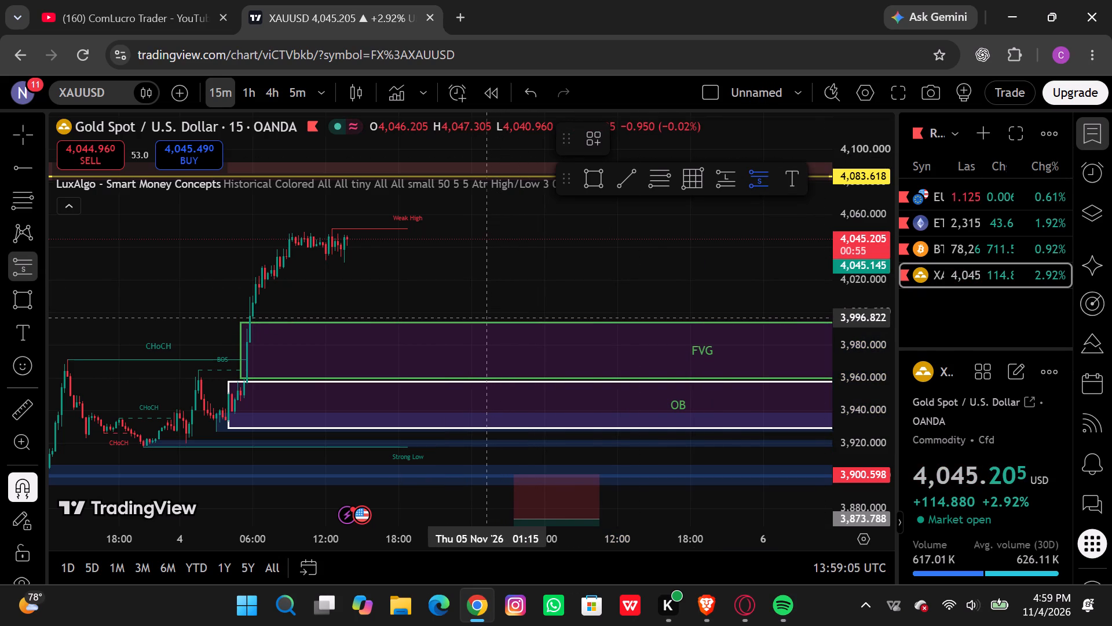
pyautogui.moveTo(486, 318); pyautogui.dragTo(487, 330)
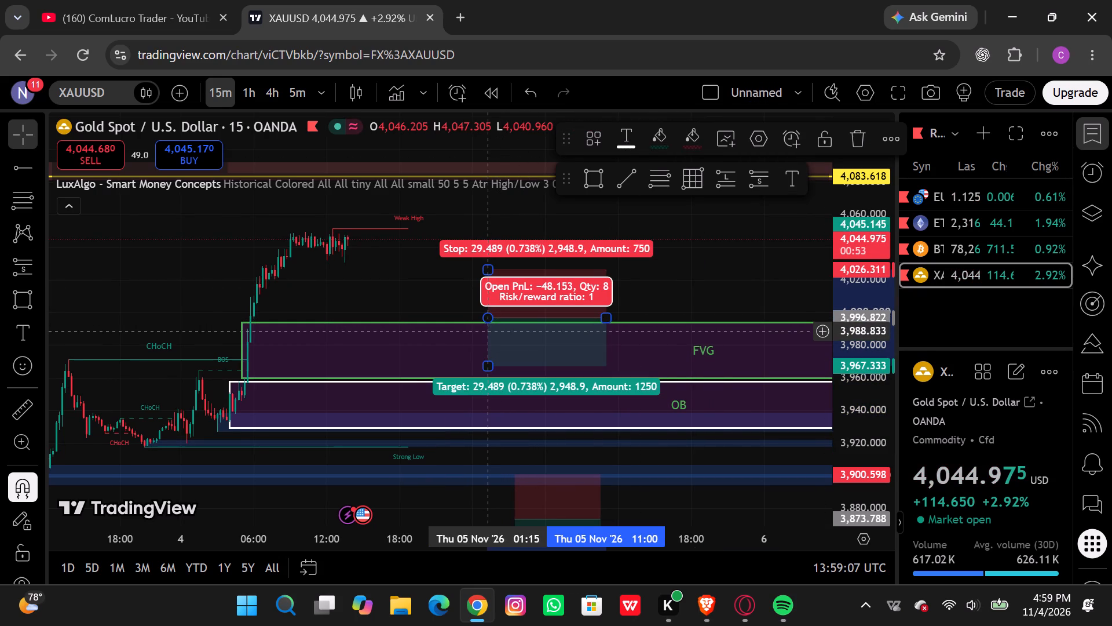
pyautogui.moveTo(487, 330); pyautogui.dragTo(478, 332)
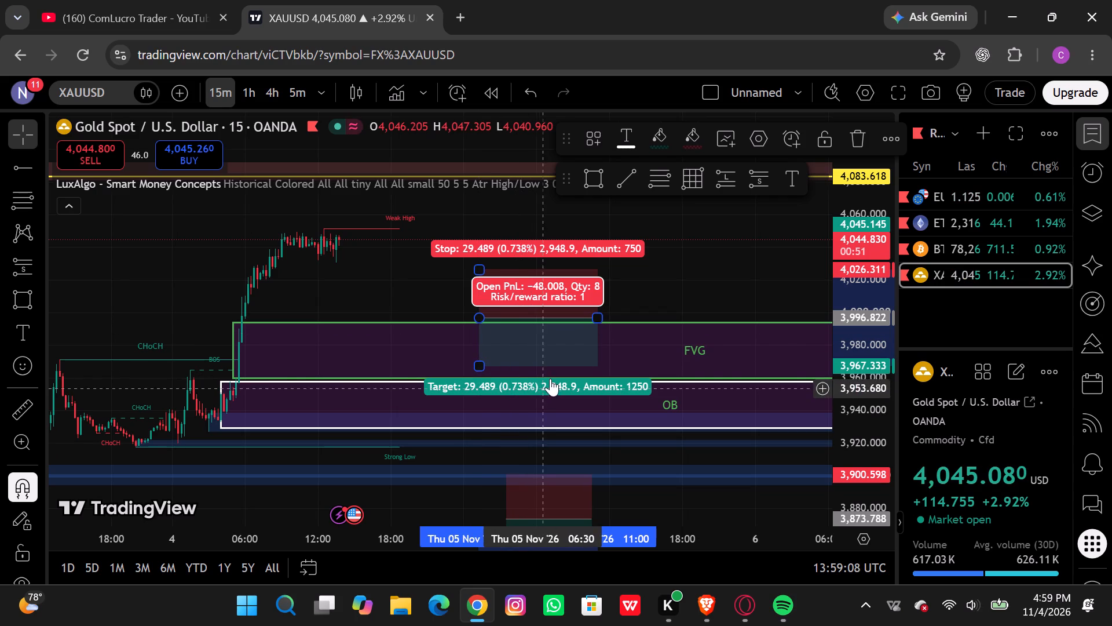
pyautogui.moveTo(598, 311); pyautogui.dragTo(660, 321)
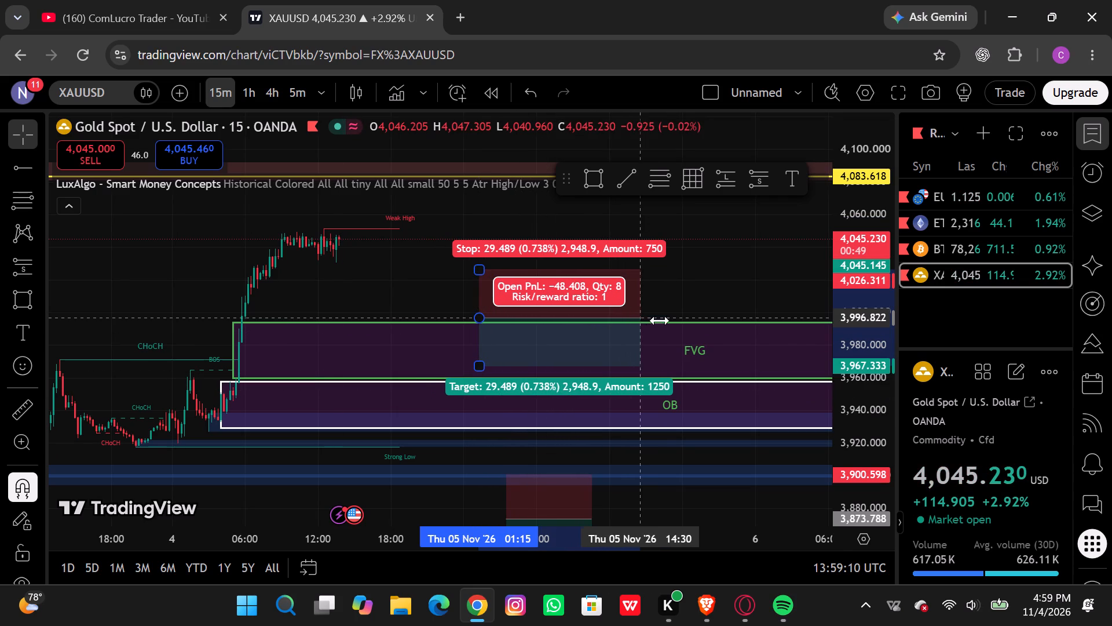
pyautogui.moveTo(660, 321); pyautogui.dragTo(690, 330)
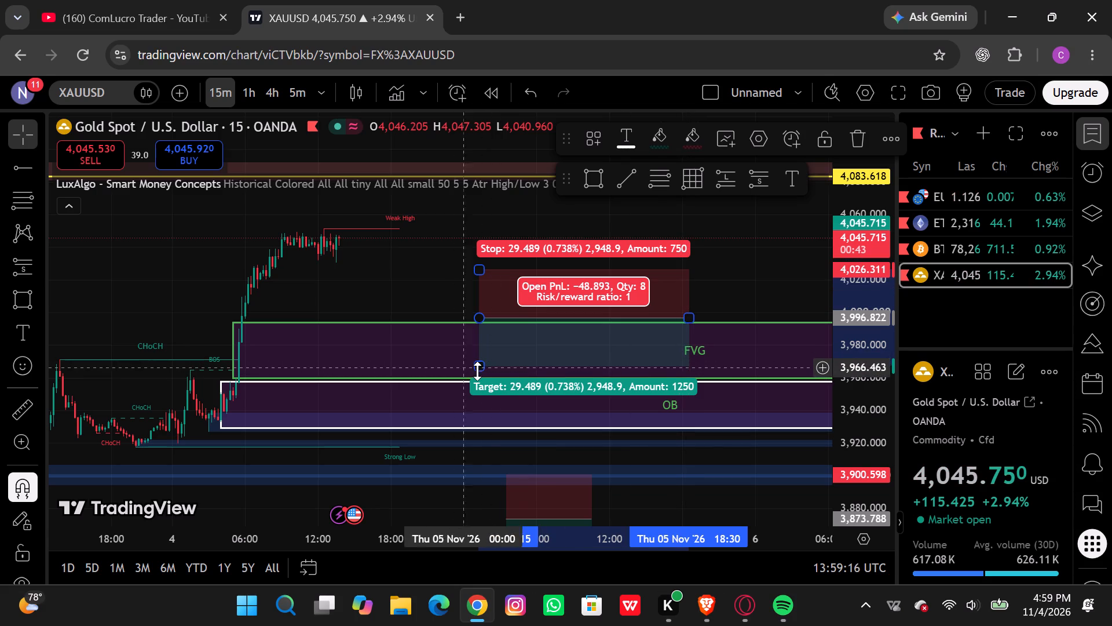
# Lower the upper short position's target to about 3,901, at the stop level of the lower short position.
pyautogui.moveTo(483, 375); pyautogui.dragTo(477, 370)
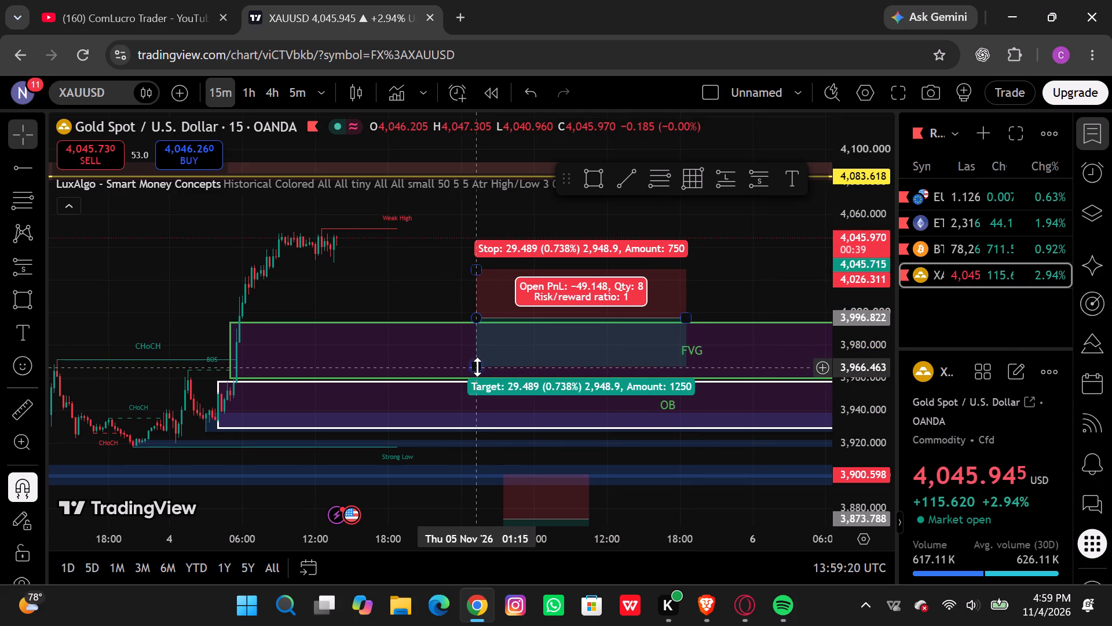
pyautogui.moveTo(477, 367); pyautogui.dragTo(495, 454)
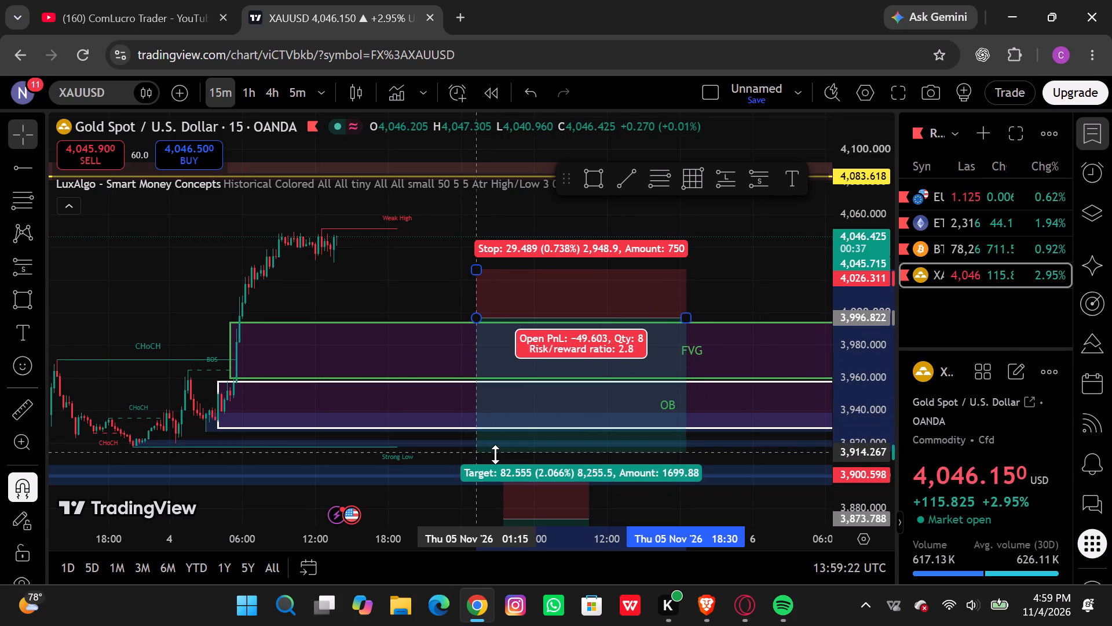
pyautogui.moveTo(495, 454); pyautogui.dragTo(493, 452)
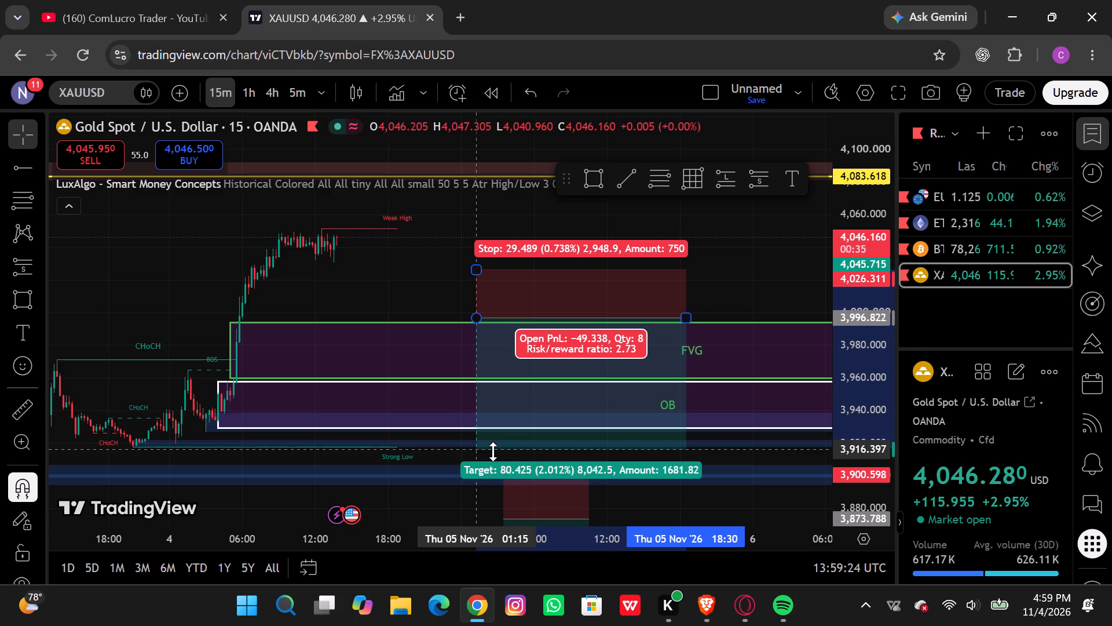
pyautogui.moveTo(493, 452); pyautogui.dragTo(493, 446)
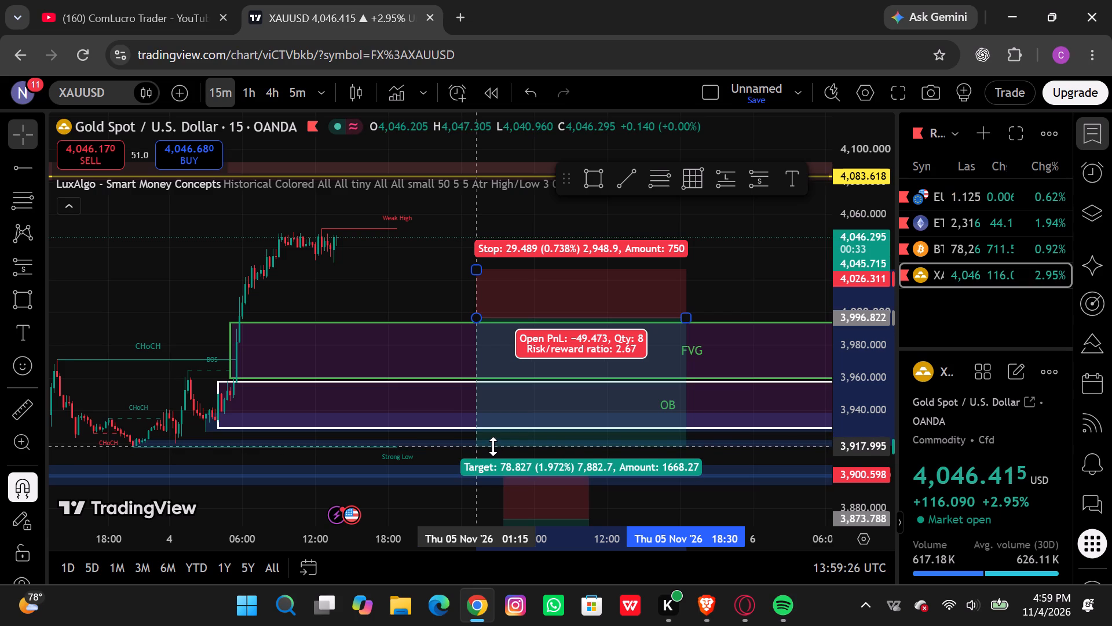
pyautogui.moveTo(493, 446); pyautogui.dragTo(499, 468)
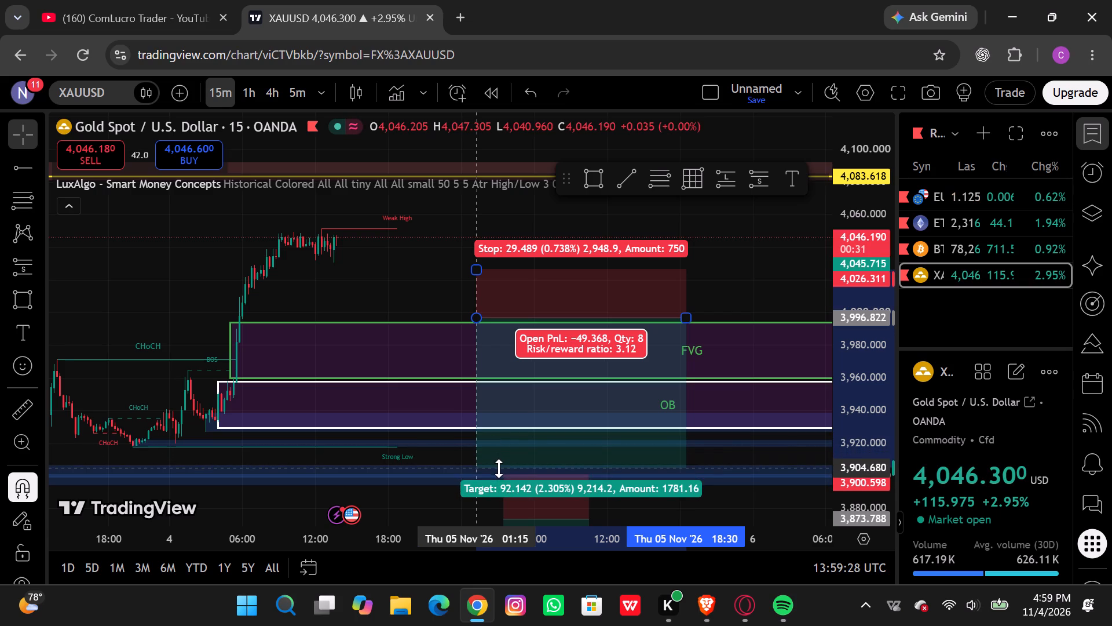
pyautogui.moveTo(499, 468); pyautogui.dragTo(499, 474)
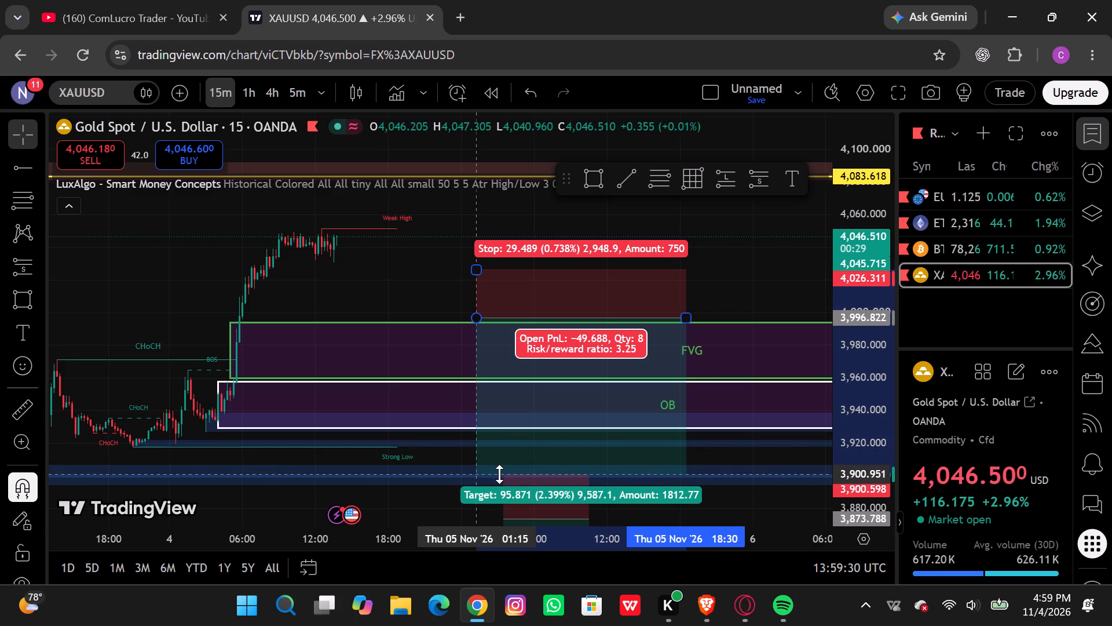
pyautogui.moveTo(499, 474); pyautogui.dragTo(500, 474)
pyautogui.click(500, 474)
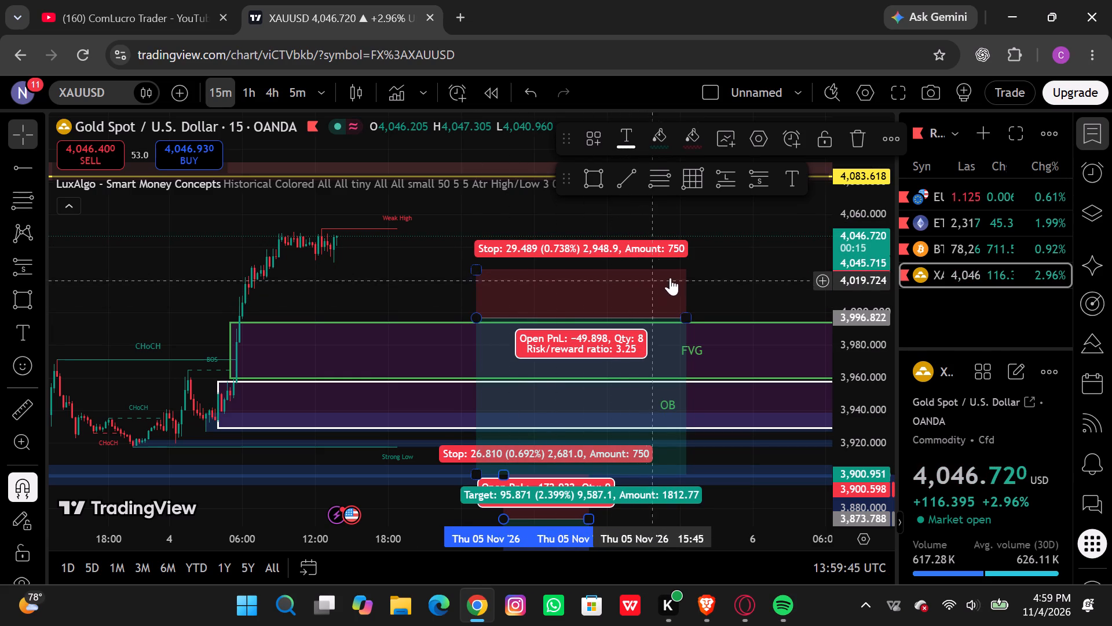
# Examine both short positions against the FVG, the OB and recent price structure on the 15-minute chart.
pyautogui.scroll(-3, 654, 310)
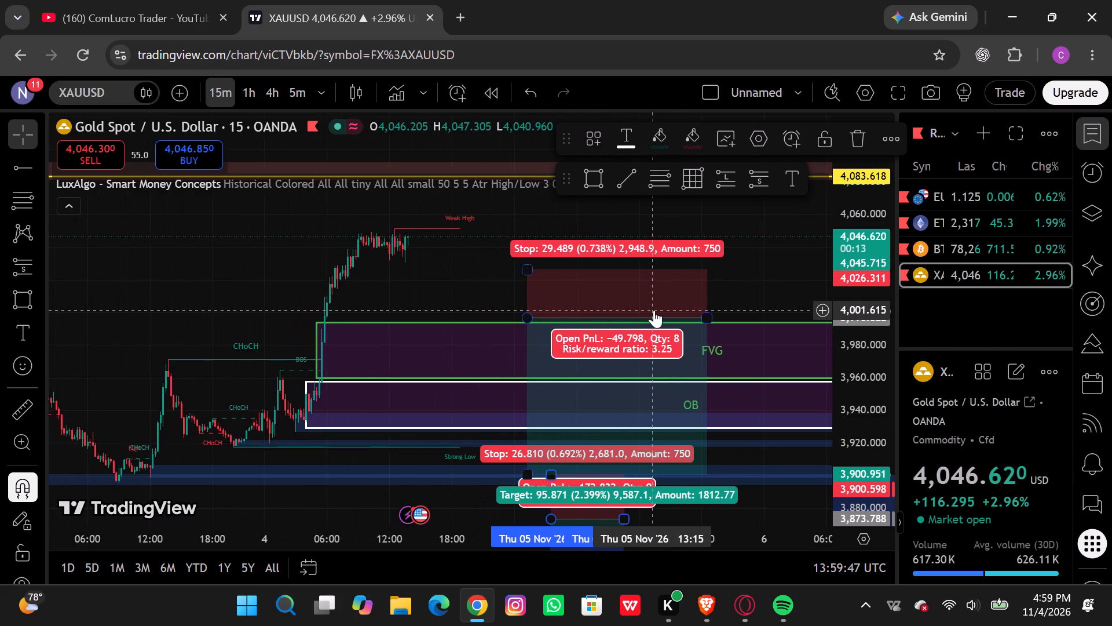
pyautogui.scroll(-1, 654, 310)
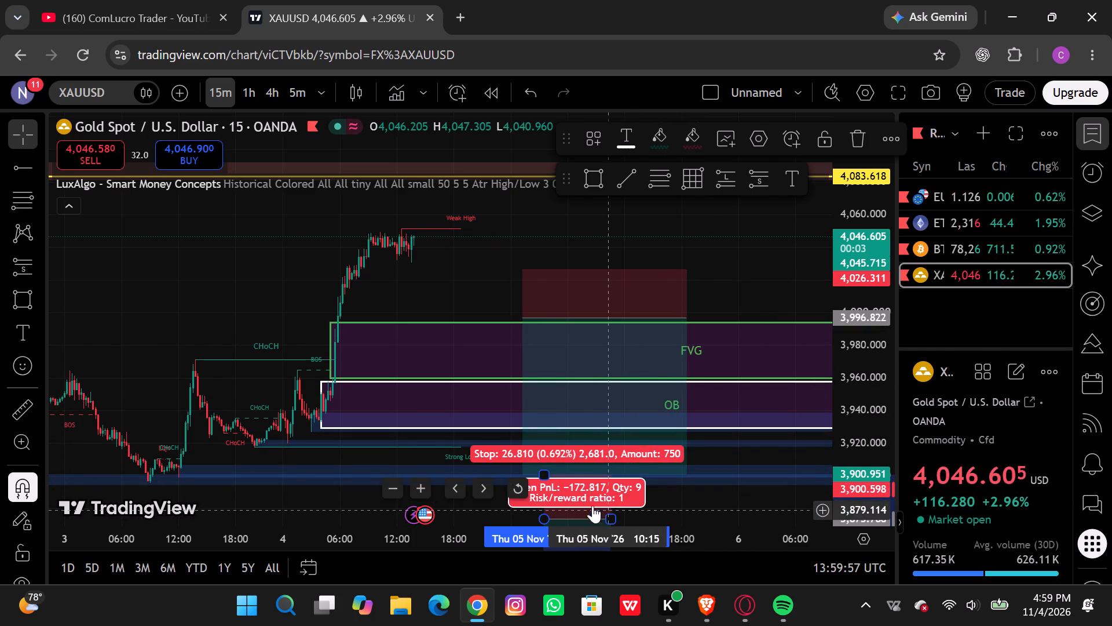
pyautogui.click(518, 480)
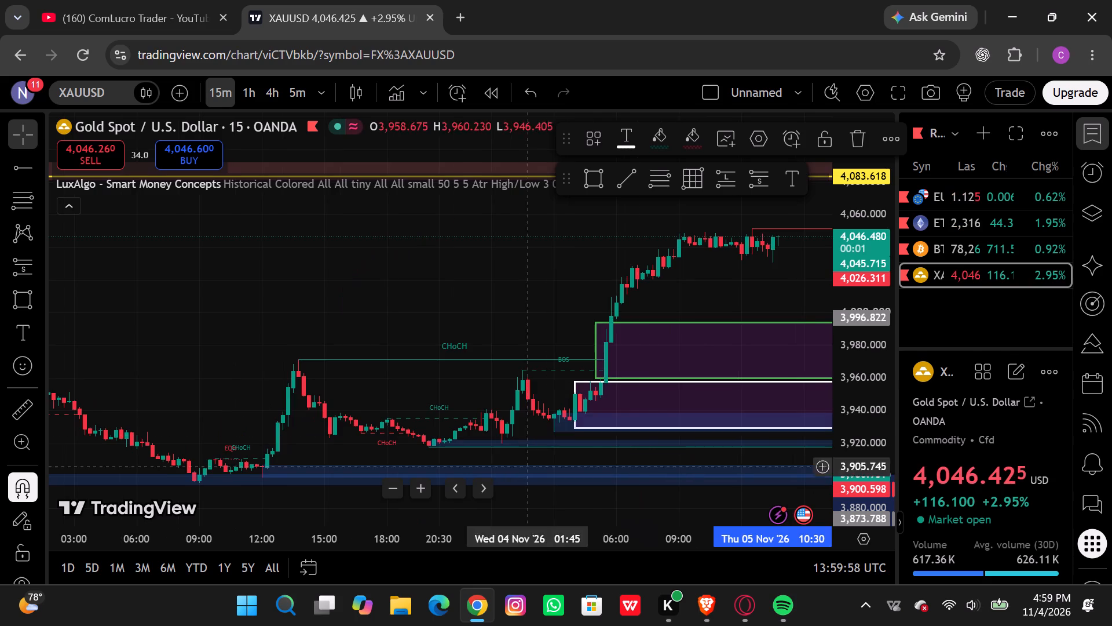
pyautogui.hscroll(-2, 636, 392)
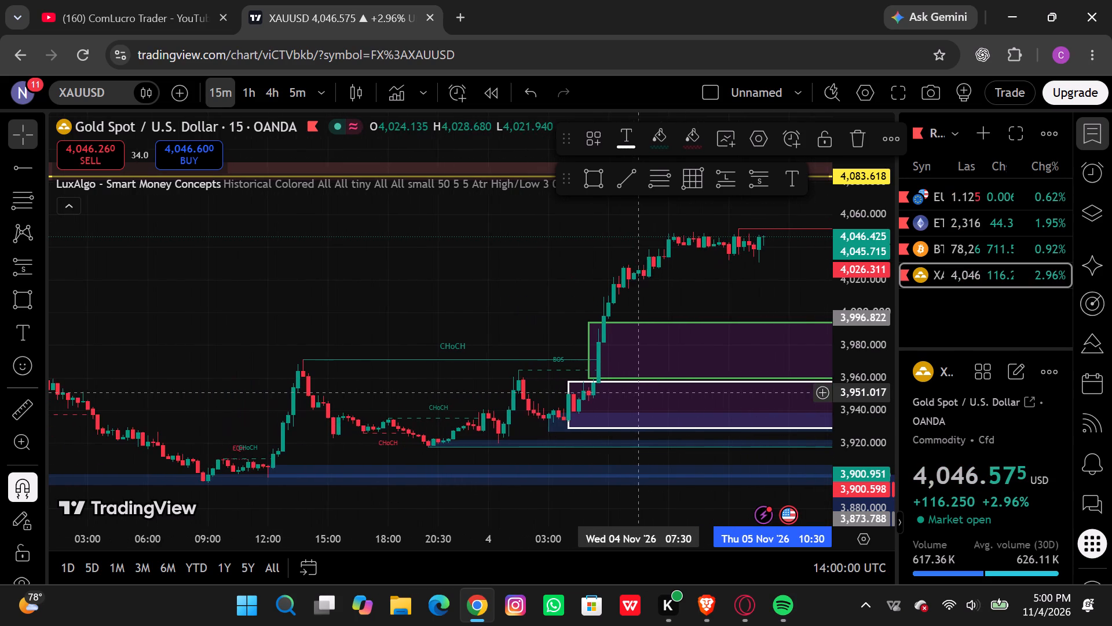
pyautogui.hscroll(-2, 636, 392)
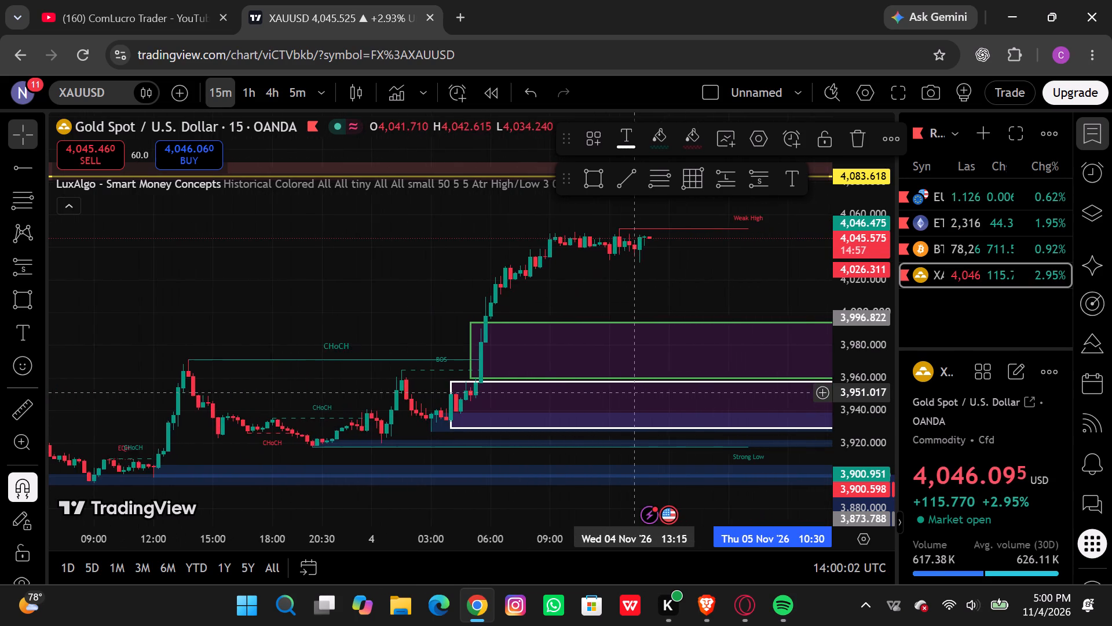
pyautogui.hscroll(-2, 636, 392)
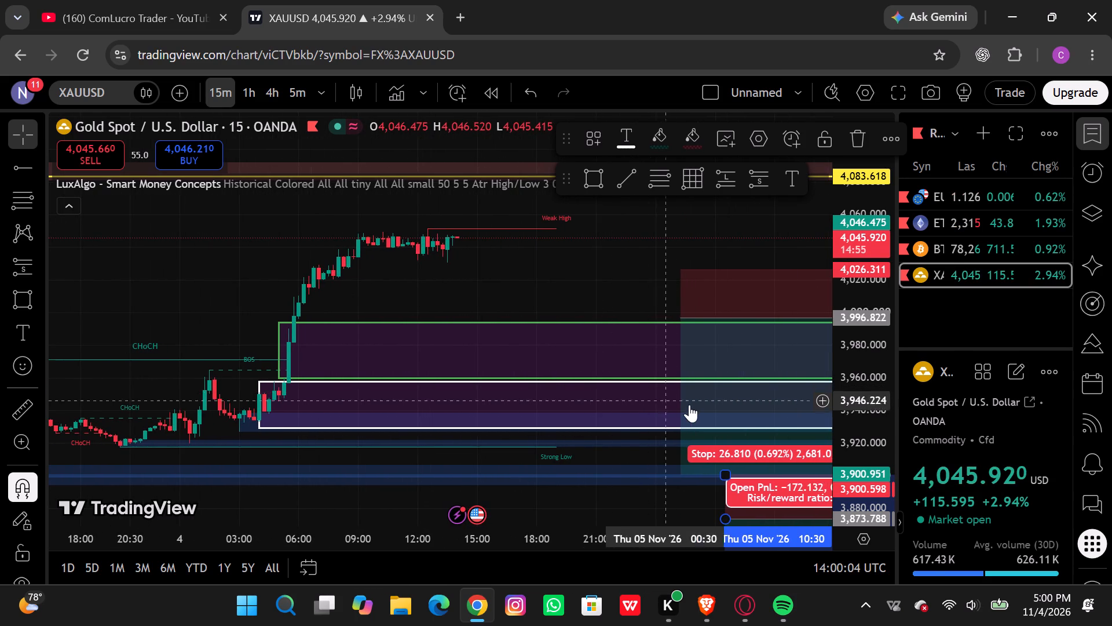
pyautogui.hscroll(-1, 689, 405)
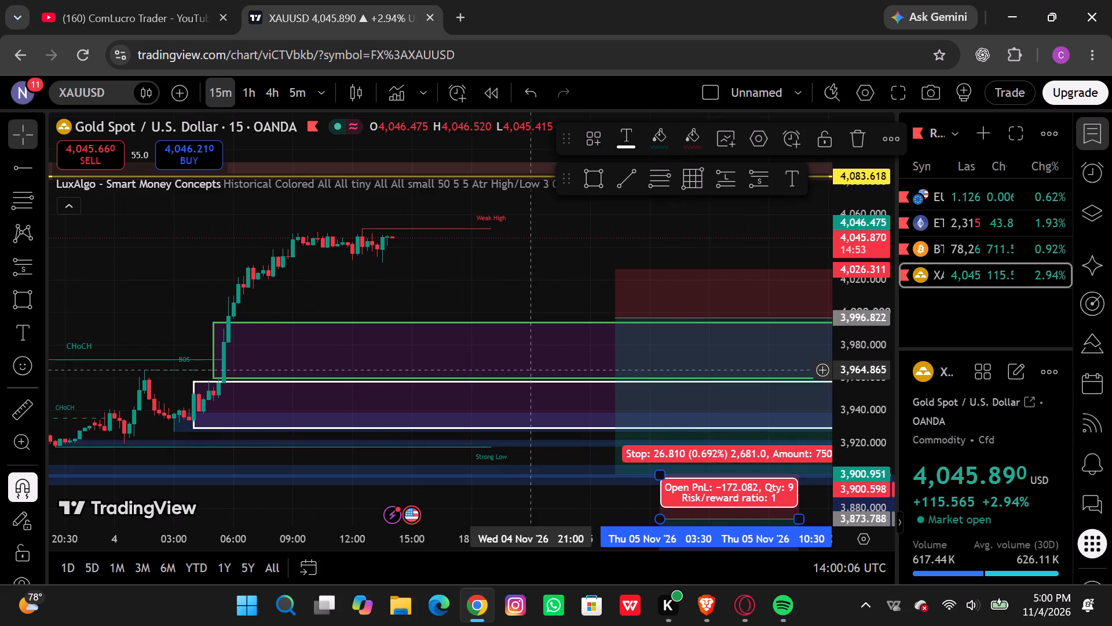
pyautogui.scroll(-6, 532, 370)
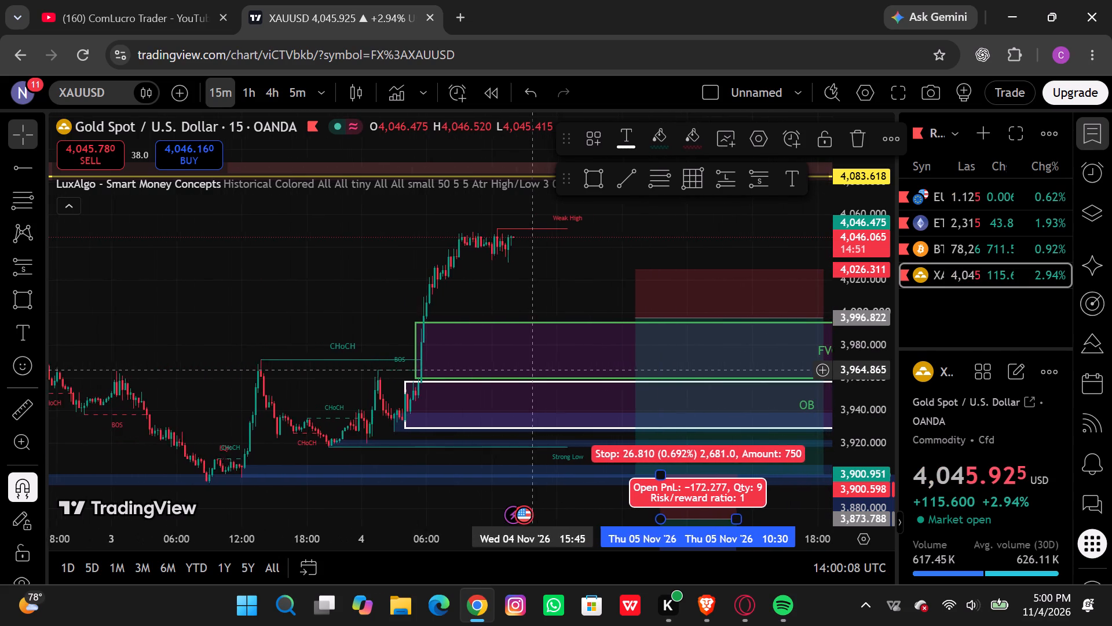
pyautogui.scroll(-3, 532, 370)
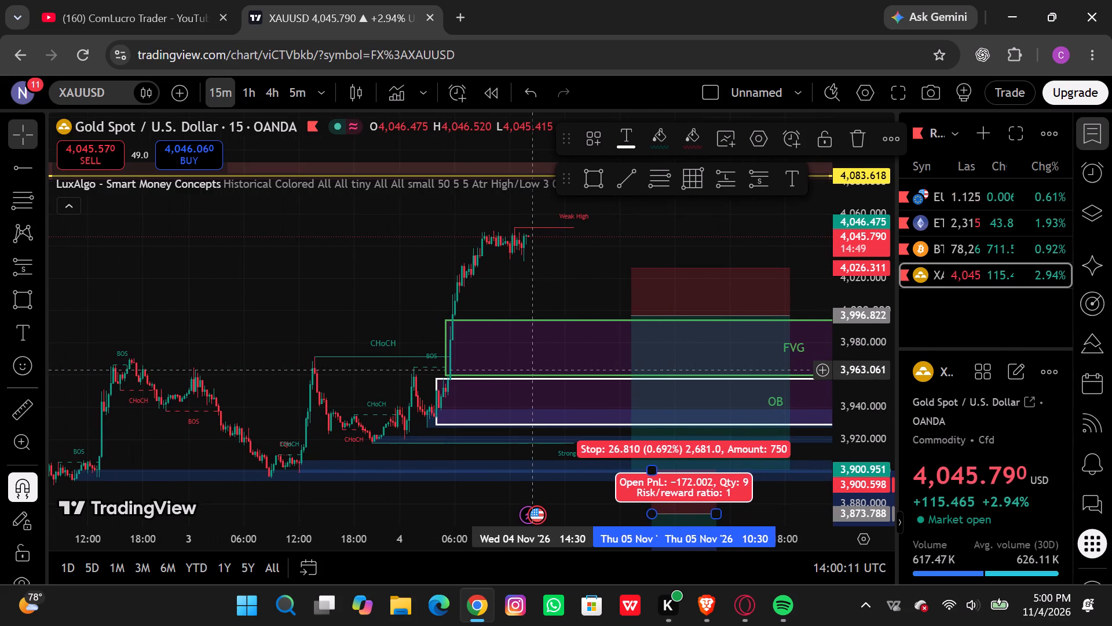
pyautogui.scroll(-2, 531, 350)
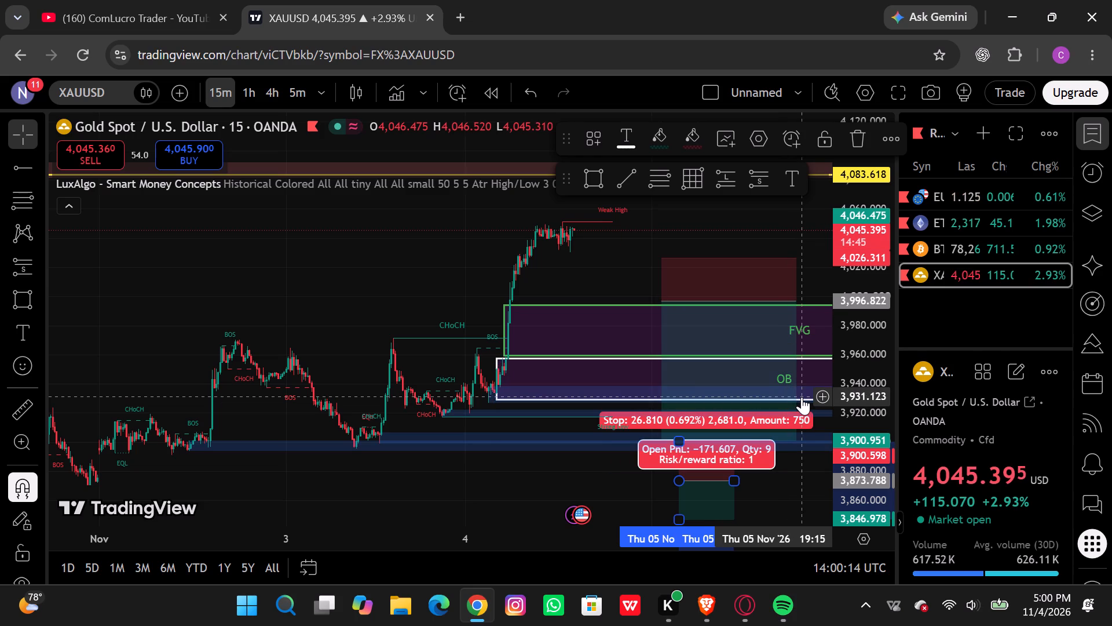
pyautogui.hscroll(-3, 511, 463)
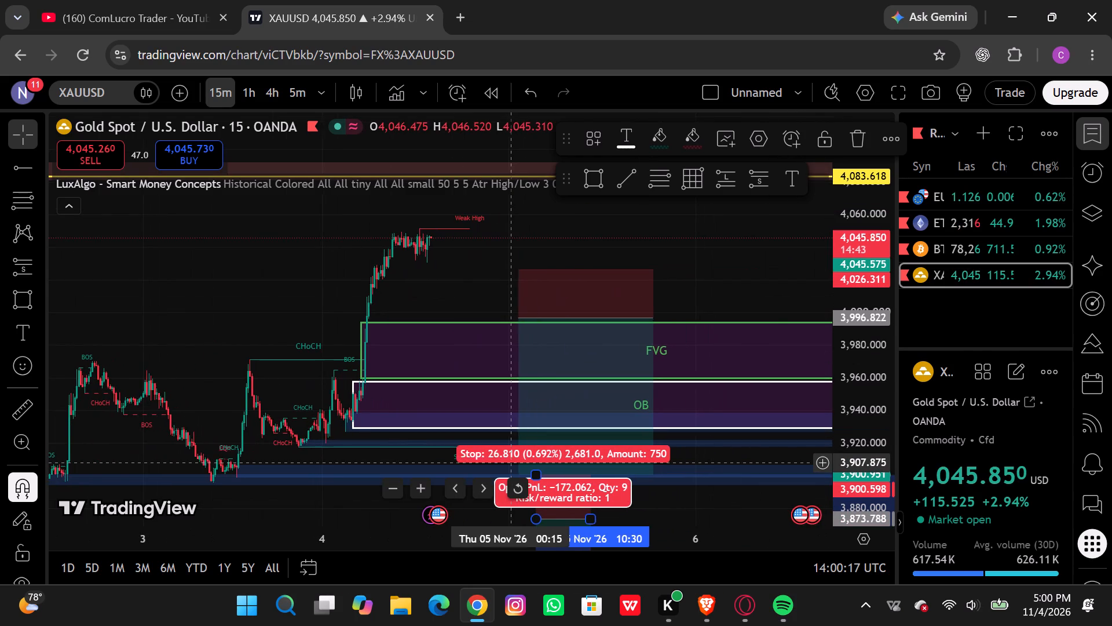
pyautogui.scroll(-1, 511, 463)
# Switch to the 1-hour and then the 4-hour timeframe and examine the setup against the wider price structure and zones.
pyautogui.click(254, 94)
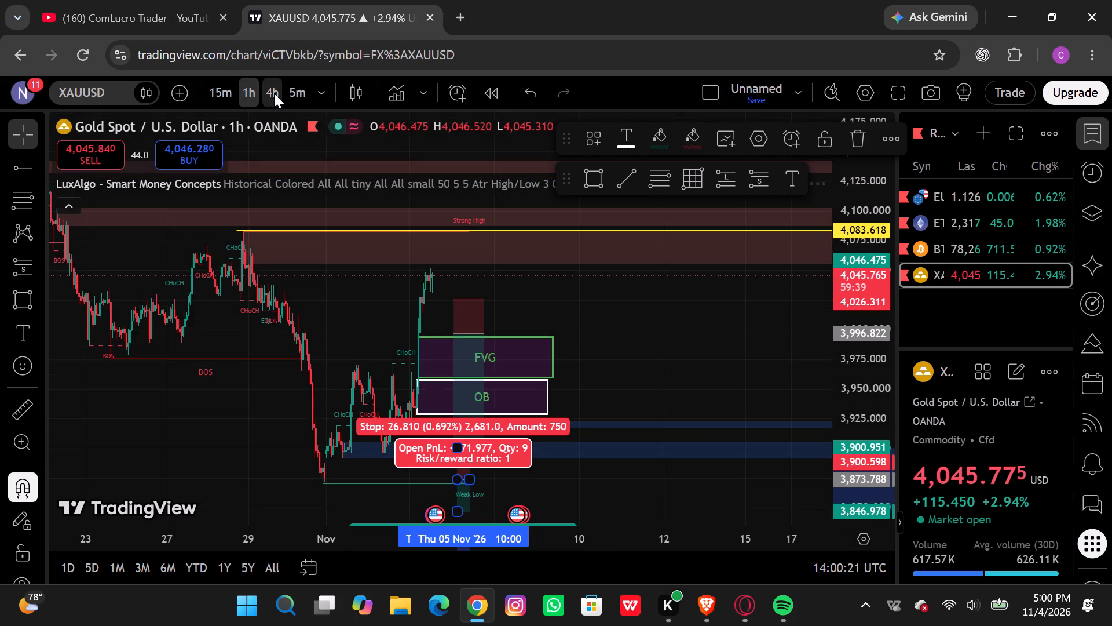
pyautogui.click(274, 93)
pyautogui.hscroll(-1, 523, 265)
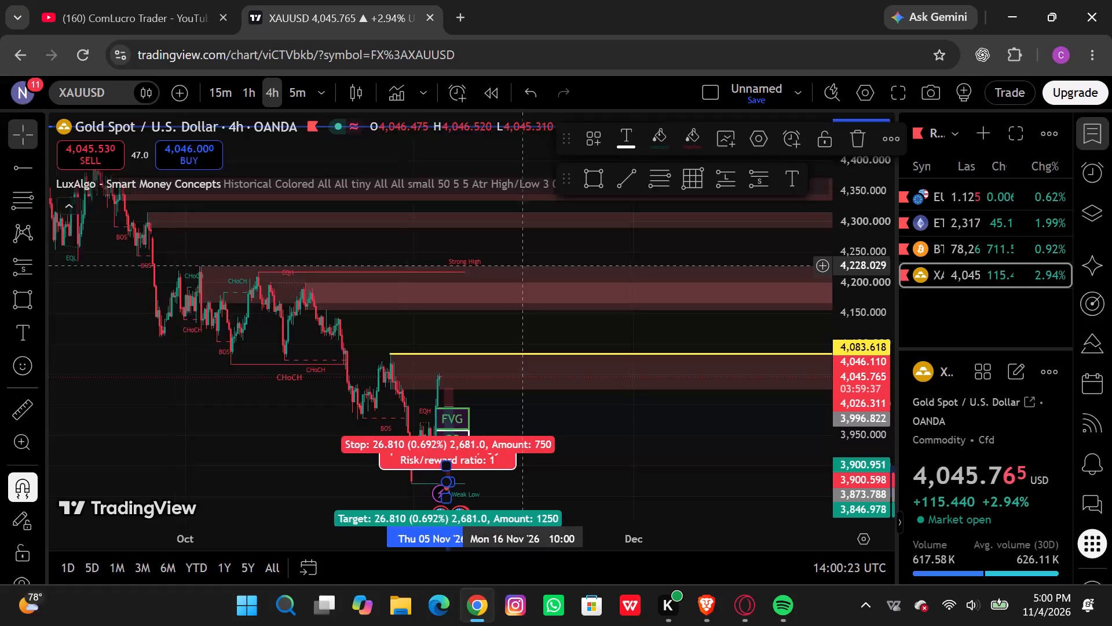
pyautogui.hscroll(-2, 523, 265)
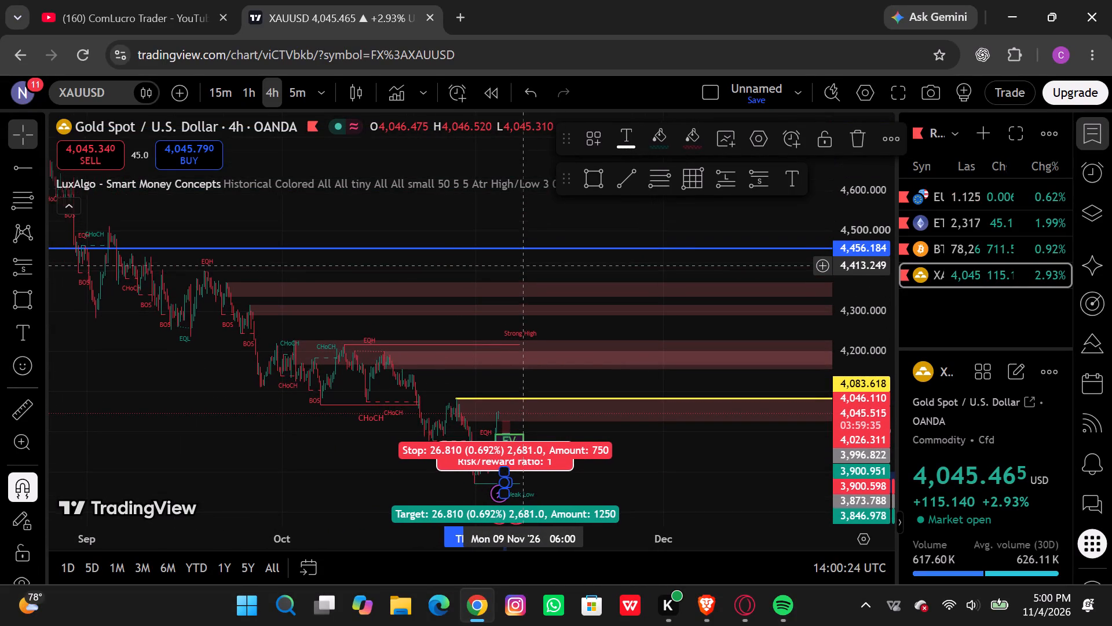
pyautogui.hscroll(-1, 523, 265)
pyautogui.scroll(-1, 523, 265)
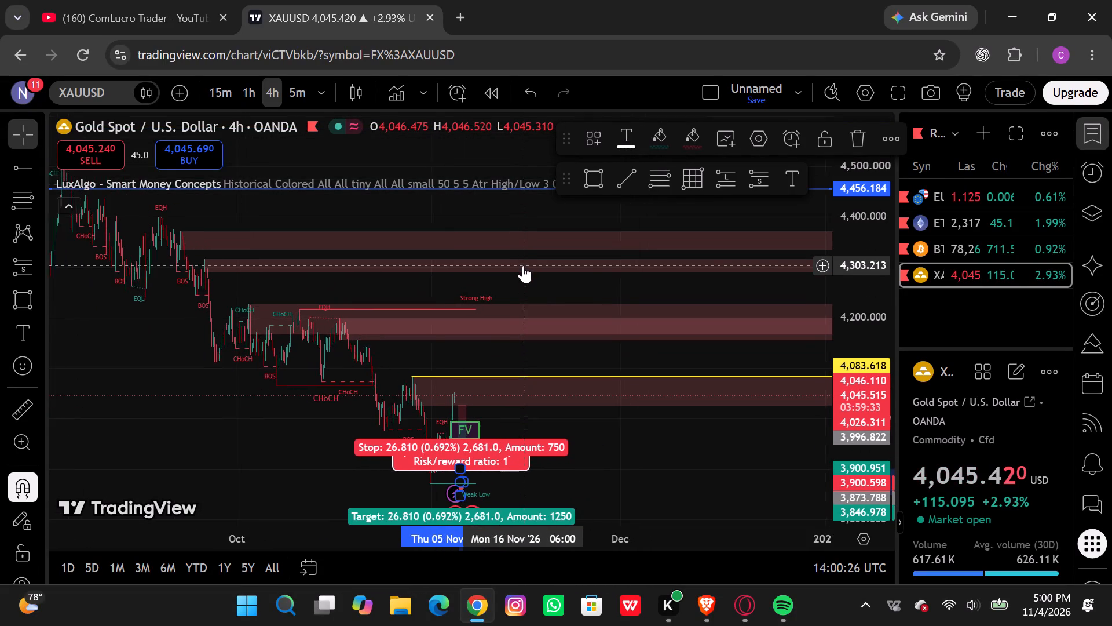
pyautogui.scroll(-1, 523, 265)
pyautogui.hscroll(-1, 523, 265)
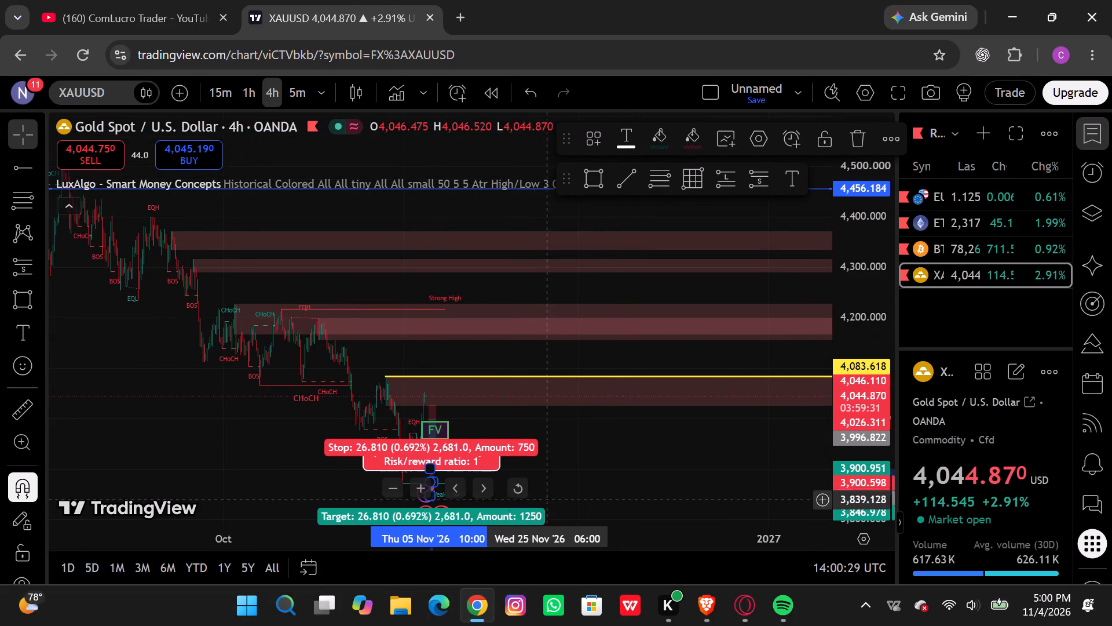
# Delete the white-bordered OB rectangle below the FVG on the 4-hour chart.
pyautogui.click(521, 490)
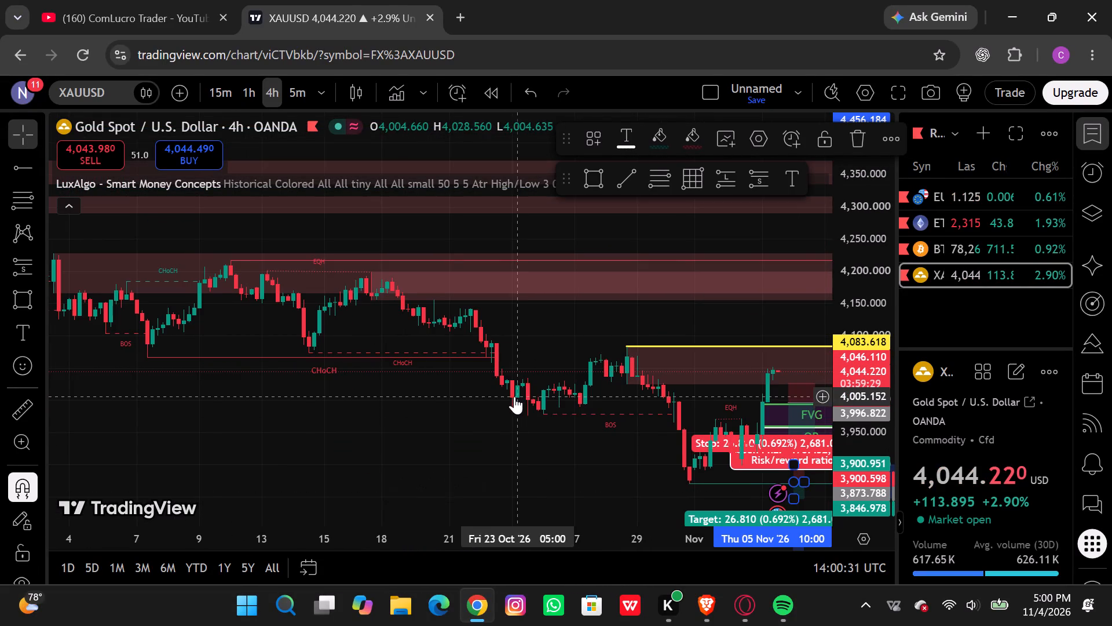
pyautogui.hscroll(-4, 514, 396)
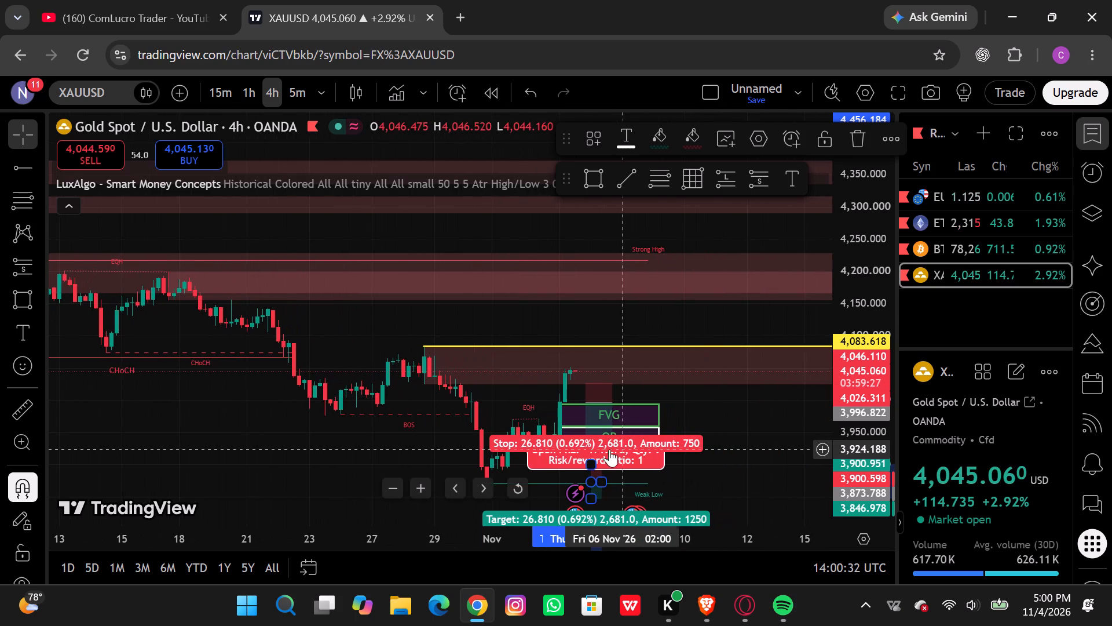
pyautogui.click(607, 449)
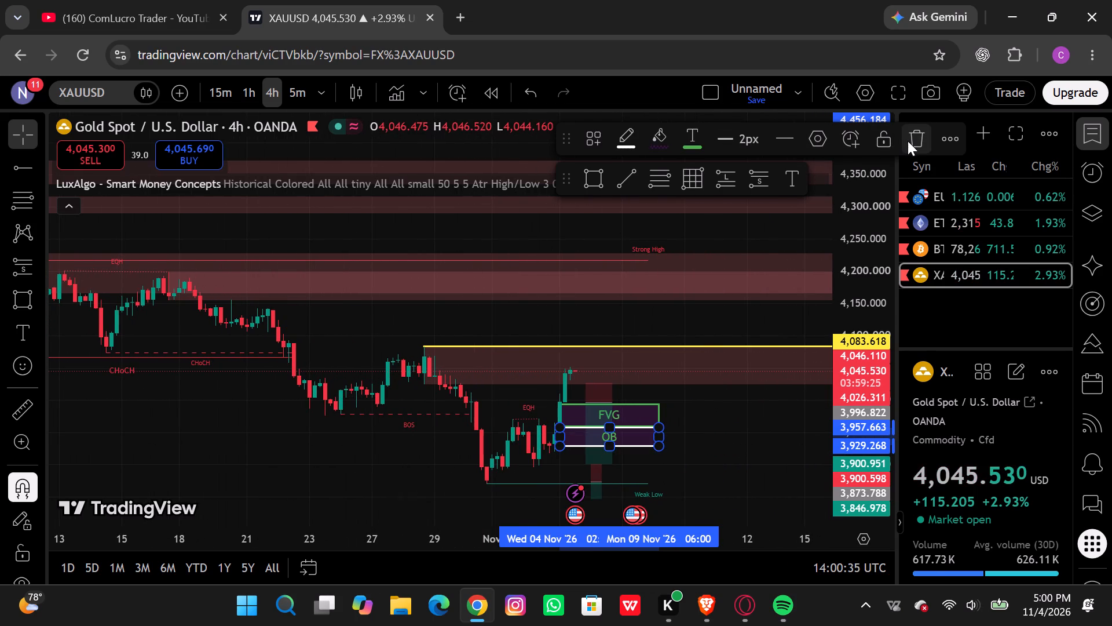
pyautogui.click(908, 141)
pyautogui.hscroll(-1, 616, 344)
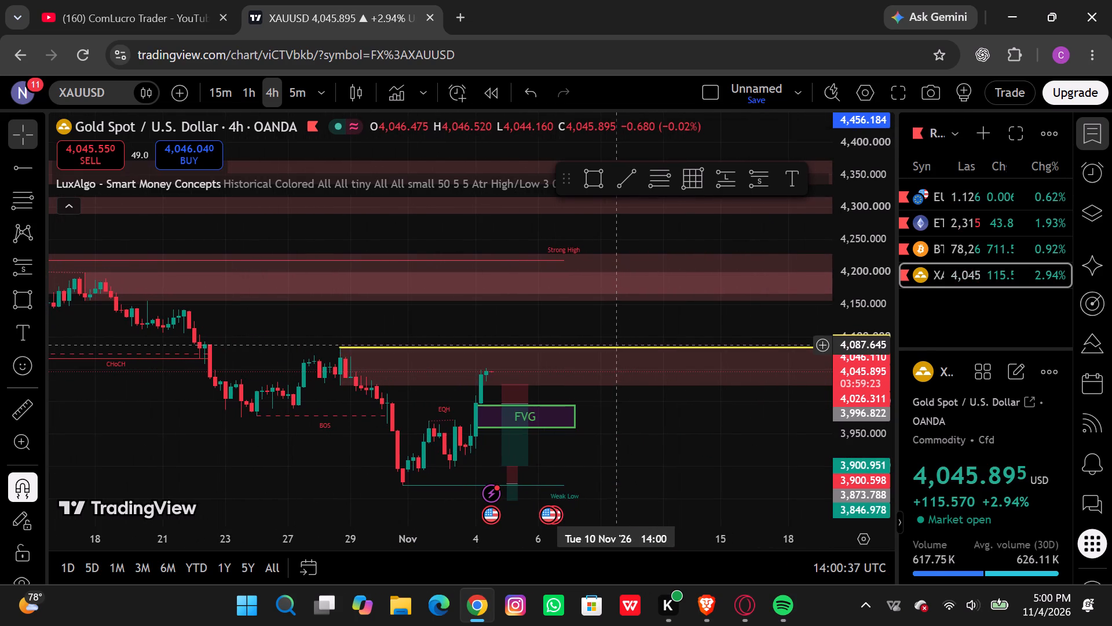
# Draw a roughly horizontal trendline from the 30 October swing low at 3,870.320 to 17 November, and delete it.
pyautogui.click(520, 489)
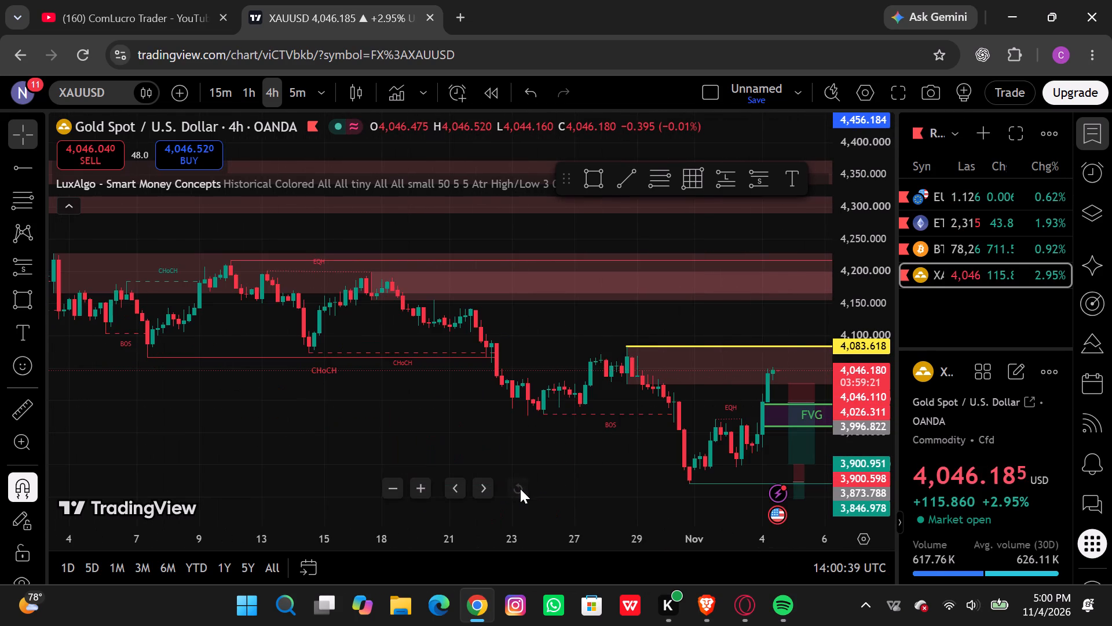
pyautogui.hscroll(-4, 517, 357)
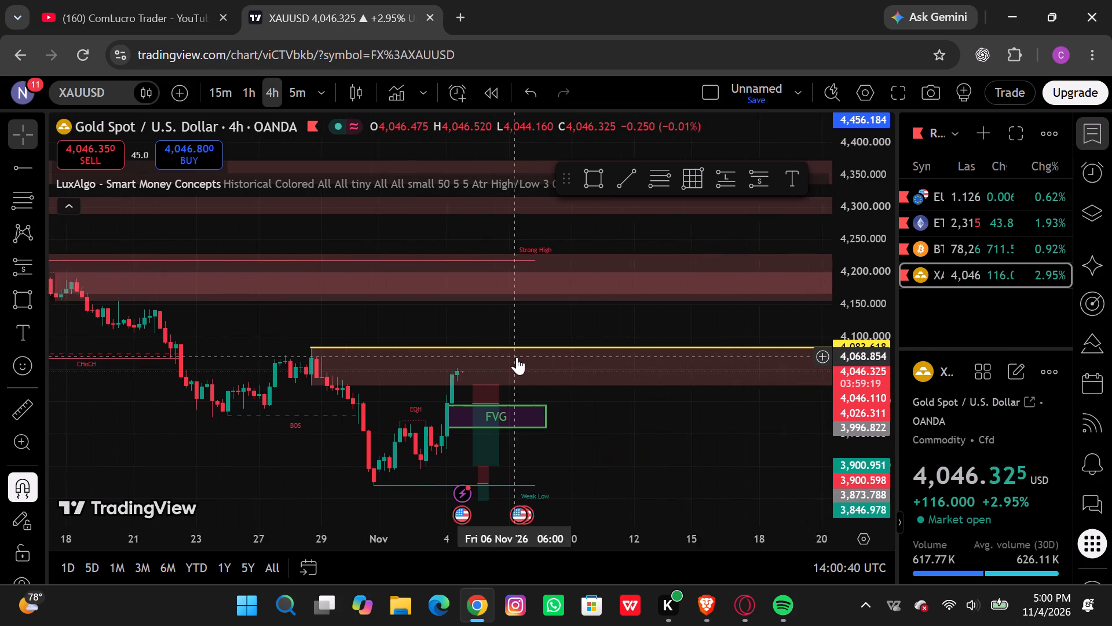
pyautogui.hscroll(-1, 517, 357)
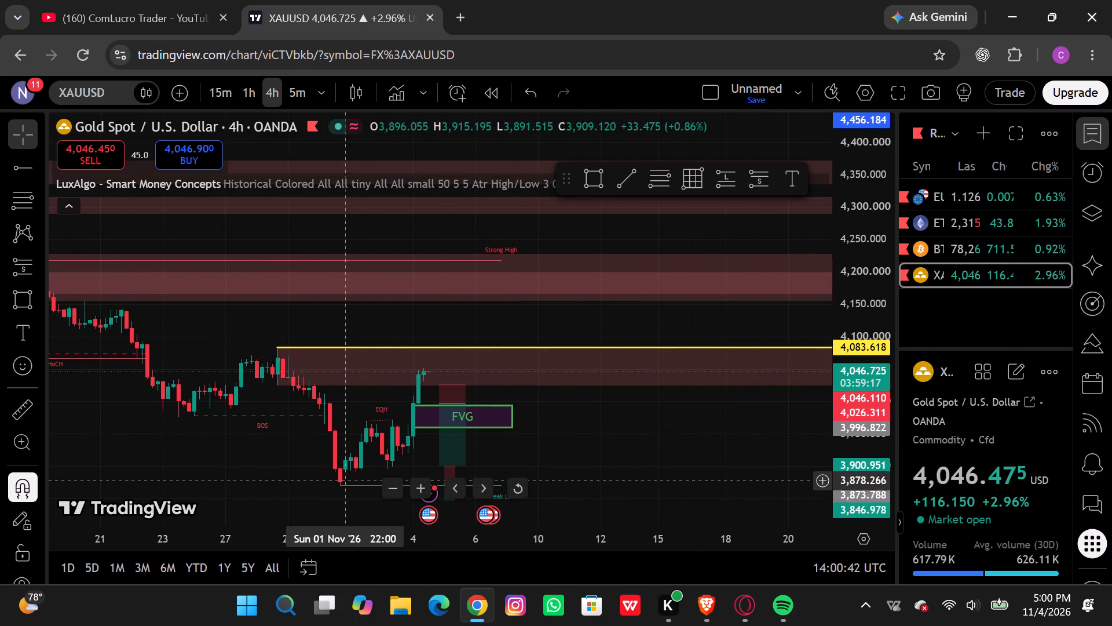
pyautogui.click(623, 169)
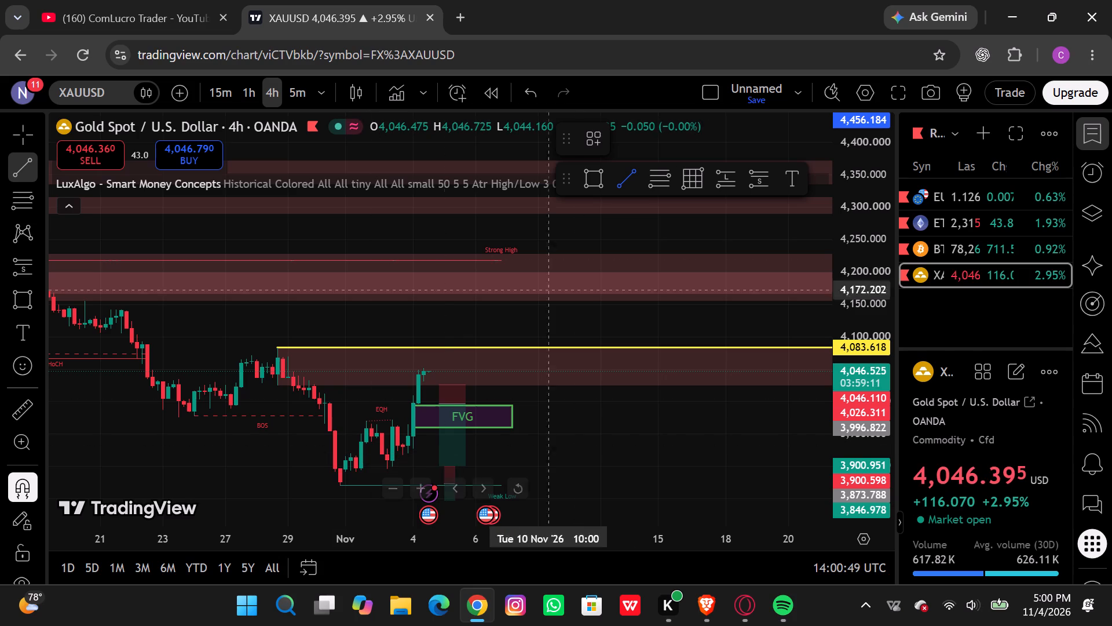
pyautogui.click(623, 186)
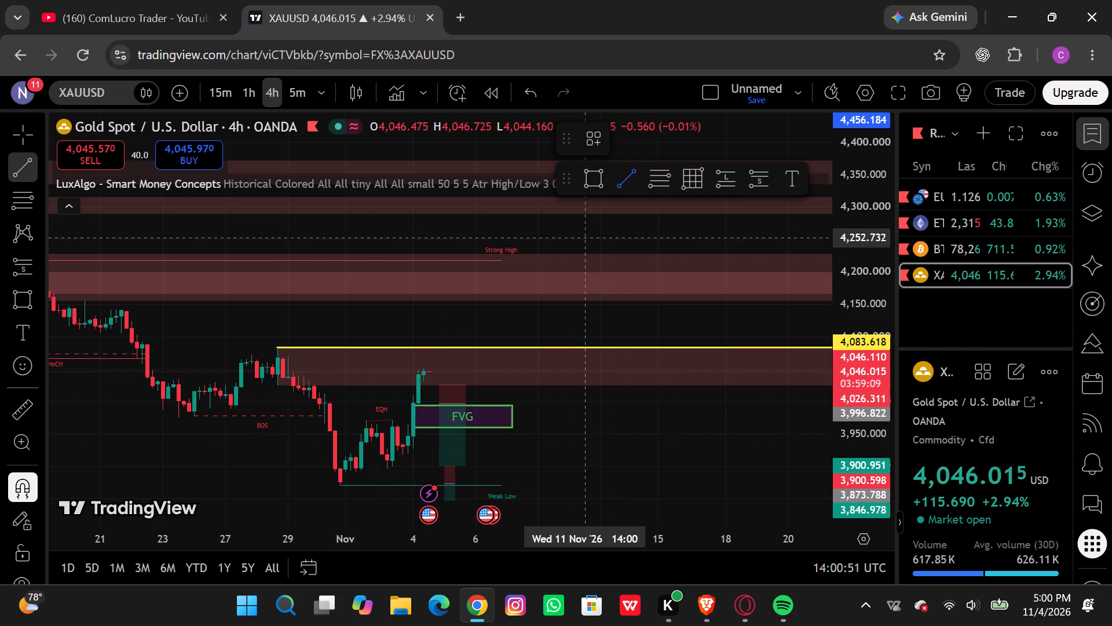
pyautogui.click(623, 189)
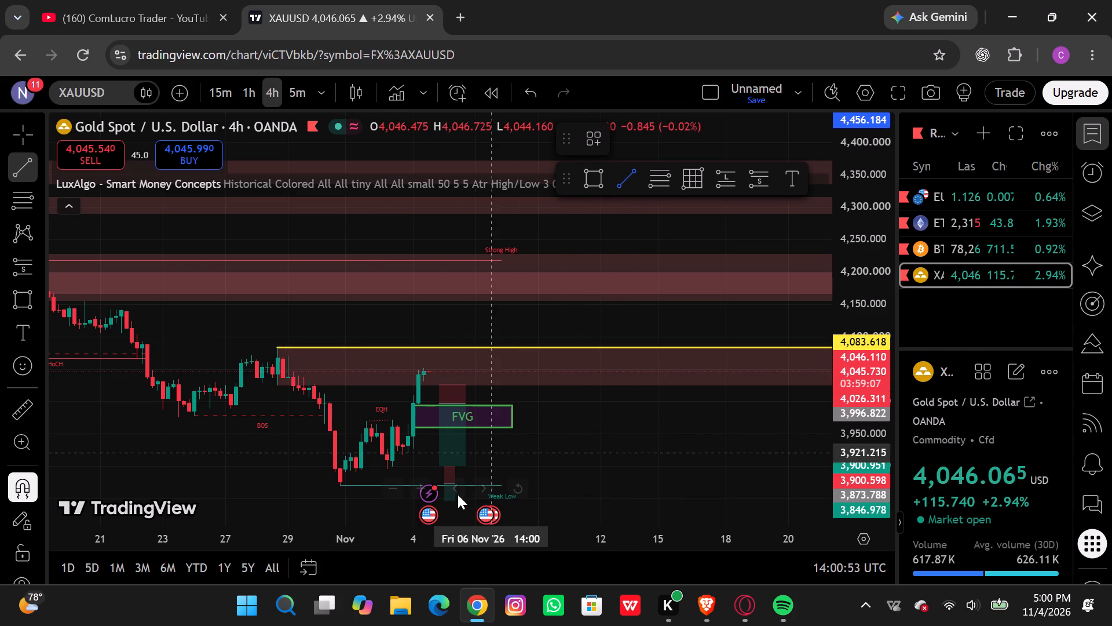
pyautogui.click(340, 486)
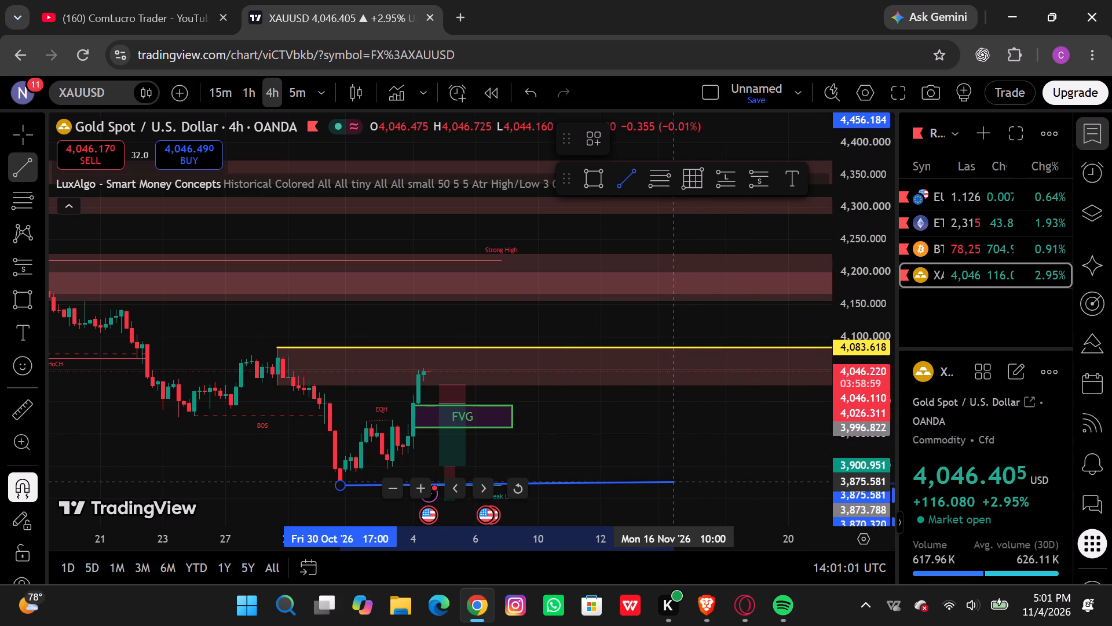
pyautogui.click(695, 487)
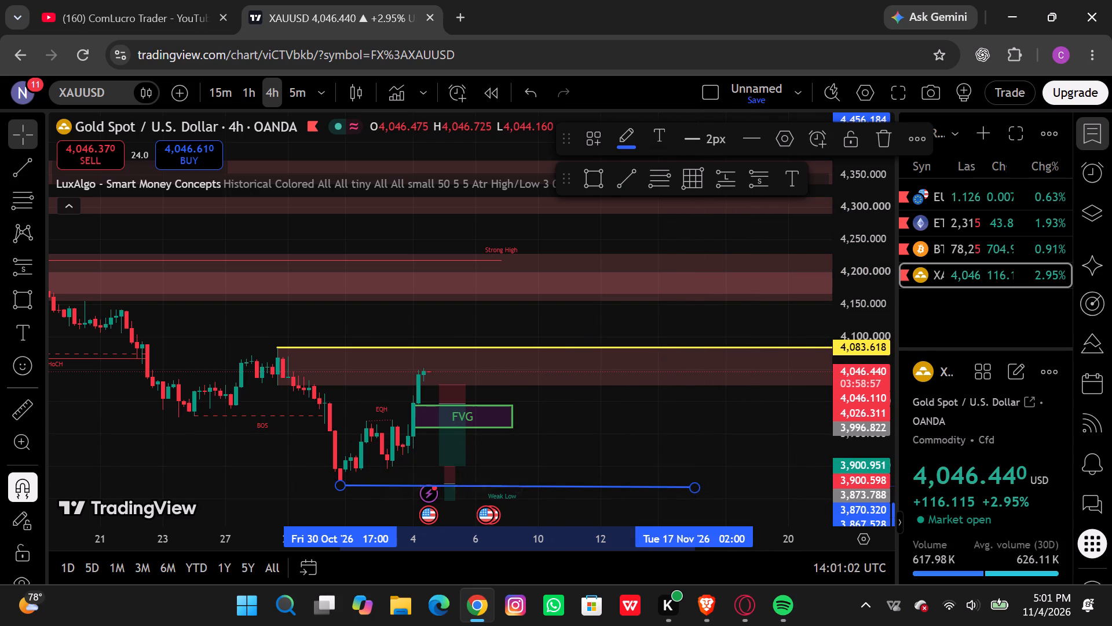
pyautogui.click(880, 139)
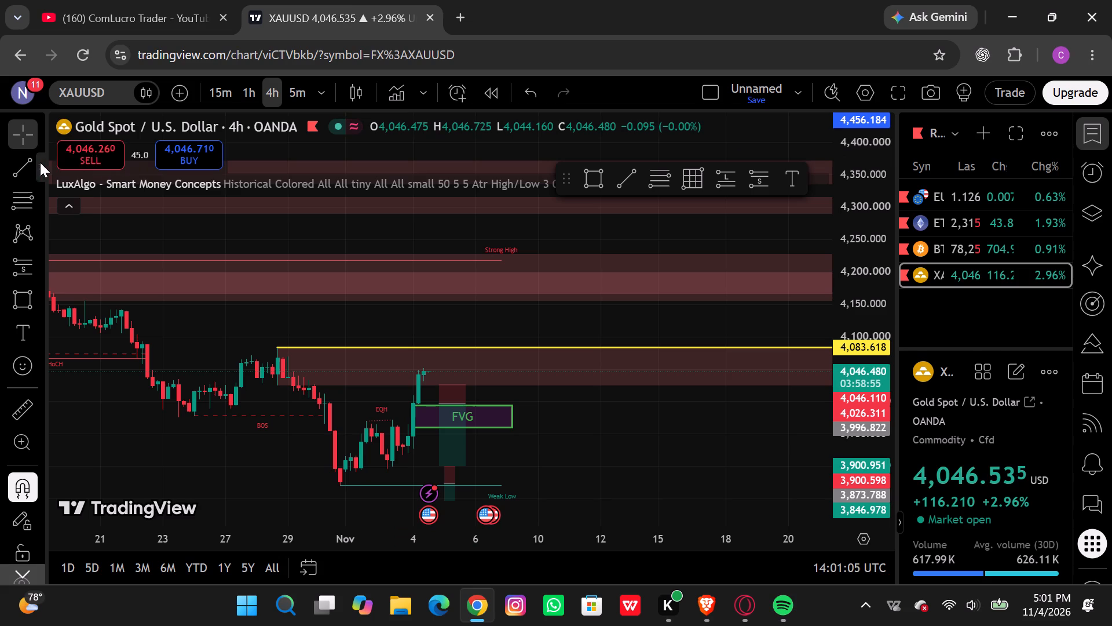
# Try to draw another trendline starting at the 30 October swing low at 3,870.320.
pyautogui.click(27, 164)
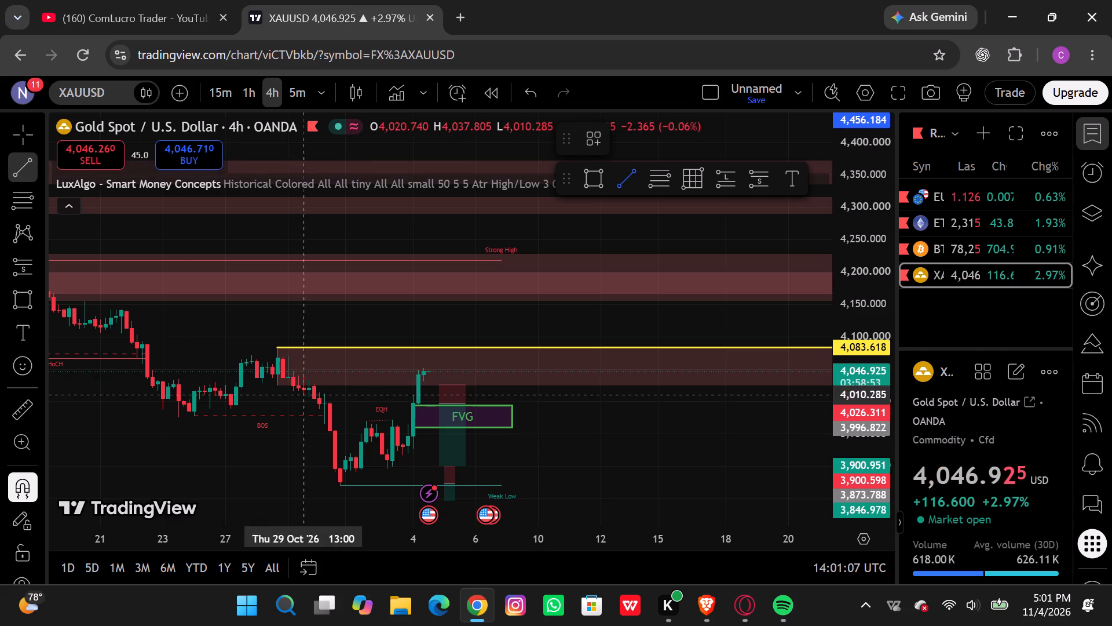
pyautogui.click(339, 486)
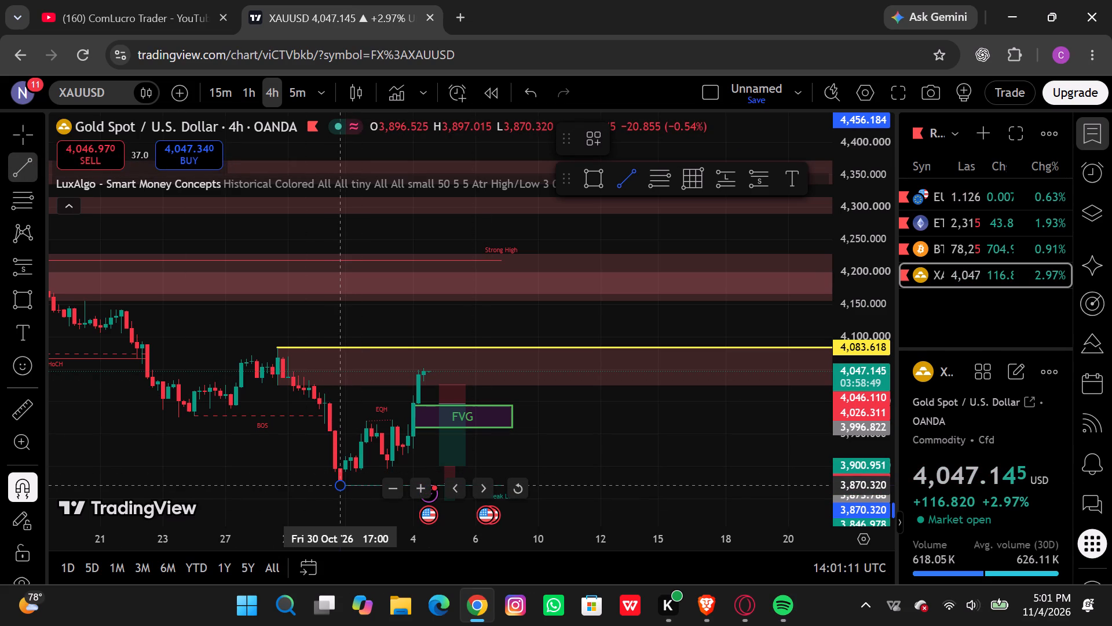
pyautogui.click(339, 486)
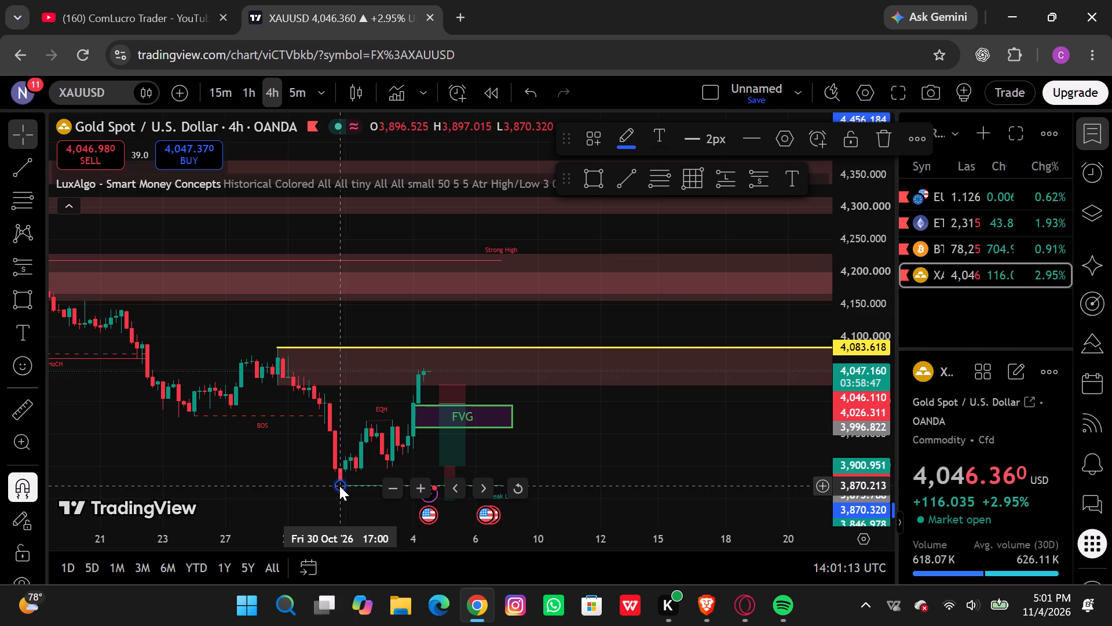
# Remove Trendline from the favourite drawing tools and add Horizontal ray to them.
pyautogui.click(39, 165)
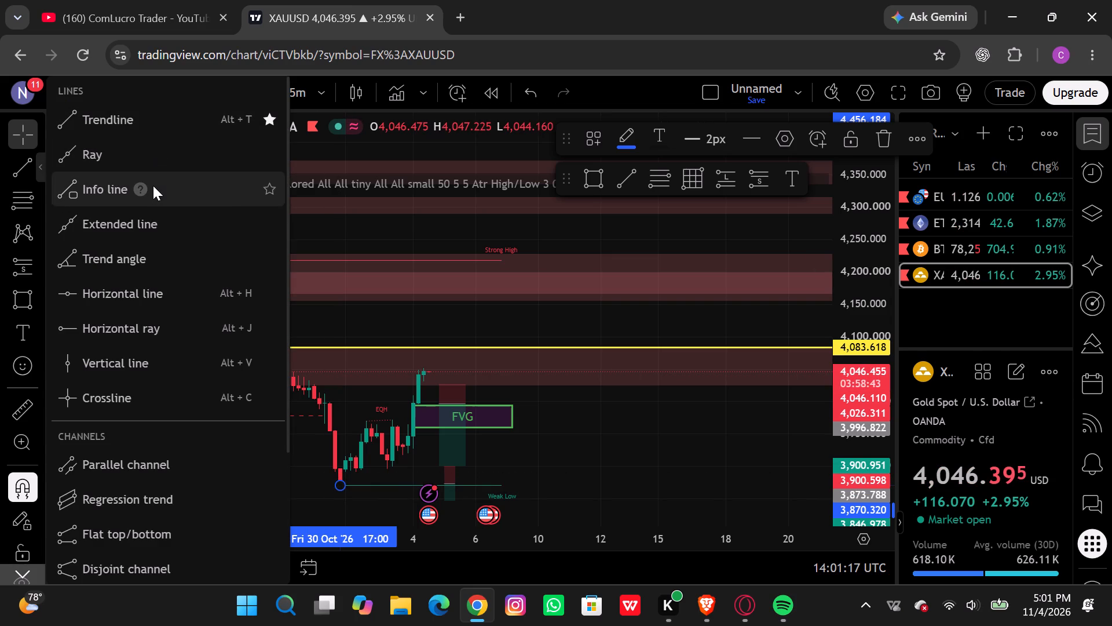
pyautogui.click(268, 121)
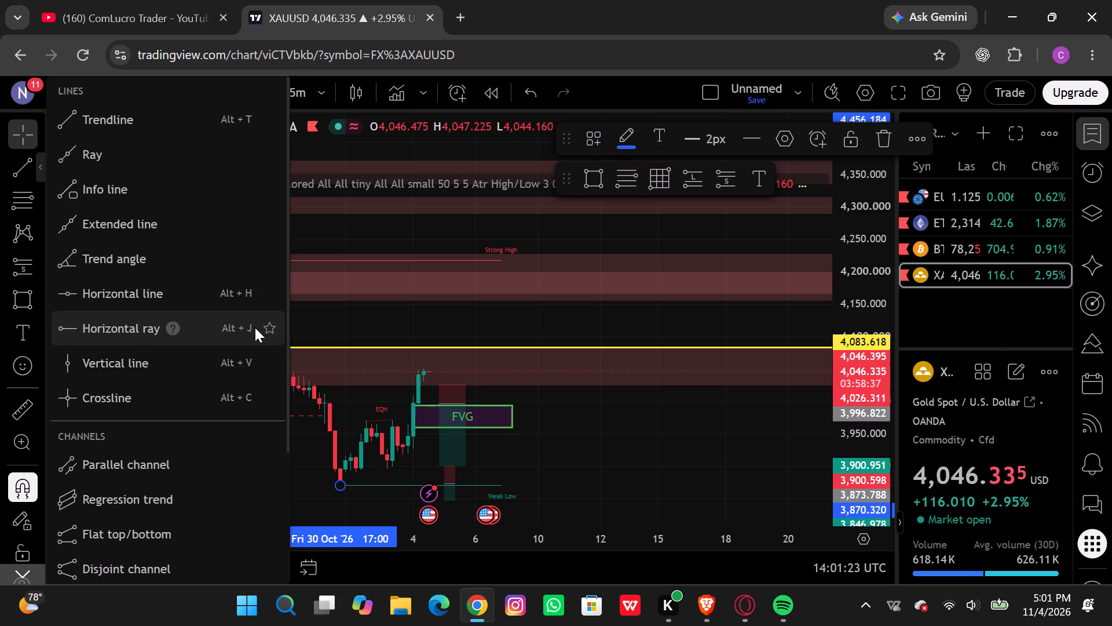
pyautogui.click(270, 327)
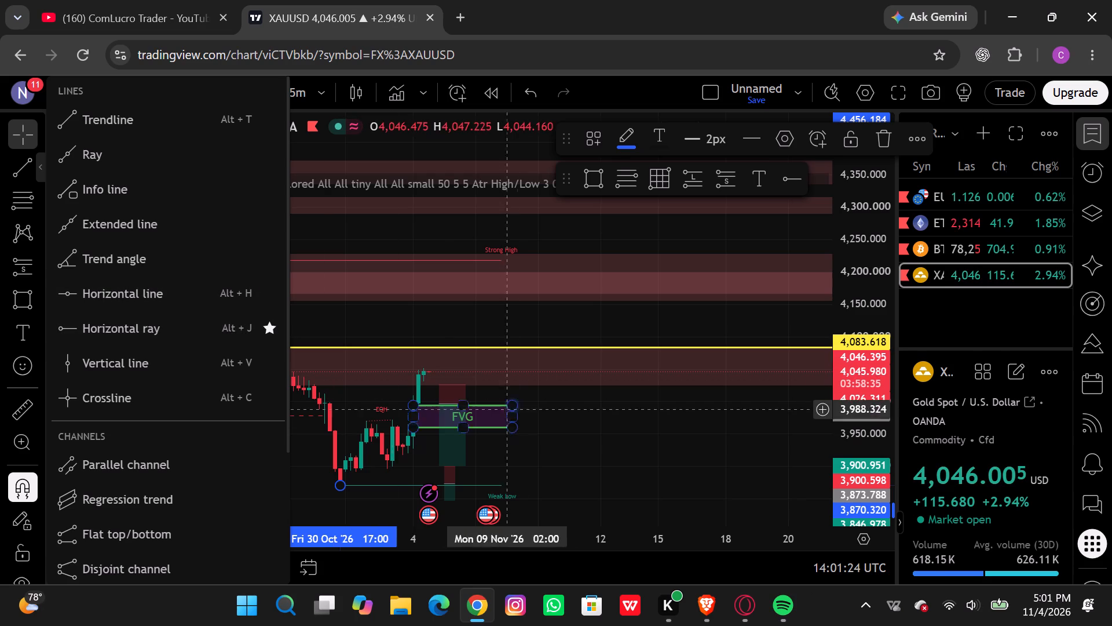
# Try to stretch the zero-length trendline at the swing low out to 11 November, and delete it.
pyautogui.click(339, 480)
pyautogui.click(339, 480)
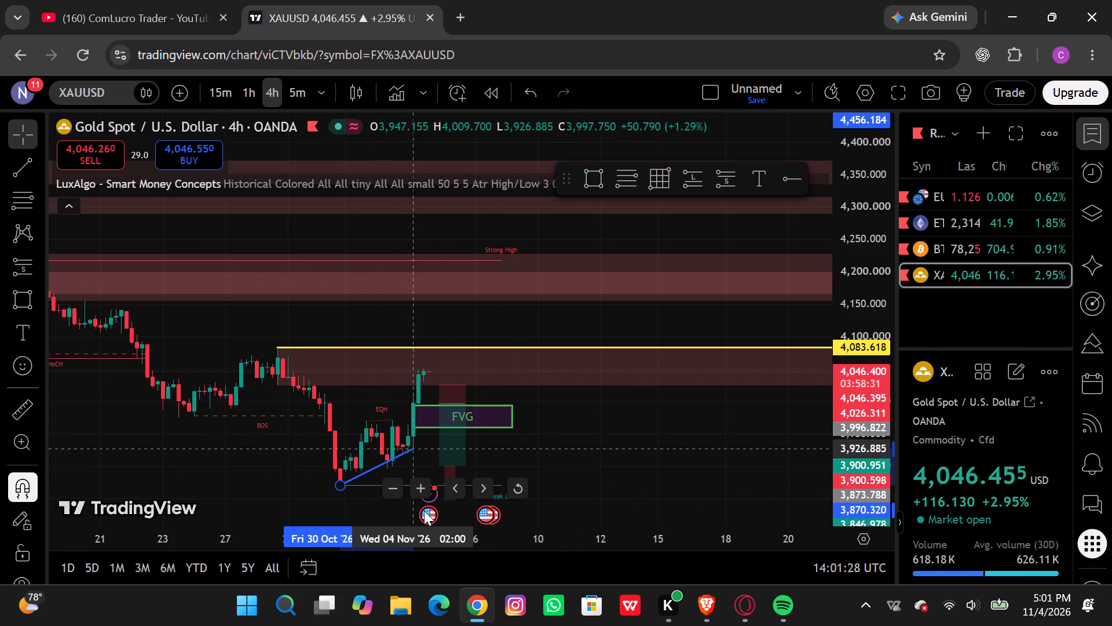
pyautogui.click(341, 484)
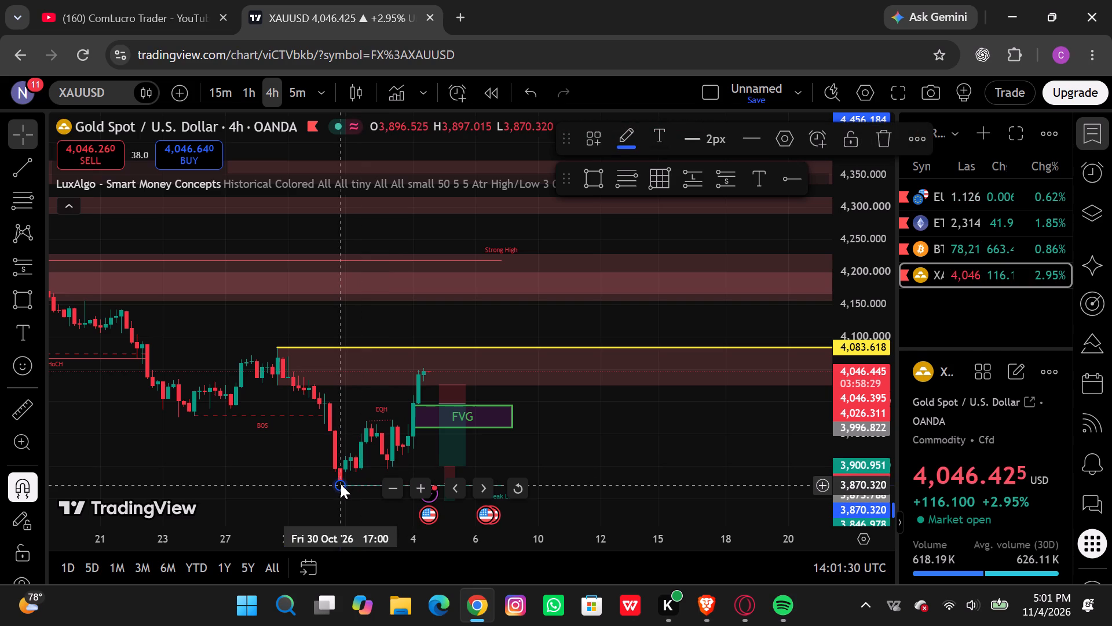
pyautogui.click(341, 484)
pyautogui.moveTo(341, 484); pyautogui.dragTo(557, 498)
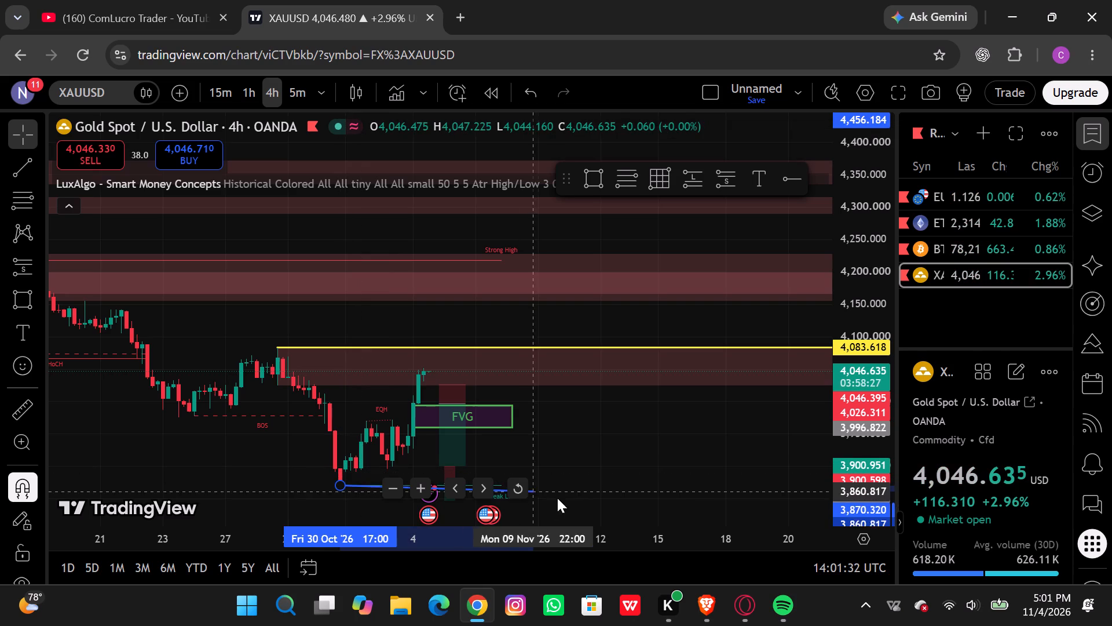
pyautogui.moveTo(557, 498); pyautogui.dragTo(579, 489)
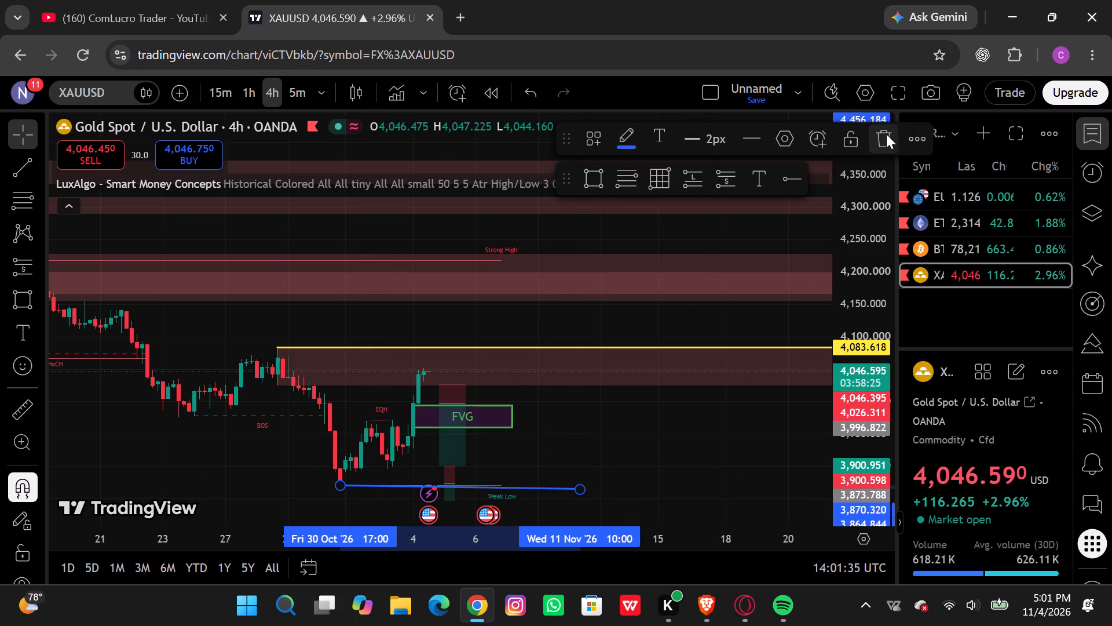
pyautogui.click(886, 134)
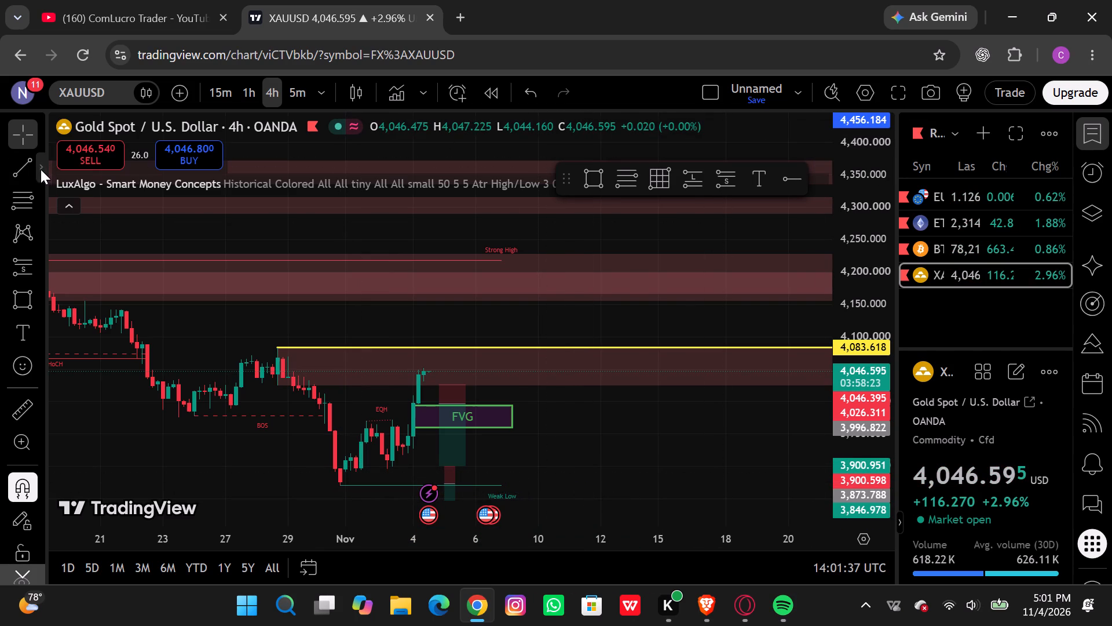
# Remove Horizontal ray from the favourite drawing tools.
pyautogui.click(41, 168)
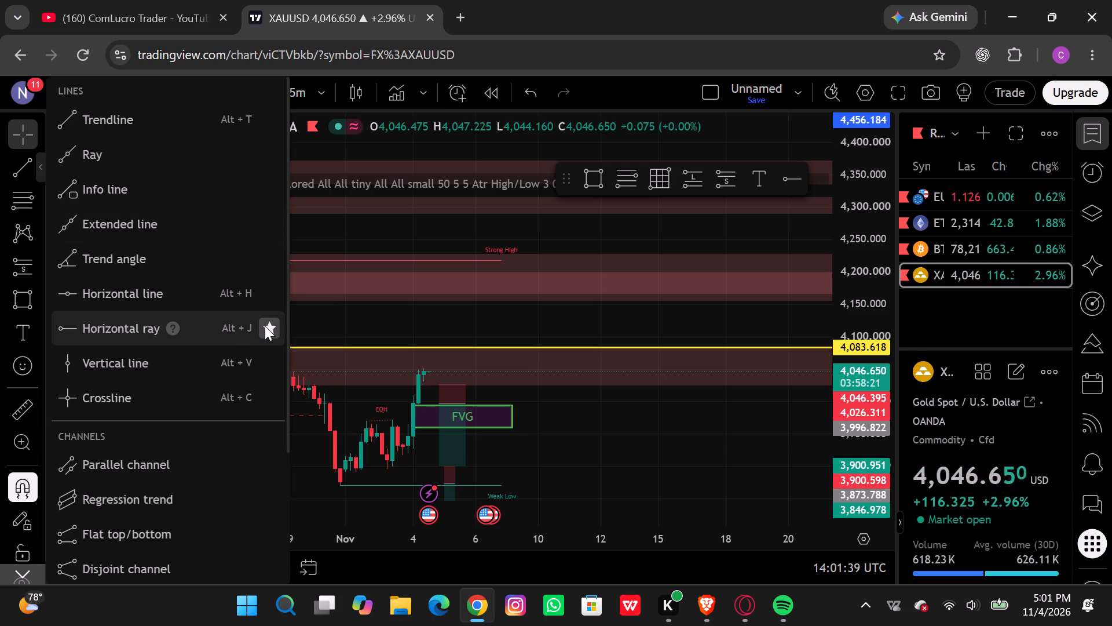
pyautogui.click(265, 326)
# Place a horizontal line and align it with the 30 October swing low at about 3,870.213.
pyautogui.click(250, 304)
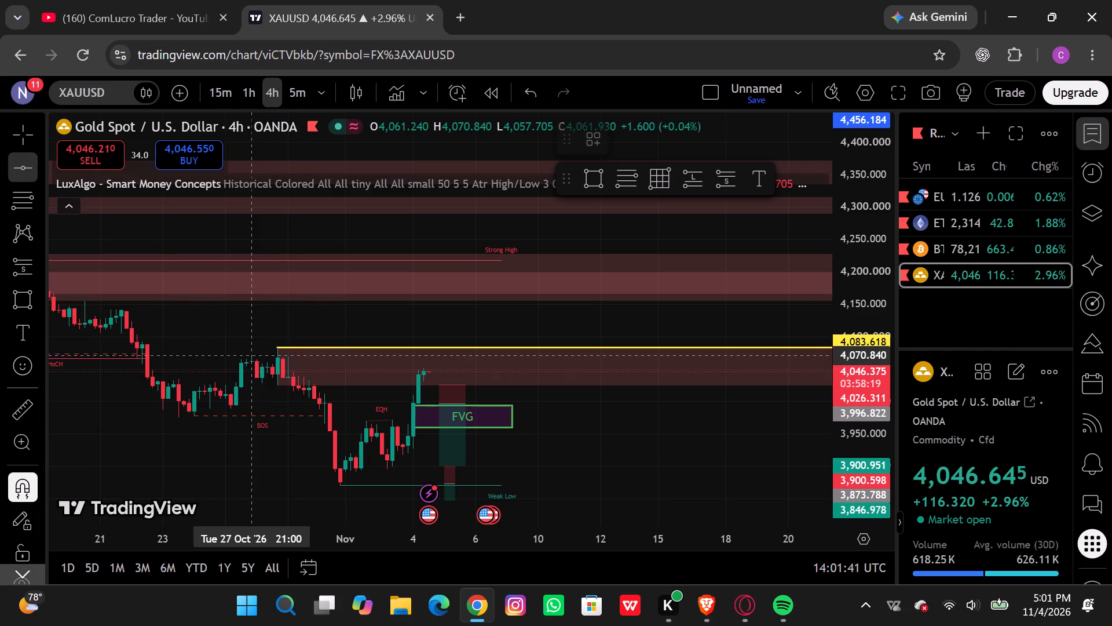
pyautogui.click(343, 485)
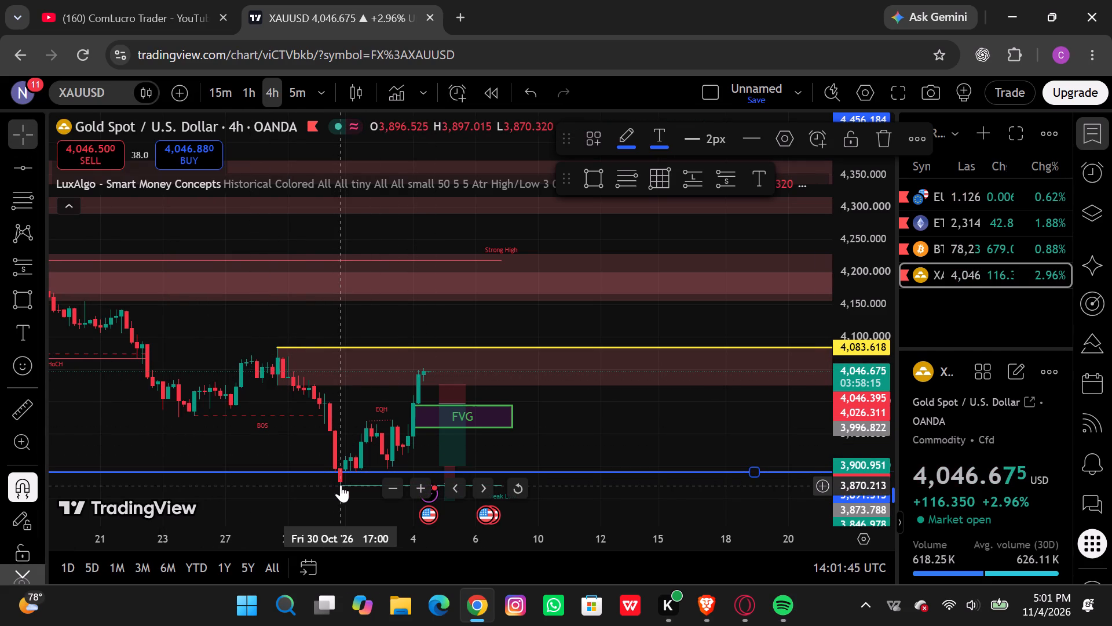
pyautogui.click(339, 482)
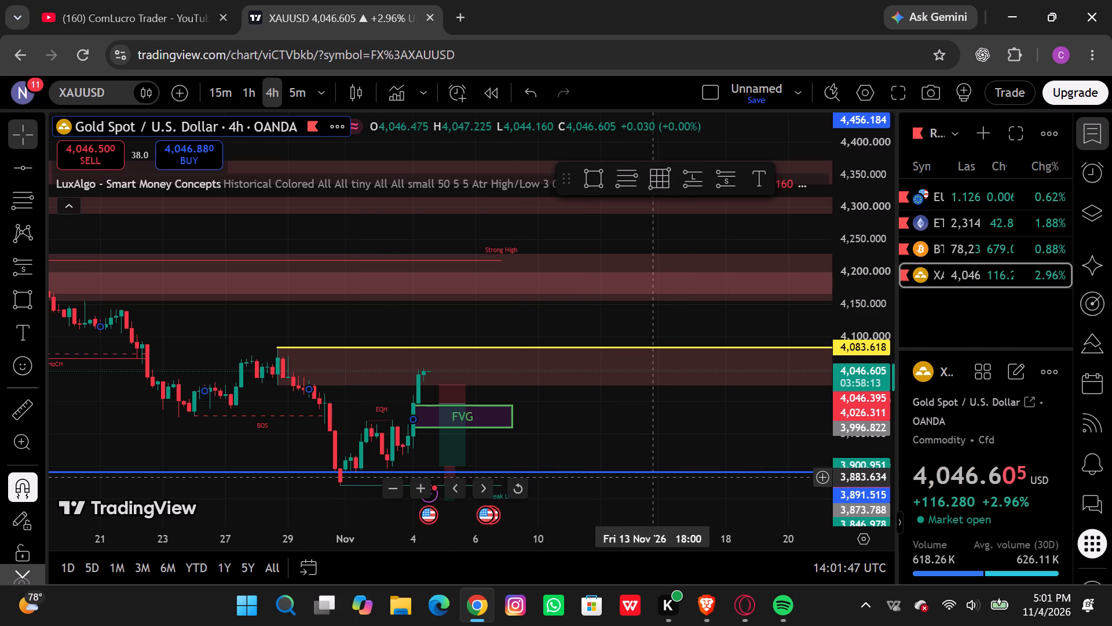
pyautogui.moveTo(678, 474); pyautogui.dragTo(680, 487)
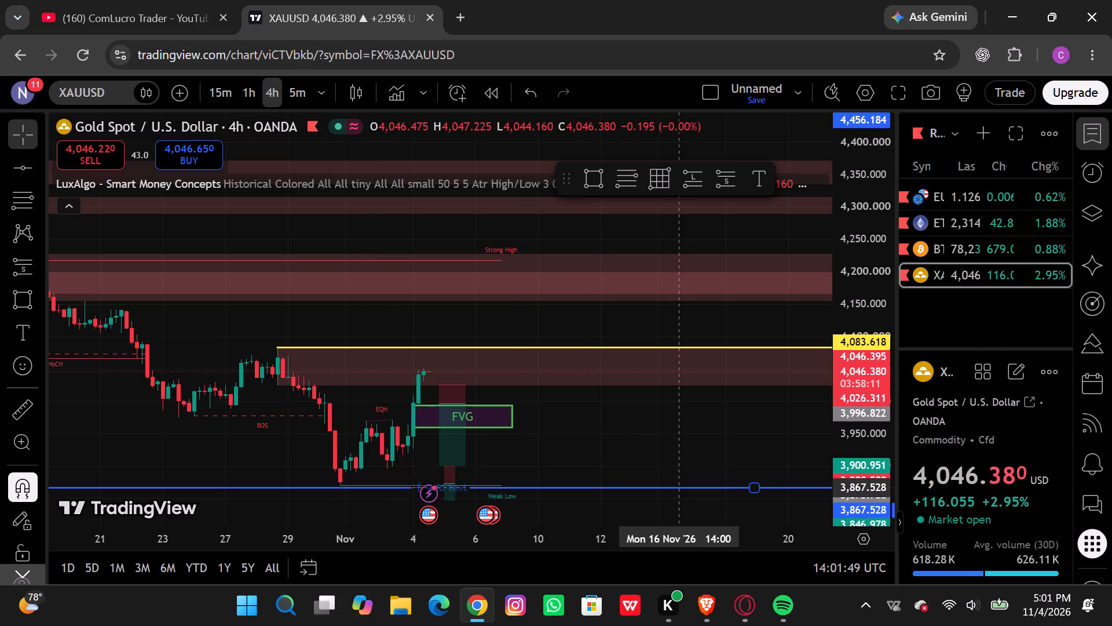
pyautogui.moveTo(680, 487); pyautogui.dragTo(678, 486)
pyautogui.click(678, 486)
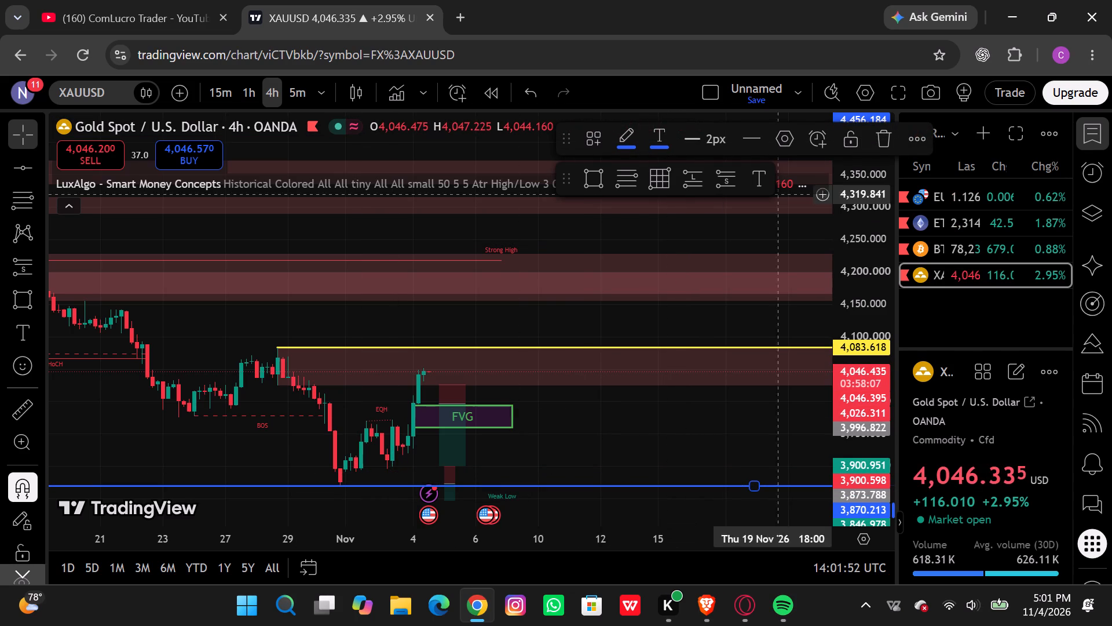
# Colour the horizontal line at the swing low yellow.
pyautogui.click(631, 144)
pyautogui.doubleClick(668, 204)
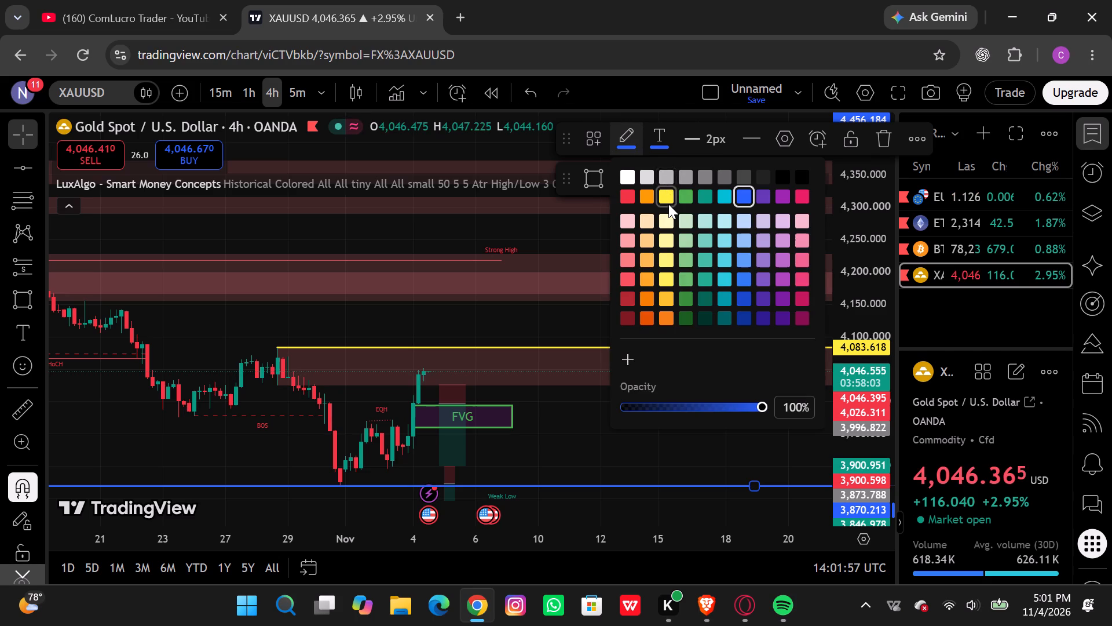
# Examine the 4-hour price structure, FVG and short positions between the two yellow levels.
pyautogui.hscroll(-2, 602, 316)
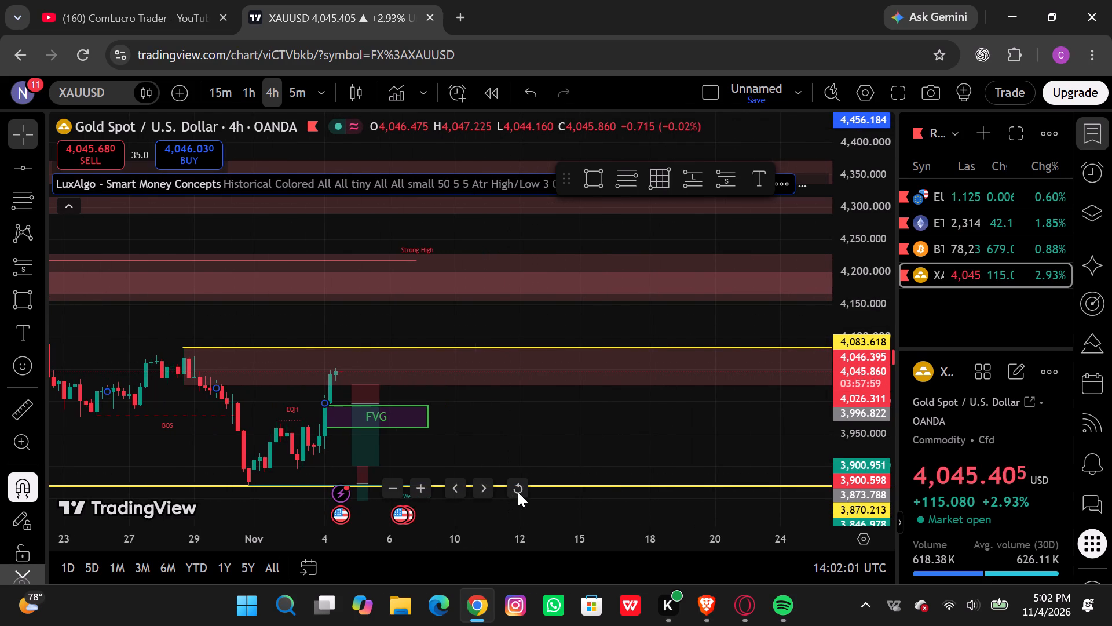
pyautogui.click(518, 492)
pyautogui.hscroll(-7, 596, 405)
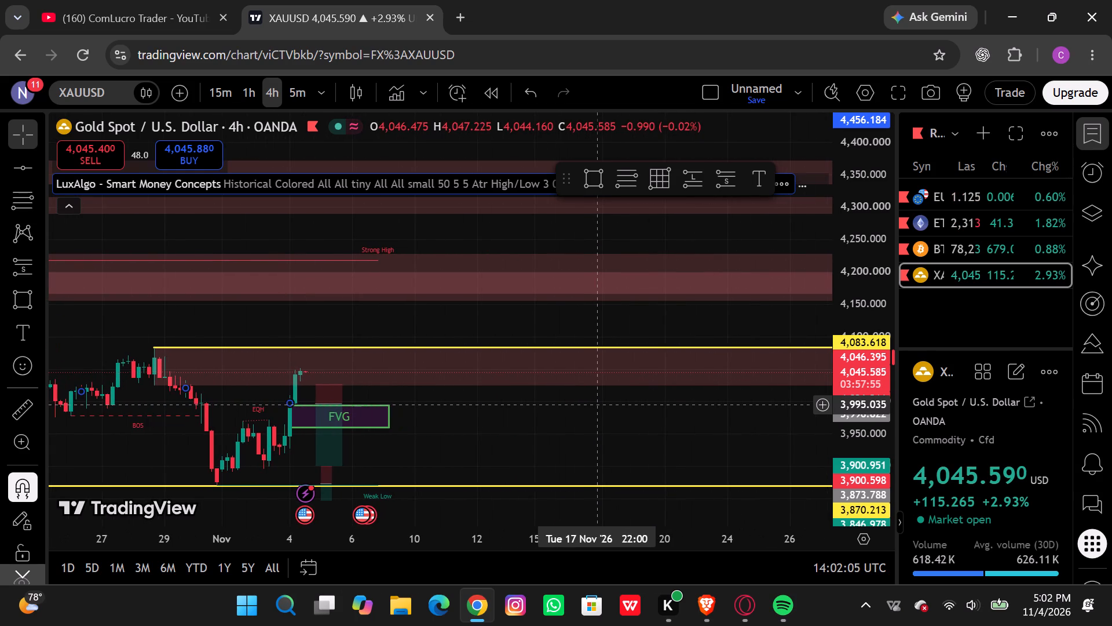
pyautogui.hscroll(-2, 596, 405)
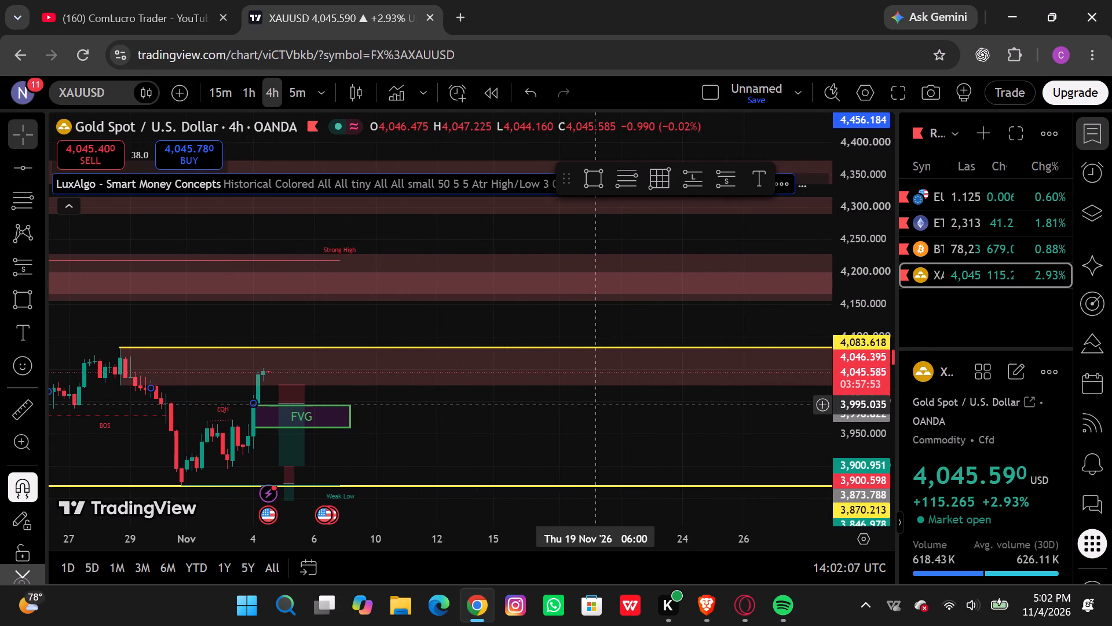
pyautogui.hscroll(-1, 596, 405)
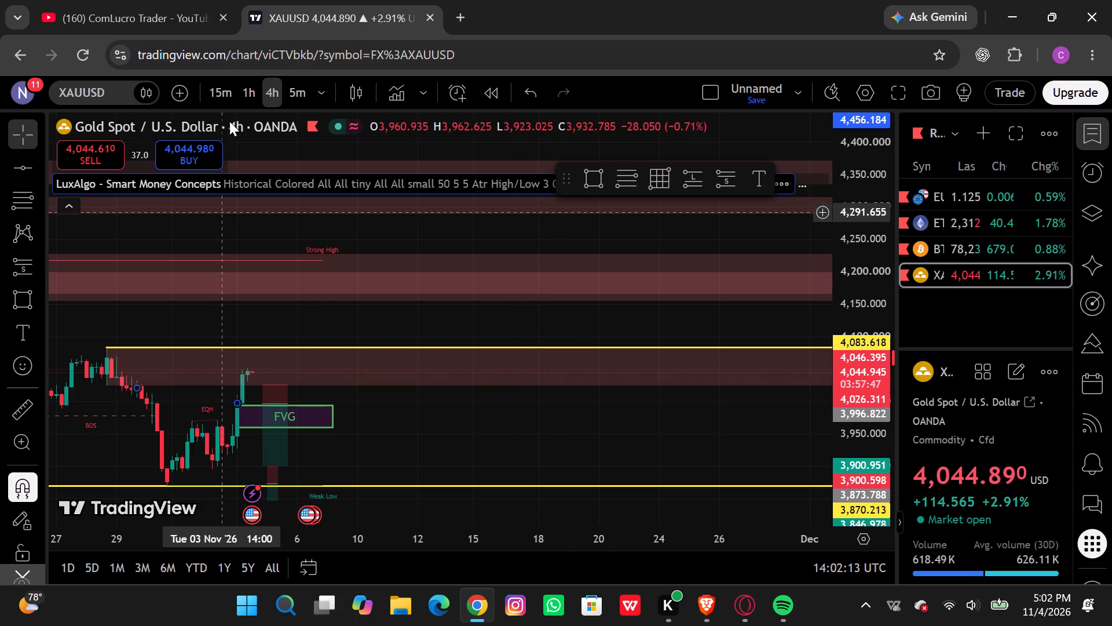
# Switch to the 1-hour timeframe and delete the lower short position at the swing-low line.
pyautogui.click(243, 95)
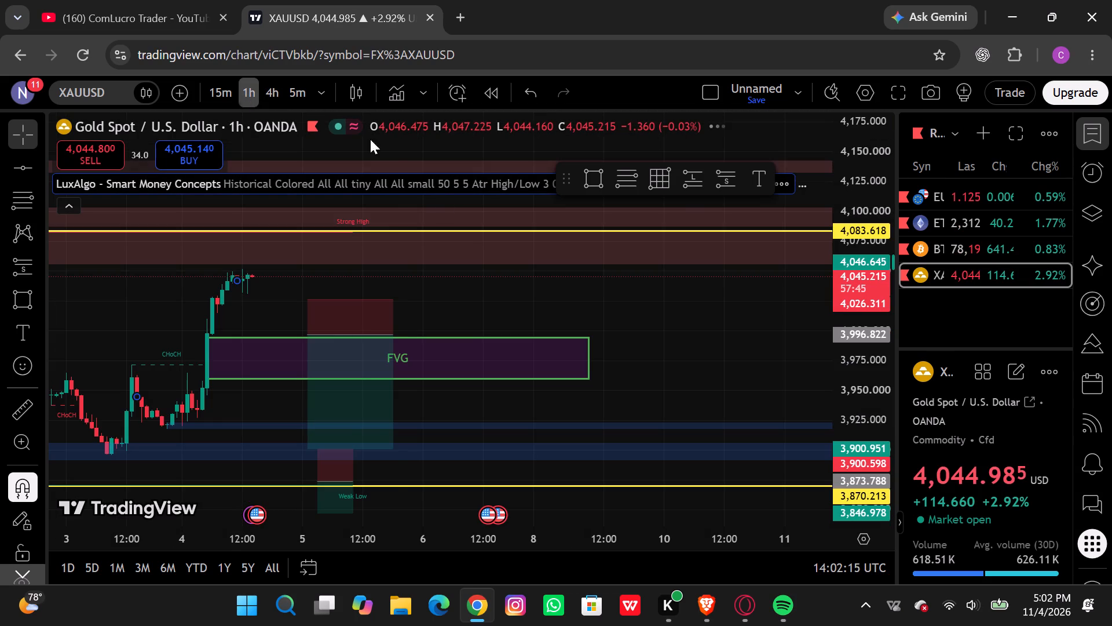
pyautogui.hscroll(-1, 466, 240)
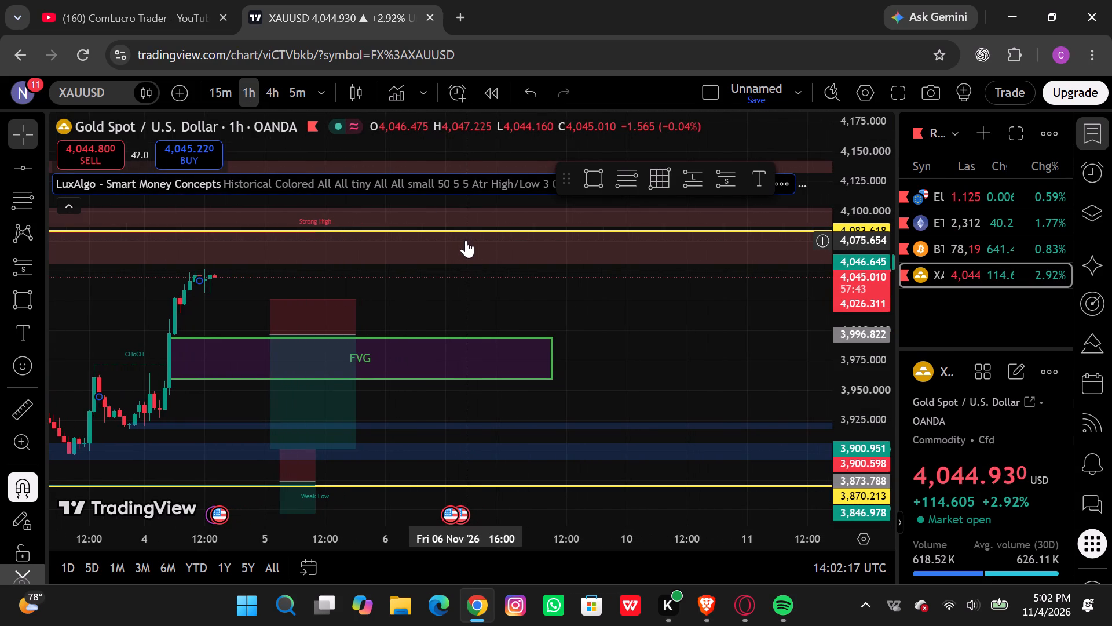
pyautogui.click(306, 477)
pyautogui.click(854, 138)
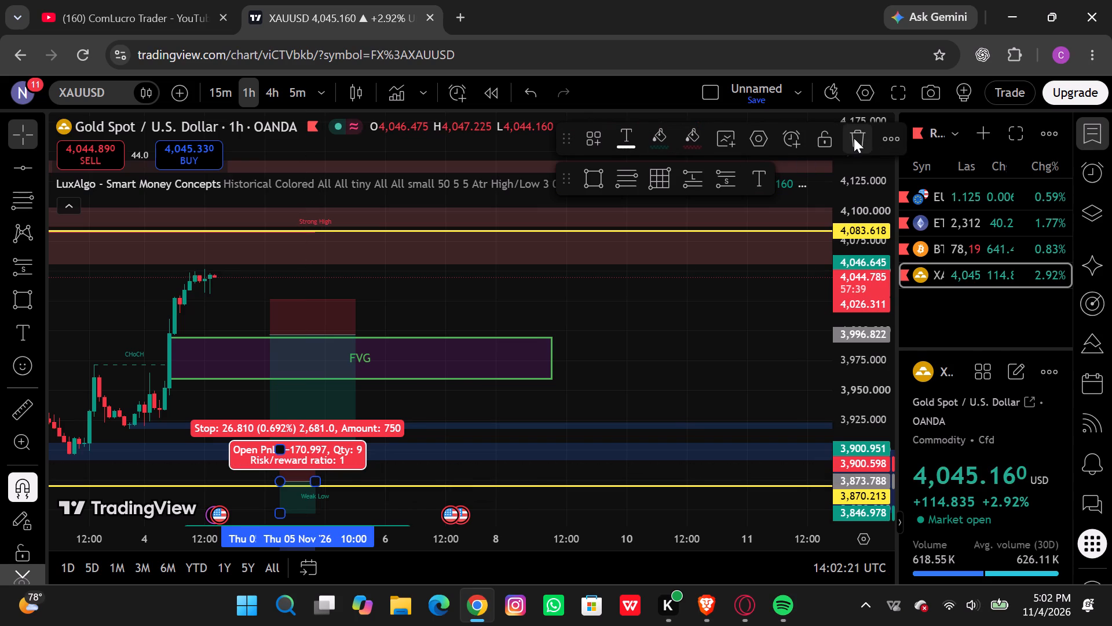
# Delete the remaining short position overlapping the FVG box on the 1-hour chart.
pyautogui.click(293, 404)
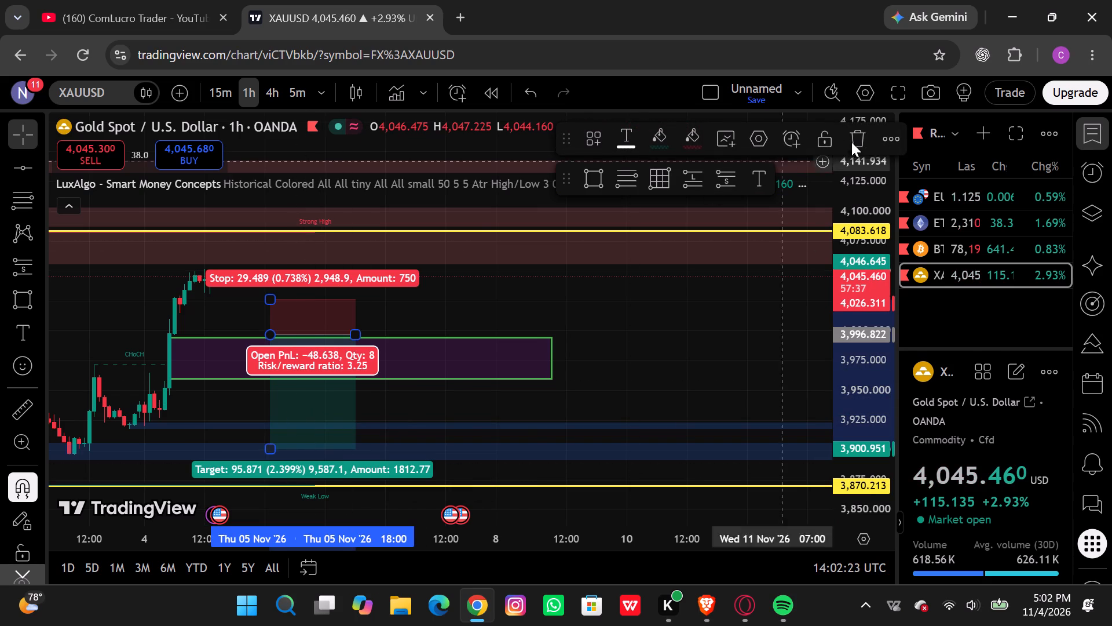
pyautogui.click(862, 133)
# Switch the chart to the 4-hour timeframe and dismiss the upgrade offer.
pyautogui.hscroll(-1, 364, 271)
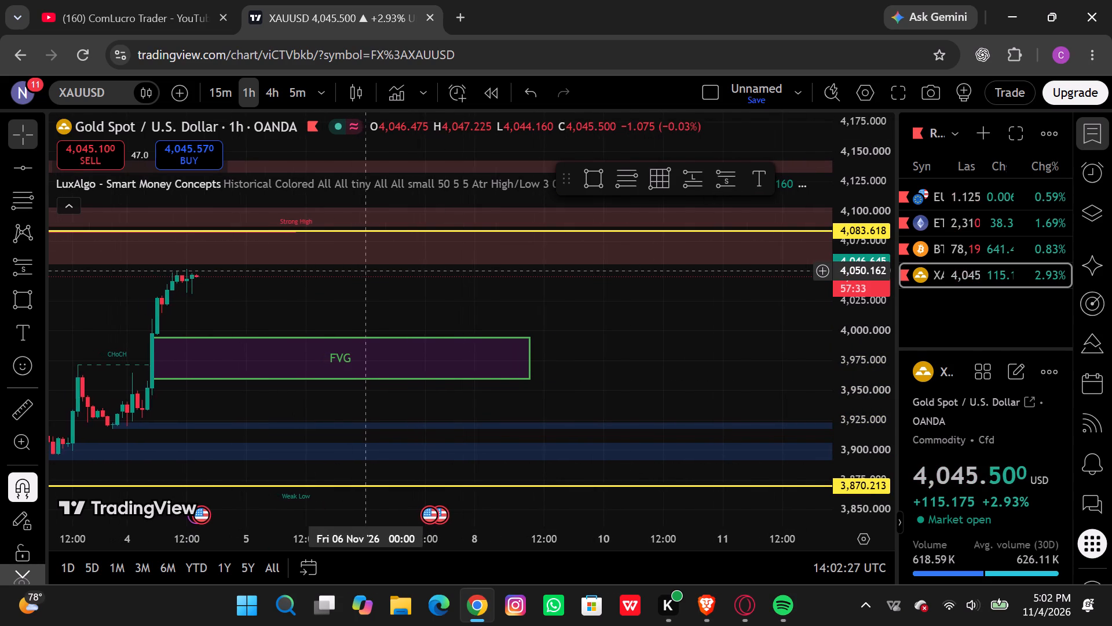
pyautogui.hscroll(-1, 364, 271)
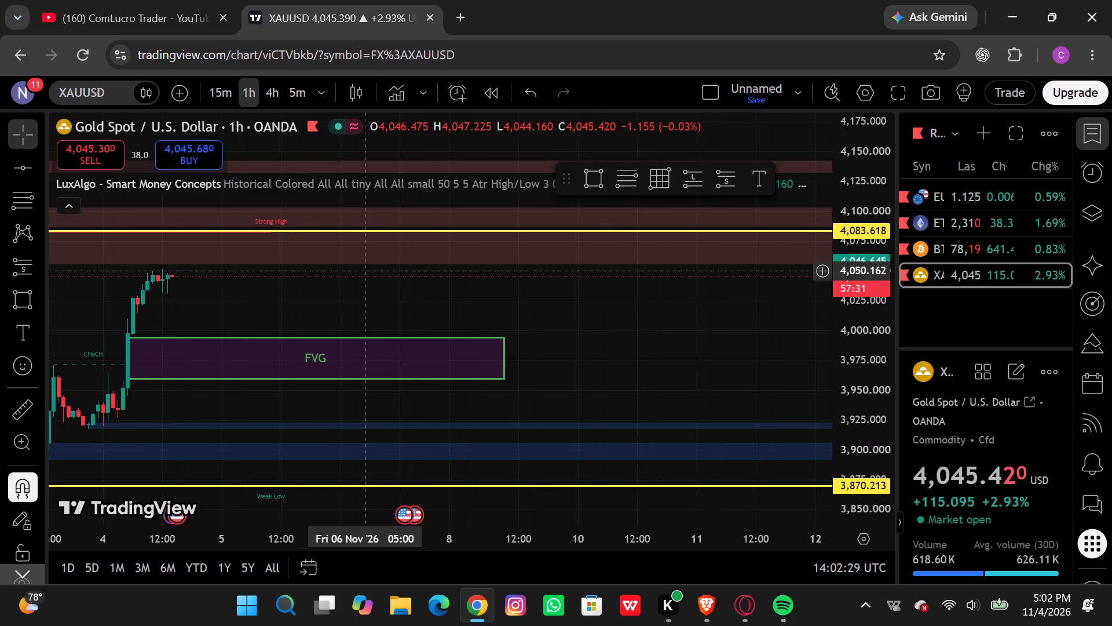
pyautogui.hscroll(-1, 364, 271)
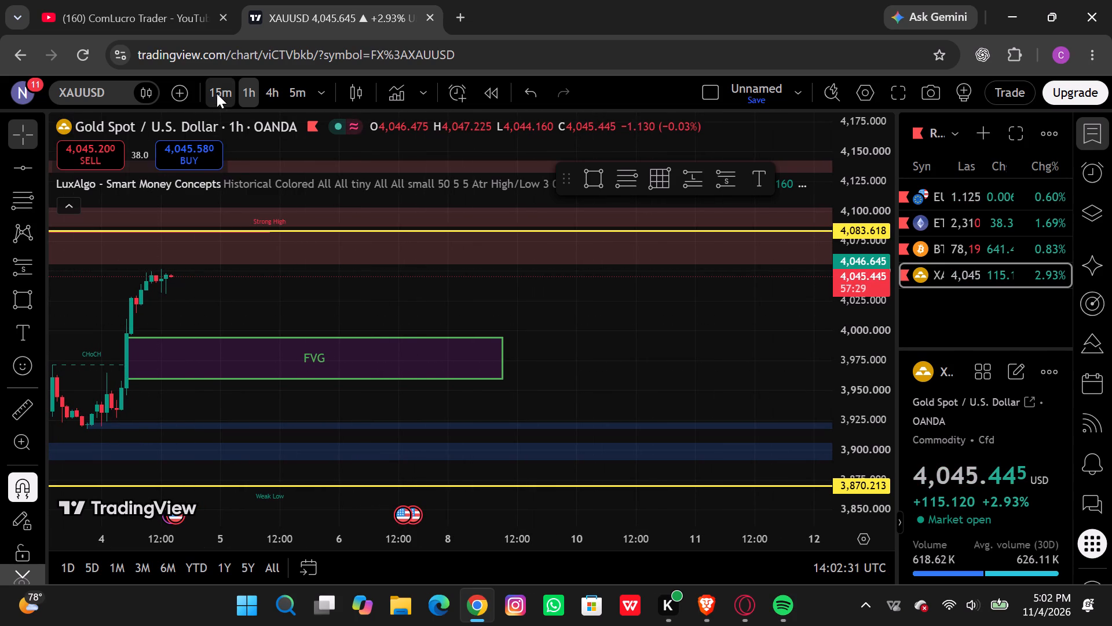
pyautogui.click(281, 89)
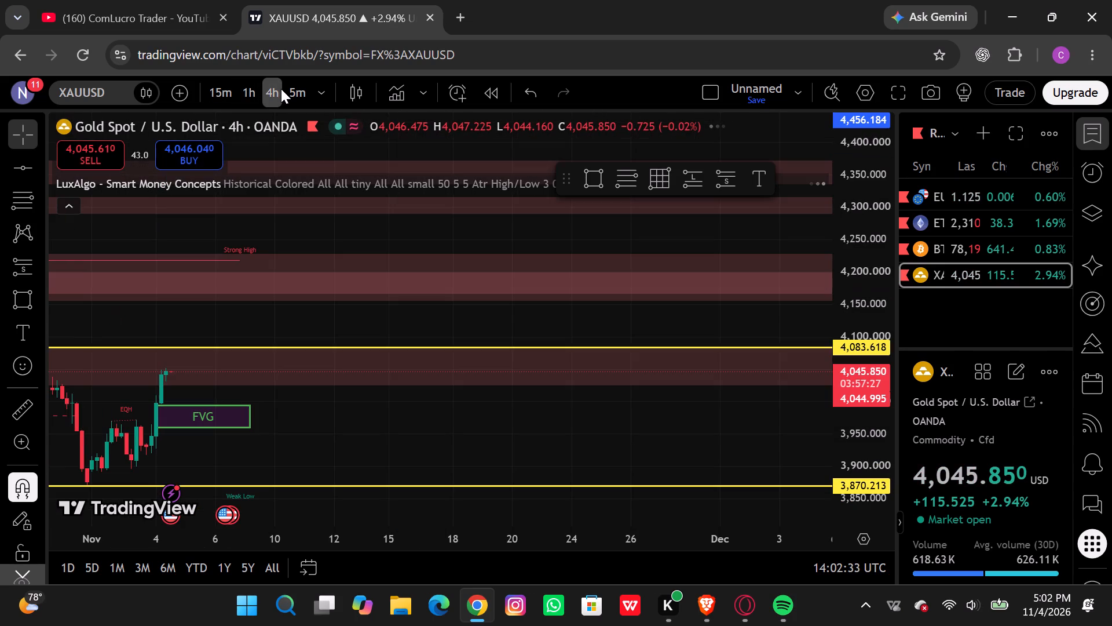
pyautogui.scroll(-2, 273, 308)
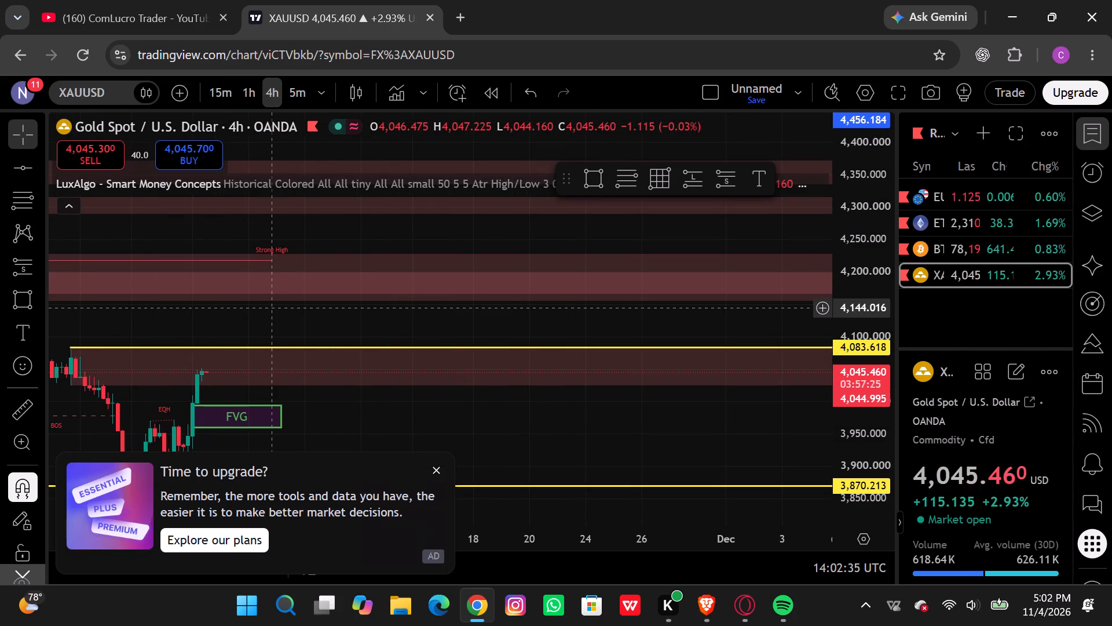
pyautogui.click(434, 466)
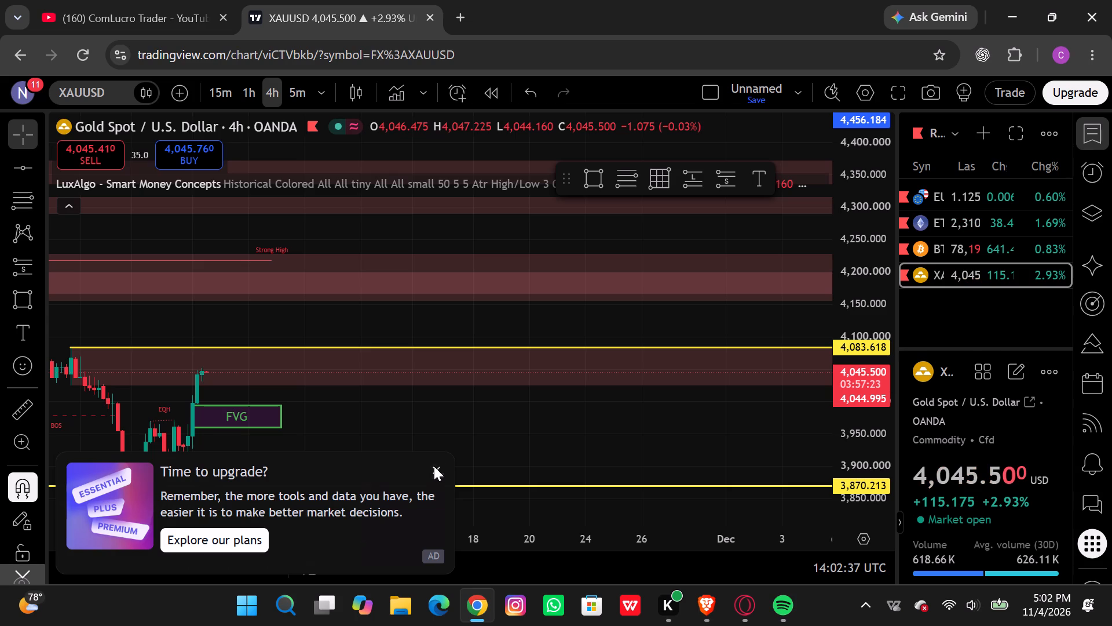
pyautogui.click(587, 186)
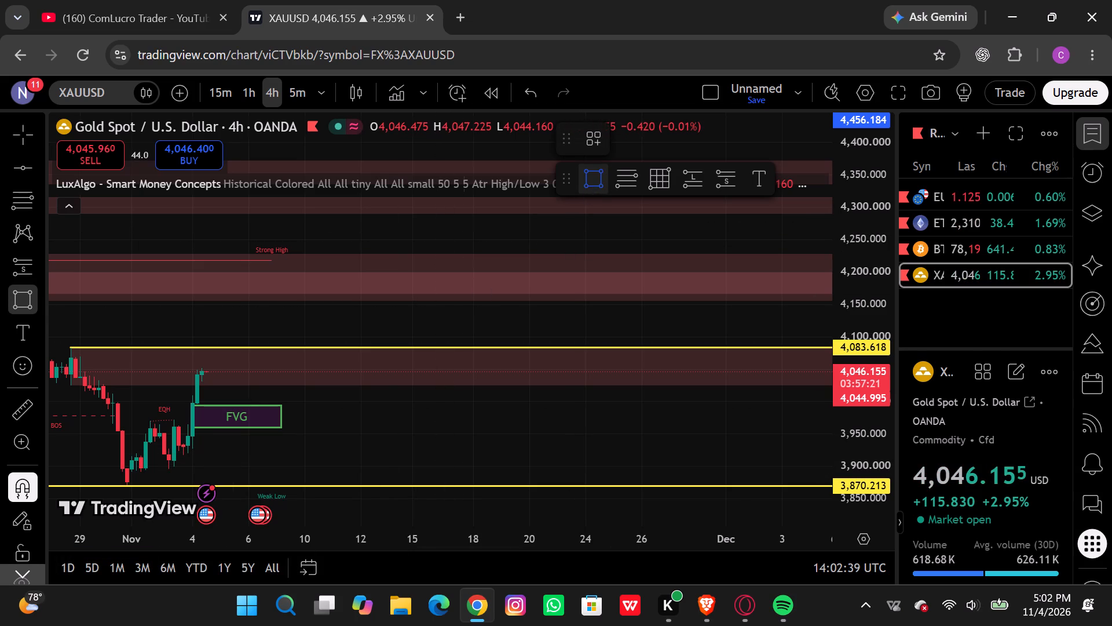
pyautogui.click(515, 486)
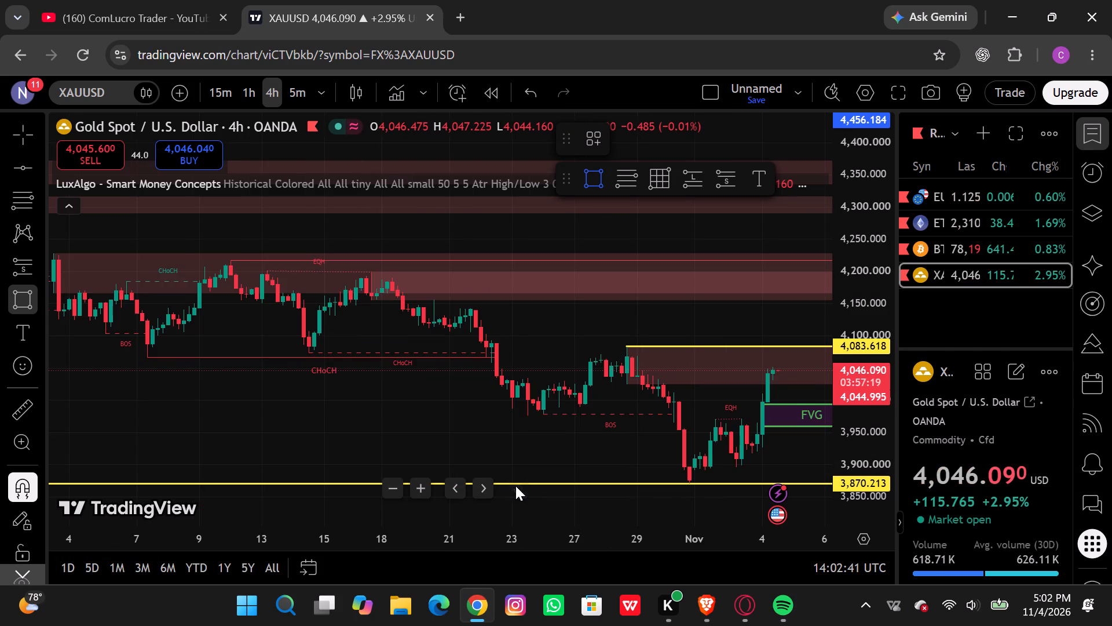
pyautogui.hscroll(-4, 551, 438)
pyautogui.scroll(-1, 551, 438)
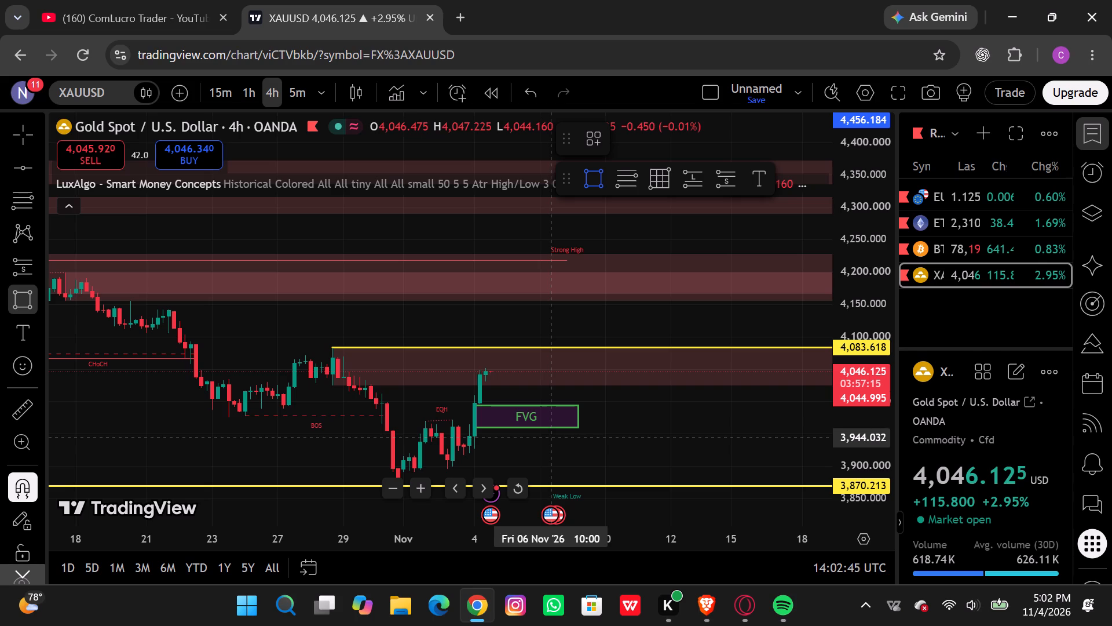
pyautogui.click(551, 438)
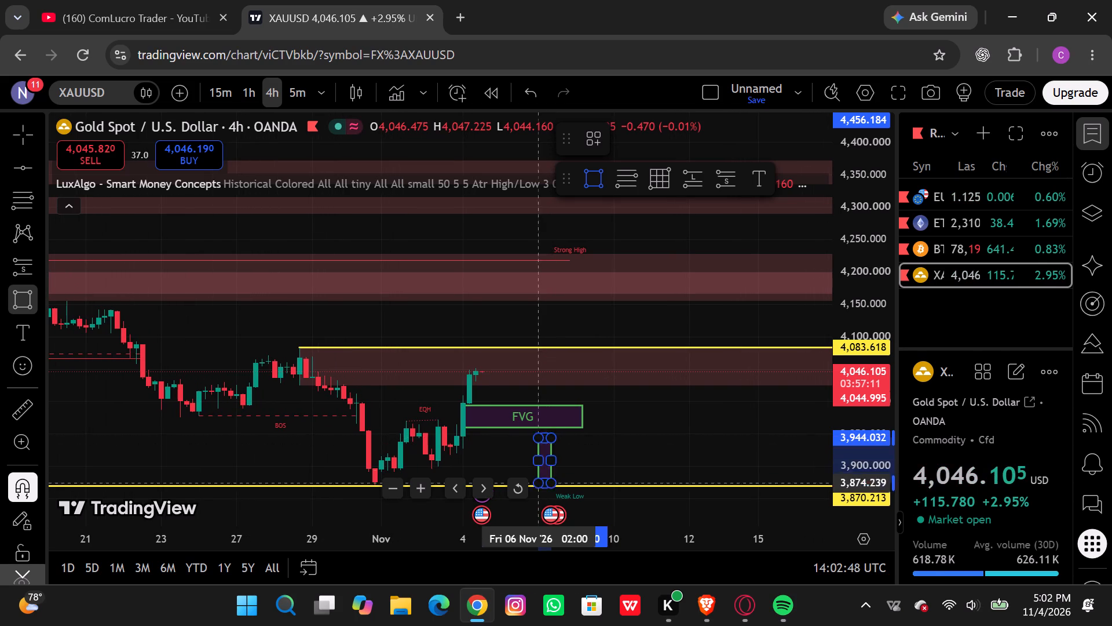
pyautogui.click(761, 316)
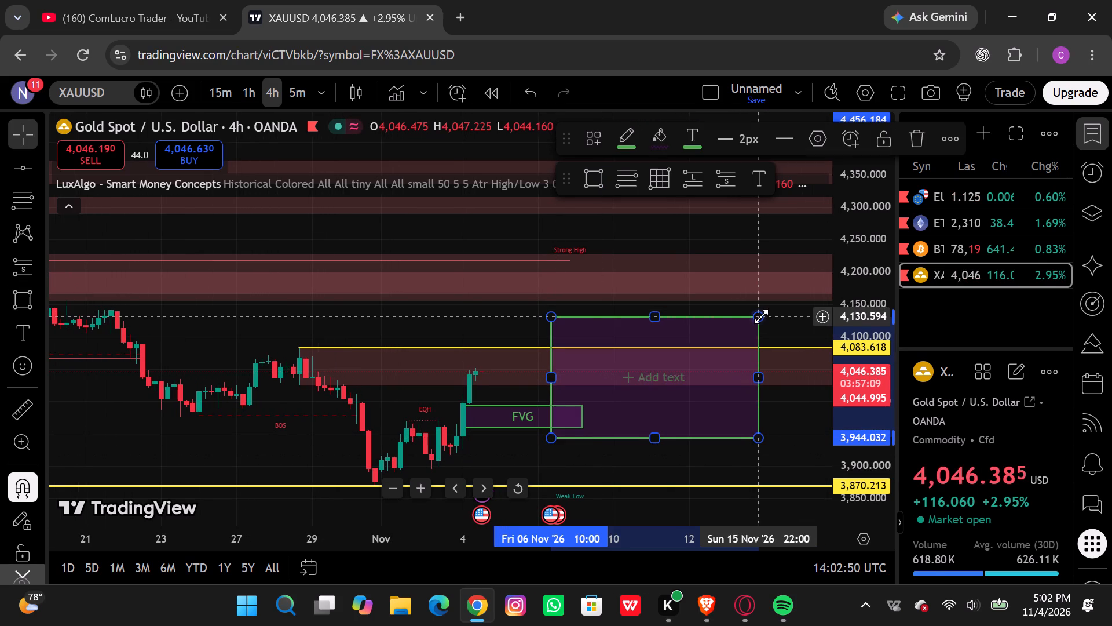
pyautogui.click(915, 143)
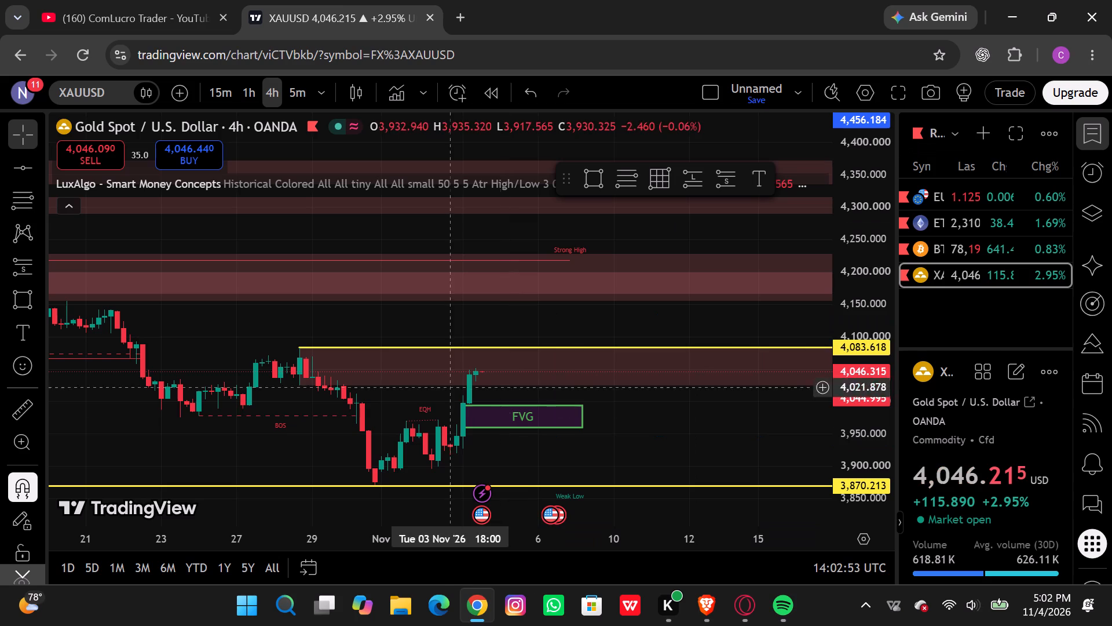
# Delete the rectangle labelled FVG from the 4-hour chart.
pyautogui.click(499, 409)
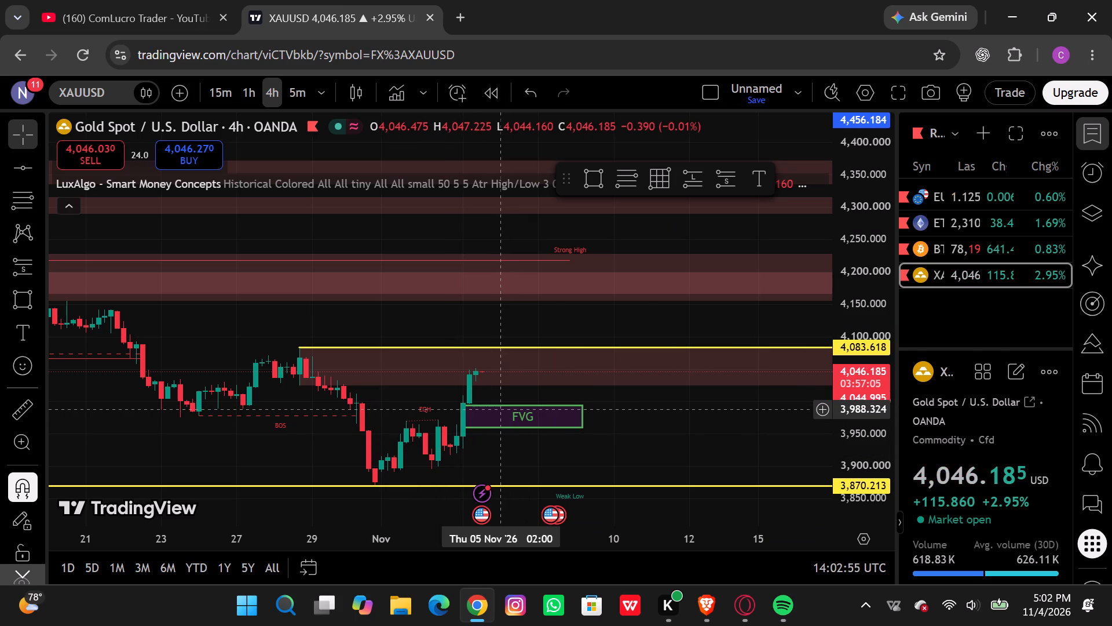
pyautogui.click(543, 410)
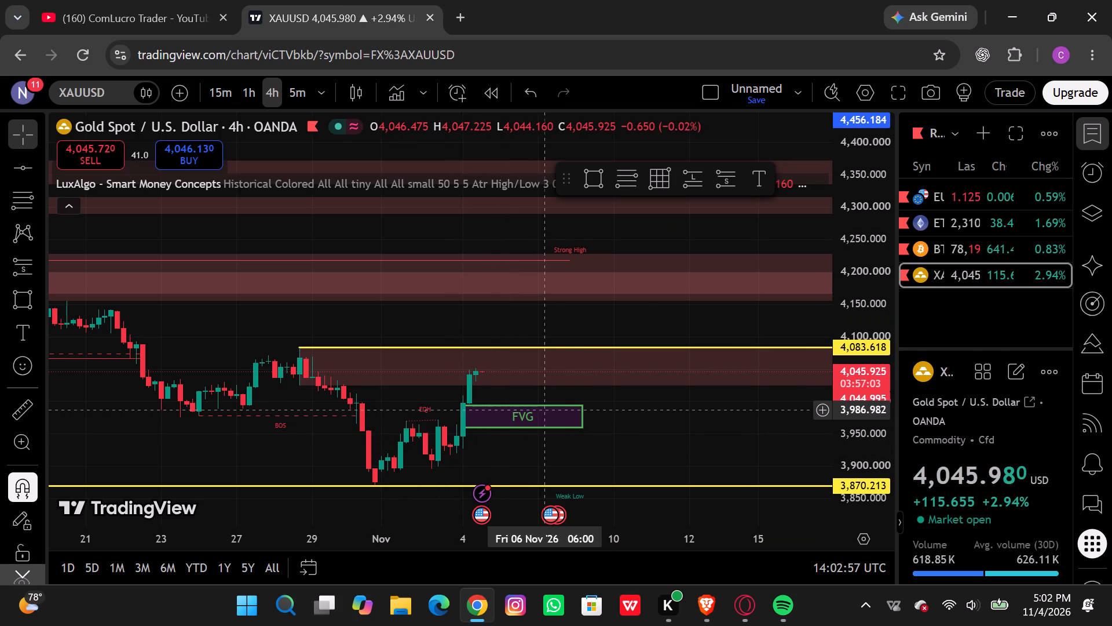
pyautogui.click(583, 413)
pyautogui.click(583, 413)
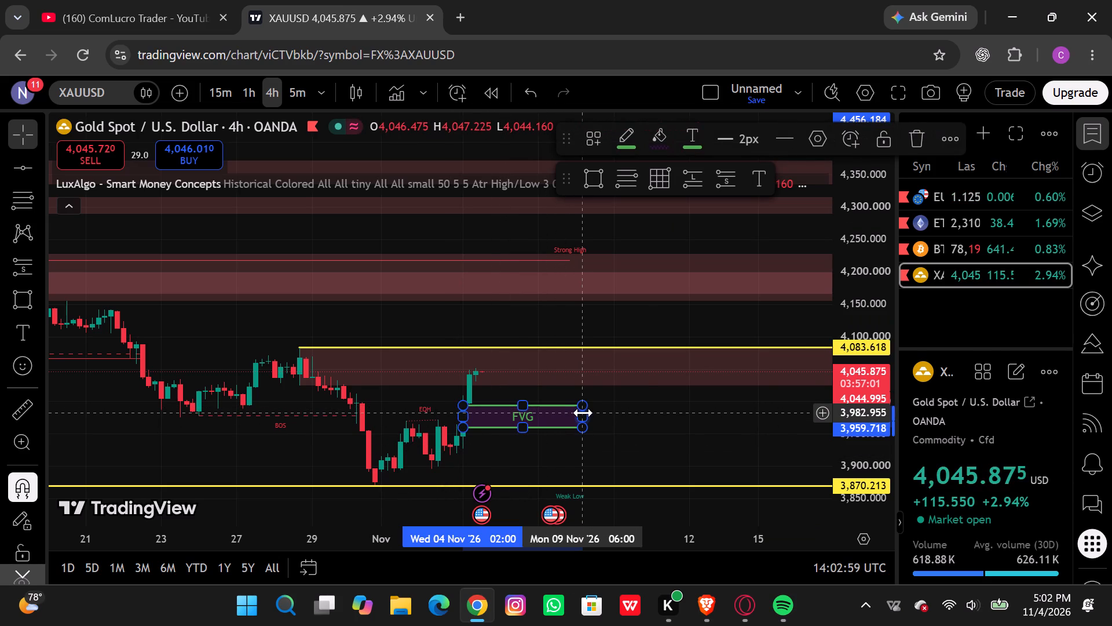
pyautogui.click(913, 137)
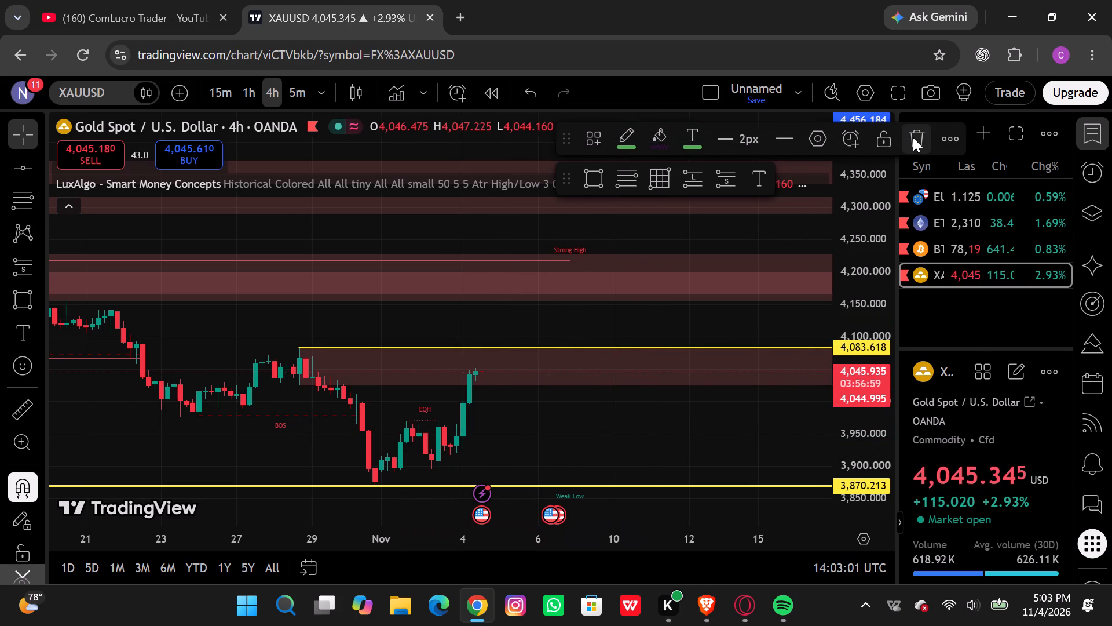
# Draw a rectangle from the 3 November 22:00 candle to about 12 November, spanning about 3,964.745 down to 3,923.900.
pyautogui.hscroll(-1, 549, 387)
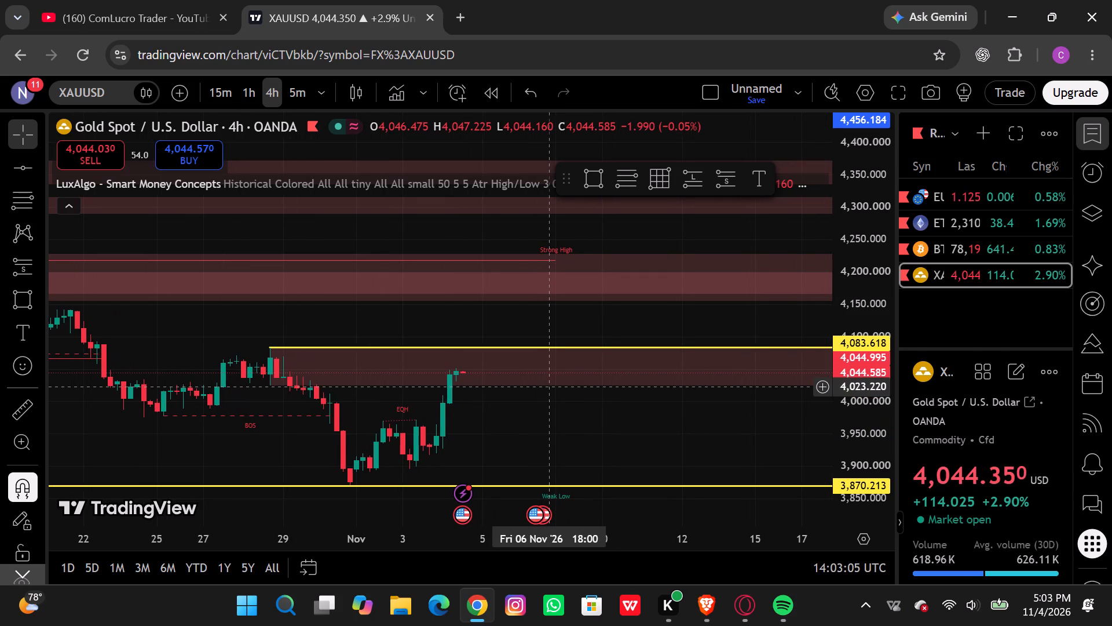
pyautogui.click(599, 177)
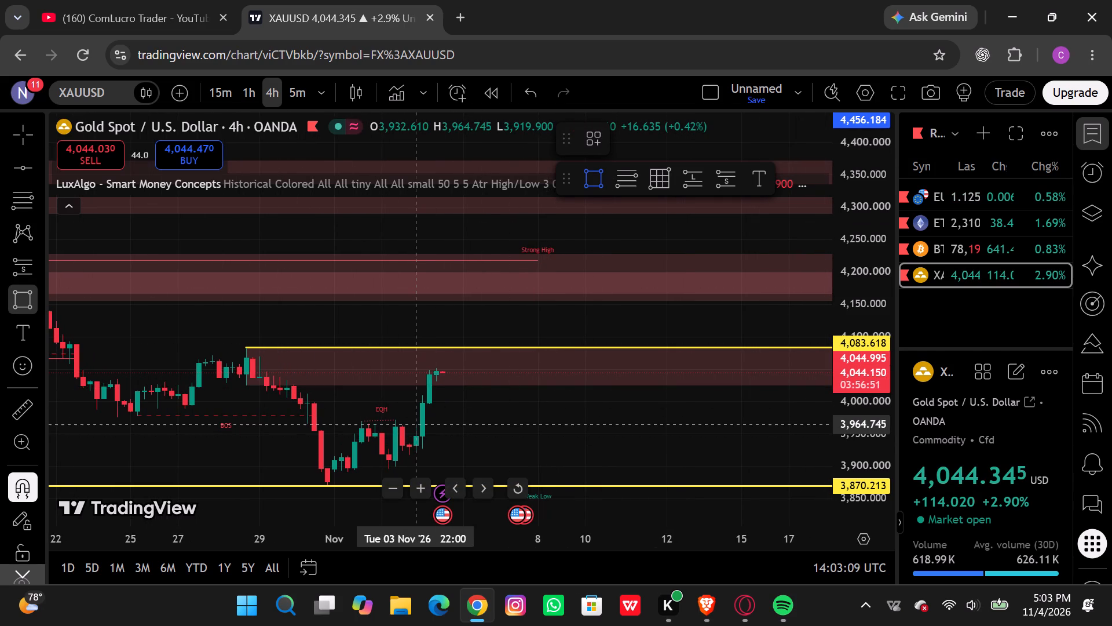
pyautogui.moveTo(413, 428); pyautogui.dragTo(420, 456)
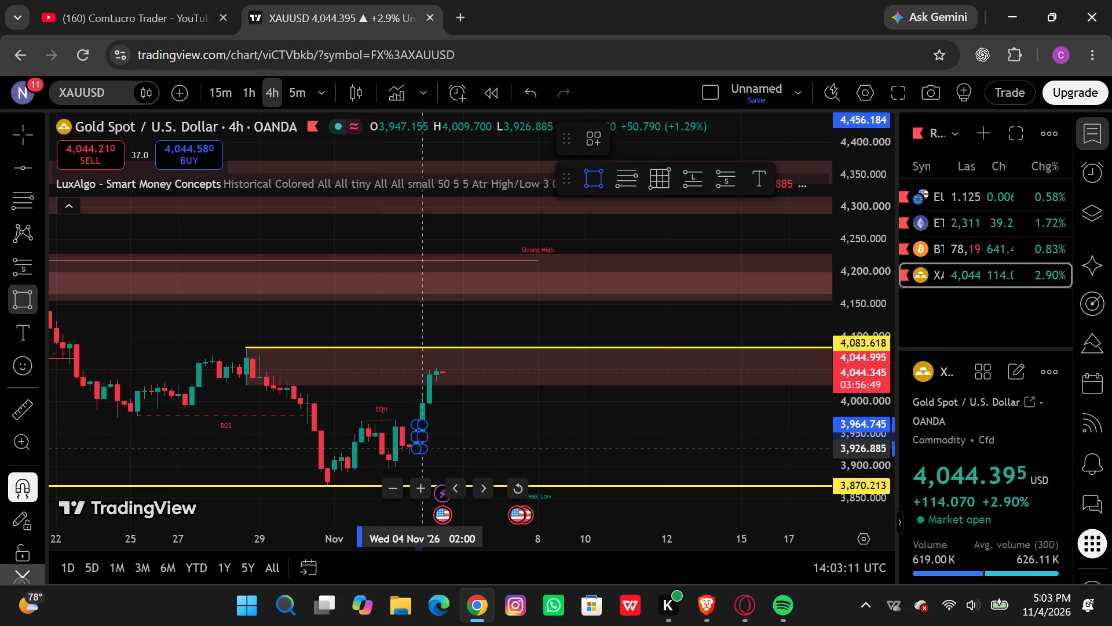
pyautogui.moveTo(420, 456); pyautogui.dragTo(549, 453)
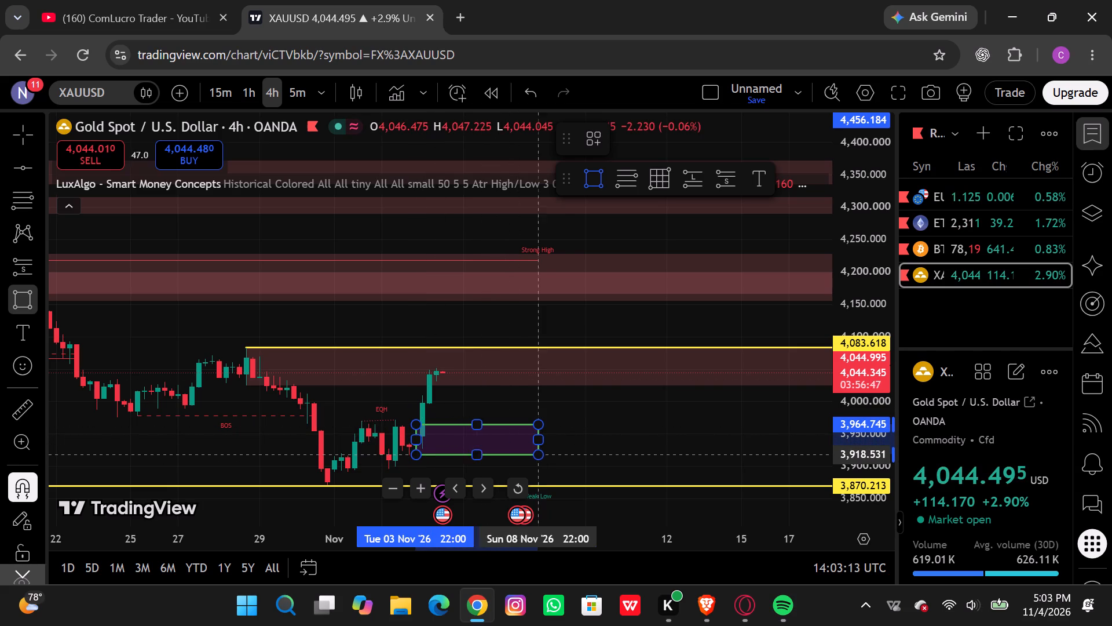
pyautogui.moveTo(549, 453); pyautogui.dragTo(634, 454)
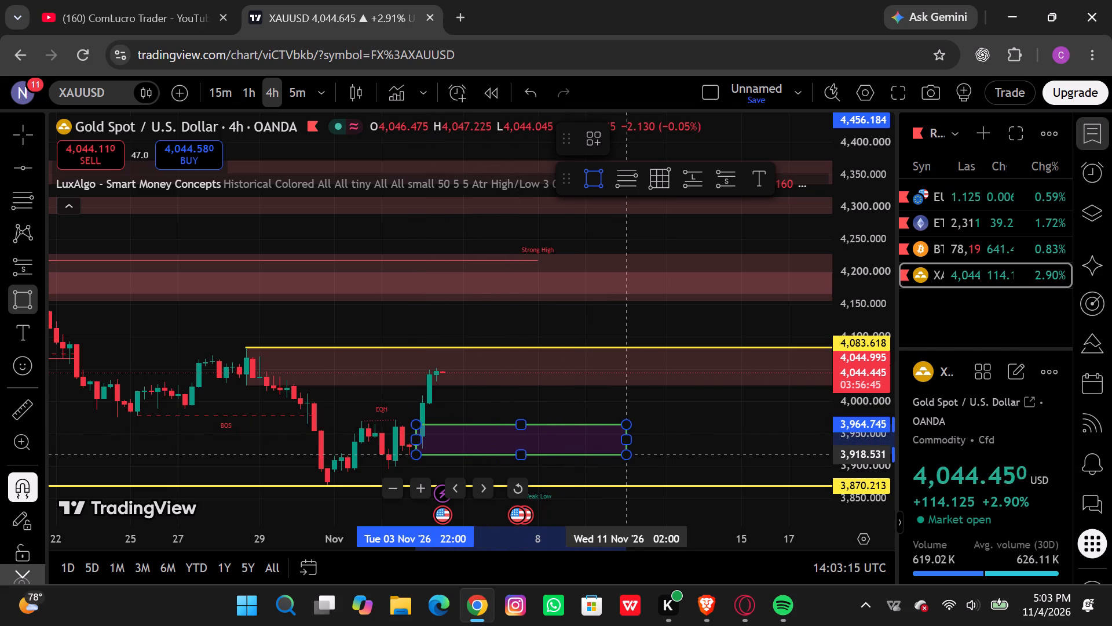
pyautogui.moveTo(634, 454); pyautogui.dragTo(673, 453)
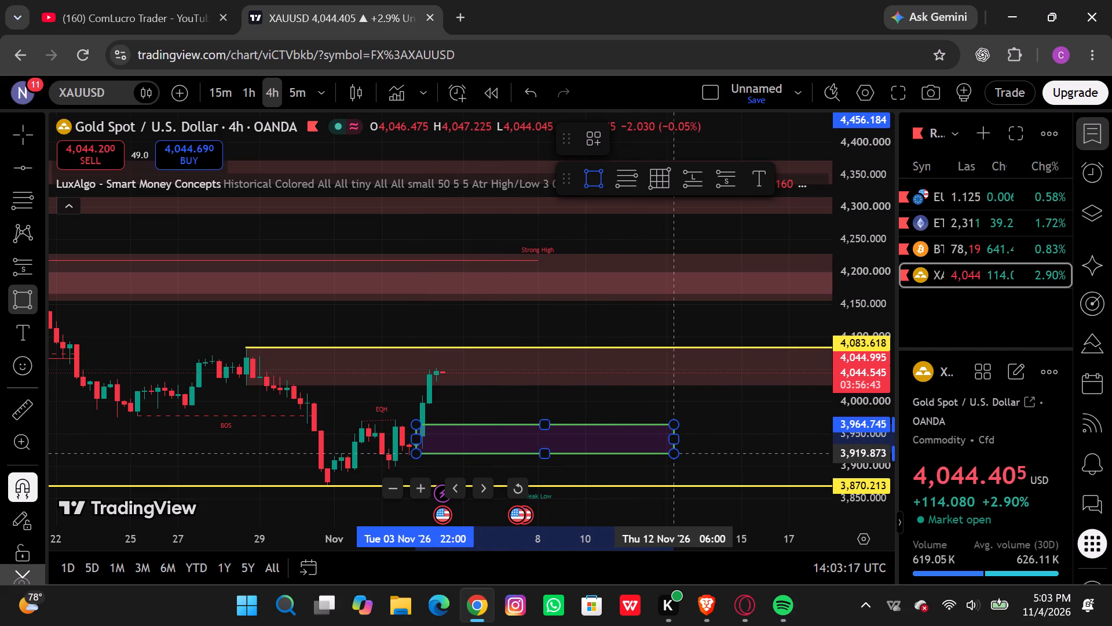
pyautogui.moveTo(673, 453); pyautogui.dragTo(692, 450)
pyautogui.click(692, 450)
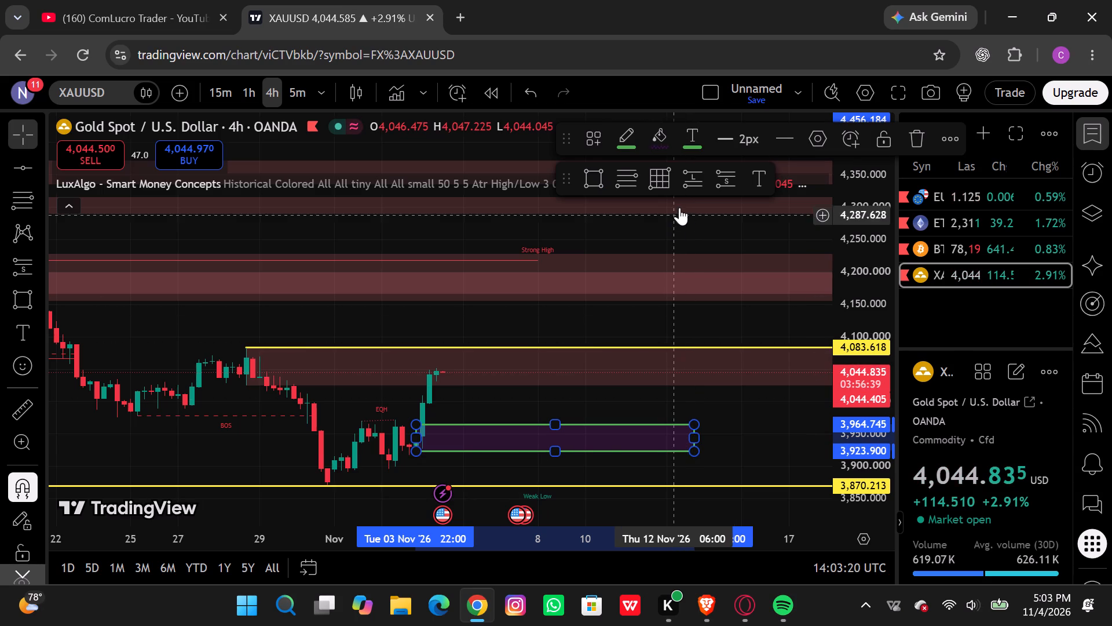
# Label the new 4-hour rectangle OB.
pyautogui.click(581, 440)
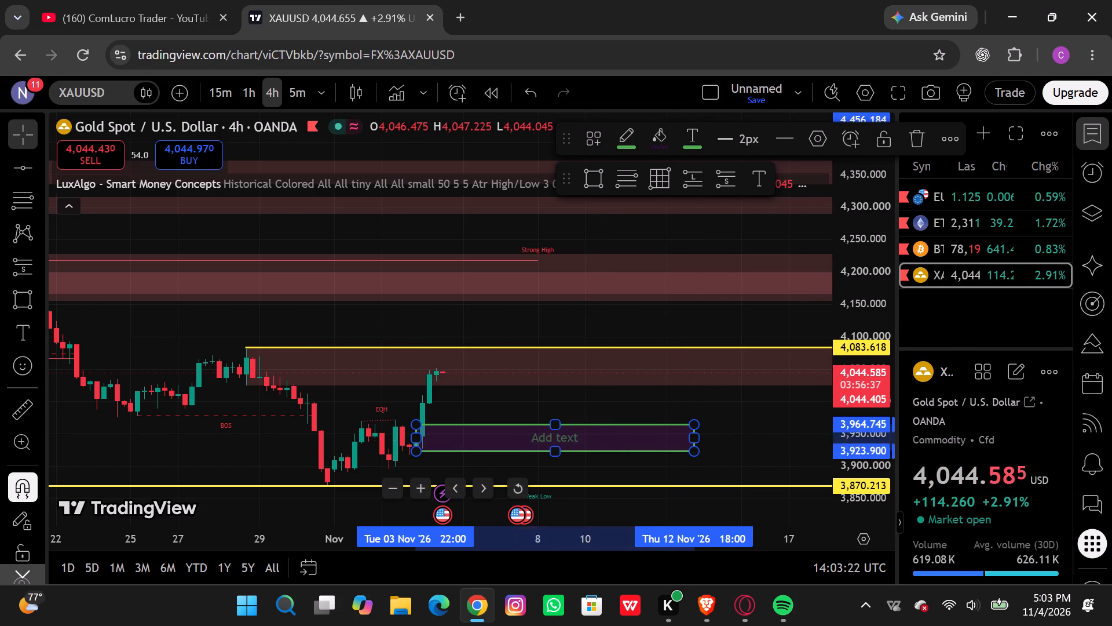
pyautogui.write('ORDER')
pyautogui.press('space')
pyautogui.press('BackSpace')
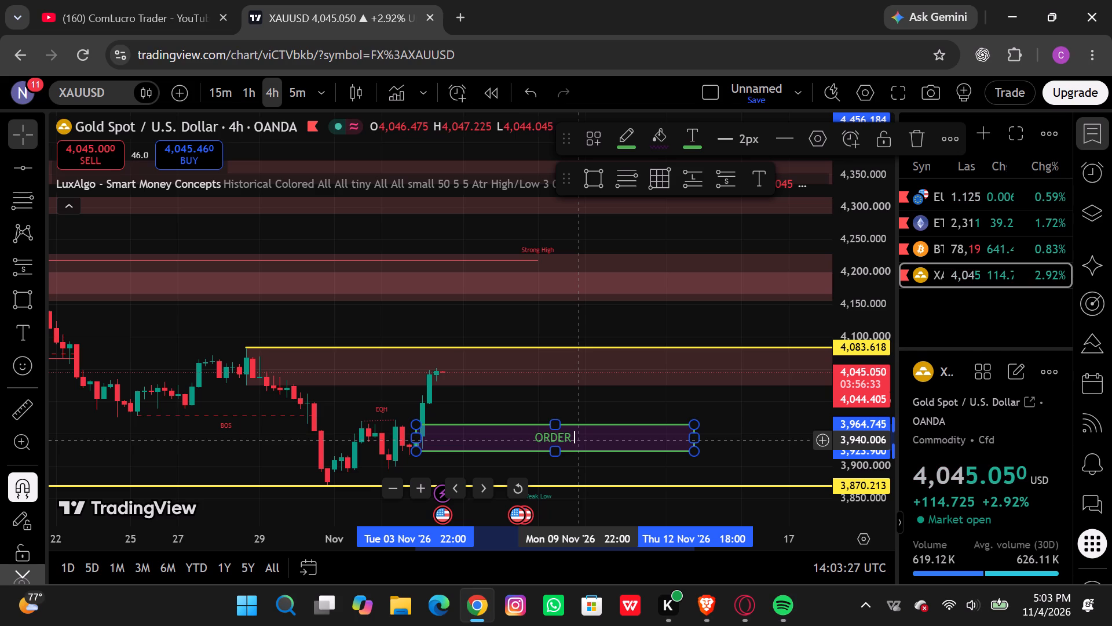
pyautogui.press('BackSpace')
pyautogui.press('BackSpace')
pyautogui.press('BackSpace')
pyautogui.press('BackSpace')
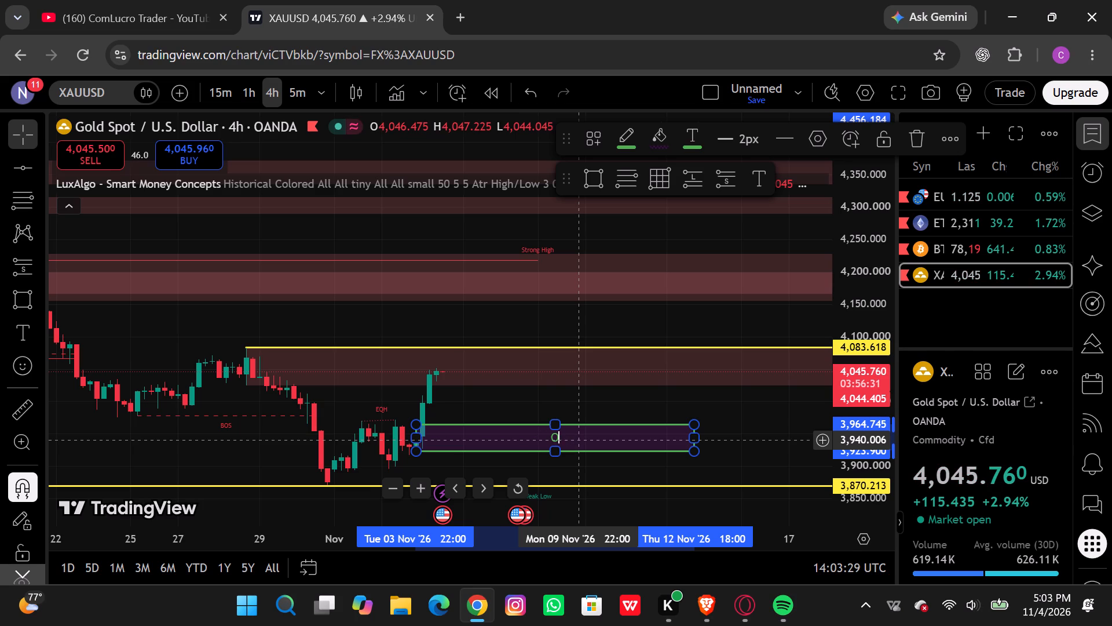
pyautogui.press('b')
pyautogui.click(757, 394)
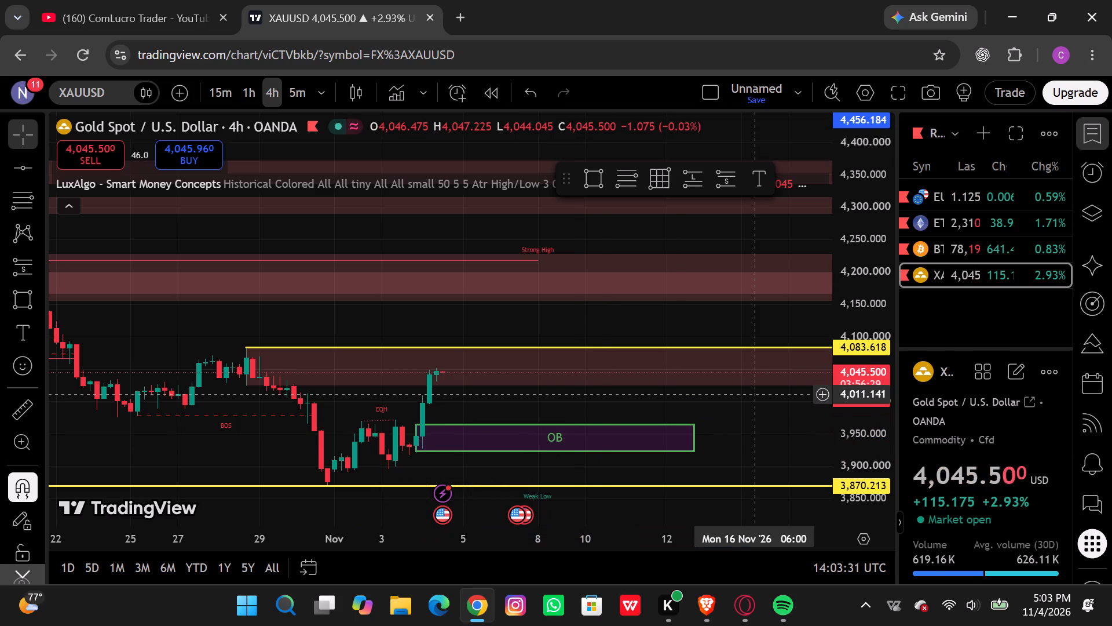
# On the 1-hour chart, draw a rectangle from the 4 November 04:00 candle to 8 November 23:00, spanning about 3,957.685 up to 3,995.537.
pyautogui.click(244, 88)
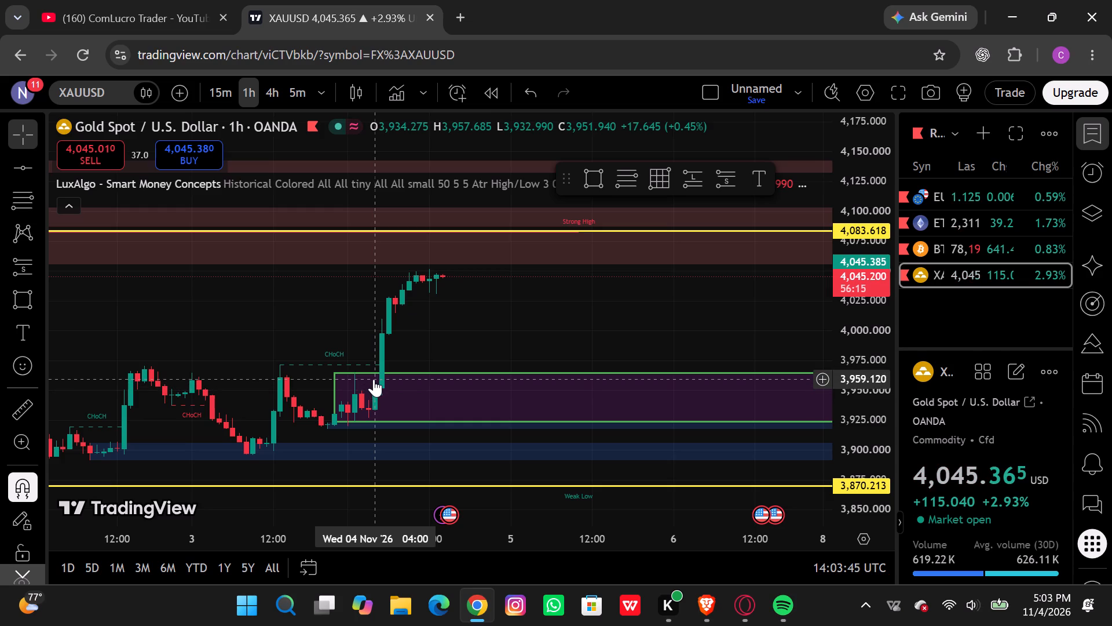
pyautogui.moveTo(374, 379); pyautogui.dragTo(372, 362)
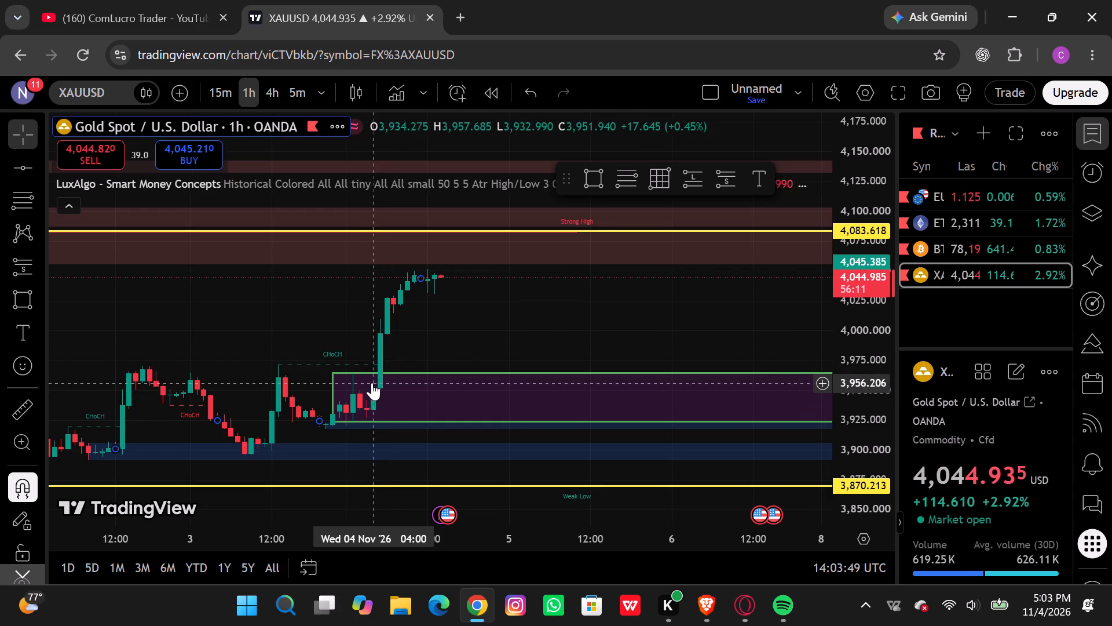
pyautogui.click(593, 177)
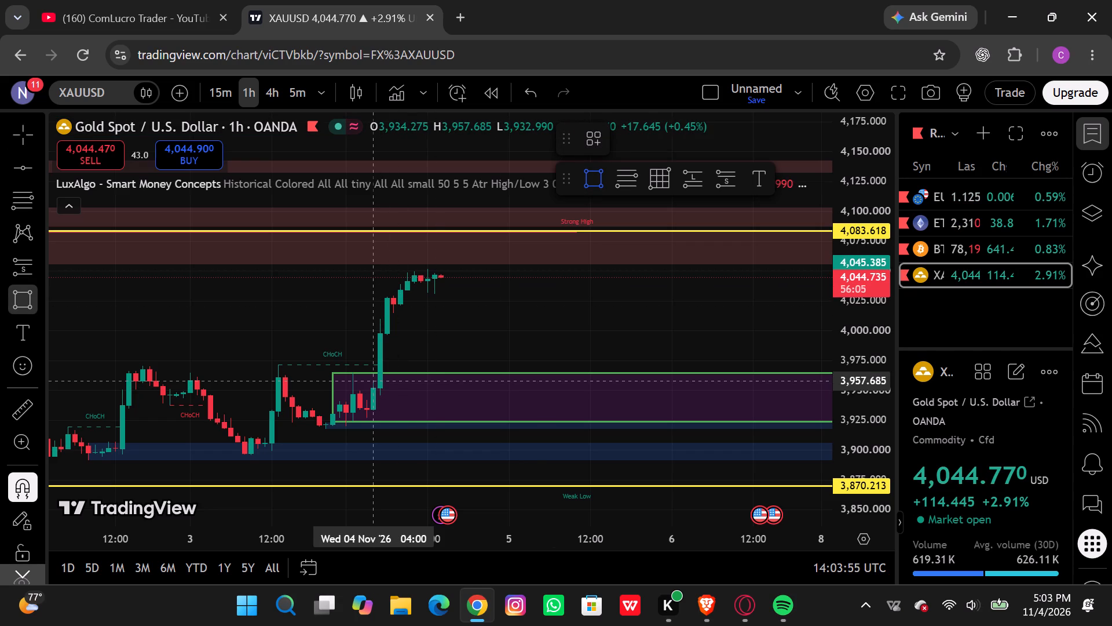
pyautogui.click(372, 381)
pyautogui.click(374, 381)
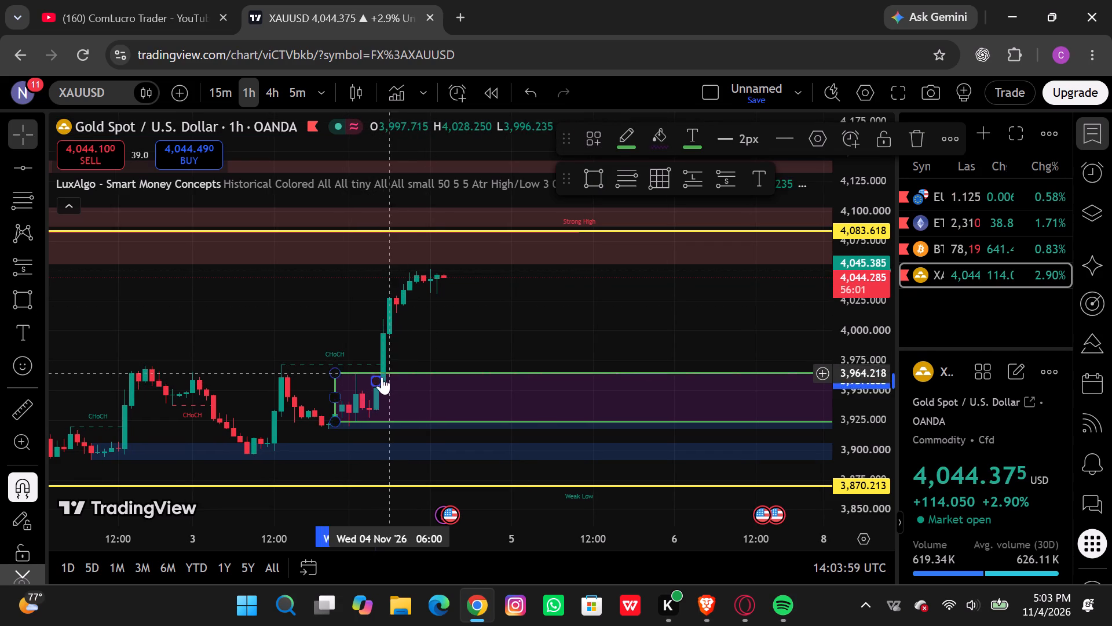
pyautogui.moveTo(375, 379); pyautogui.dragTo(384, 388)
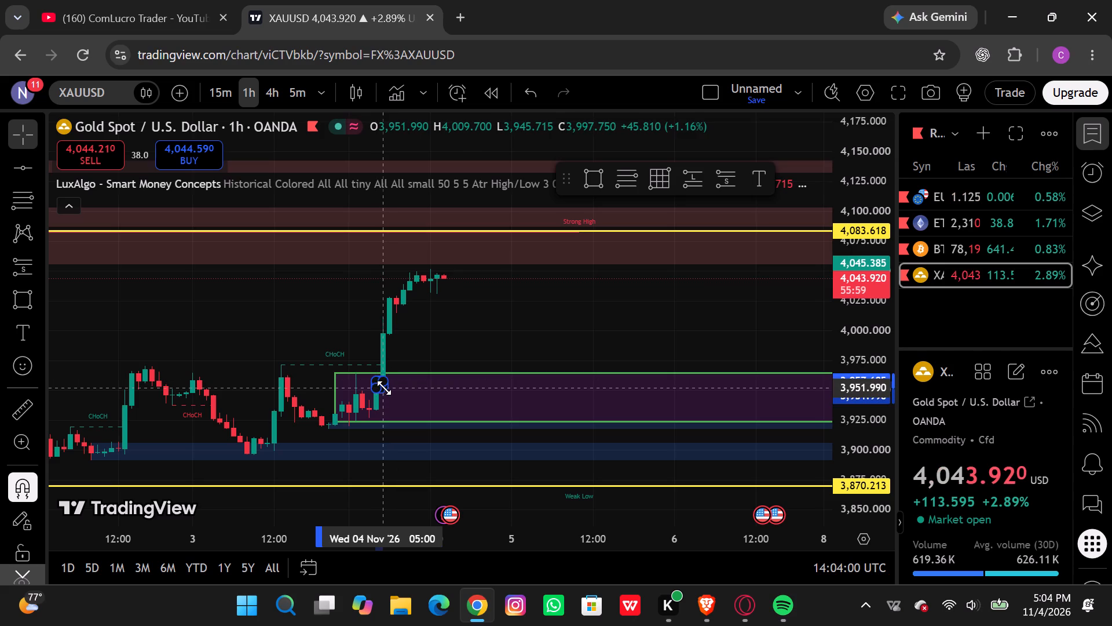
pyautogui.moveTo(384, 388); pyautogui.dragTo(456, 404)
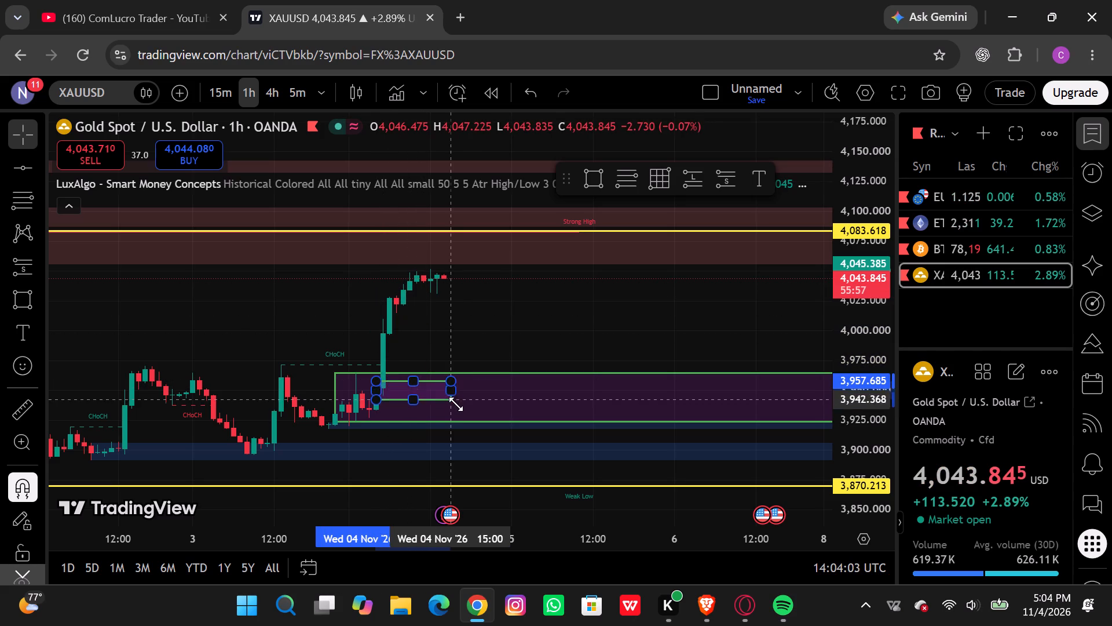
pyautogui.moveTo(456, 404); pyautogui.dragTo(468, 332)
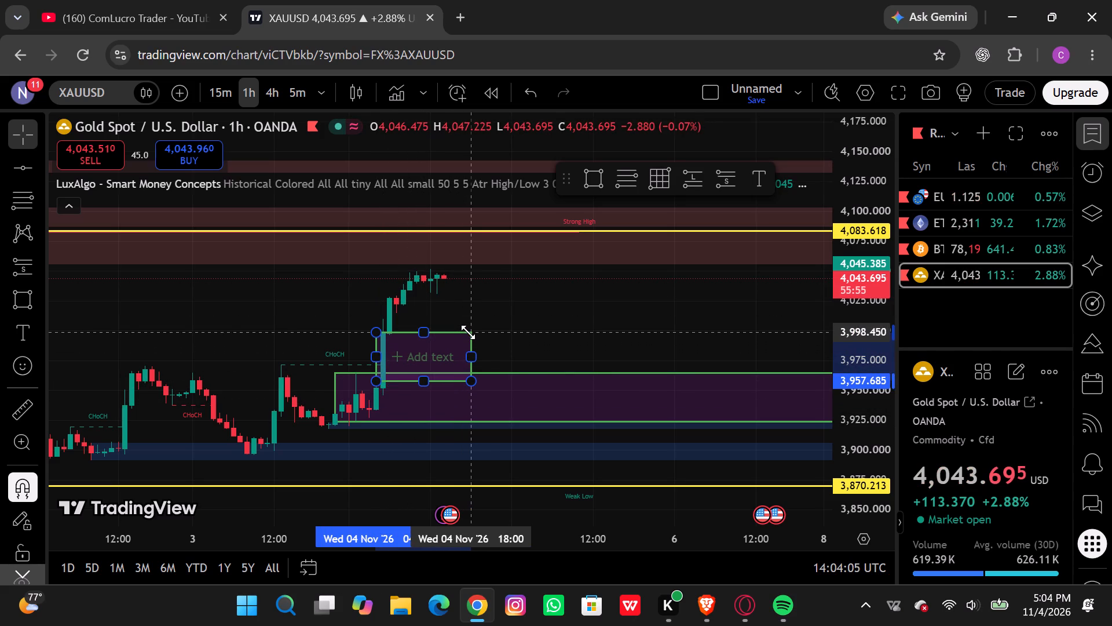
pyautogui.moveTo(468, 332); pyautogui.dragTo(476, 336)
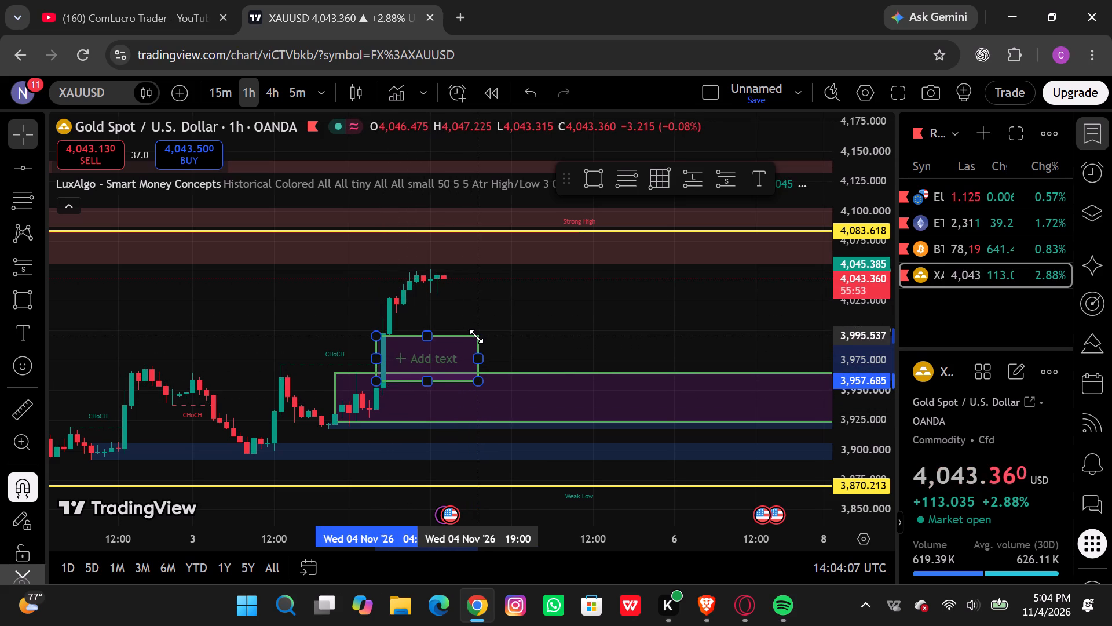
pyautogui.moveTo(476, 336); pyautogui.dragTo(703, 344)
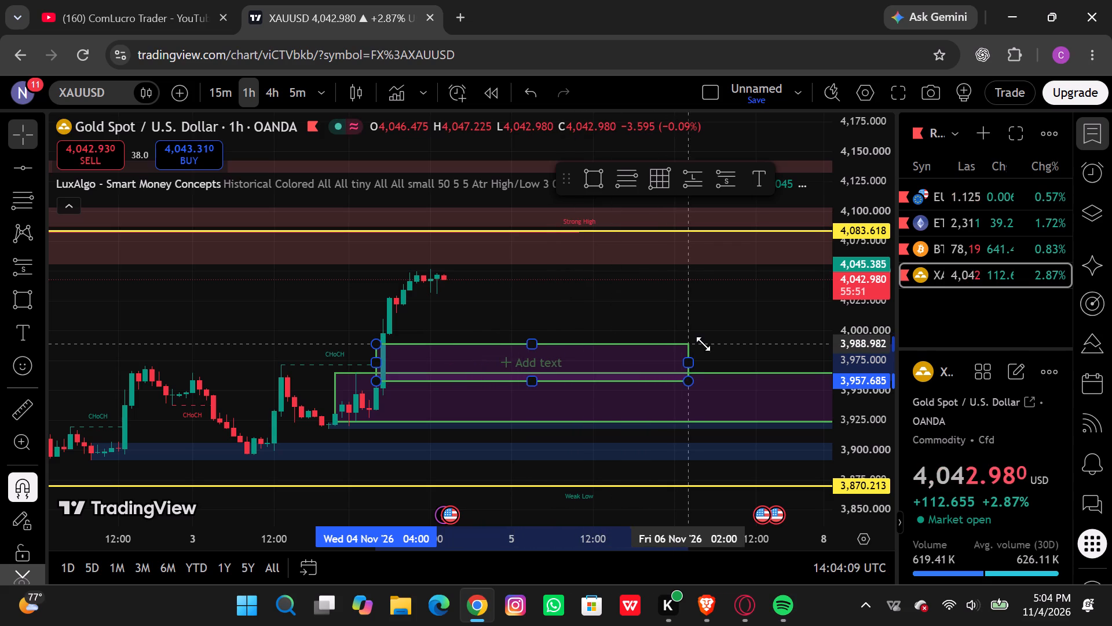
pyautogui.moveTo(703, 344); pyautogui.dragTo(772, 340)
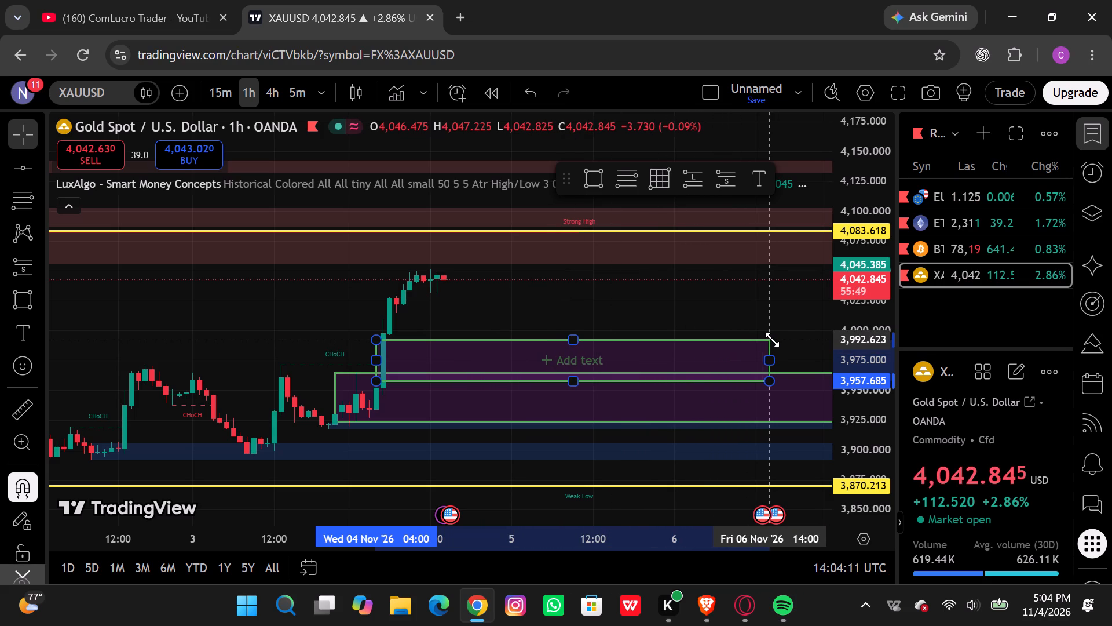
pyautogui.moveTo(772, 340); pyautogui.dragTo(873, 337)
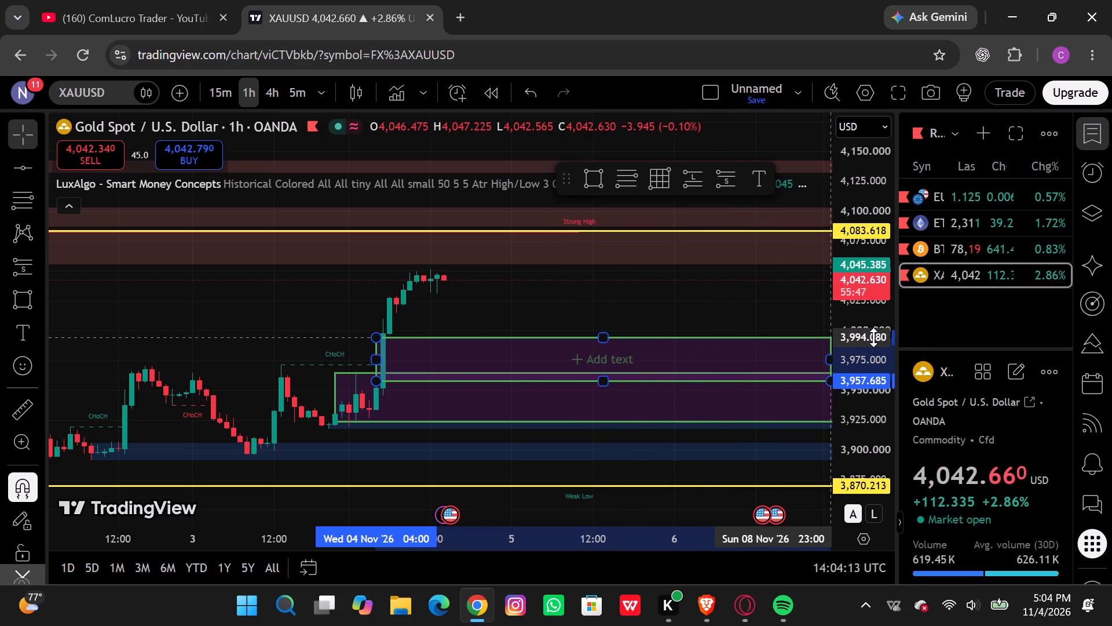
pyautogui.moveTo(873, 337); pyautogui.dragTo(872, 337)
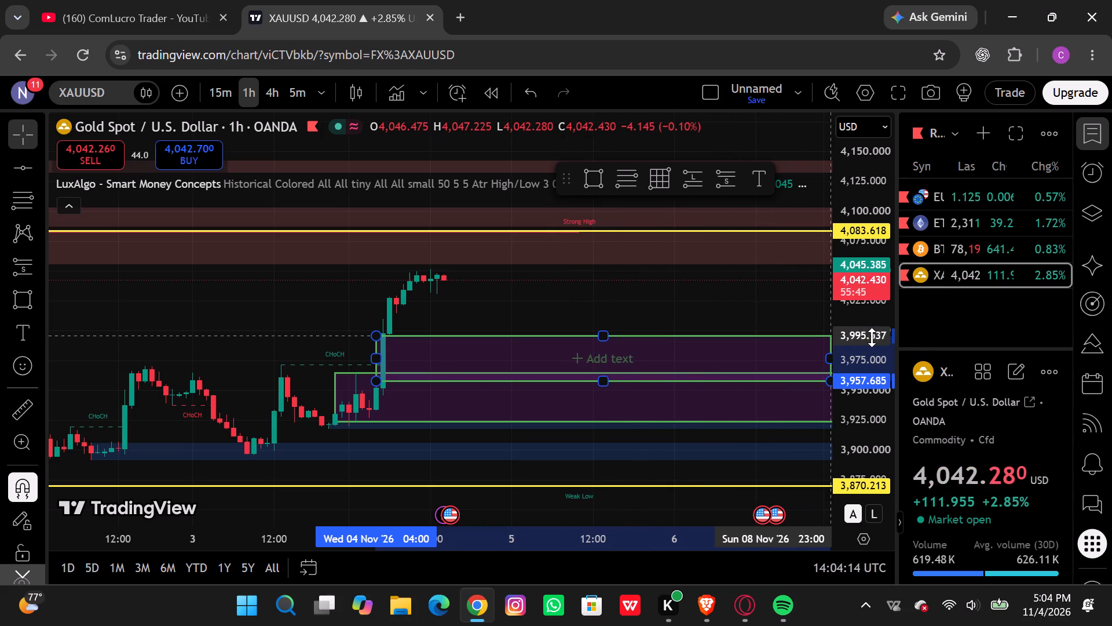
pyautogui.moveTo(872, 337); pyautogui.dragTo(872, 336)
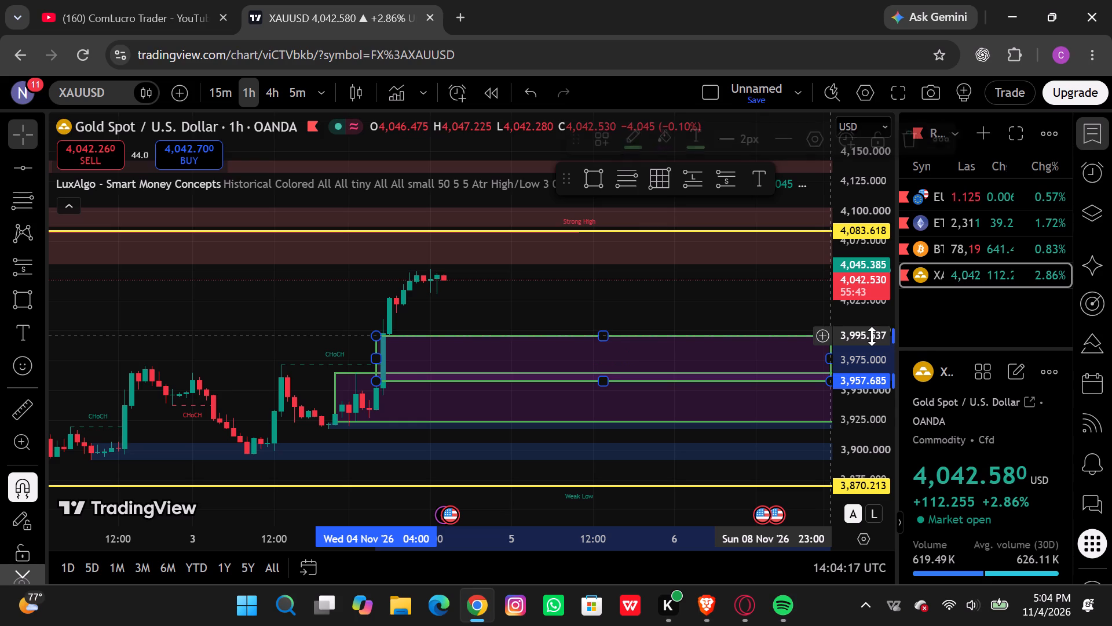
# Label the new 1-hour rectangle FVG.
pyautogui.click(701, 356)
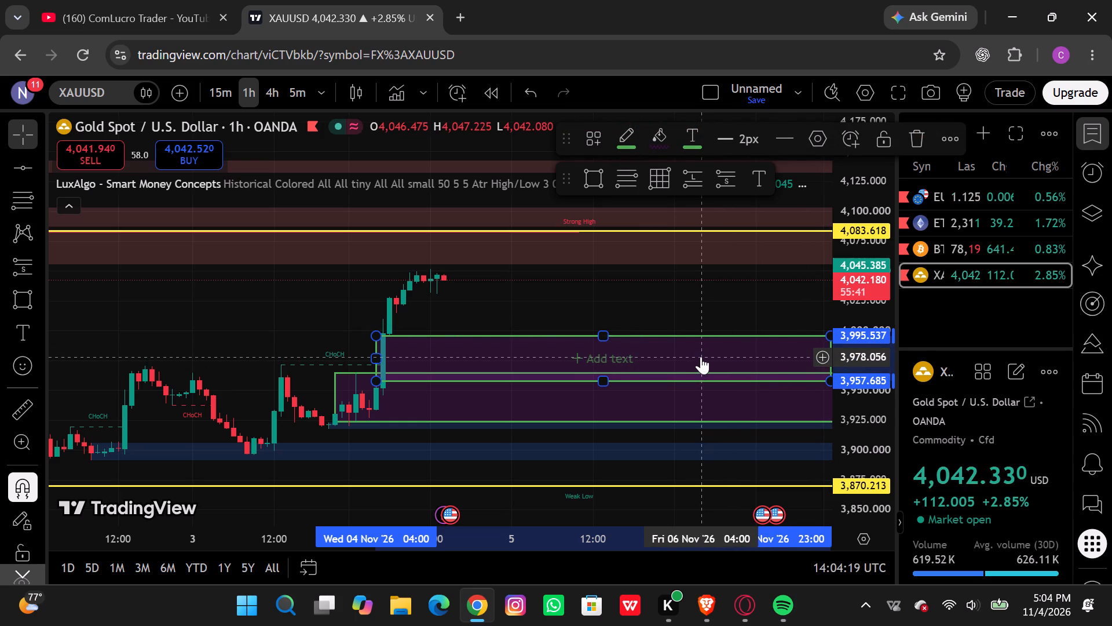
pyautogui.click(600, 352)
pyautogui.moveTo(600, 352); pyautogui.dragTo(592, 354)
pyautogui.write('FV')
pyautogui.press('g')
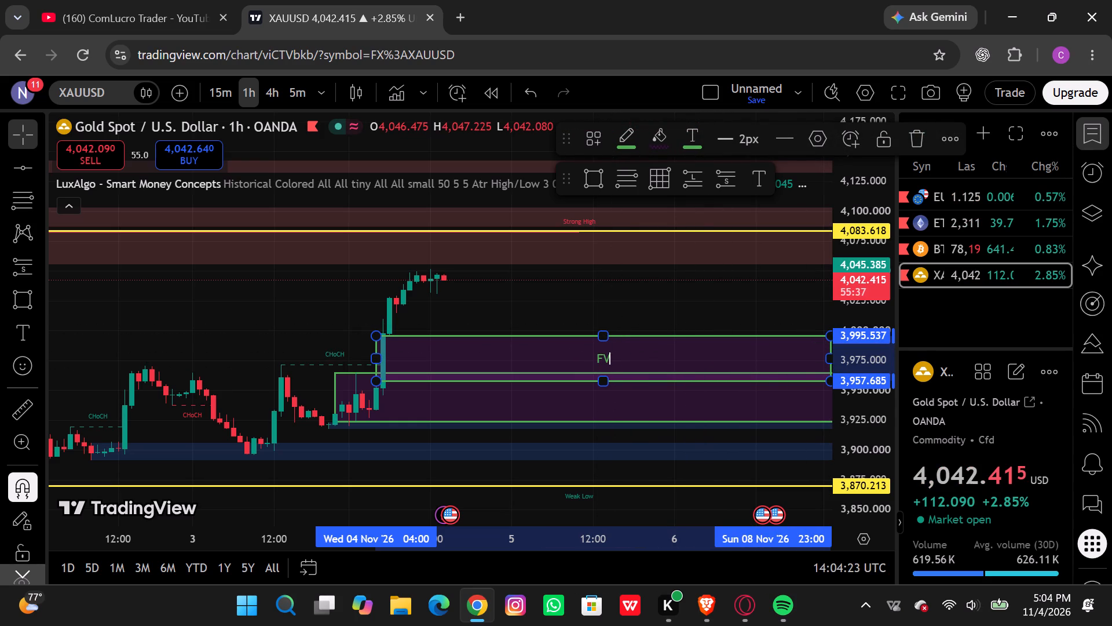
pyautogui.click(618, 290)
# Change the border colour of the 1-hour FVG rectangle to white.
pyautogui.hscroll(-1, 617, 337)
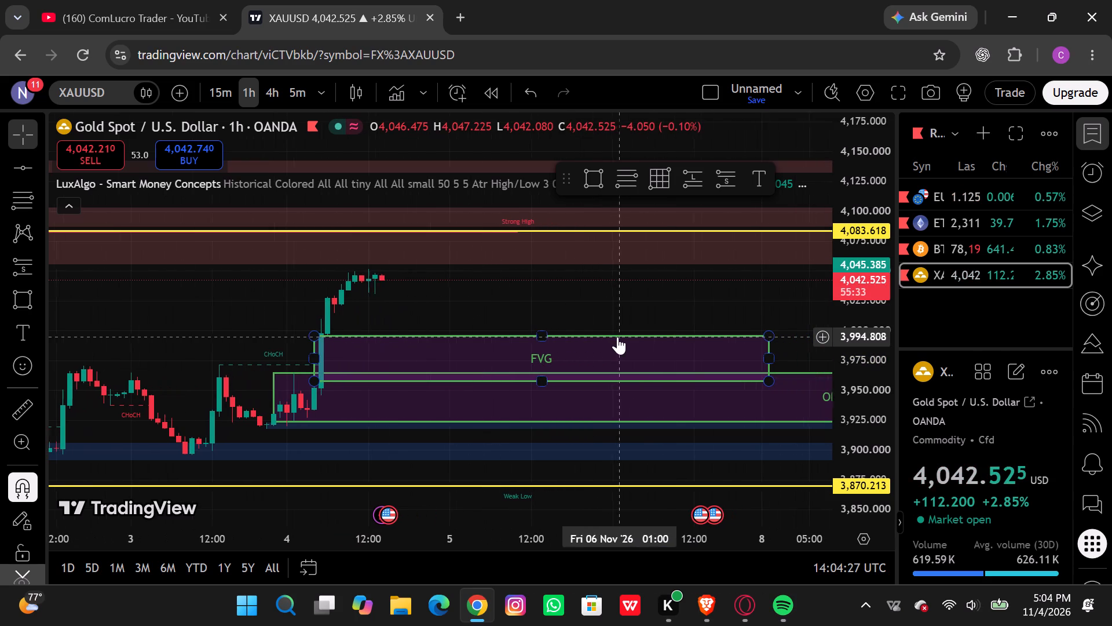
pyautogui.hscroll(-1, 617, 337)
pyautogui.click(647, 337)
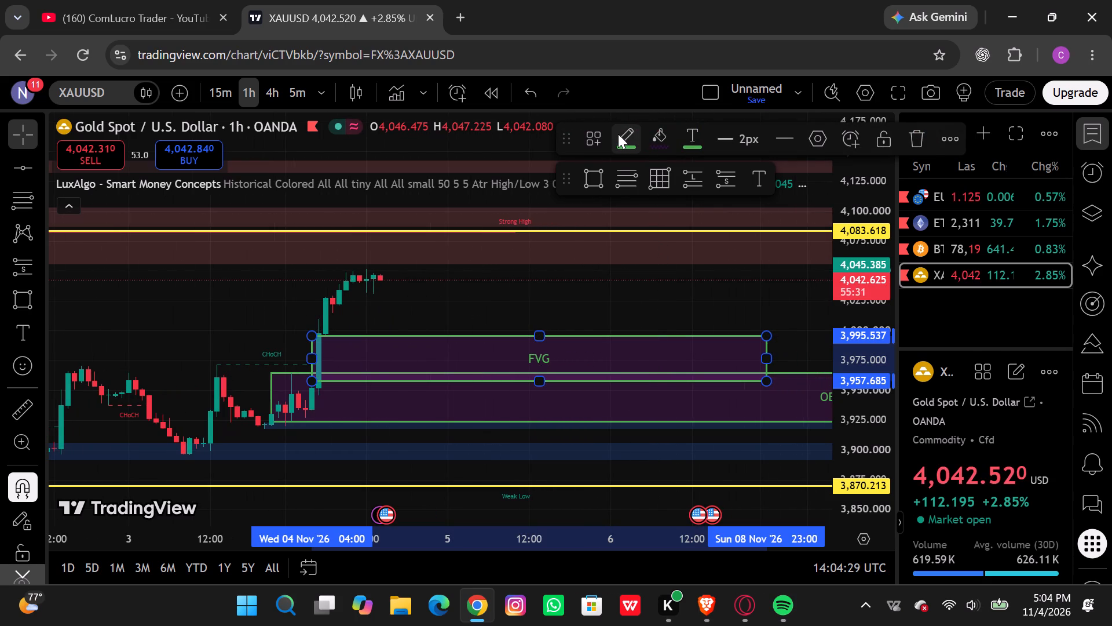
pyautogui.click(618, 134)
pyautogui.click(628, 174)
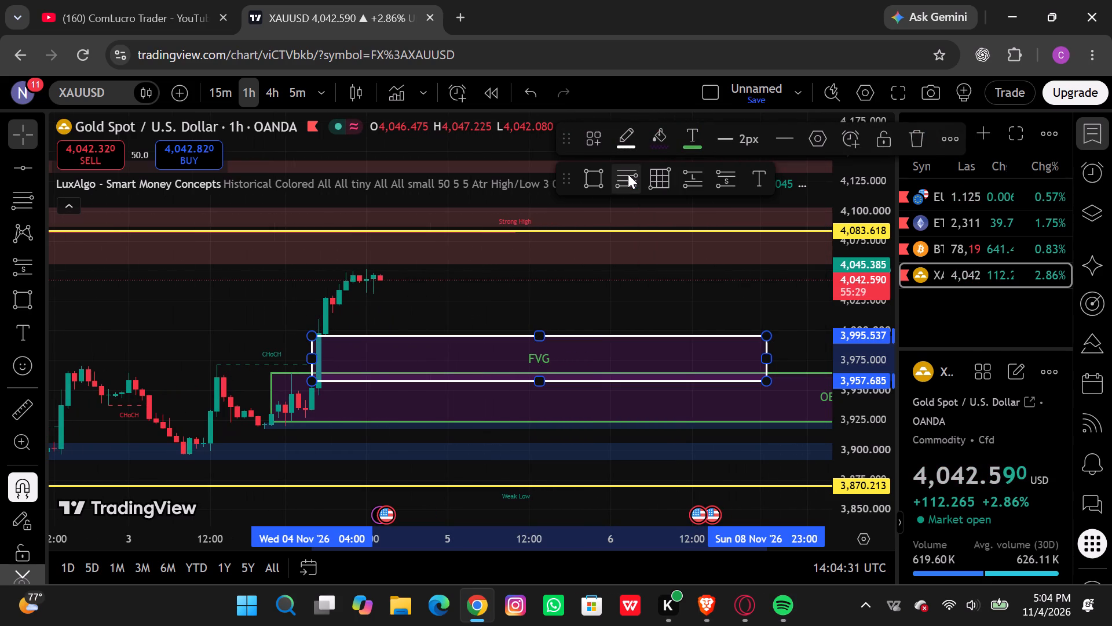
pyautogui.click(653, 285)
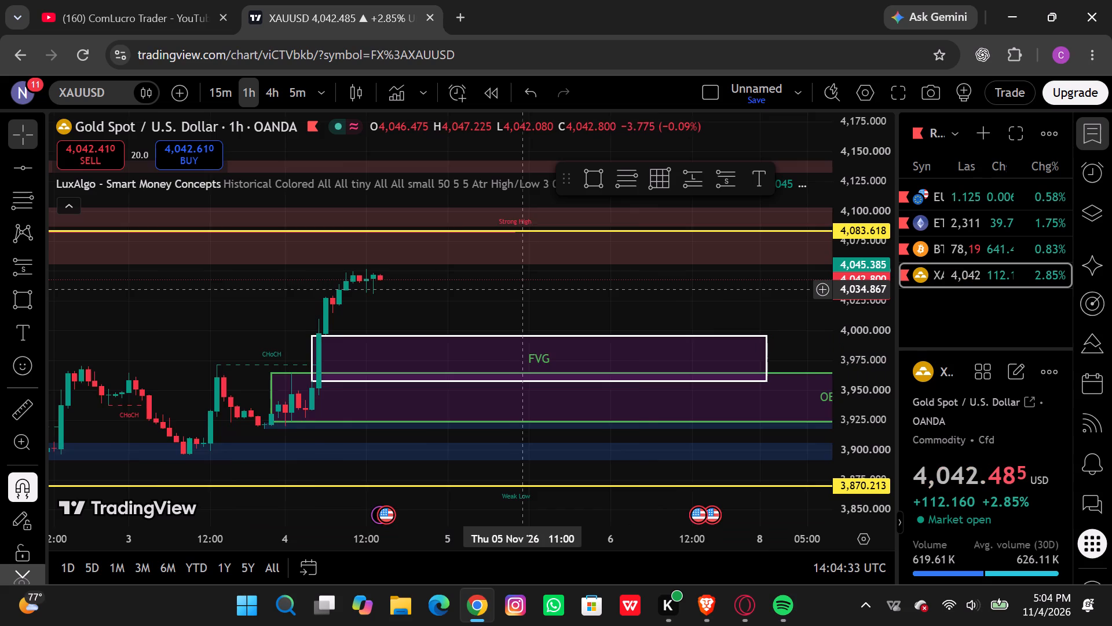
# Switch the XAUUSD chart to the 15-minute timeframe.
pyautogui.hscroll(-1, 524, 289)
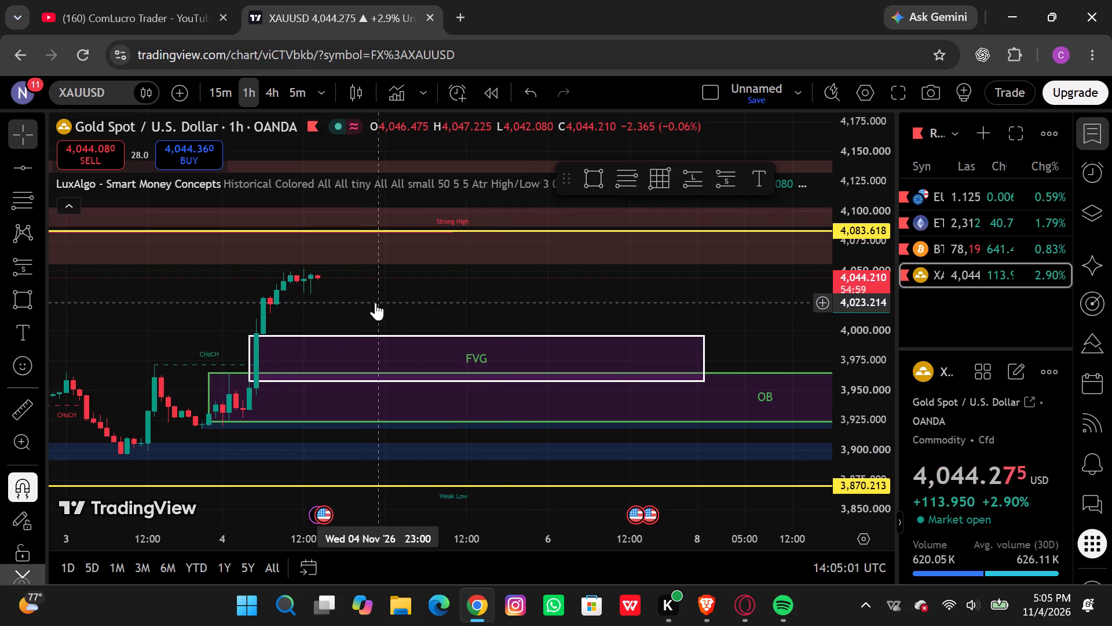
pyautogui.click(224, 88)
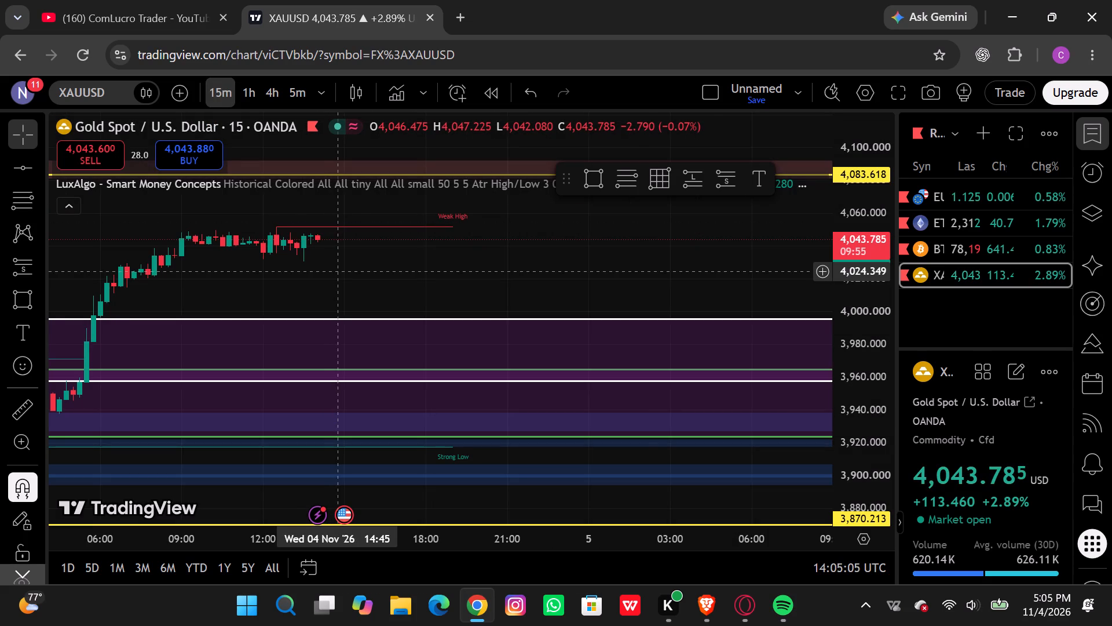
pyautogui.hscroll(2, 339, 271)
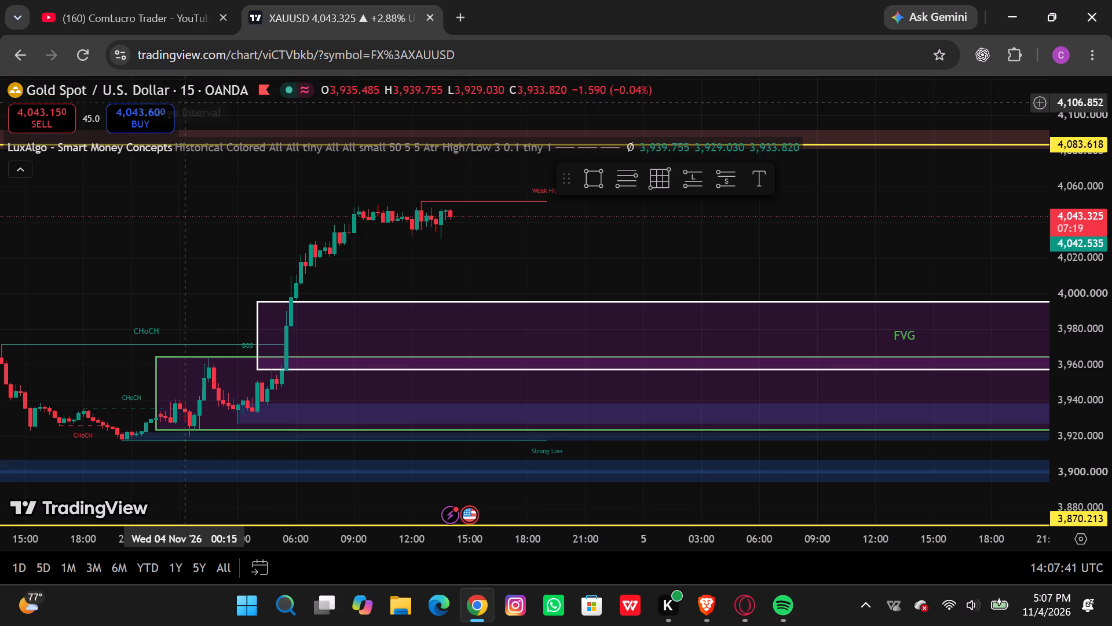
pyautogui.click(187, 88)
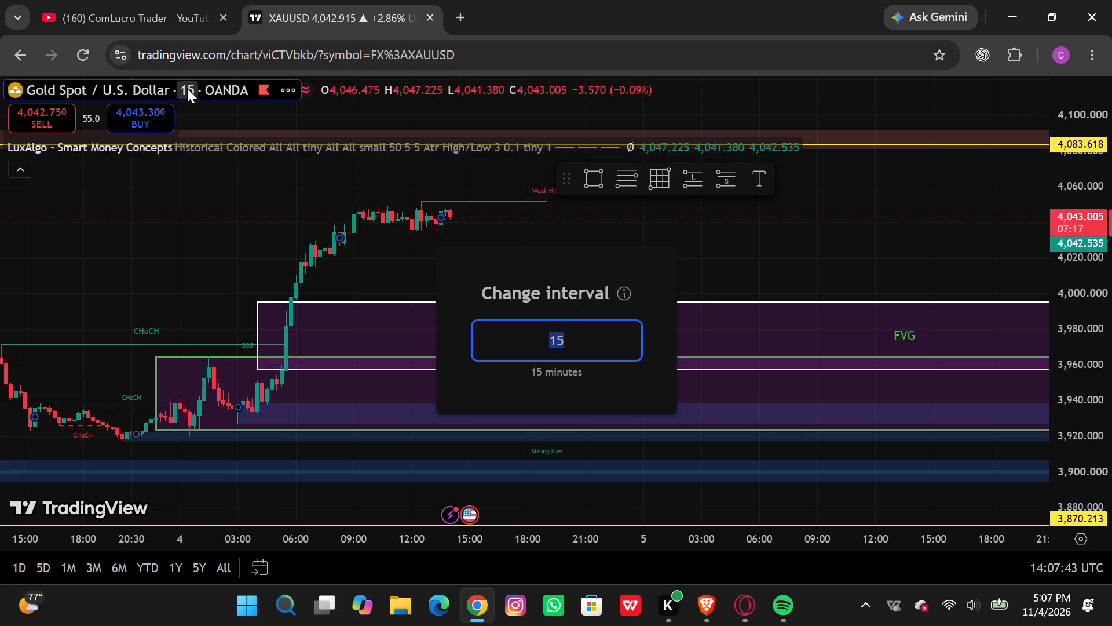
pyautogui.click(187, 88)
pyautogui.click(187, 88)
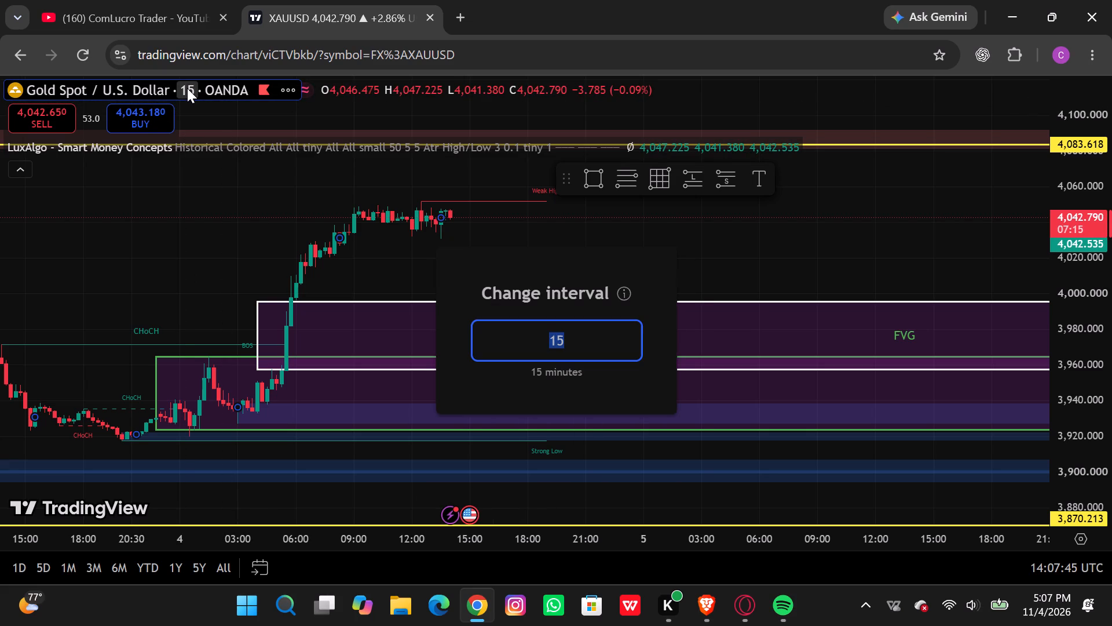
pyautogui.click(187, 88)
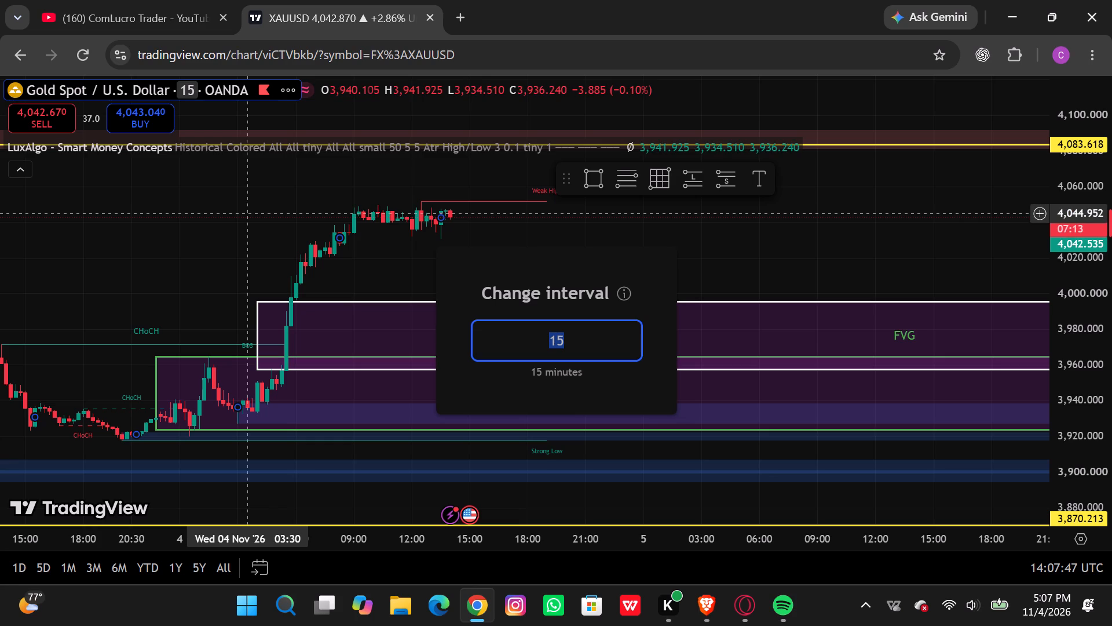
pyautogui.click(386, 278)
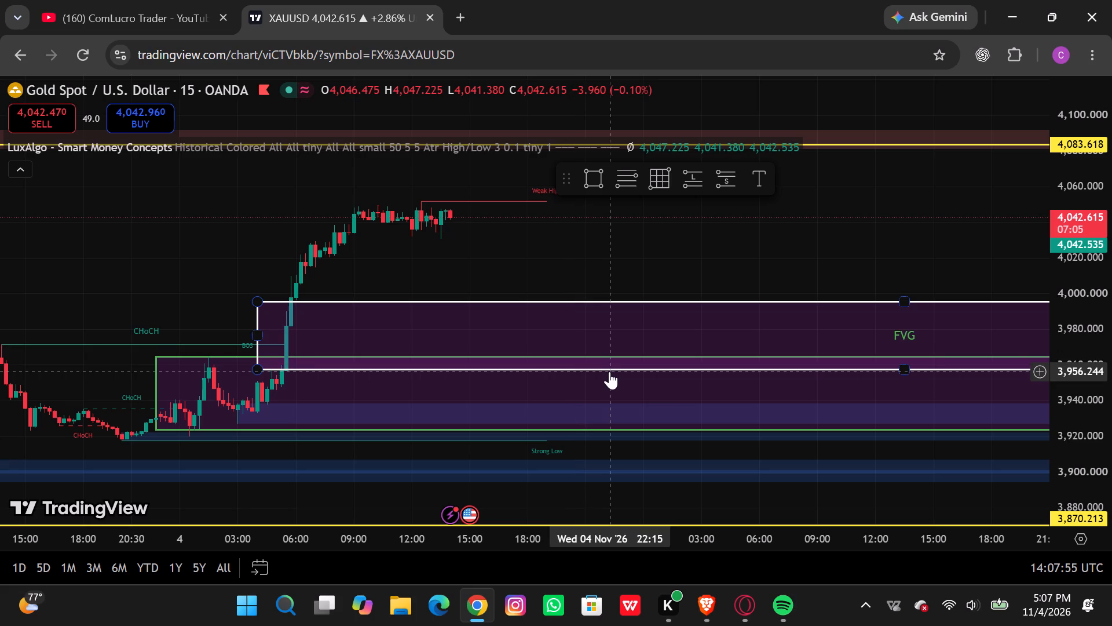
# Examine the XAUUSD price action and the empty space ahead of it around the FVG and order block zones.
pyautogui.scroll(-1, 609, 372)
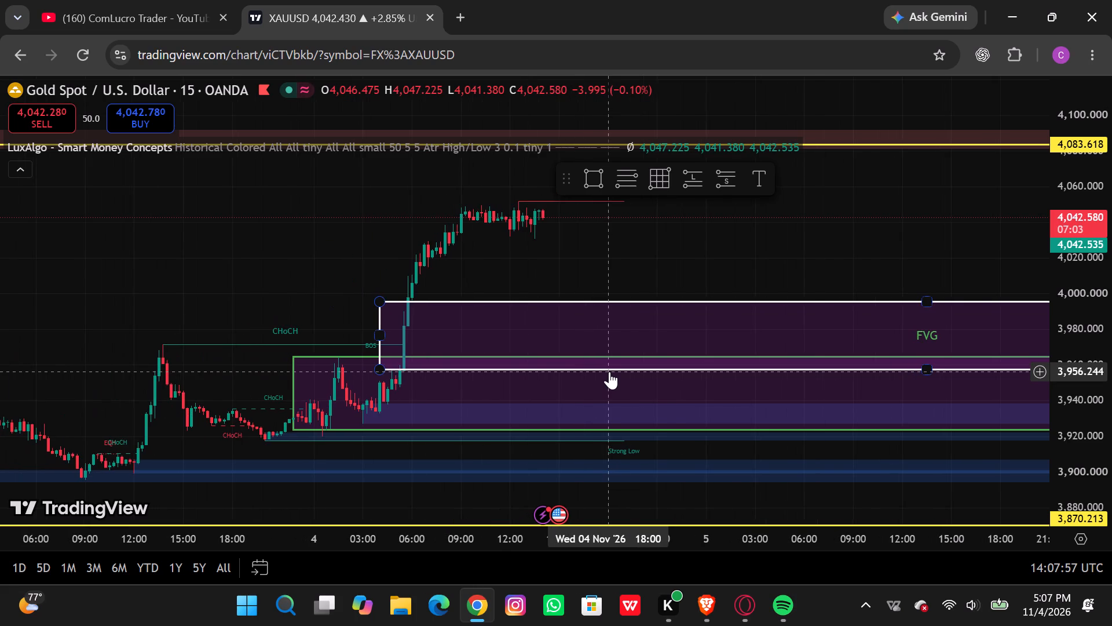
pyautogui.scroll(-1, 609, 372)
pyautogui.hscroll(-3, 609, 372)
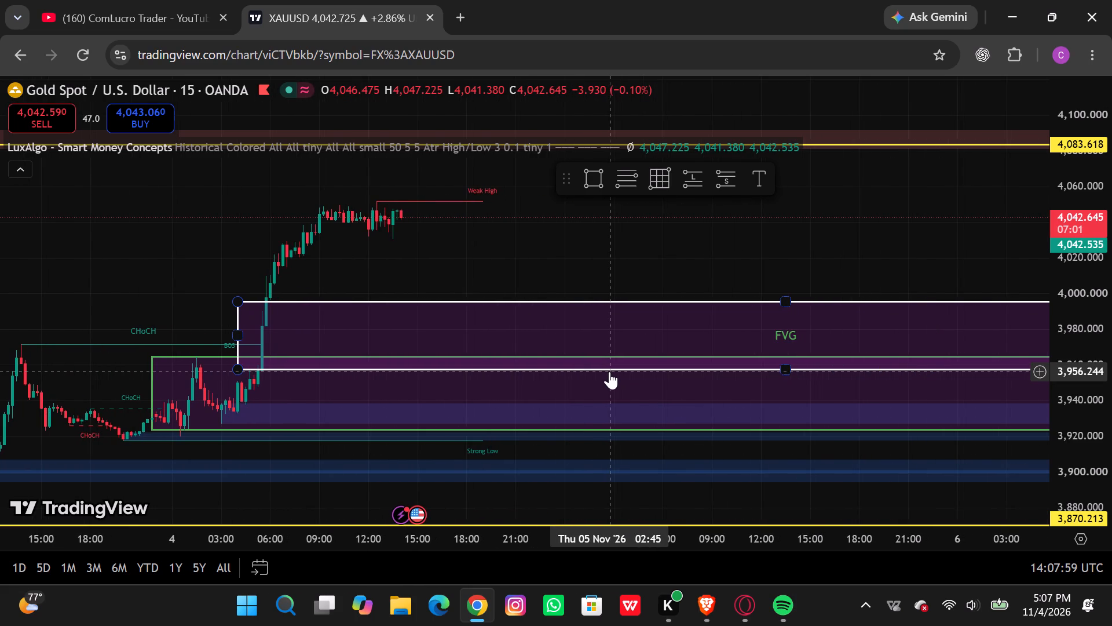
pyautogui.hscroll(-1, 609, 372)
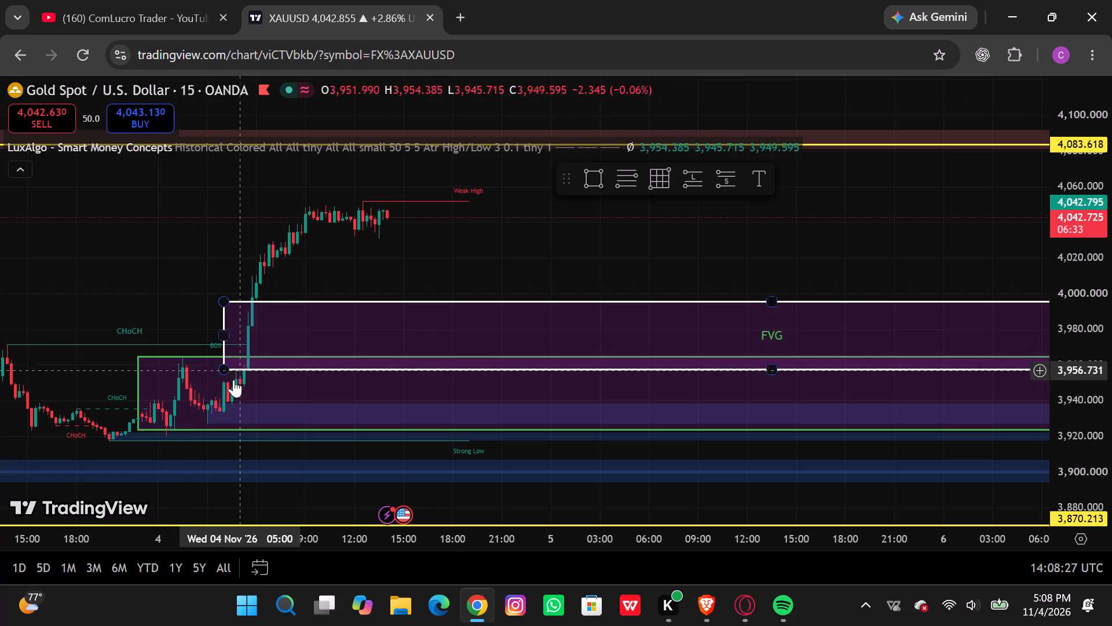
pyautogui.hscroll(-1, 592, 352)
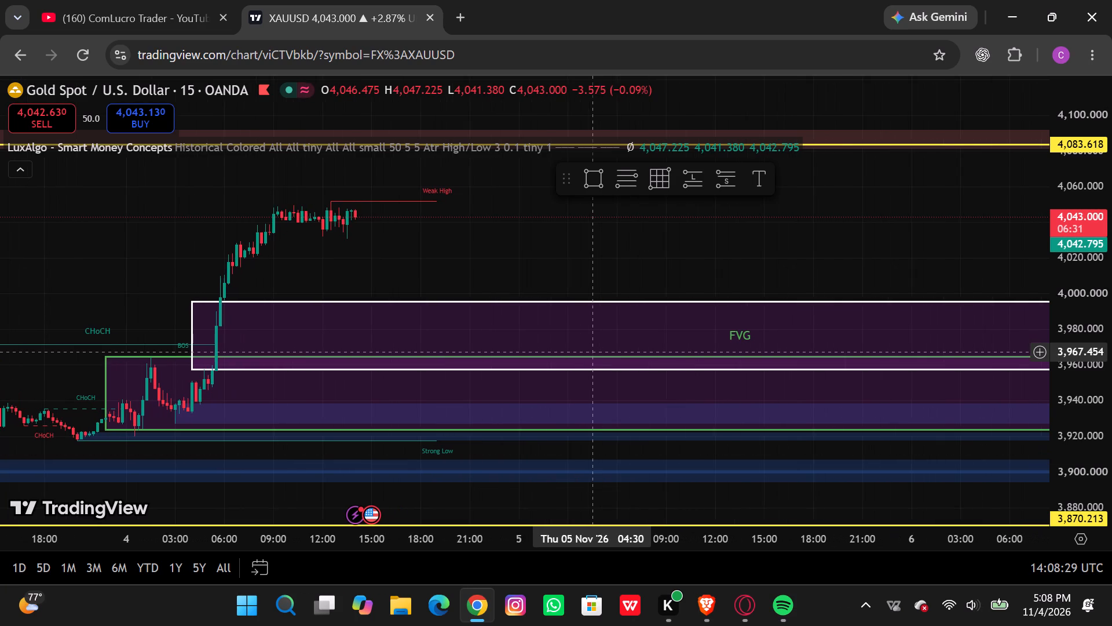
pyautogui.hscroll(-1, 592, 352)
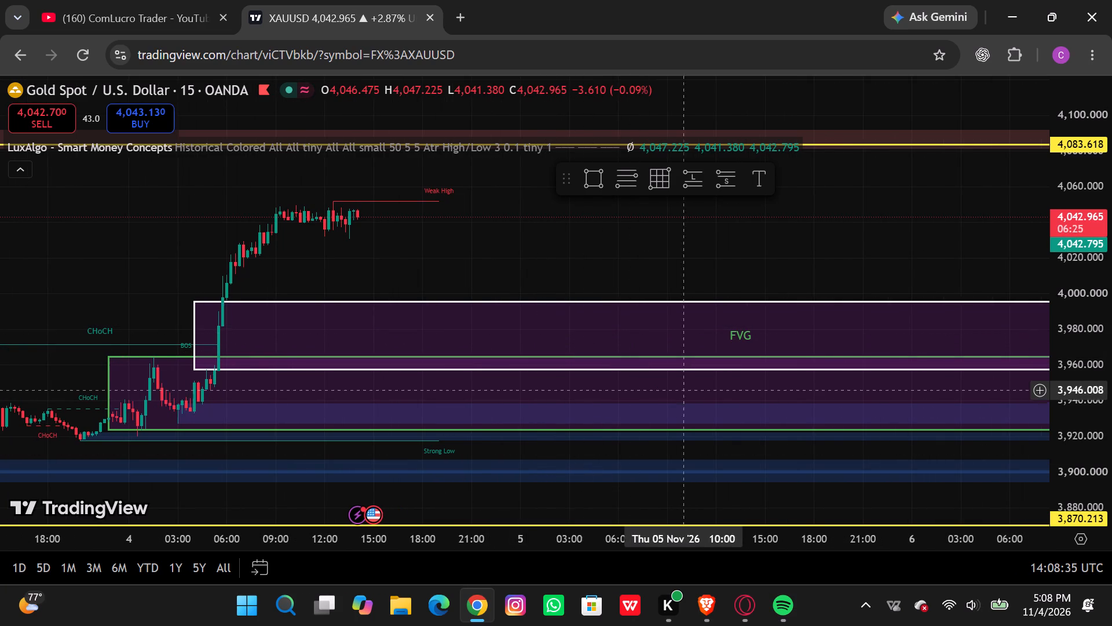
pyautogui.hscroll(-9, 687, 391)
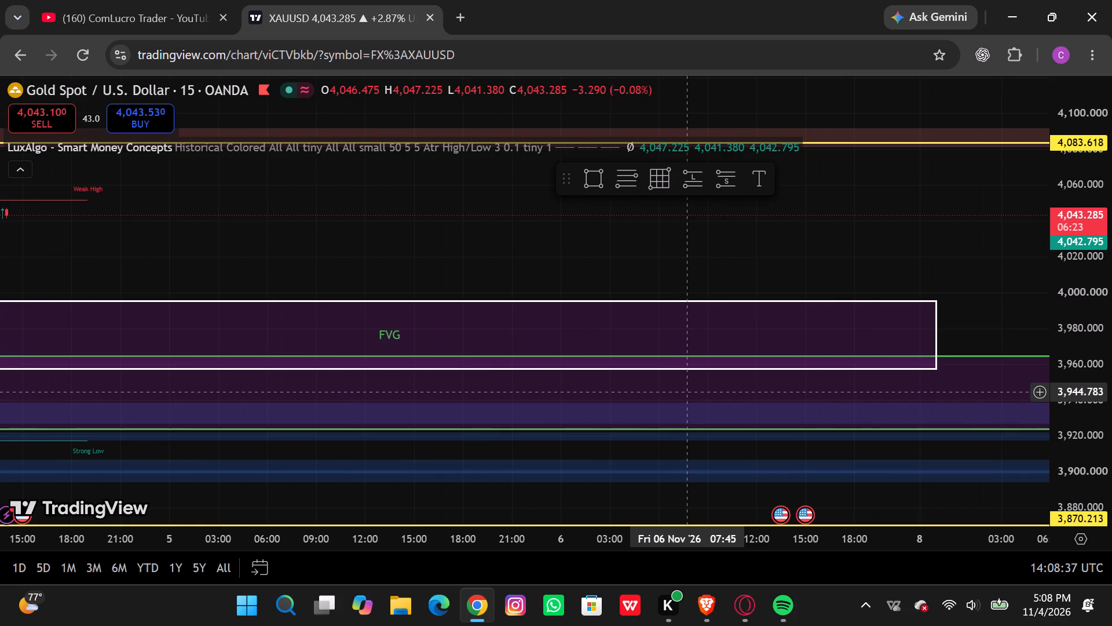
pyautogui.hscroll(-1, 687, 391)
pyautogui.hscroll(3, 687, 391)
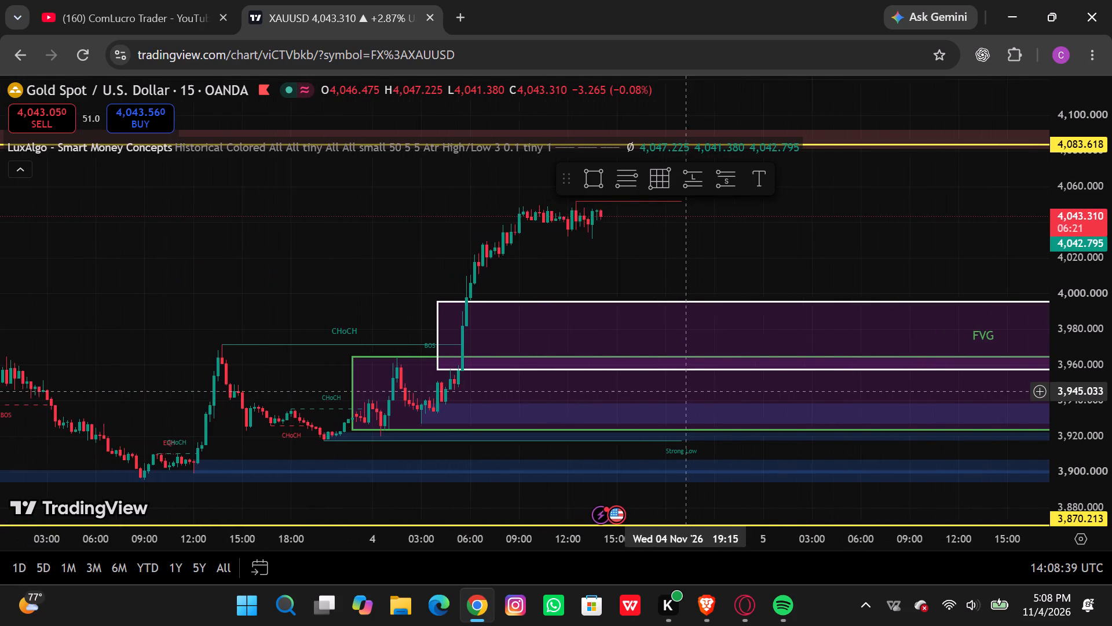
pyautogui.scroll(-3, 687, 391)
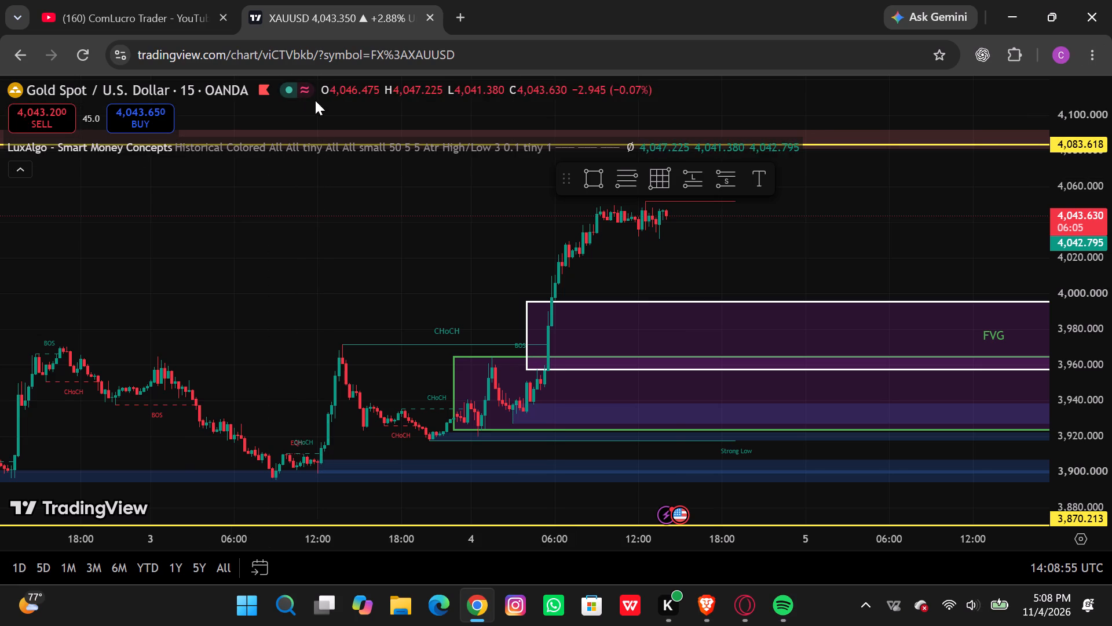
pyautogui.scroll(-2, 475, 196)
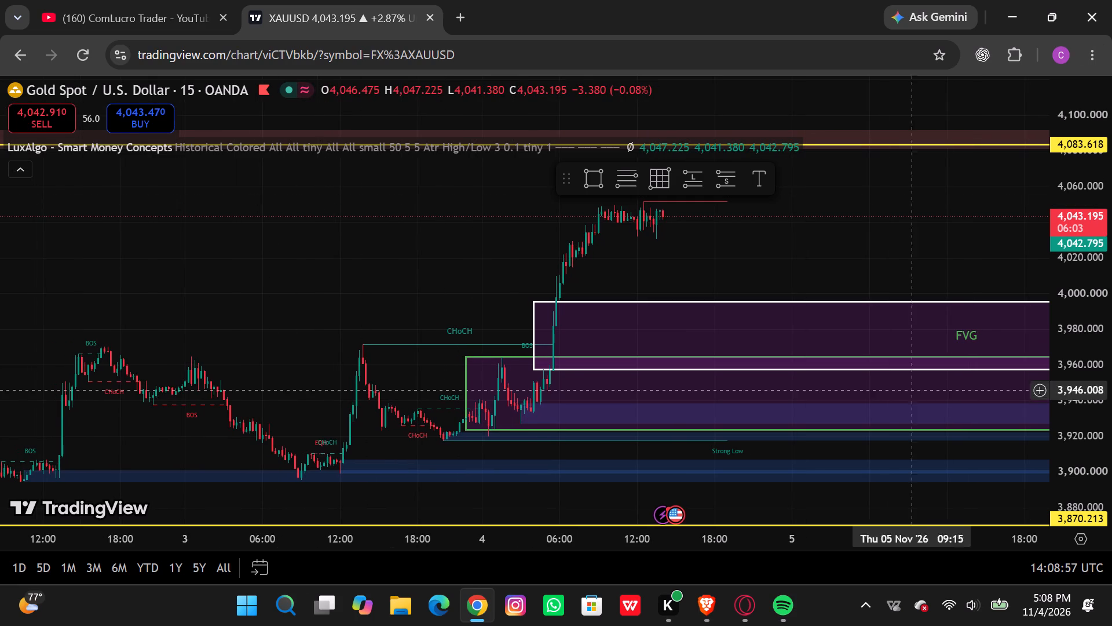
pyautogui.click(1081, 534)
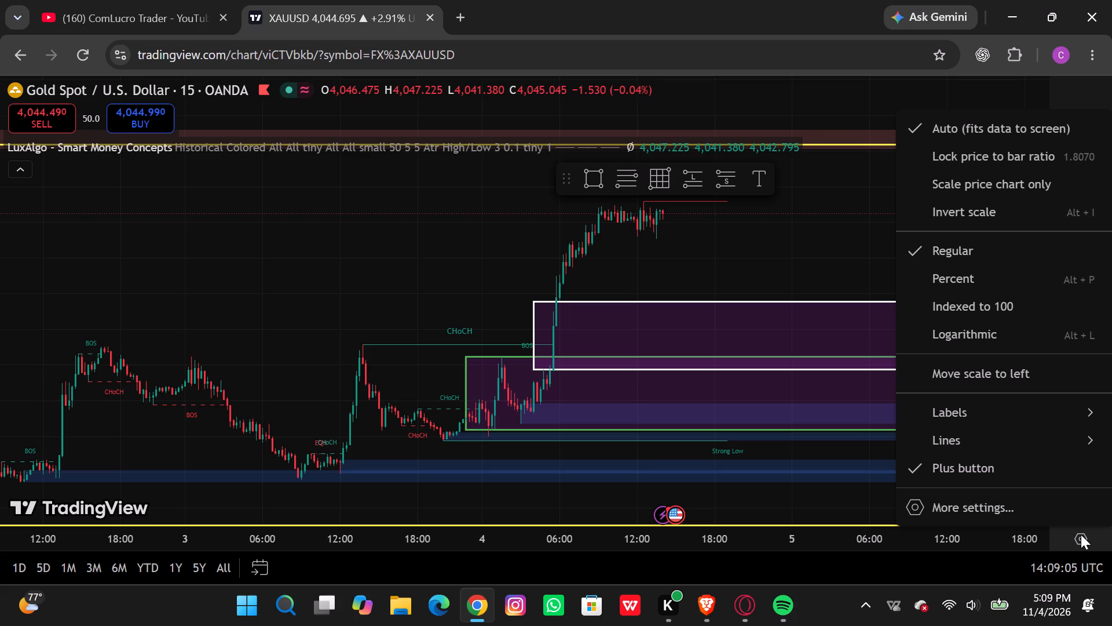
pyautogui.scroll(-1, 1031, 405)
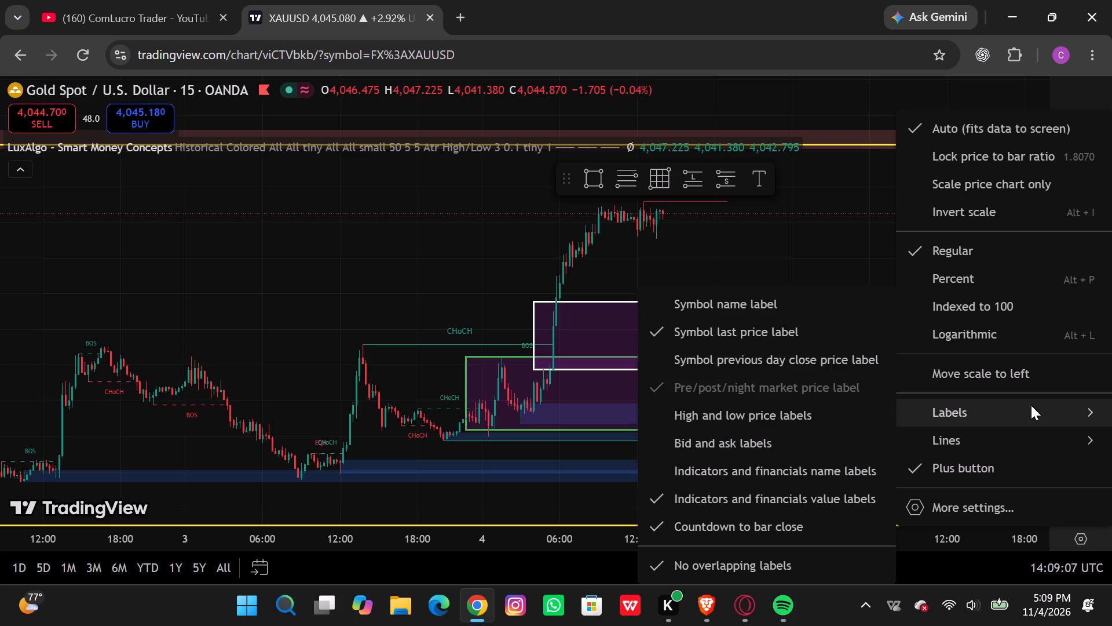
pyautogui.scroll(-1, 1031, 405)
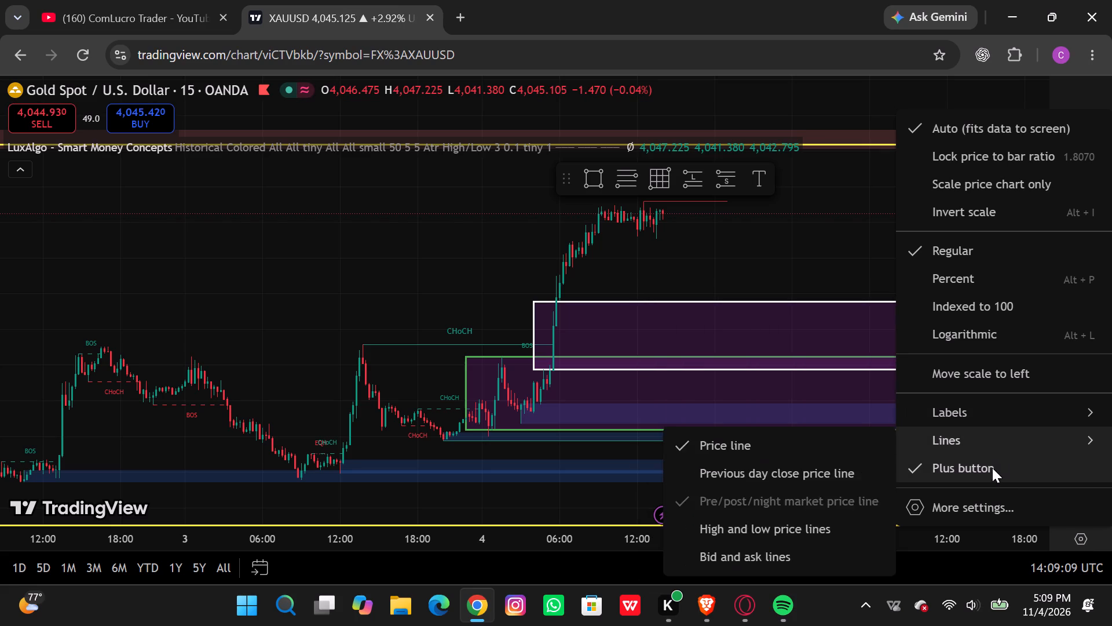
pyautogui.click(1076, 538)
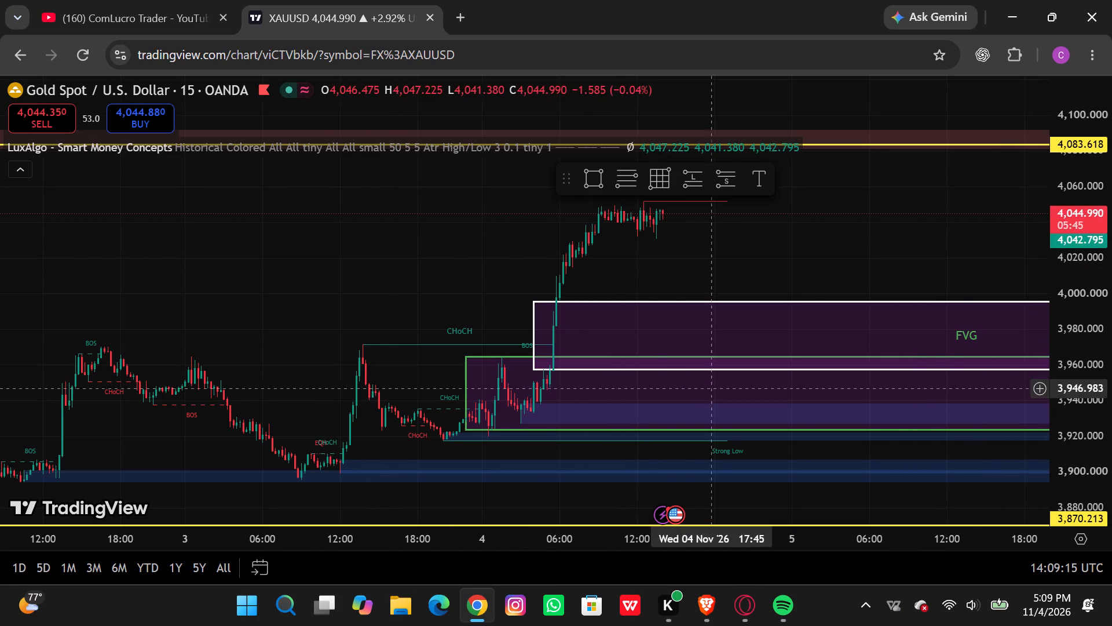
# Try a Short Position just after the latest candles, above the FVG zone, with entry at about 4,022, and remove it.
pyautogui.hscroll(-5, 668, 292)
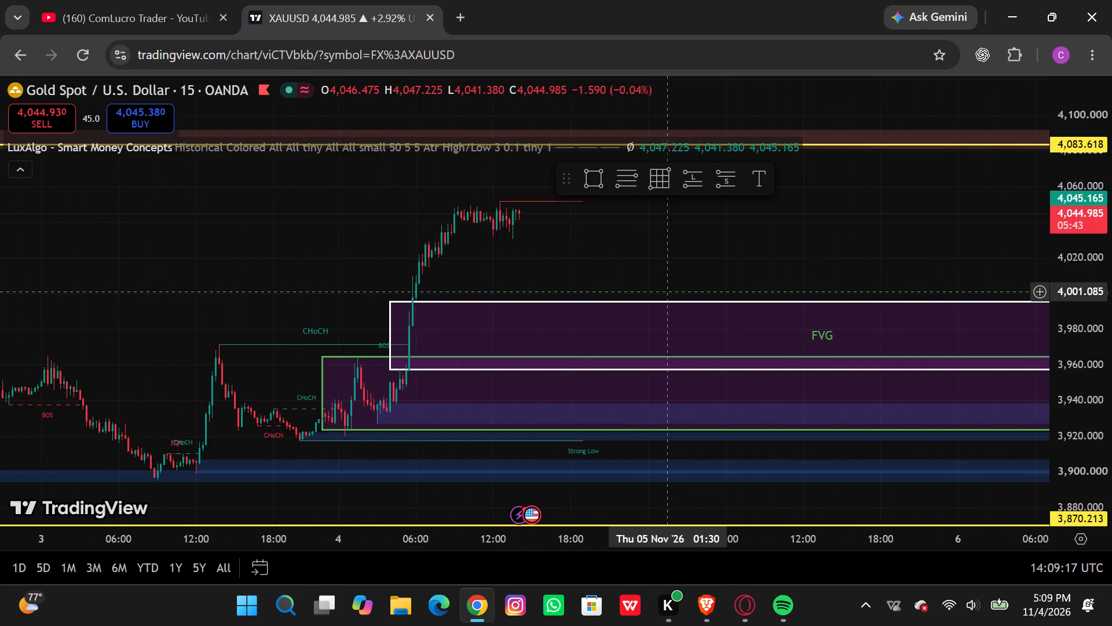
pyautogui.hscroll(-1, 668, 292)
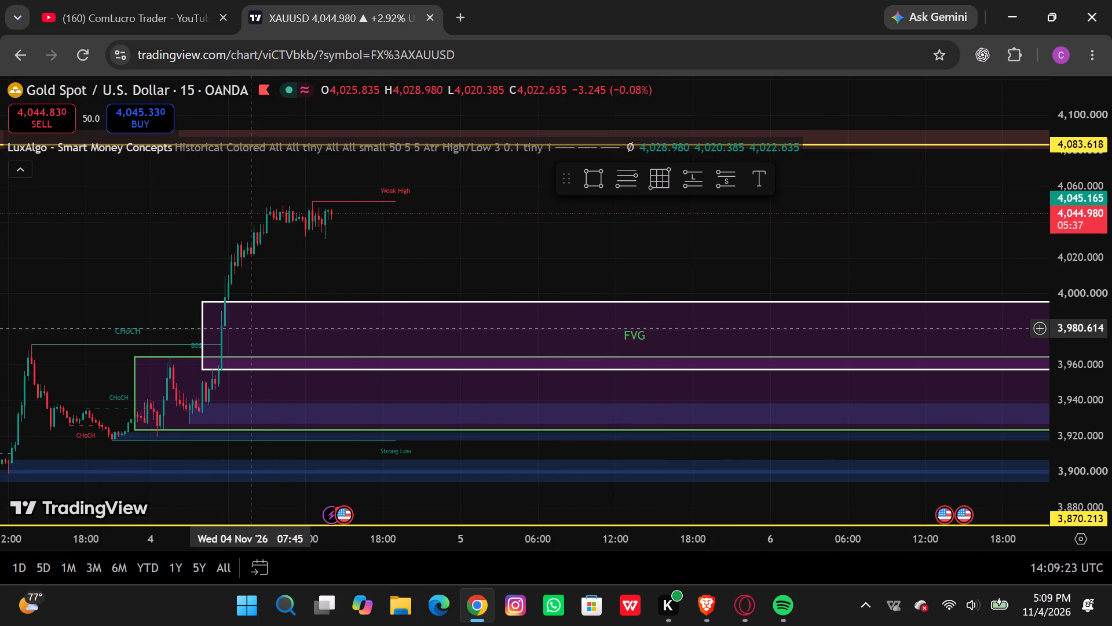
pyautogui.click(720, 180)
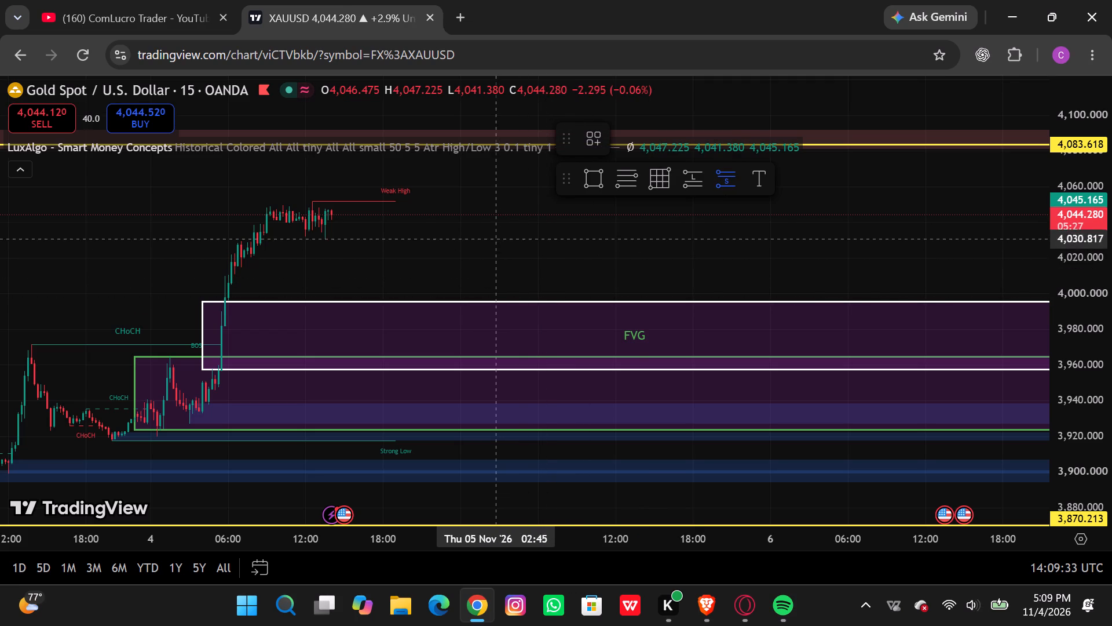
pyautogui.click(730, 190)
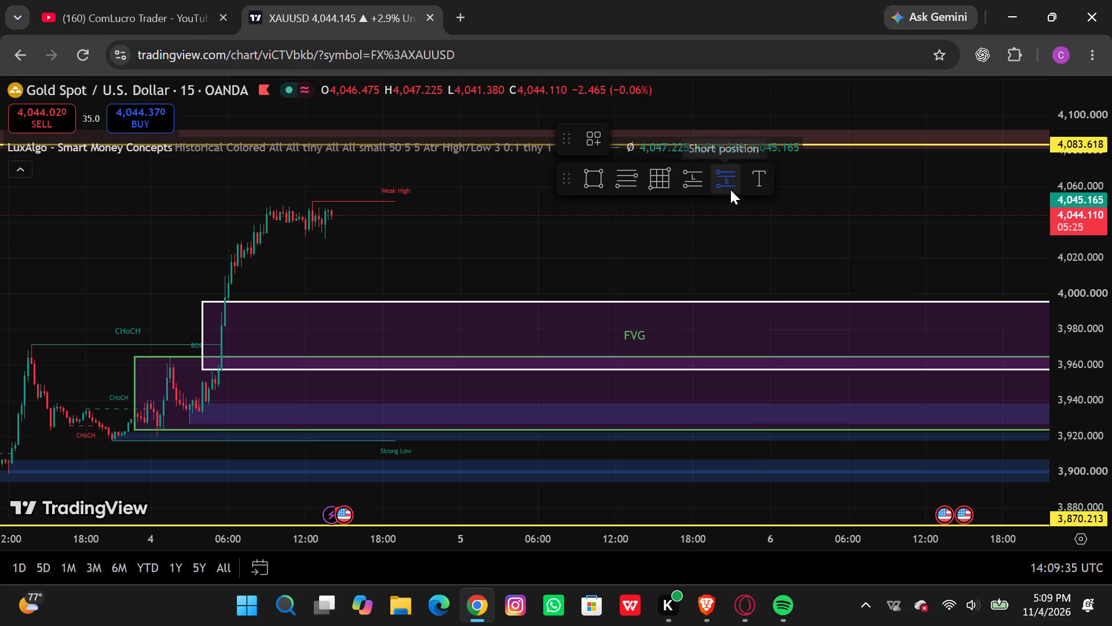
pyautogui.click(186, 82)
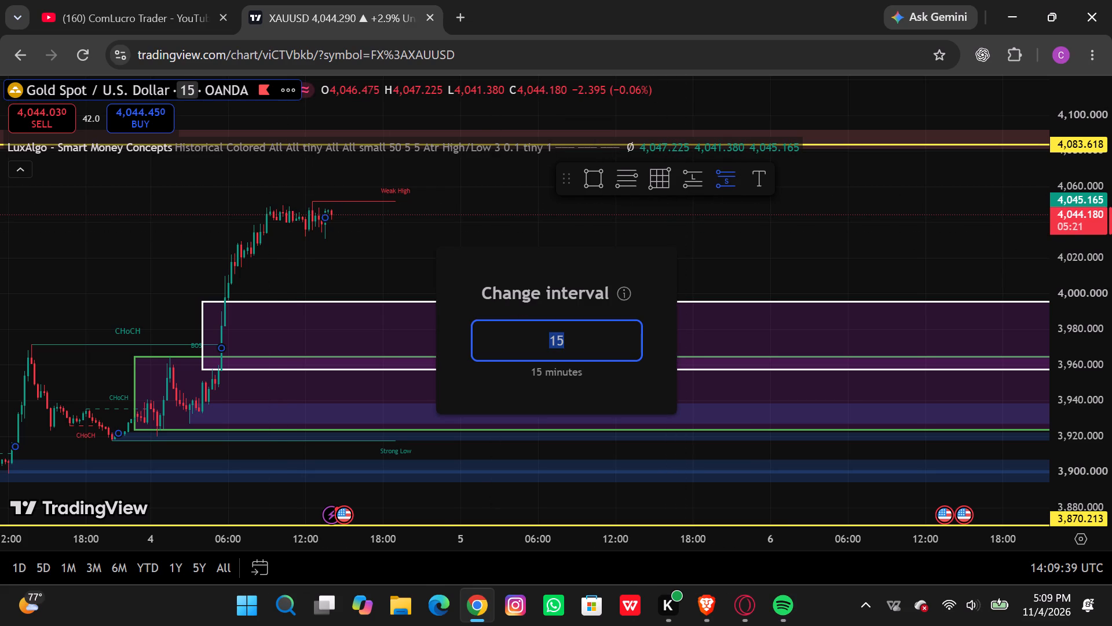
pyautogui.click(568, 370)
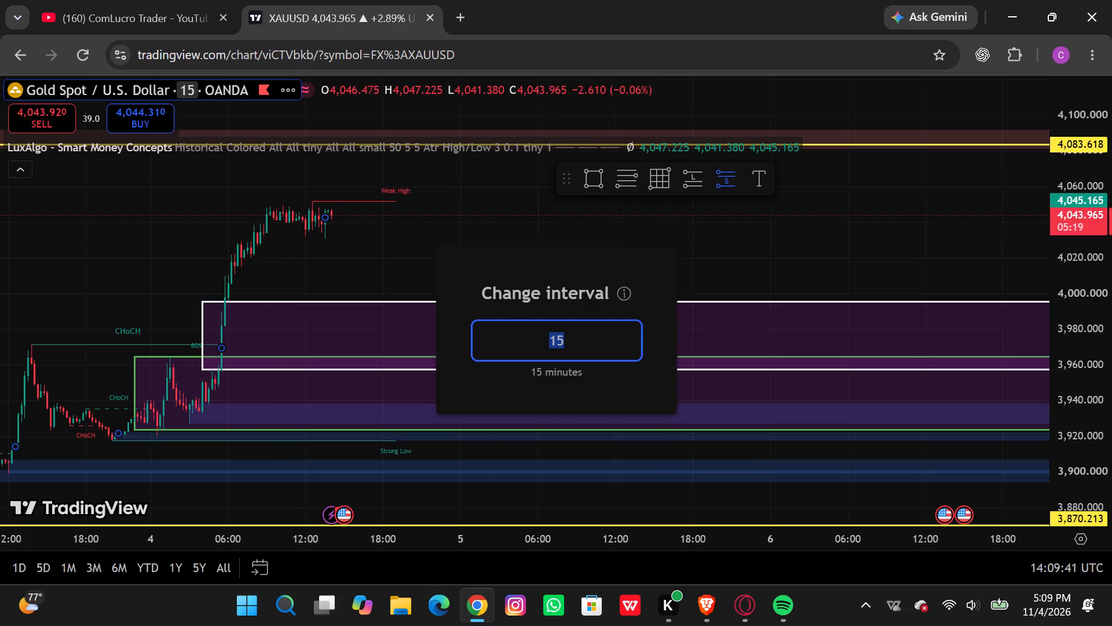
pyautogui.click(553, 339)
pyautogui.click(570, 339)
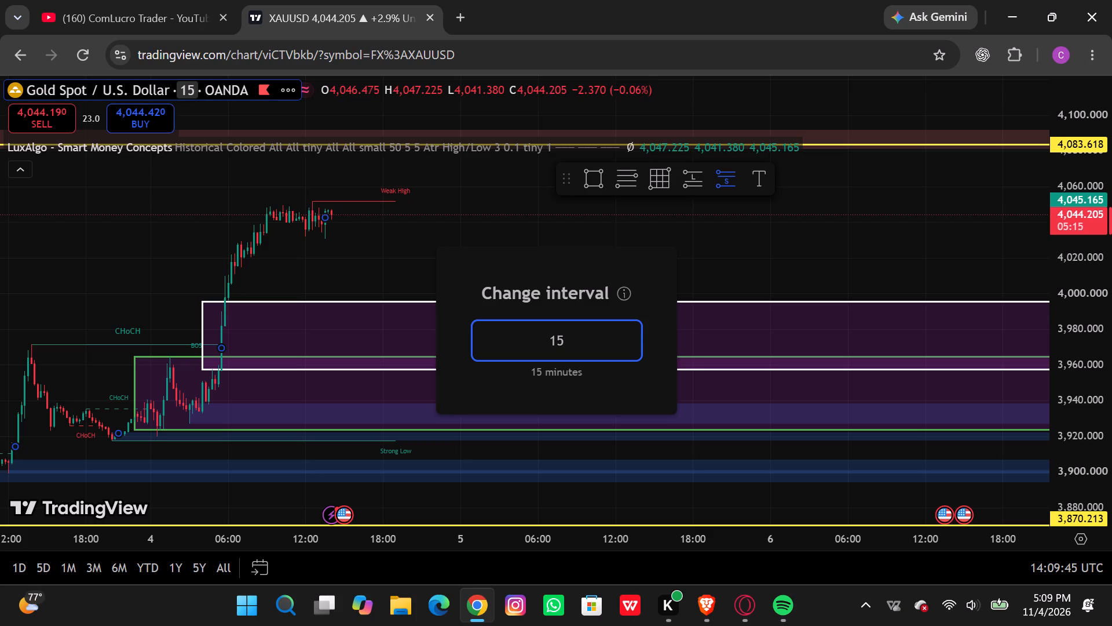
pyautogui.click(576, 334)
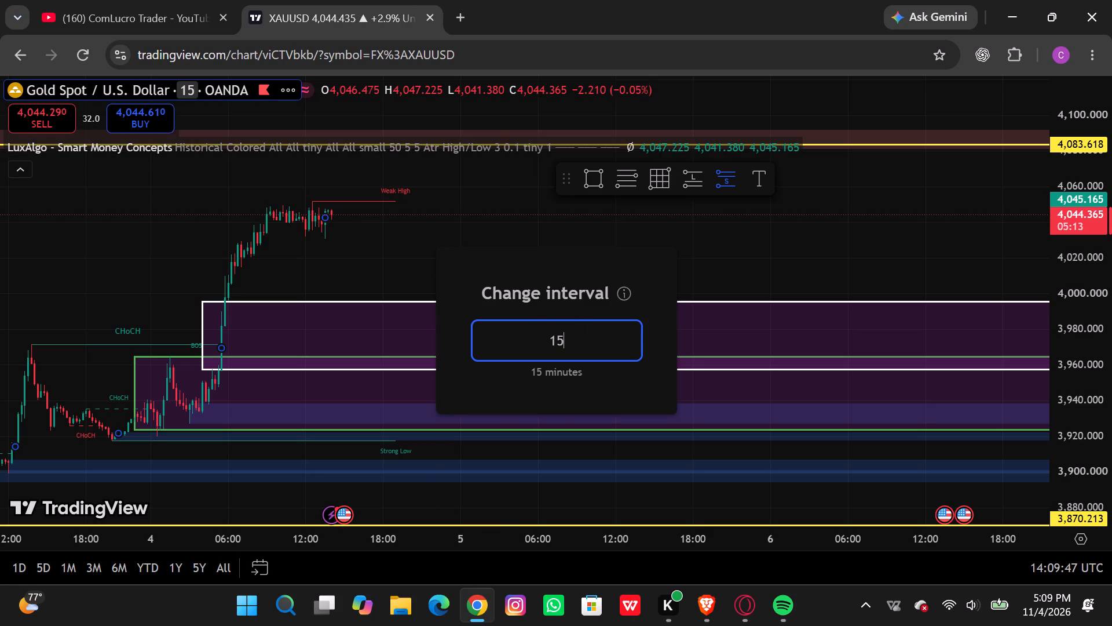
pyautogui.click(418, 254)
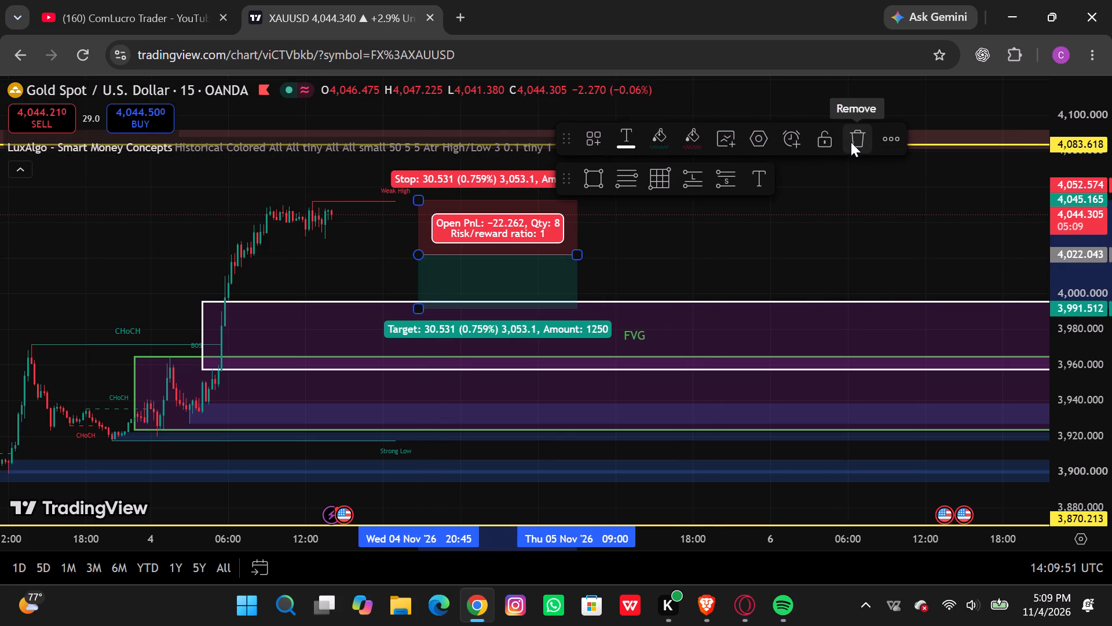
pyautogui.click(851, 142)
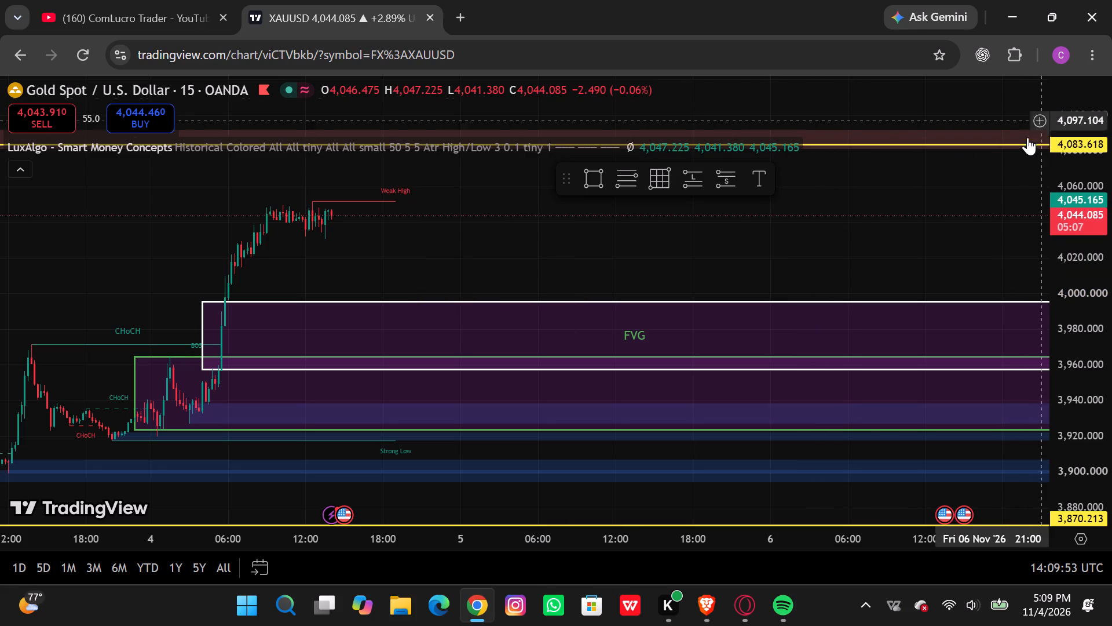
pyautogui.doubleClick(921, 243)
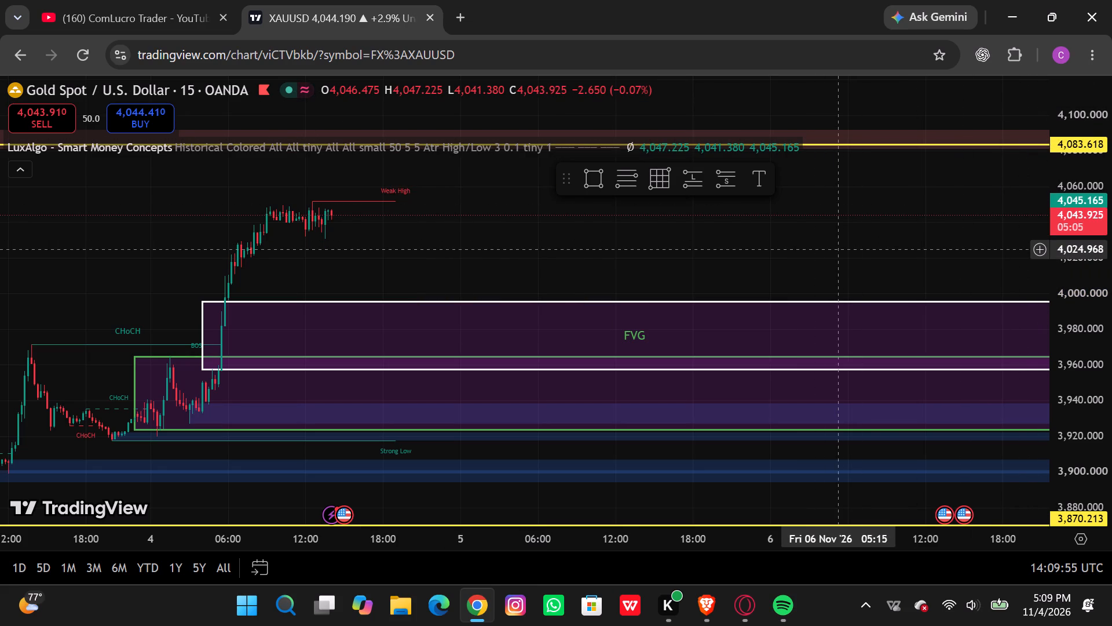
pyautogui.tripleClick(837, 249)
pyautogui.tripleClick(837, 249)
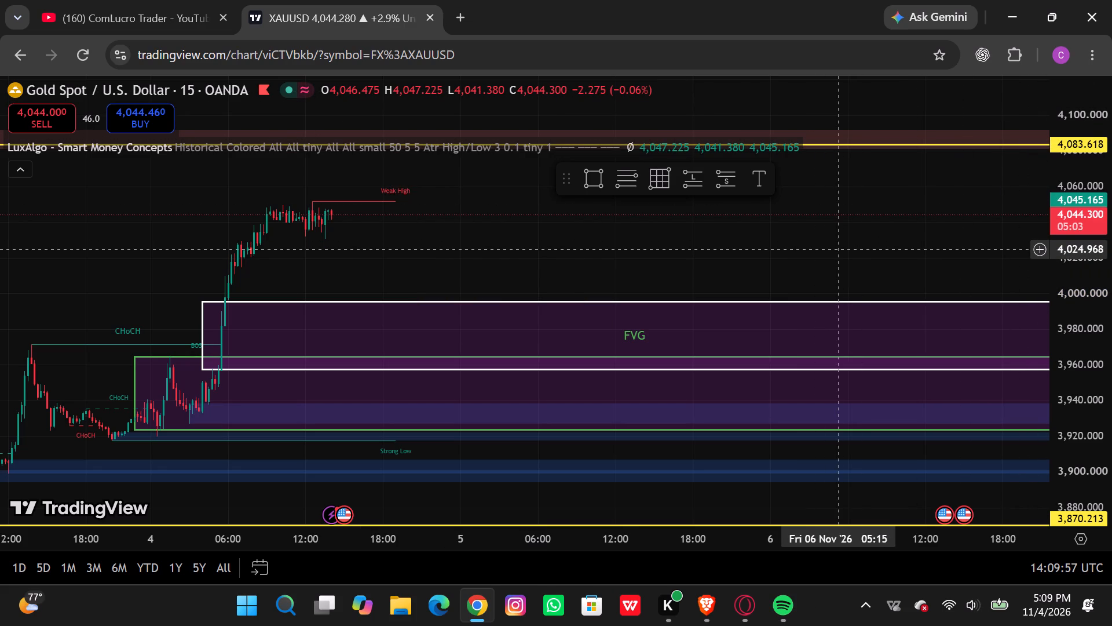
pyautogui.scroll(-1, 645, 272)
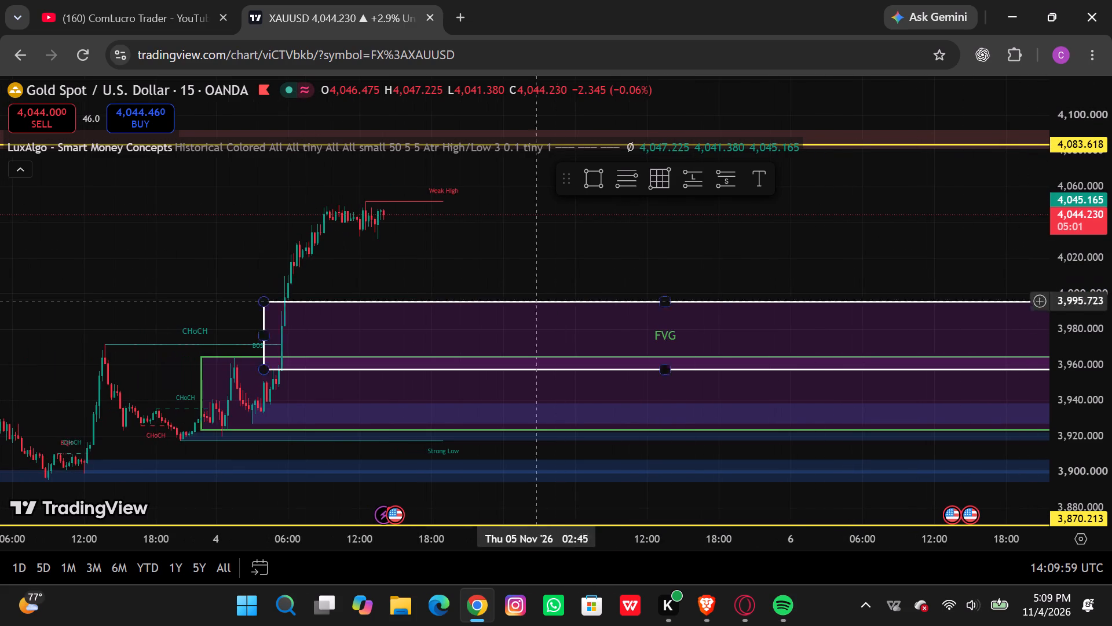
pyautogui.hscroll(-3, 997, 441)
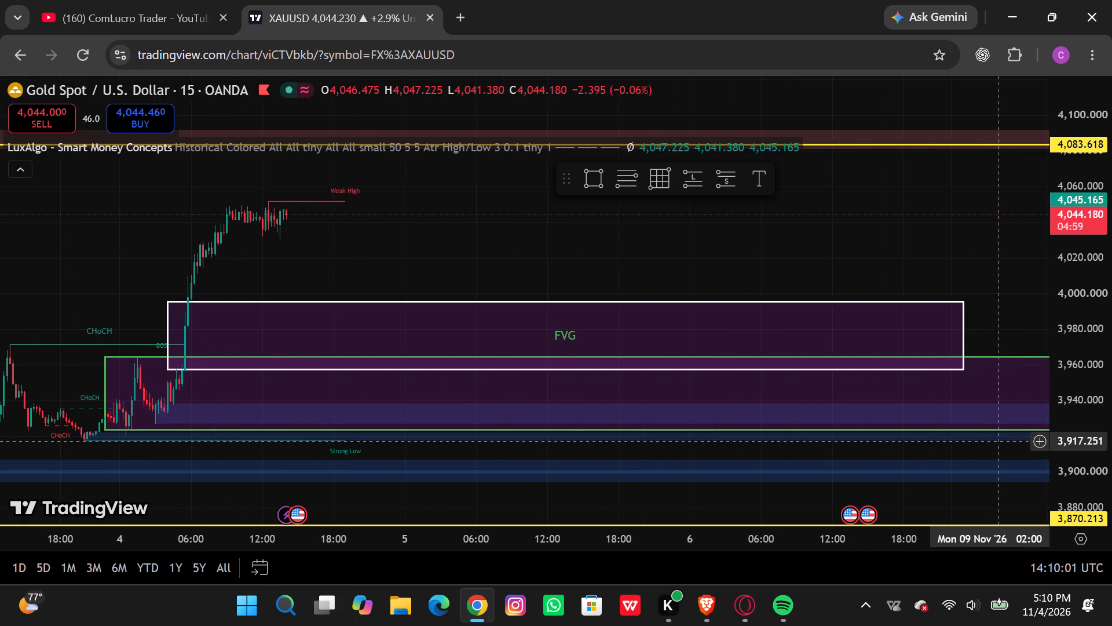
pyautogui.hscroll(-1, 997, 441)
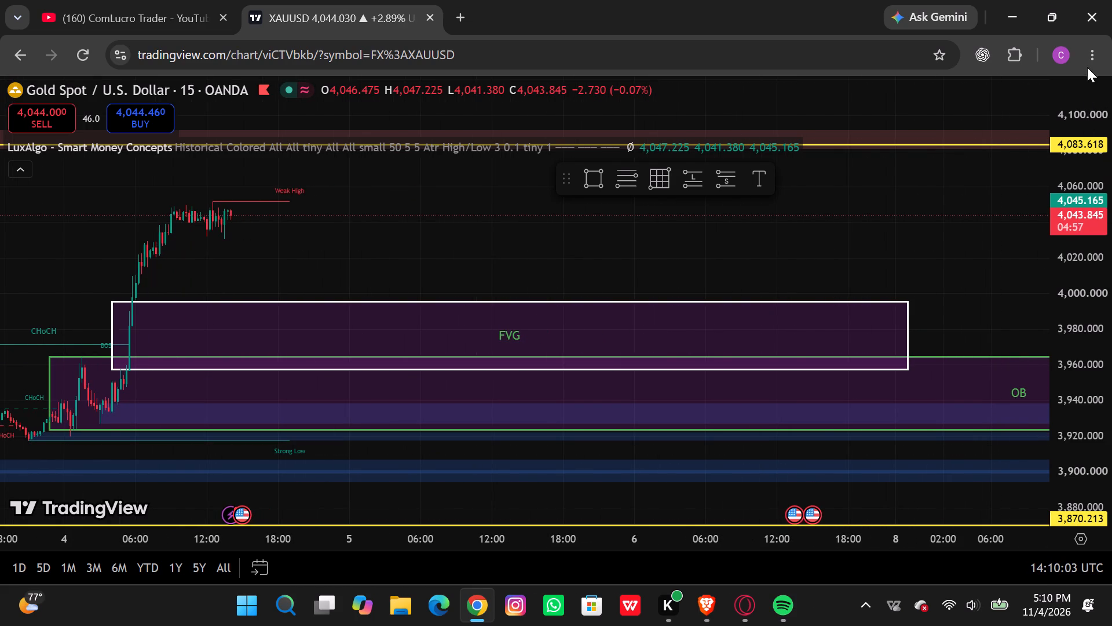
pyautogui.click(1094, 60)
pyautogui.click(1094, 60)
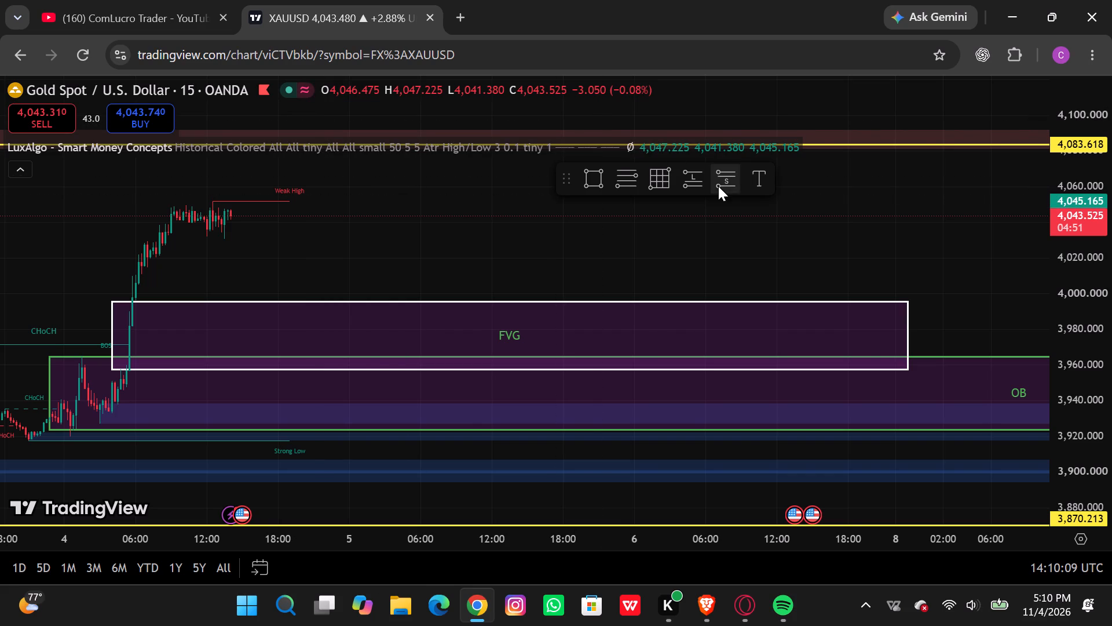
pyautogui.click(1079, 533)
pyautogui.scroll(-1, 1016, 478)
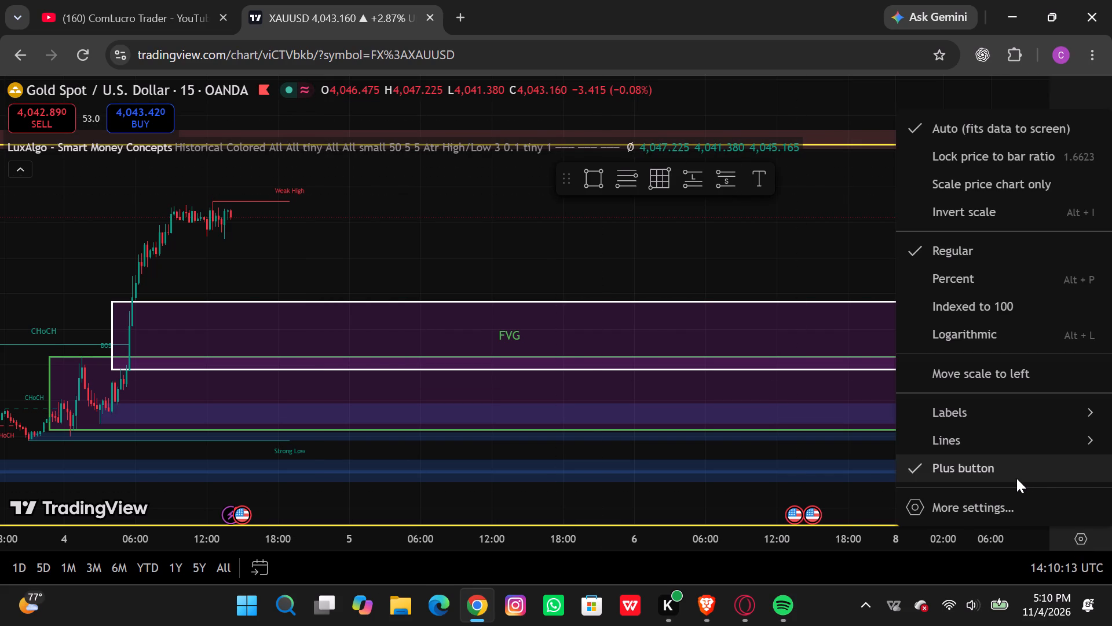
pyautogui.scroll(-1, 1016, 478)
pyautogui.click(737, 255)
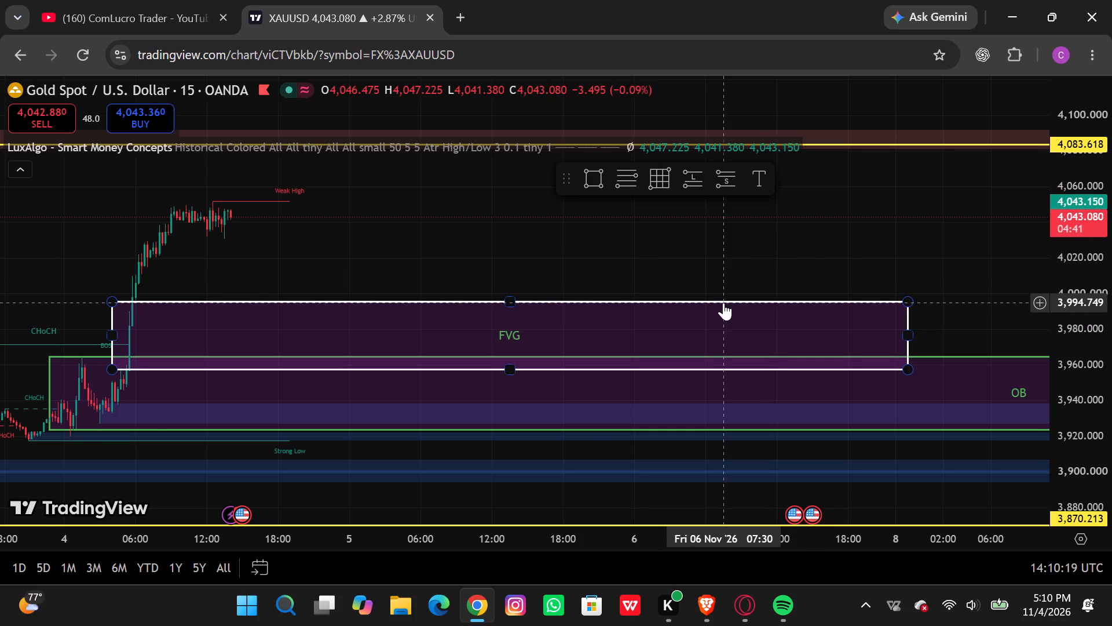
# Exit fullscreen mode so the drawing tools and side panels return around the 15-minute XAUUSD chart.
pyautogui.press('Escape')
pyautogui.hscroll(-1, 671, 240)
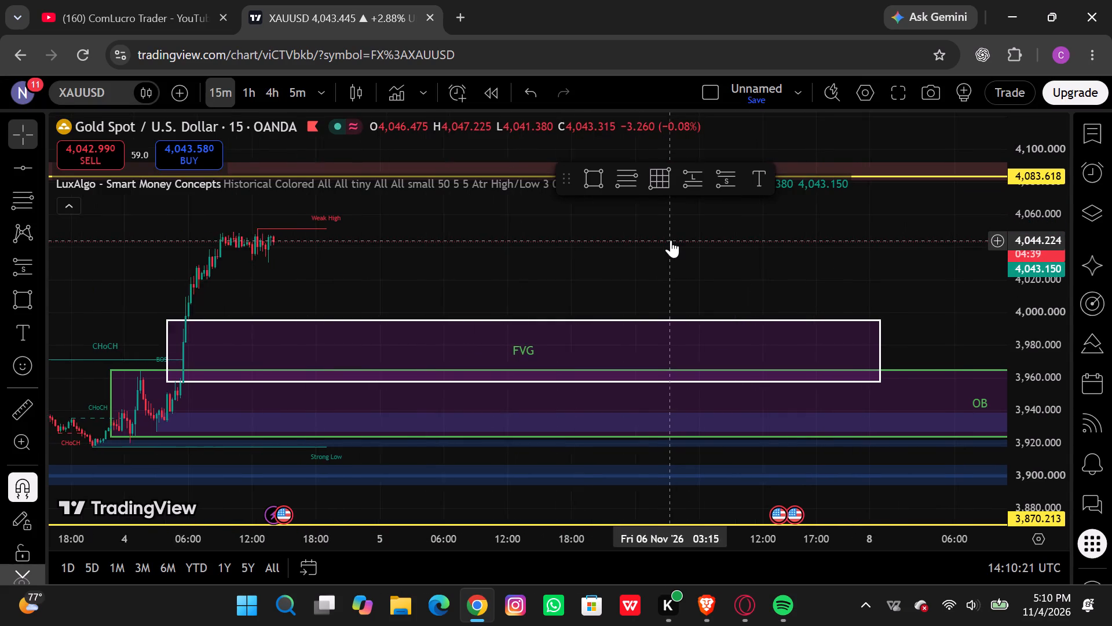
pyautogui.hscroll(-1, 671, 240)
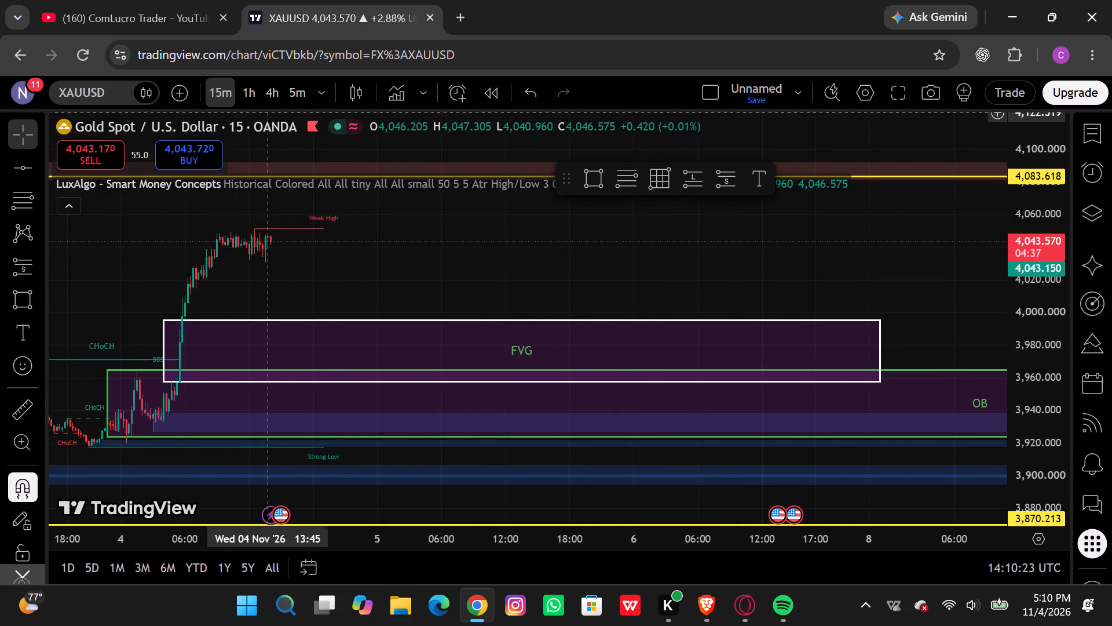
# Check the XAUUSD price action around the FVG and OB zones on the 1-hour timeframe, and return to 15 minutes.
pyautogui.click(240, 91)
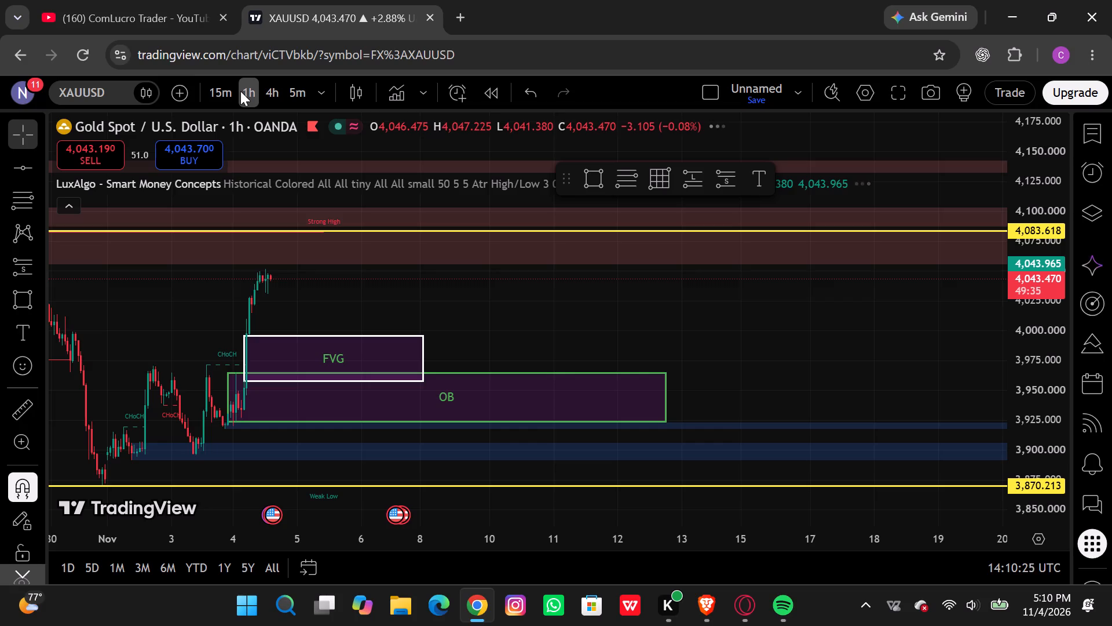
pyautogui.hscroll(-1, 357, 241)
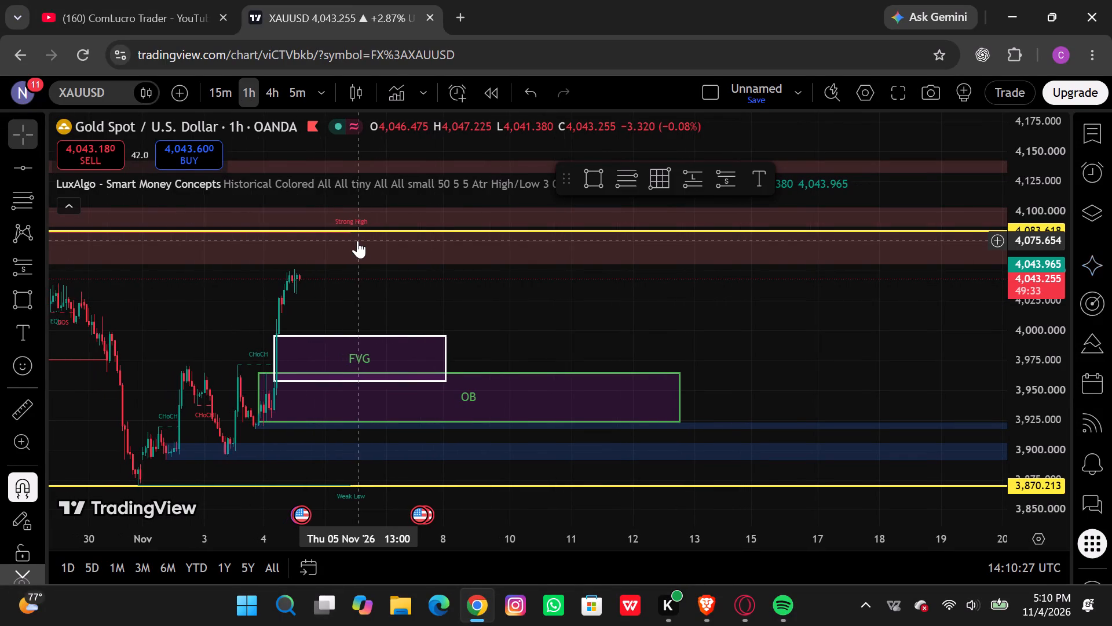
pyautogui.hscroll(-1, 357, 241)
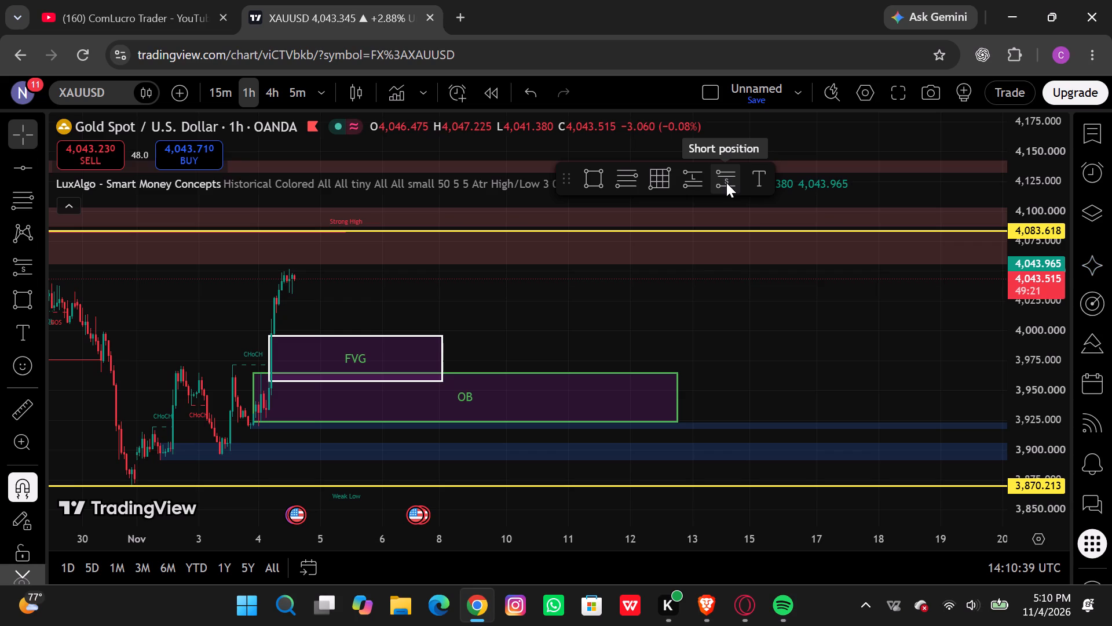
pyautogui.click(231, 96)
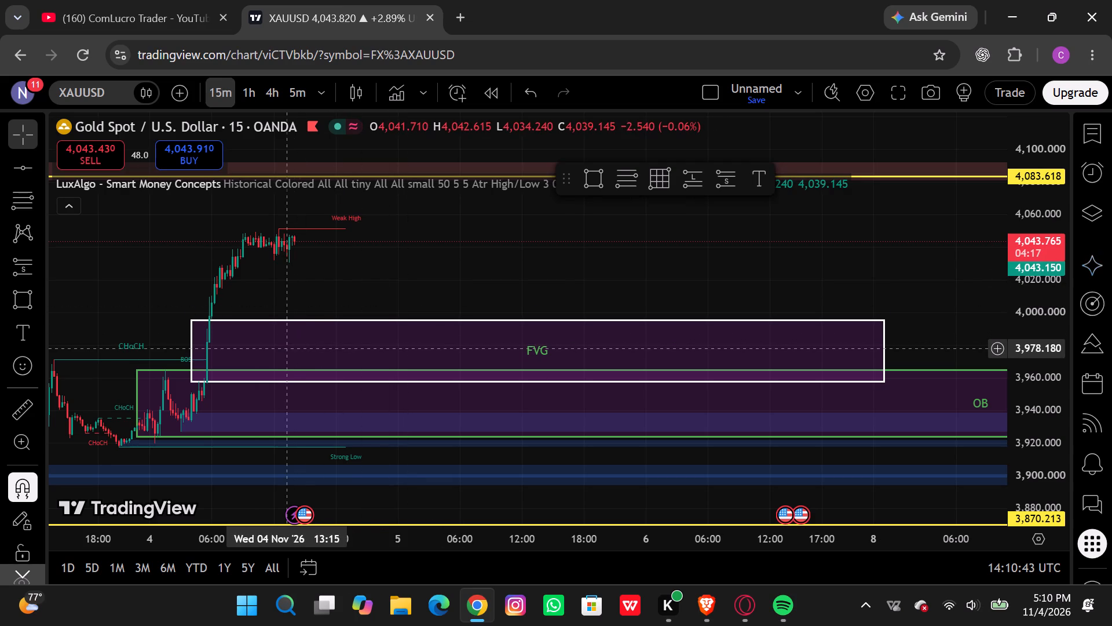
# Activate the Short Position tool for the 15-minute XAUUSD chart.
pyautogui.click(725, 181)
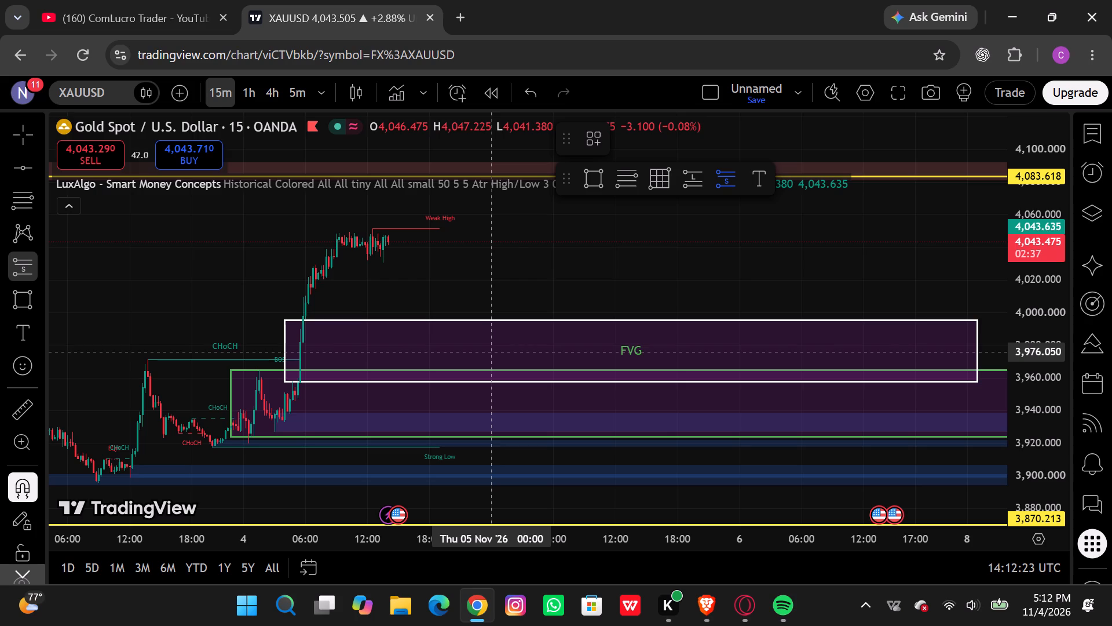
# Place a short position over the FVG zone, starting about 5 Nov 00:15, with its entry at about 3,962.7 near the zone's lower edge.
pyautogui.click(585, 344)
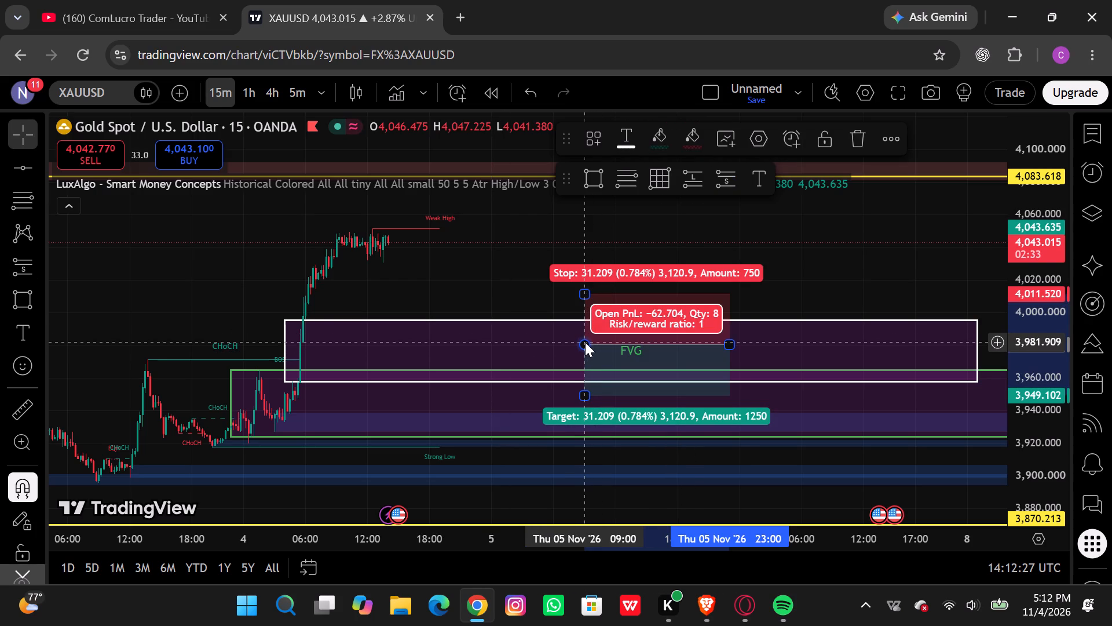
pyautogui.moveTo(585, 342); pyautogui.dragTo(495, 319)
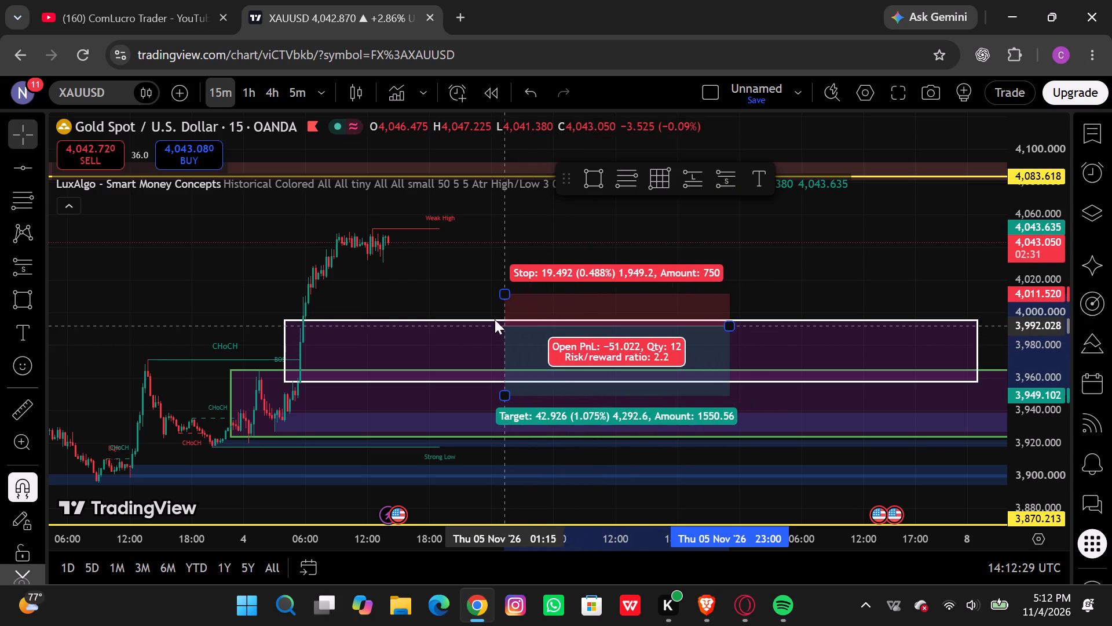
pyautogui.moveTo(495, 319); pyautogui.dragTo(449, 274)
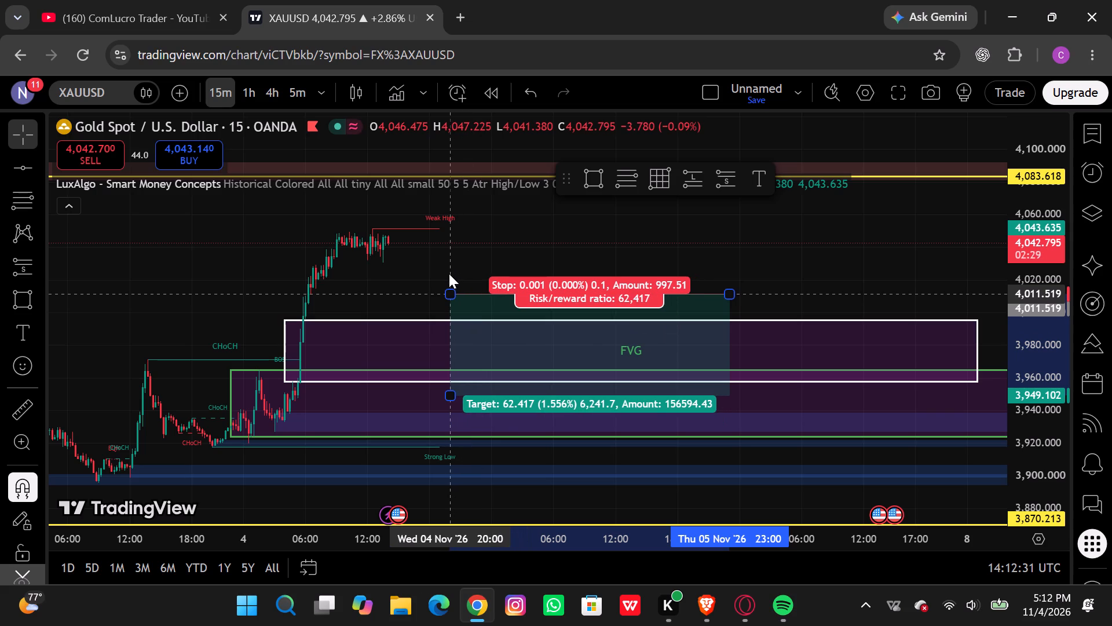
pyautogui.moveTo(449, 274); pyautogui.dragTo(449, 280)
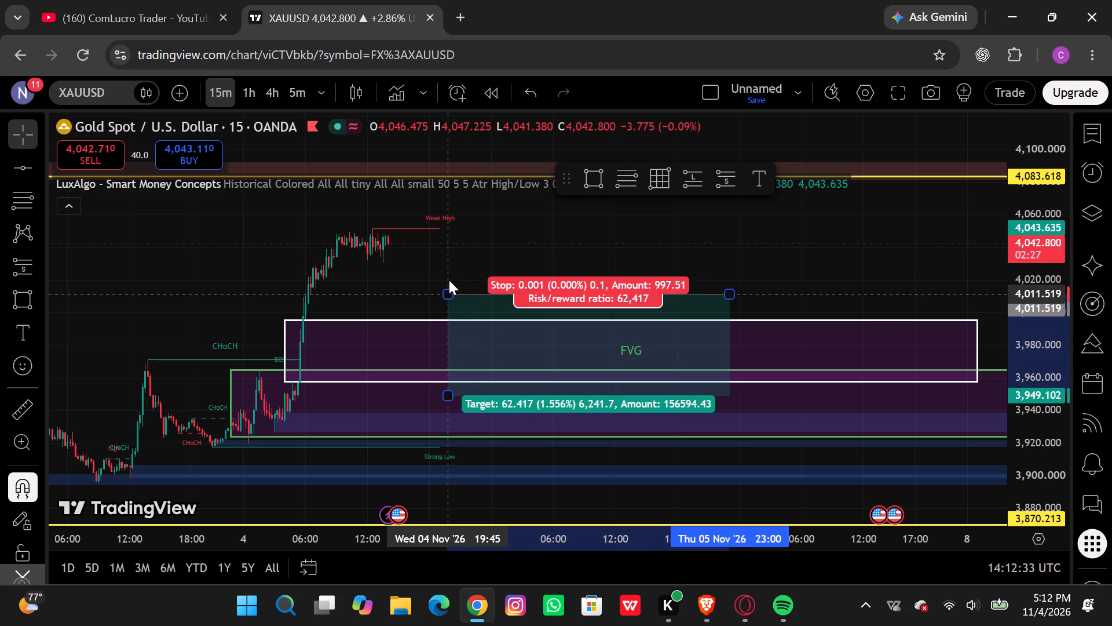
pyautogui.moveTo(449, 280); pyautogui.dragTo(433, 278)
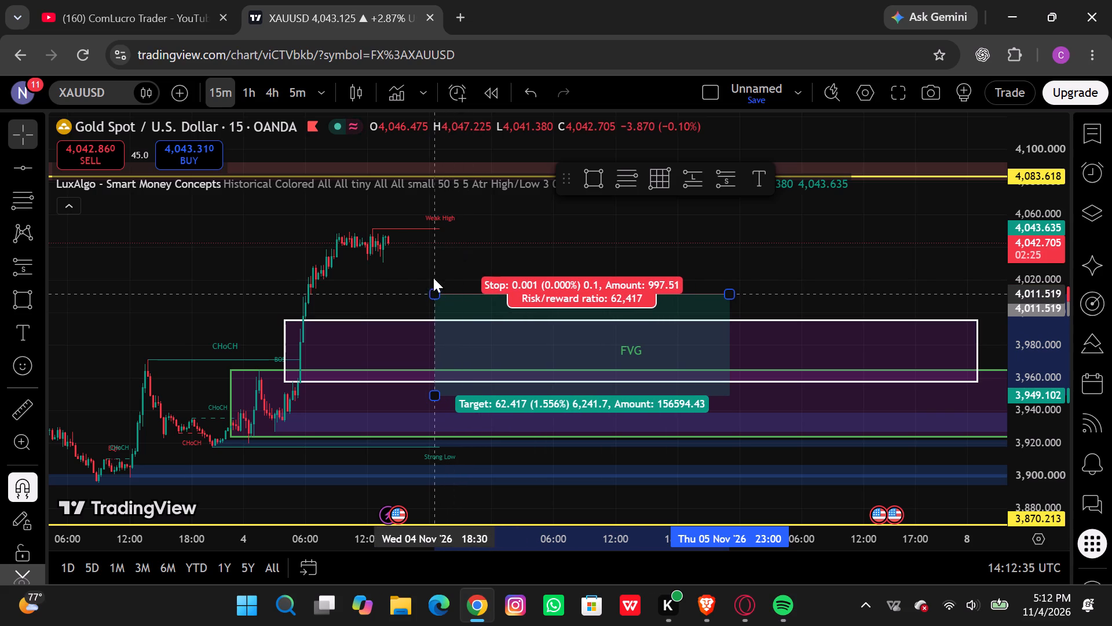
pyautogui.moveTo(433, 278); pyautogui.dragTo(433, 278)
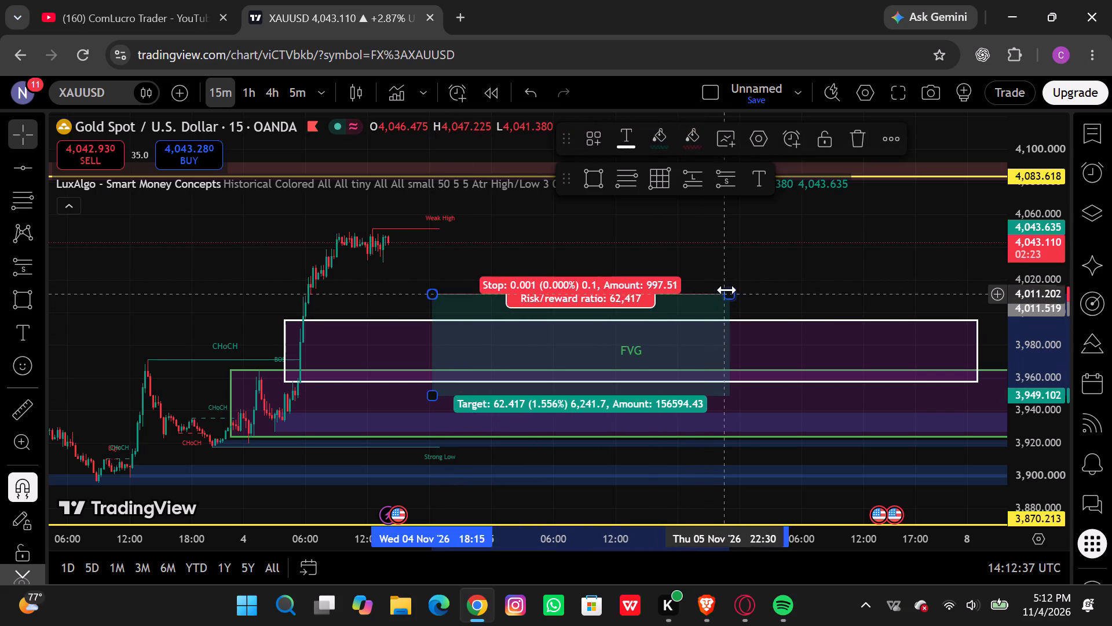
pyautogui.moveTo(729, 289); pyautogui.dragTo(730, 261)
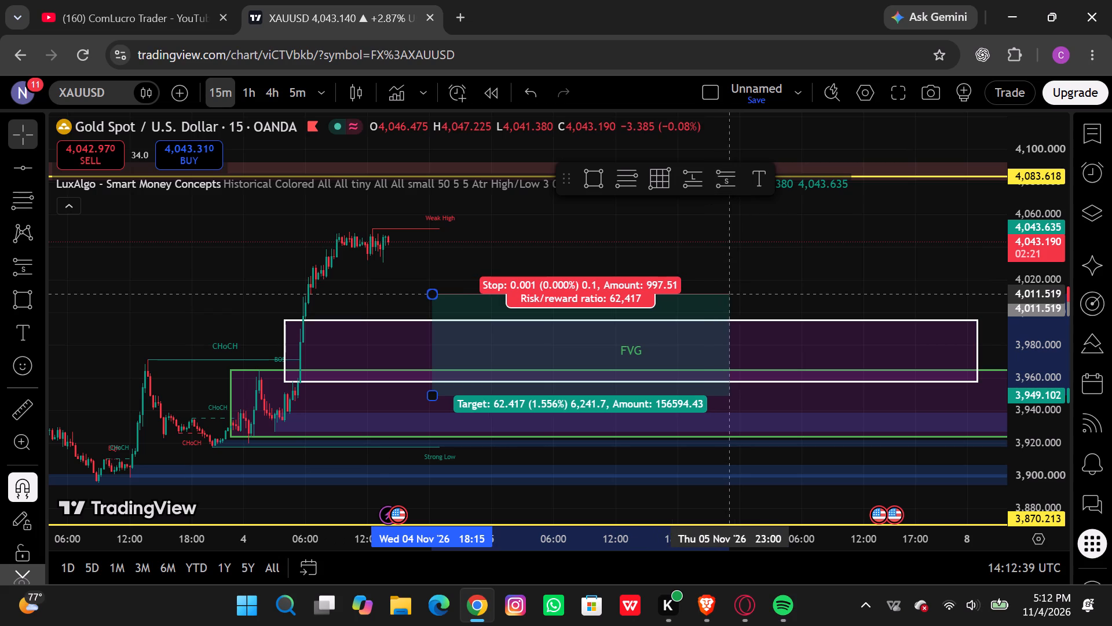
pyautogui.moveTo(431, 292); pyautogui.dragTo(431, 275)
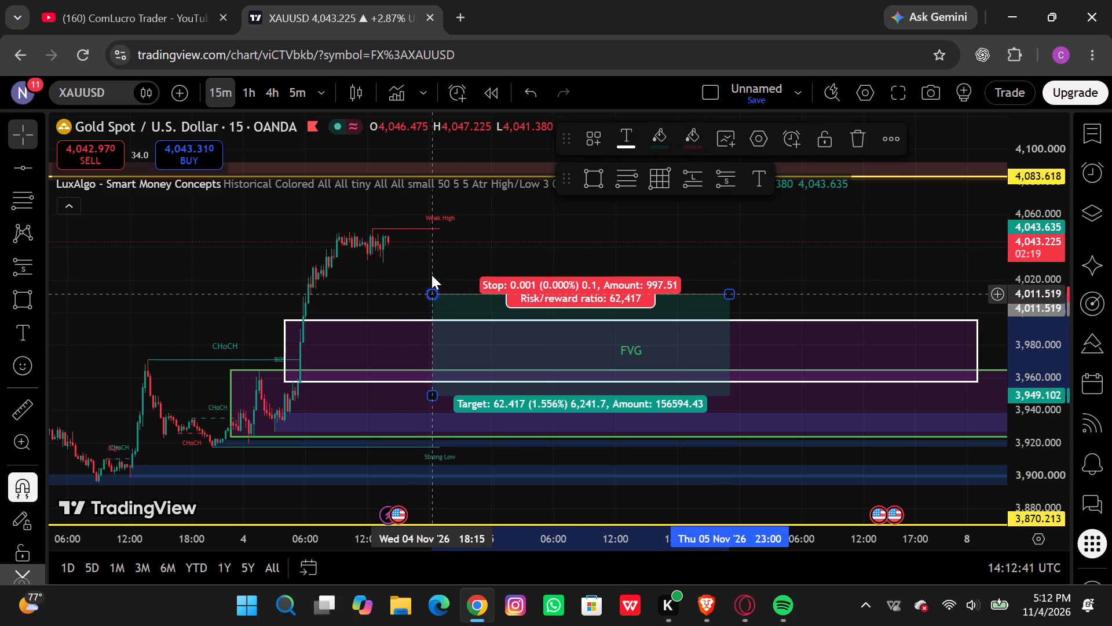
pyautogui.moveTo(431, 275); pyautogui.dragTo(494, 373)
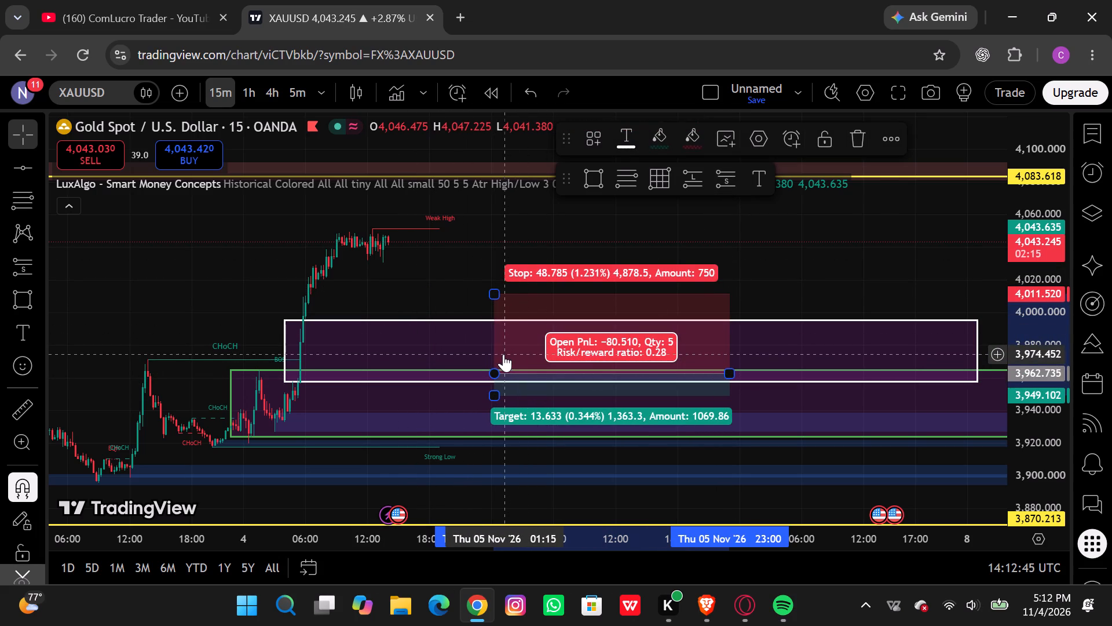
# Adjust the short position's stop level to about 3,995.8, on the upper edge of the FVG box.
pyautogui.moveTo(495, 293); pyautogui.dragTo(478, 249)
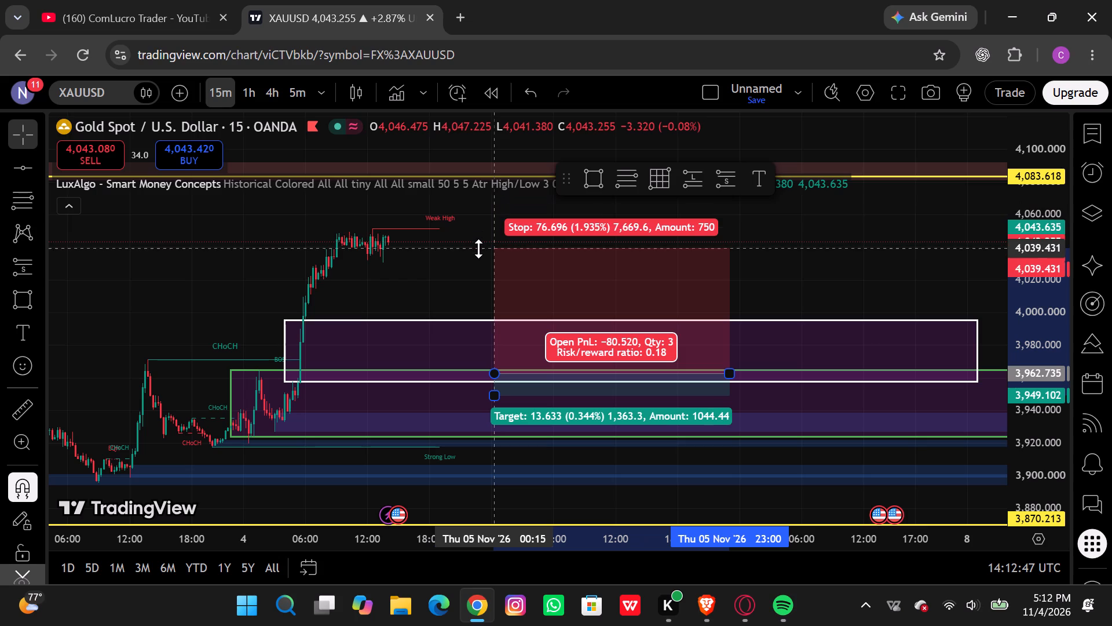
pyautogui.moveTo(478, 249); pyautogui.dragTo(484, 293)
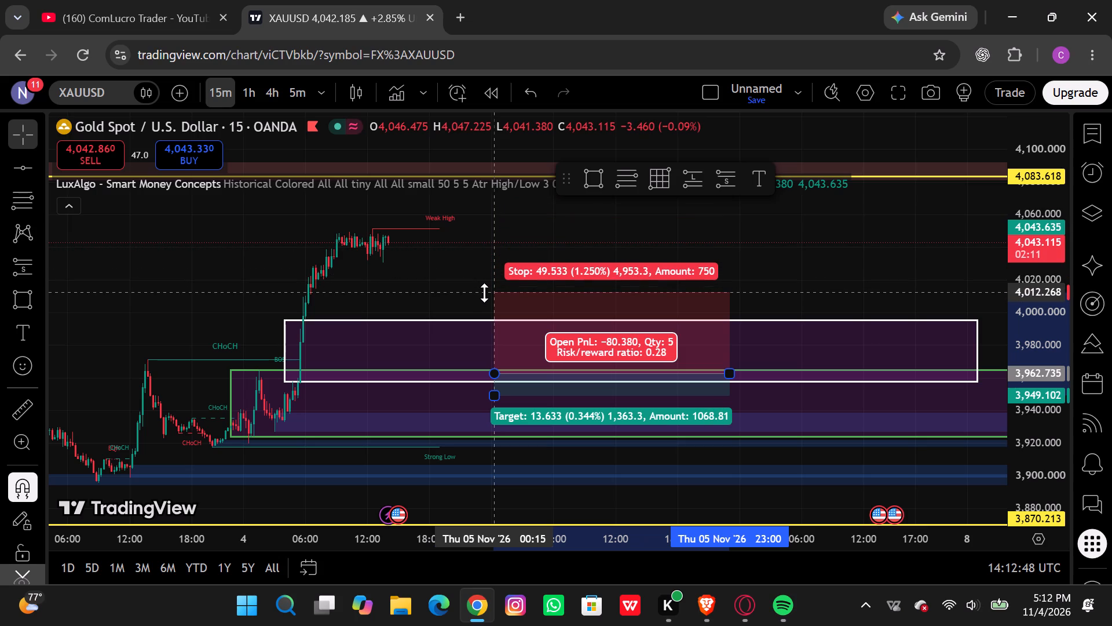
pyautogui.moveTo(484, 293); pyautogui.dragTo(494, 315)
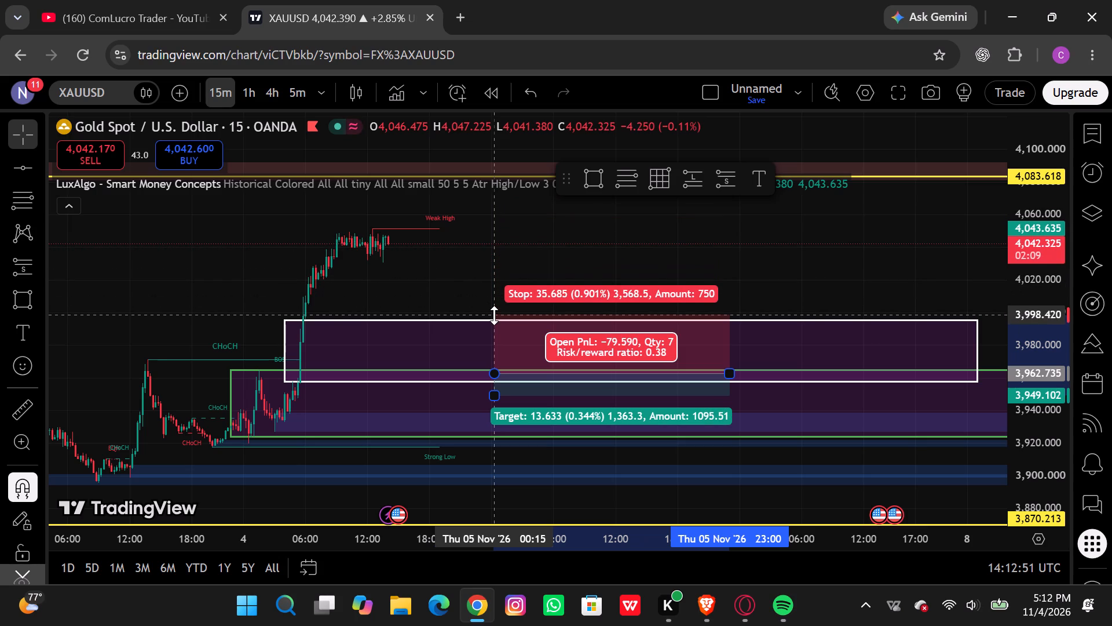
pyautogui.moveTo(494, 315); pyautogui.dragTo(493, 319)
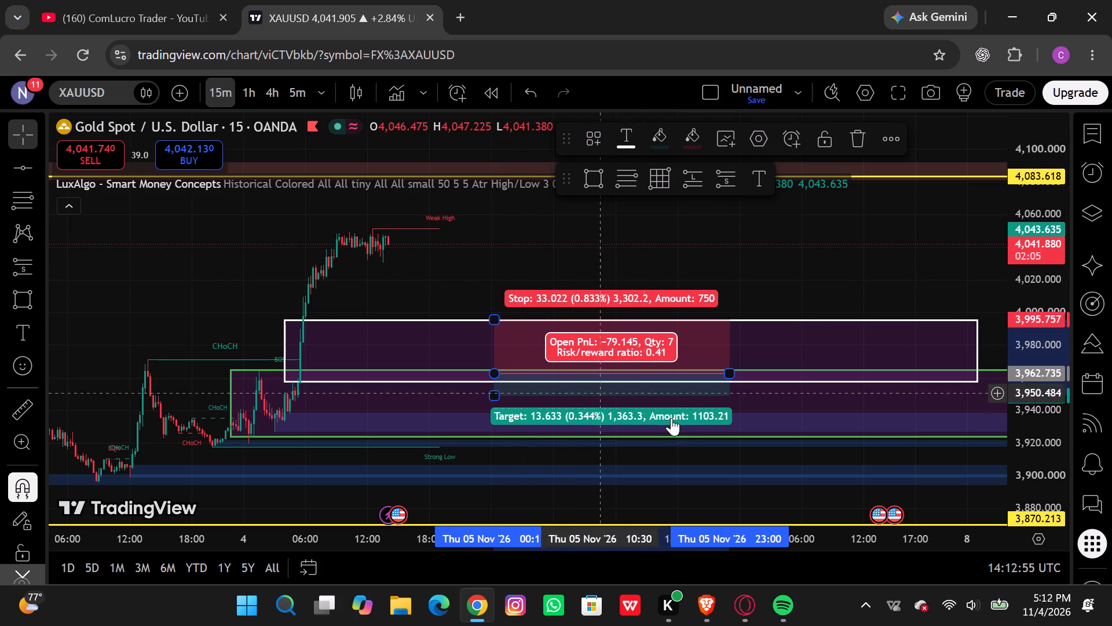
# Extend the short position's profit target down to about 3,870.6, at the lower yellow horizontal line.
pyautogui.moveTo(496, 395); pyautogui.dragTo(515, 440)
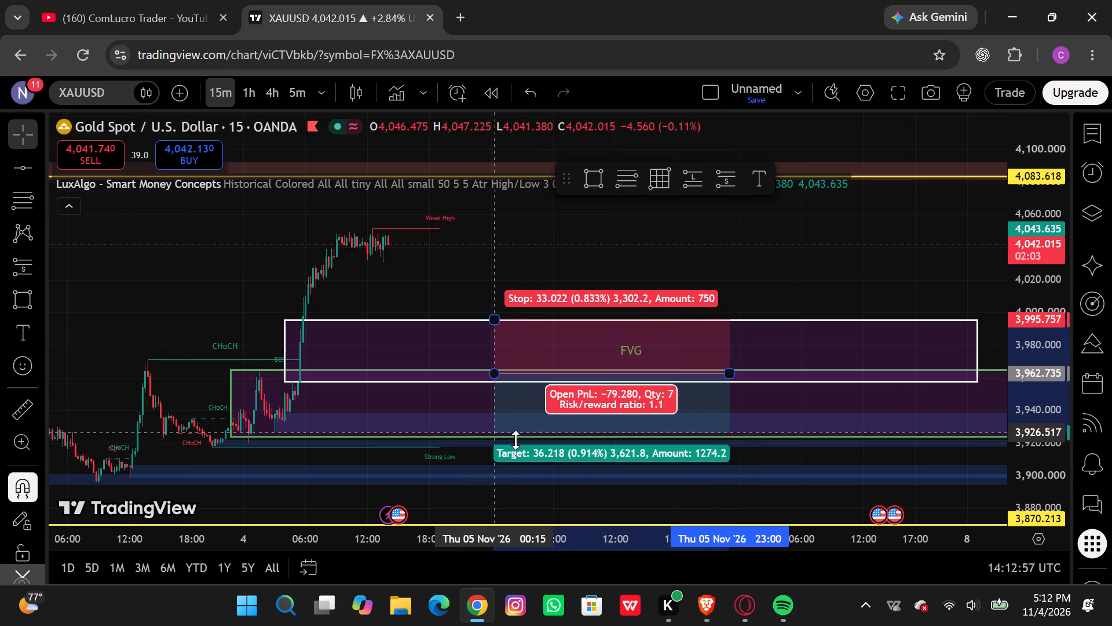
pyautogui.moveTo(515, 440); pyautogui.dragTo(518, 498)
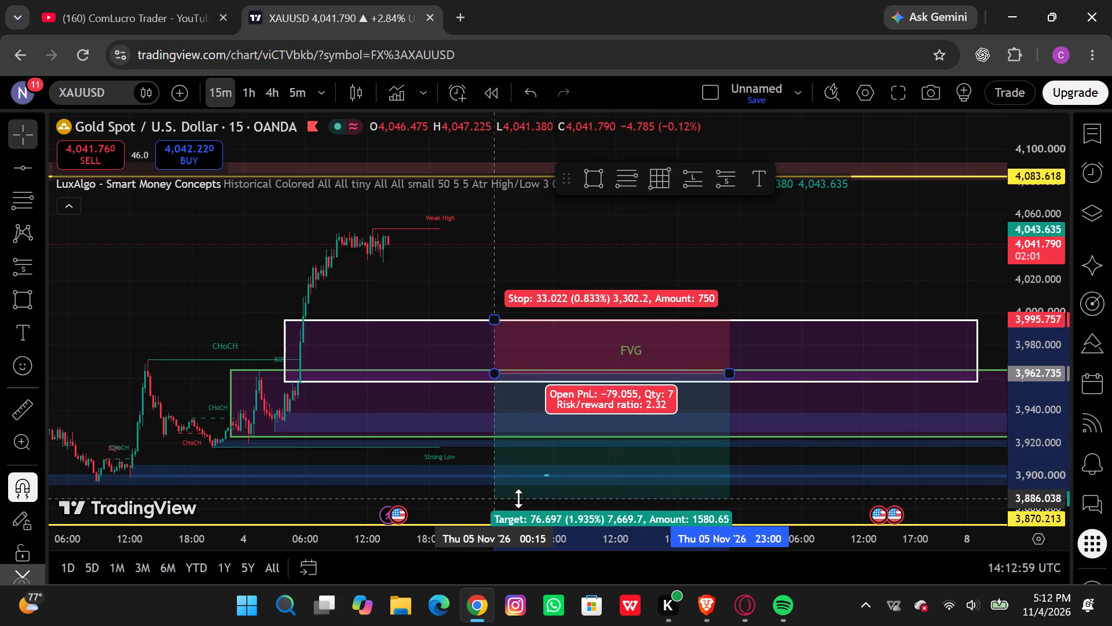
pyautogui.moveTo(518, 498); pyautogui.dragTo(518, 481)
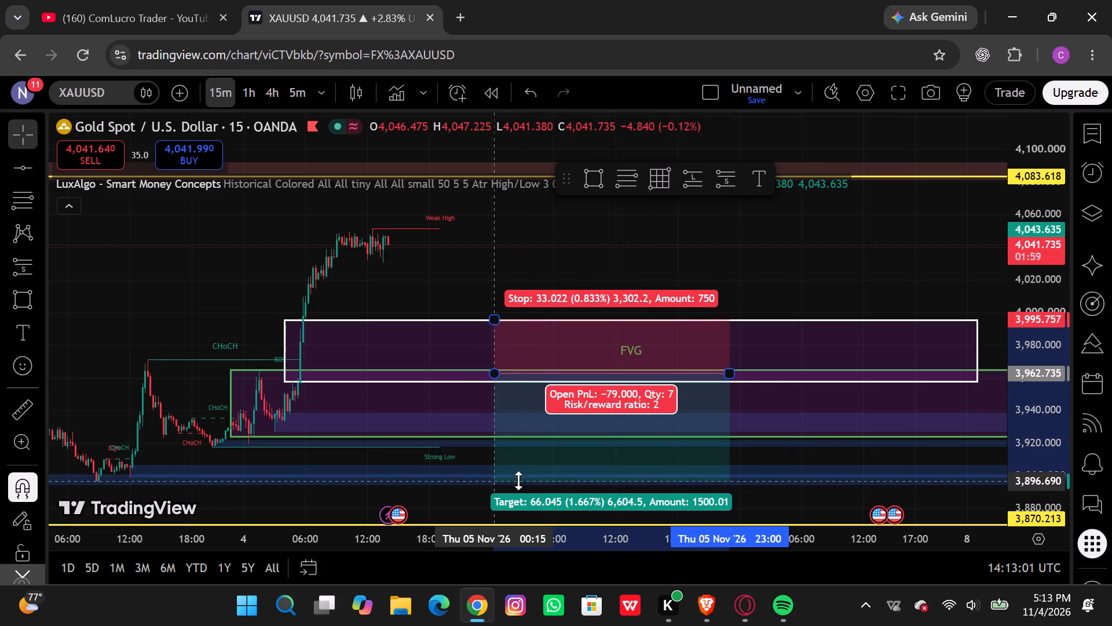
pyautogui.moveTo(518, 481); pyautogui.dragTo(514, 461)
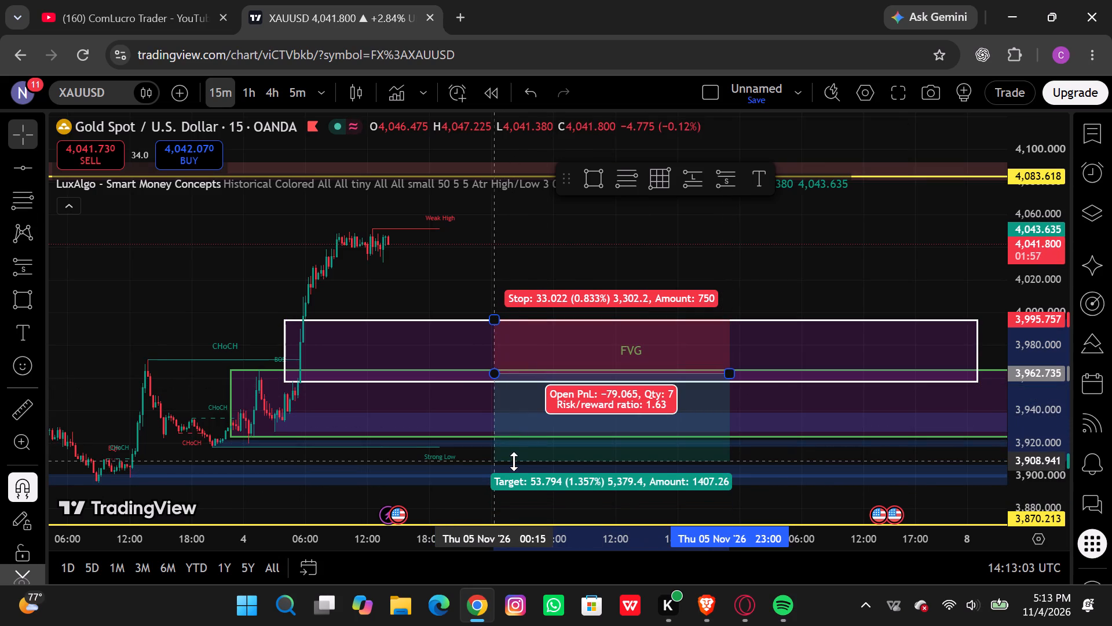
pyautogui.moveTo(514, 461); pyautogui.dragTo(513, 455)
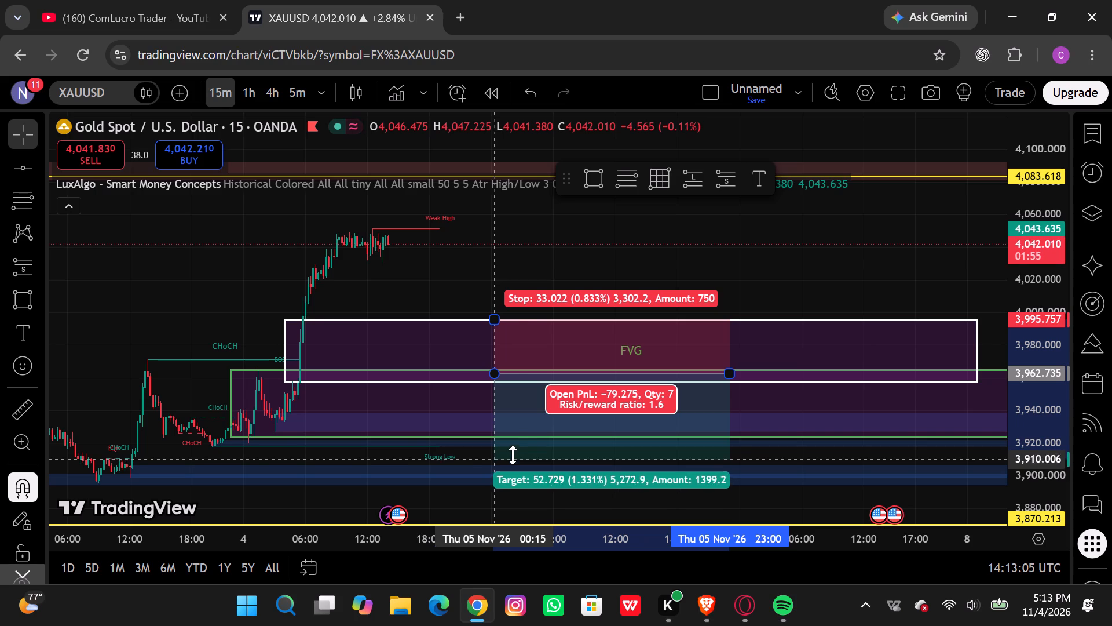
pyautogui.moveTo(513, 455); pyautogui.dragTo(517, 439)
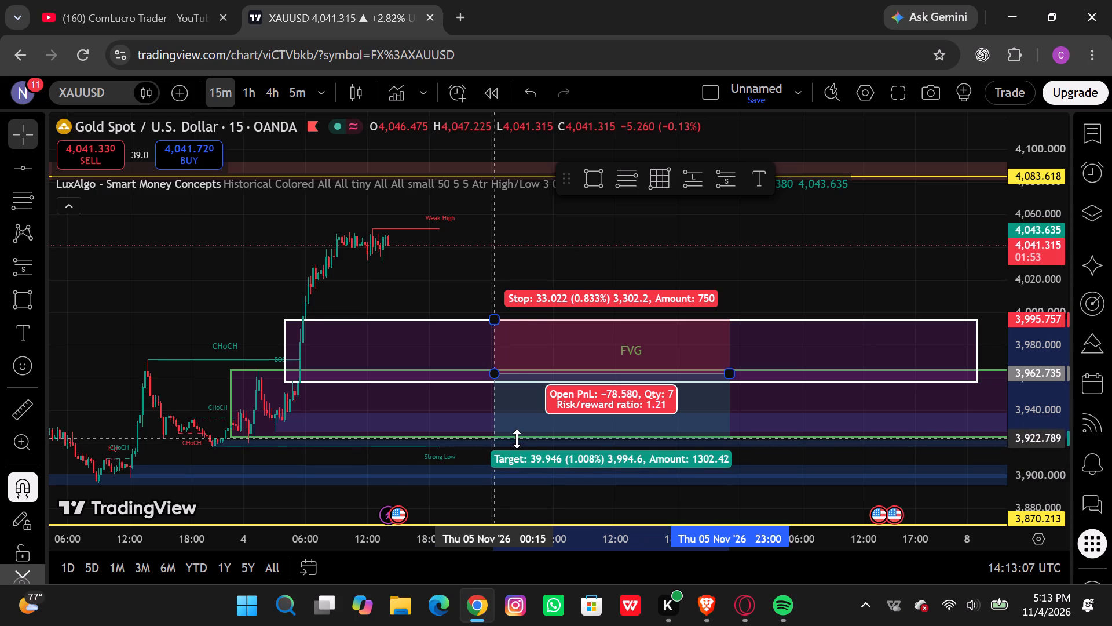
pyautogui.moveTo(517, 439); pyautogui.dragTo(521, 425)
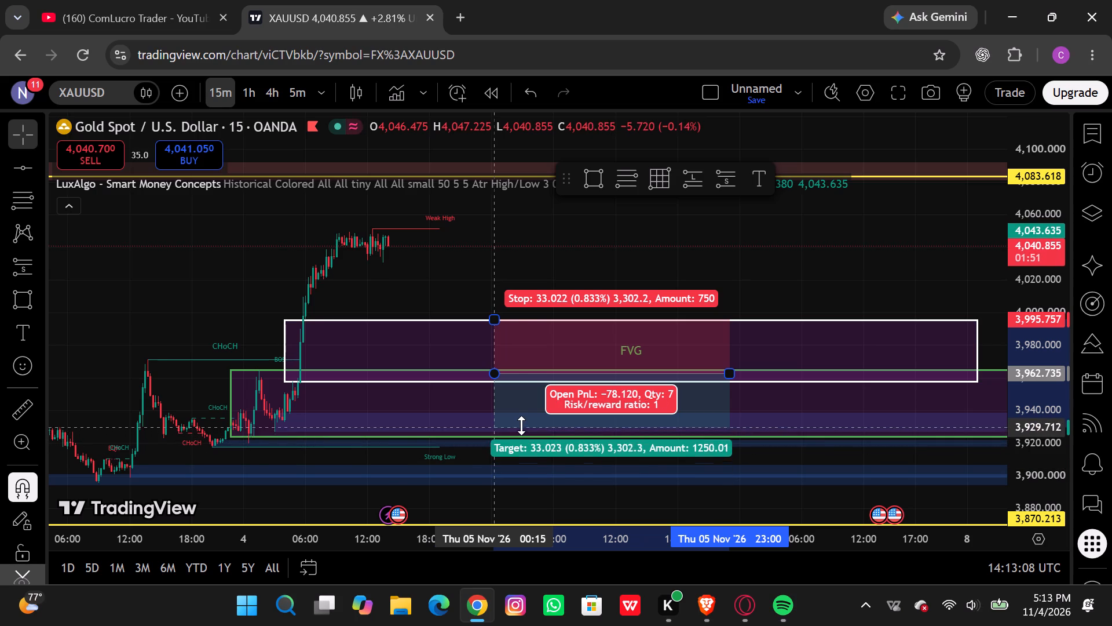
pyautogui.moveTo(521, 425); pyautogui.dragTo(521, 412)
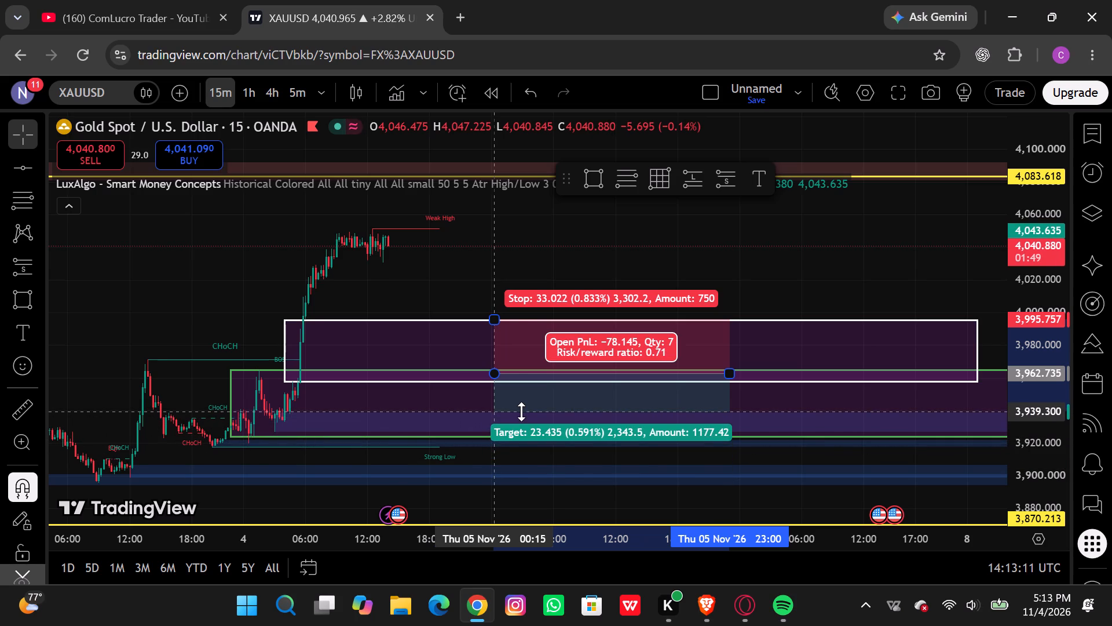
pyautogui.moveTo(521, 412); pyautogui.dragTo(521, 400)
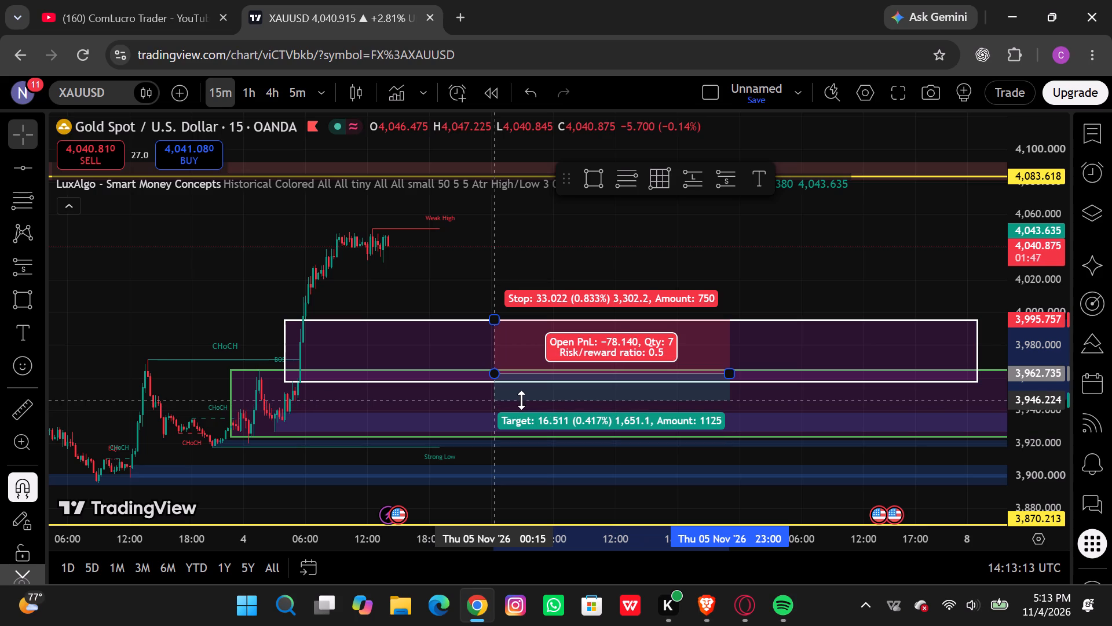
pyautogui.moveTo(521, 400); pyautogui.dragTo(521, 344)
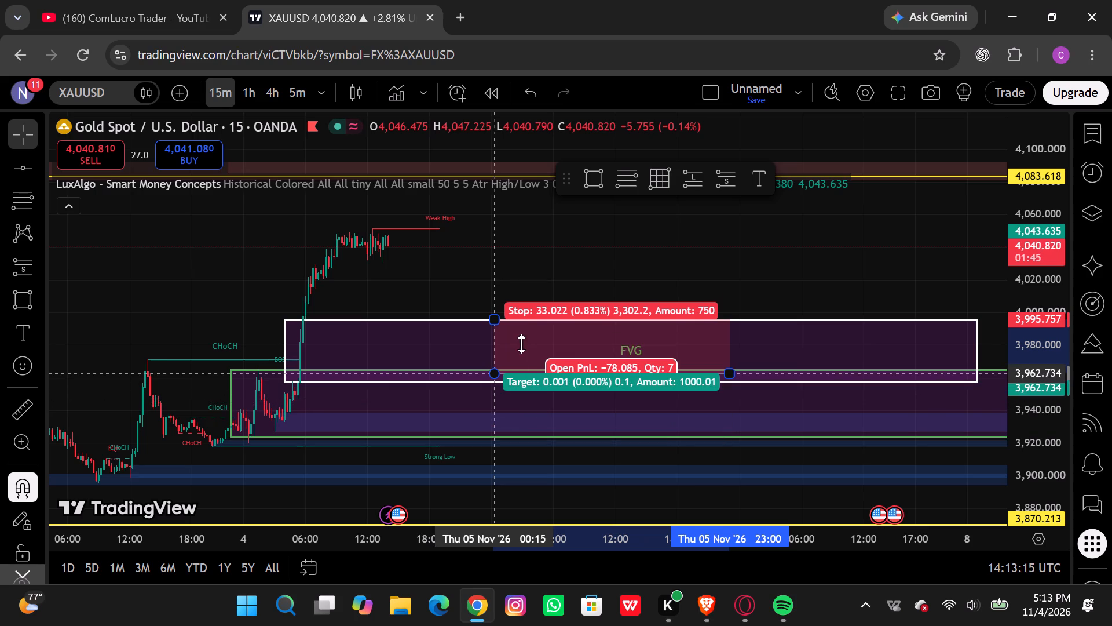
pyautogui.moveTo(521, 344); pyautogui.dragTo(535, 407)
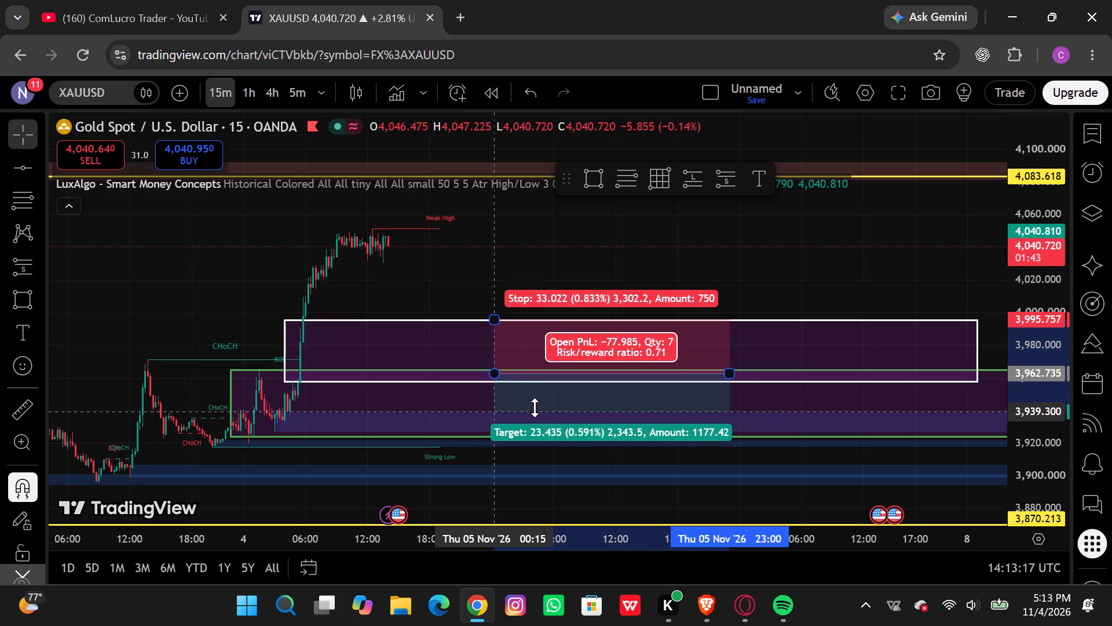
pyautogui.moveTo(535, 407); pyautogui.dragTo(564, 430)
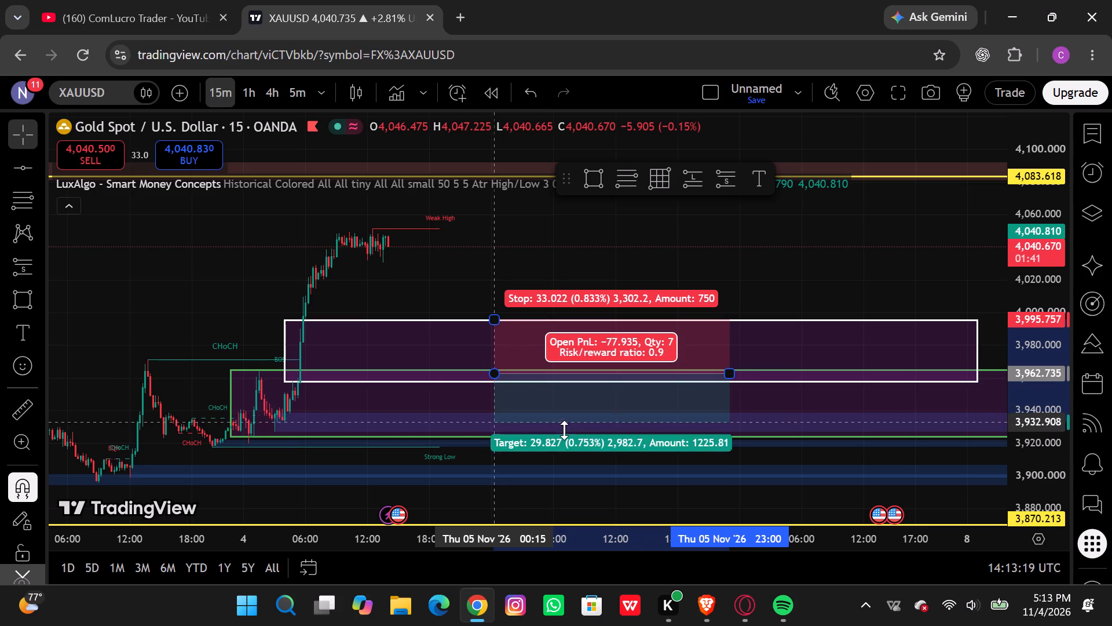
pyautogui.moveTo(564, 430); pyautogui.dragTo(599, 509)
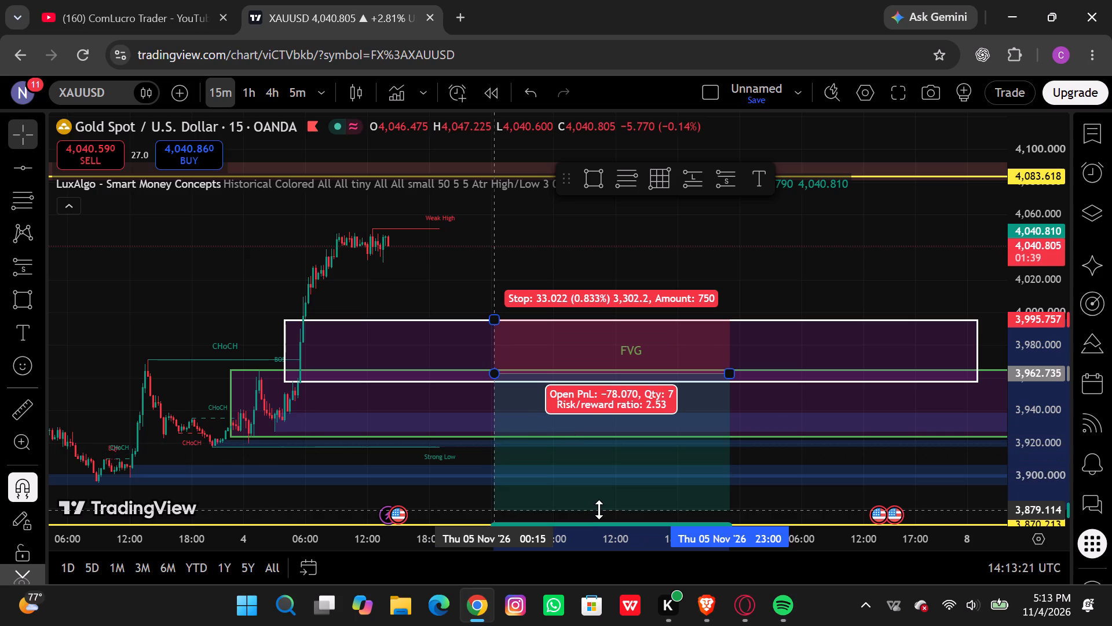
pyautogui.moveTo(599, 509); pyautogui.dragTo(599, 515)
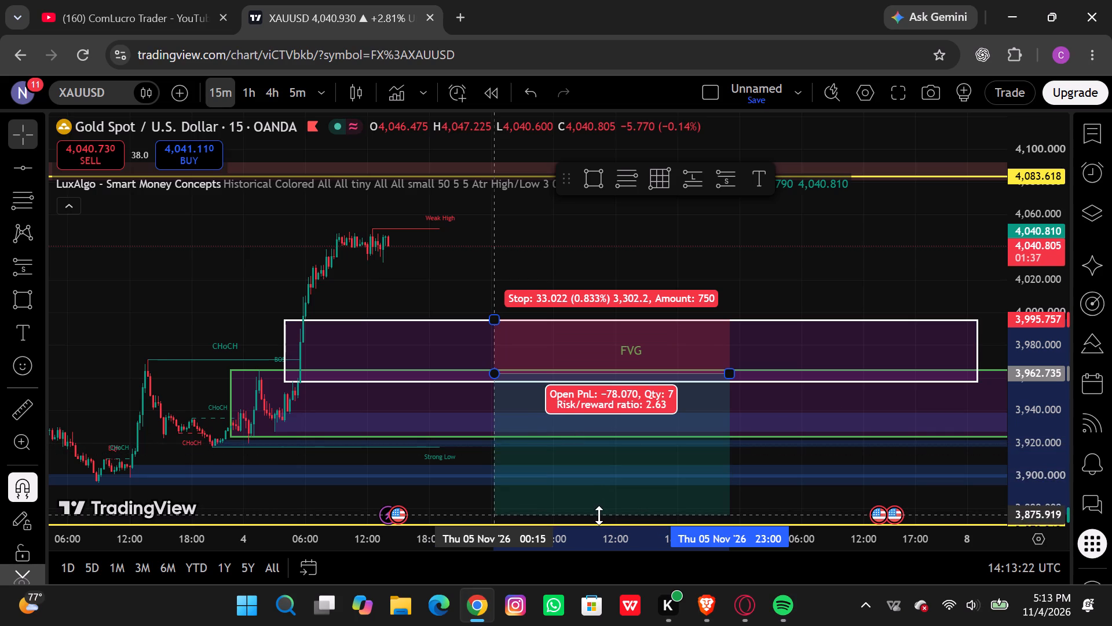
pyautogui.moveTo(599, 515); pyautogui.dragTo(601, 524)
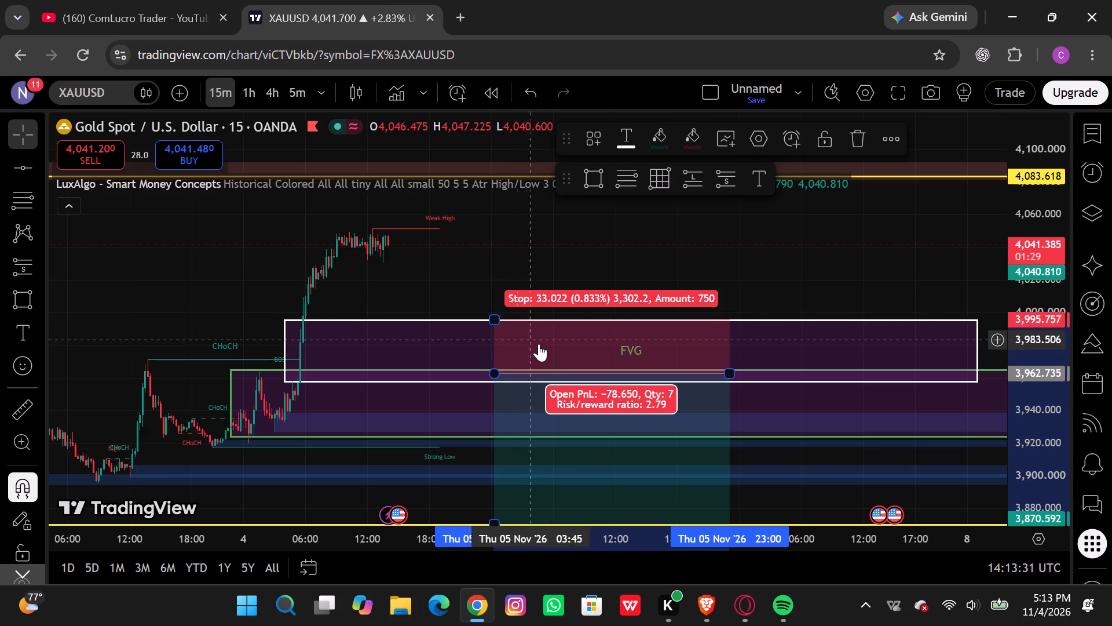
# Review the short position's input settings, including the account currency options, risk, entry price, profit level and stop level, and close them.
pyautogui.click(758, 142)
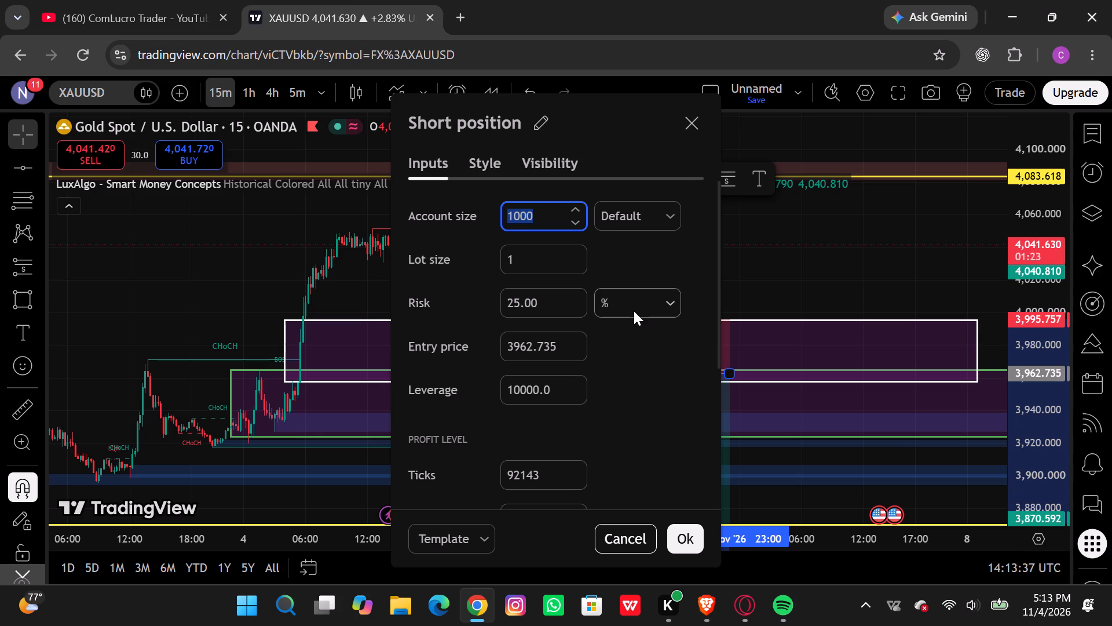
pyautogui.click(625, 223)
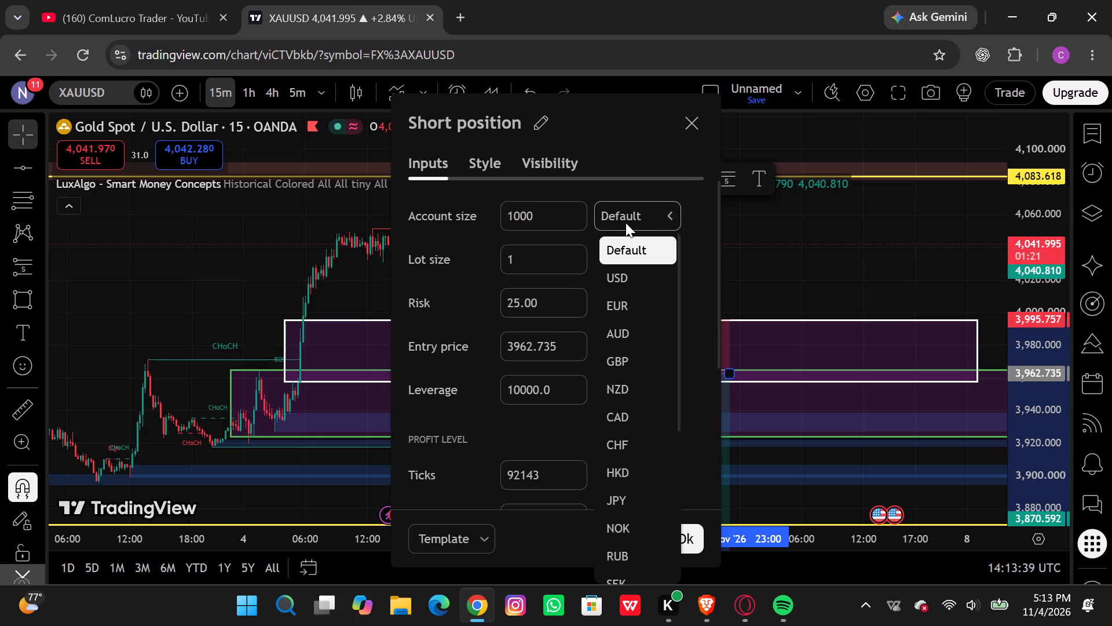
pyautogui.click(625, 223)
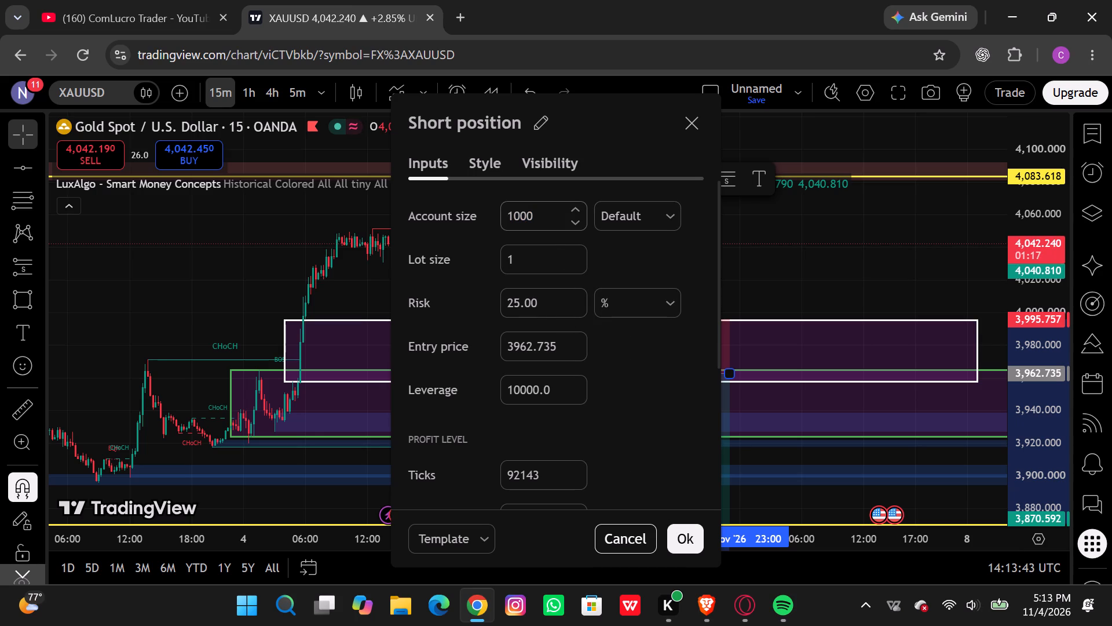
pyautogui.scroll(-3, 524, 327)
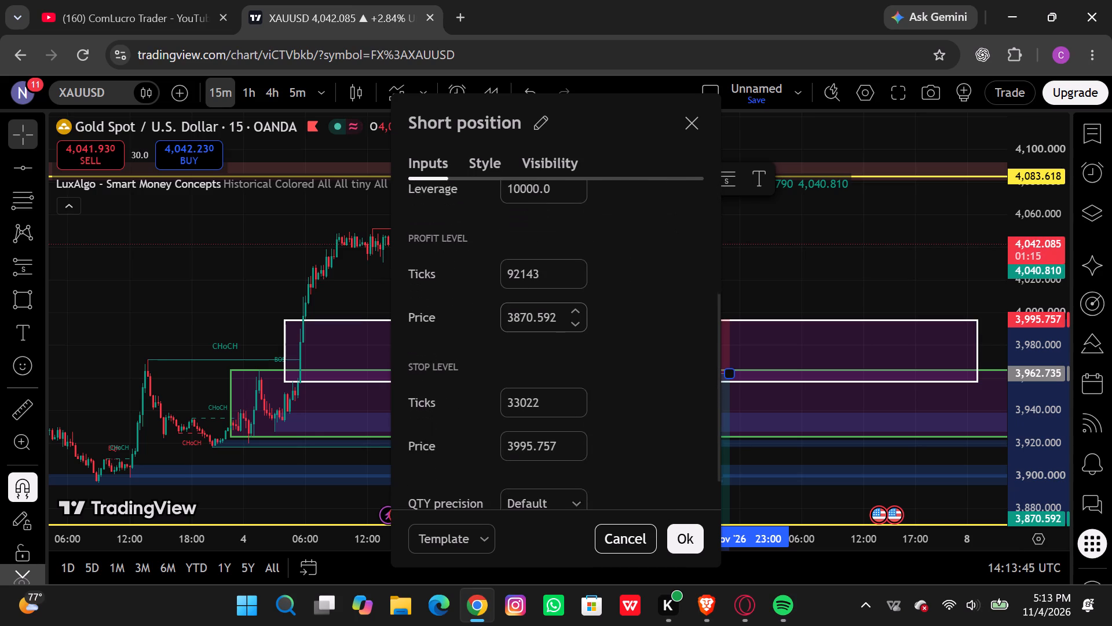
pyautogui.scroll(-1, 524, 327)
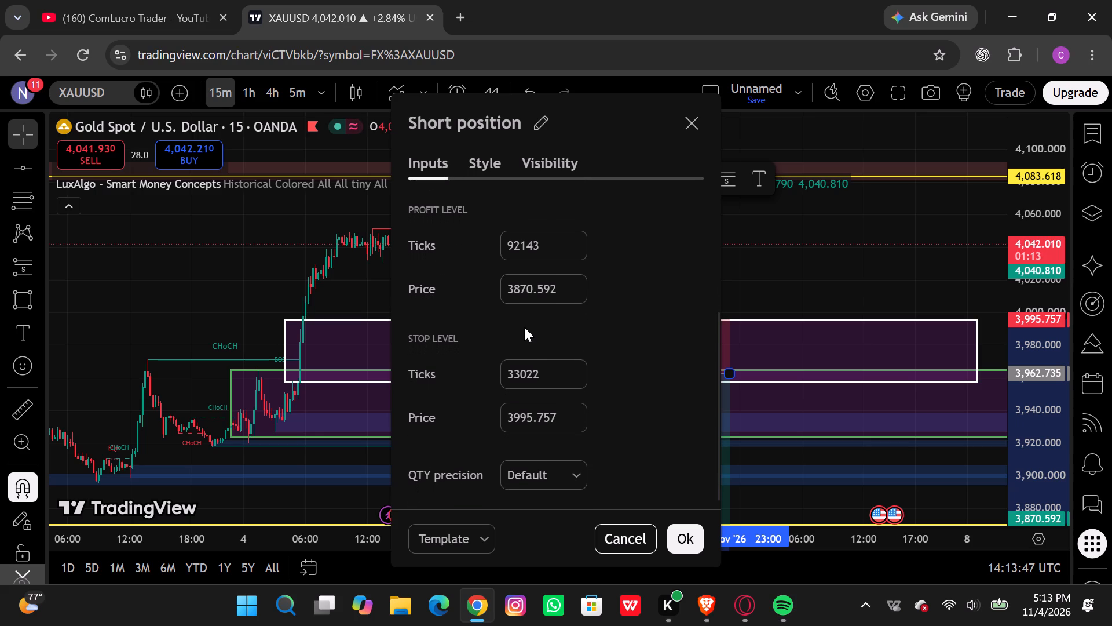
pyautogui.scroll(-2, 524, 327)
pyautogui.scroll(1, 524, 327)
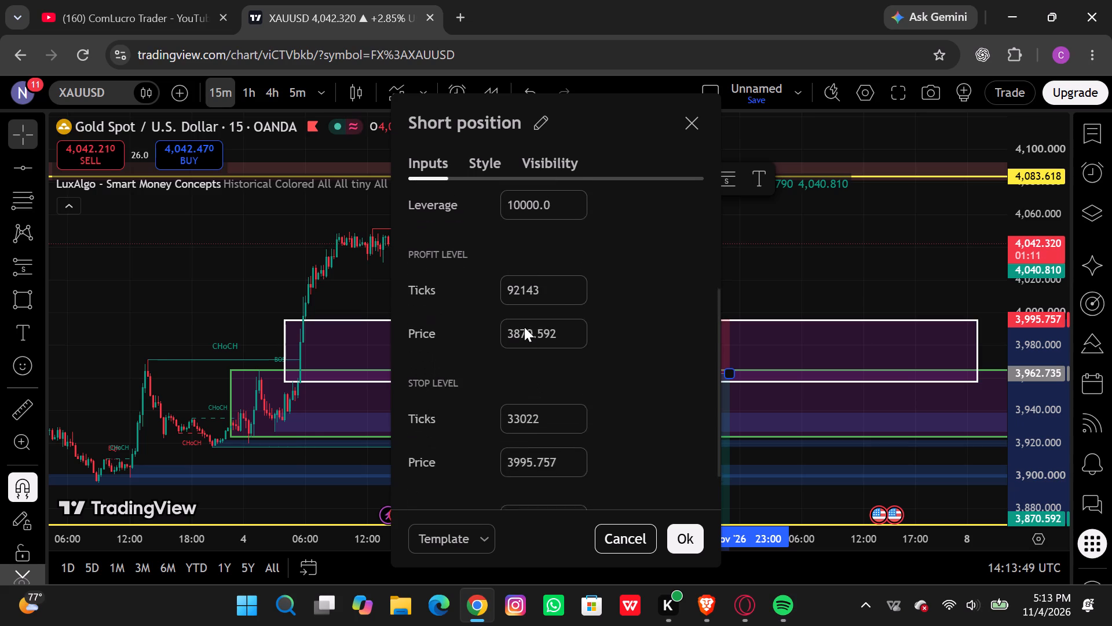
pyautogui.scroll(1, 524, 327)
pyautogui.click(788, 289)
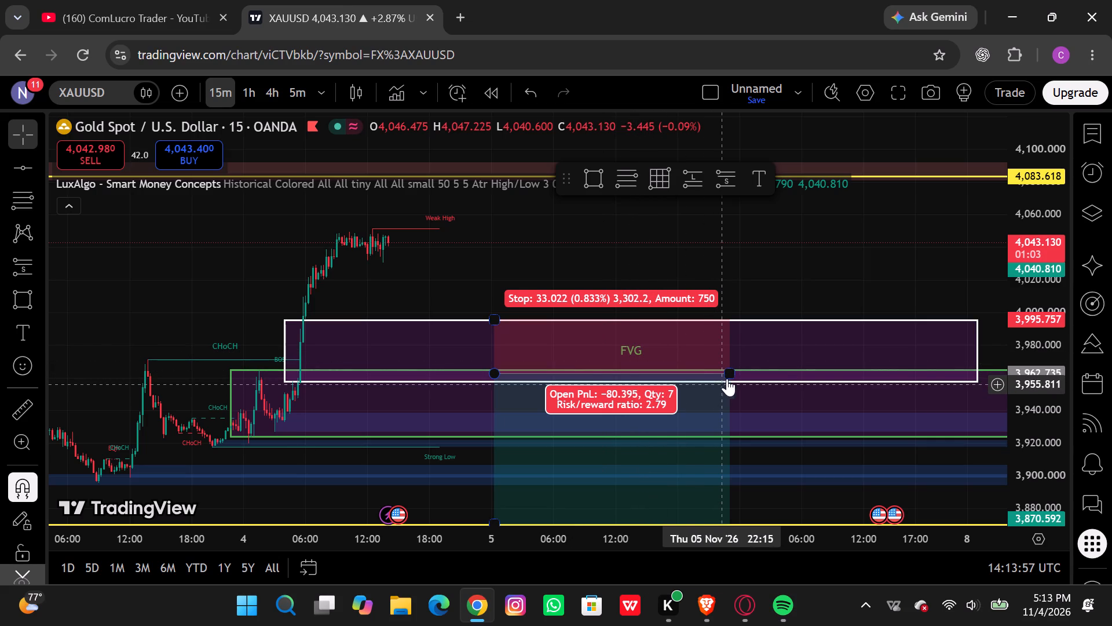
# Extend the short position's end time slightly, to about 5 Nov 23:15.
pyautogui.moveTo(730, 373); pyautogui.dragTo(729, 366)
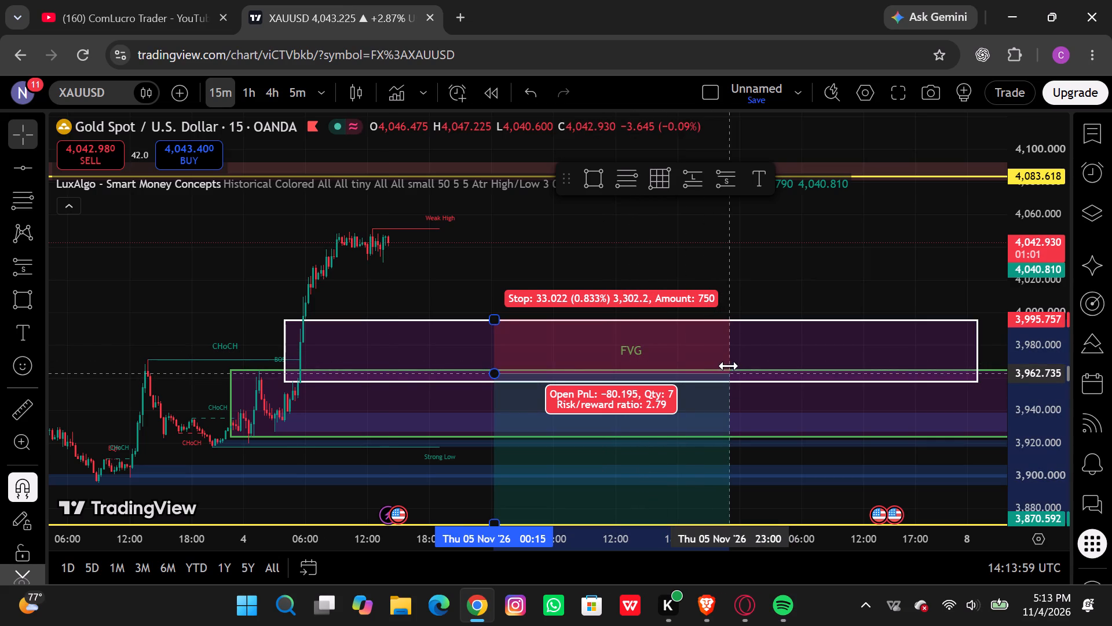
pyautogui.moveTo(729, 366); pyautogui.dragTo(731, 360)
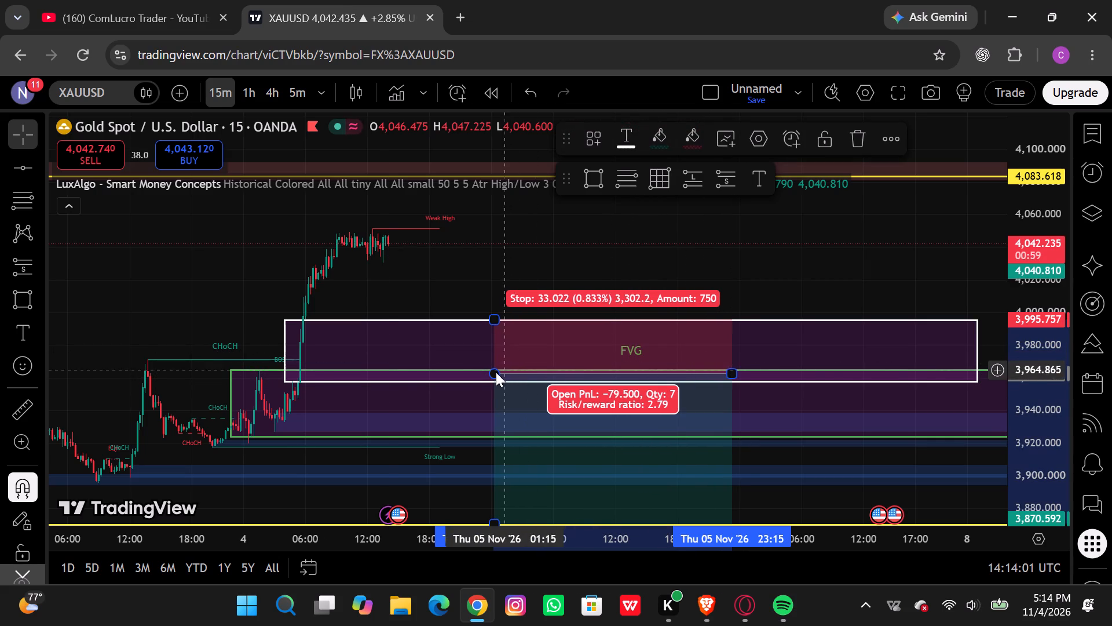
# Raise the short position's entry to about 3,971.8 inside the FVG box and move its start back to about 4 Nov 23:15.
pyautogui.moveTo(495, 372); pyautogui.dragTo(495, 361)
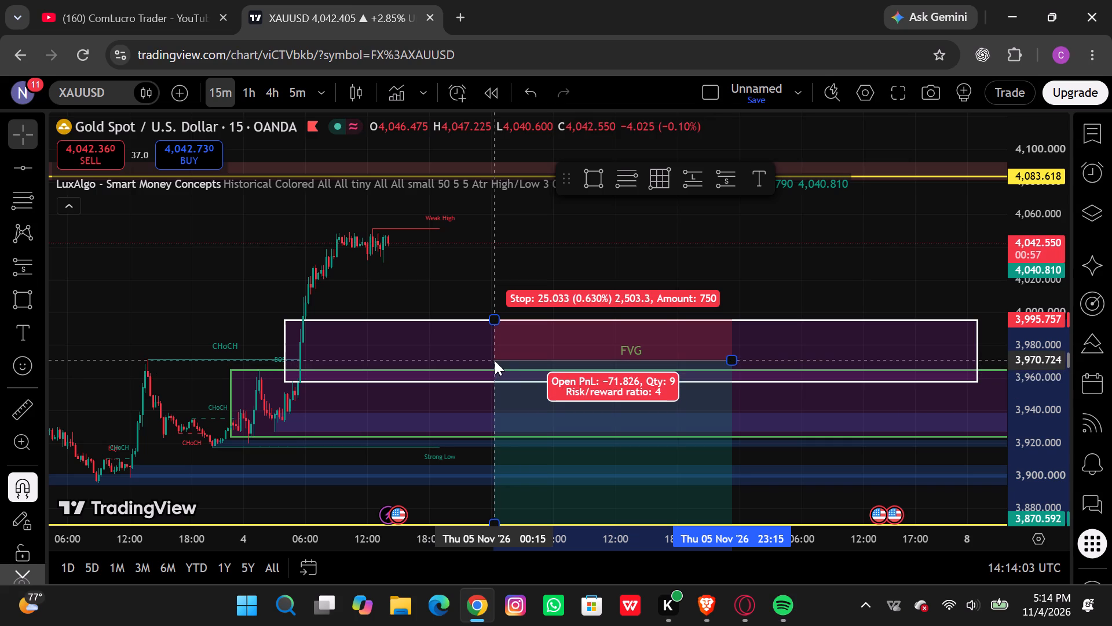
pyautogui.moveTo(495, 361); pyautogui.dragTo(492, 361)
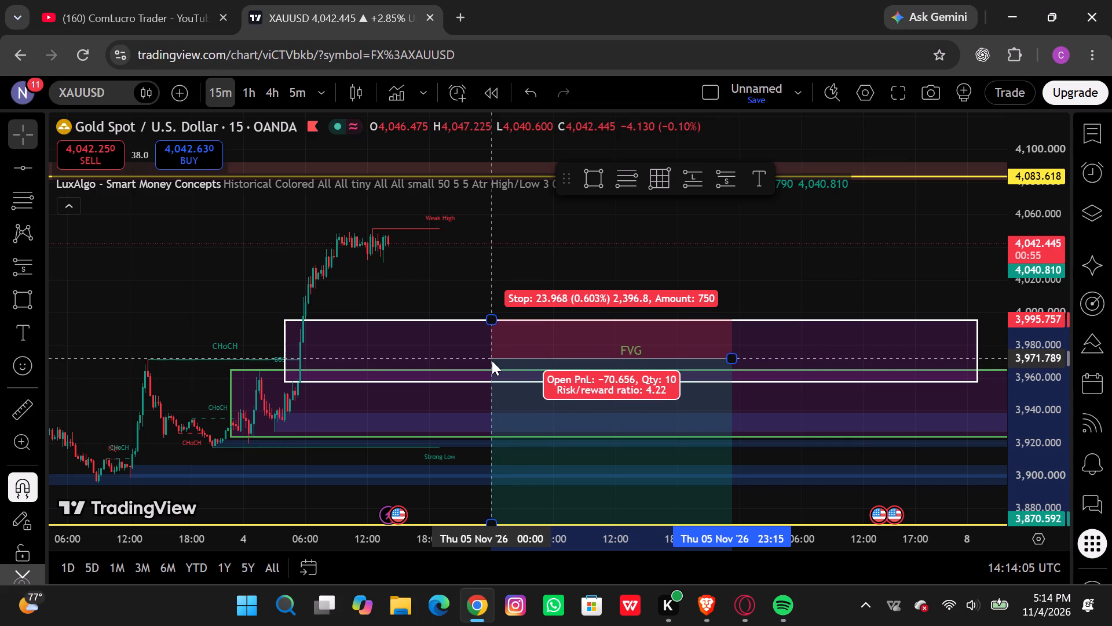
pyautogui.moveTo(492, 361); pyautogui.dragTo(492, 360)
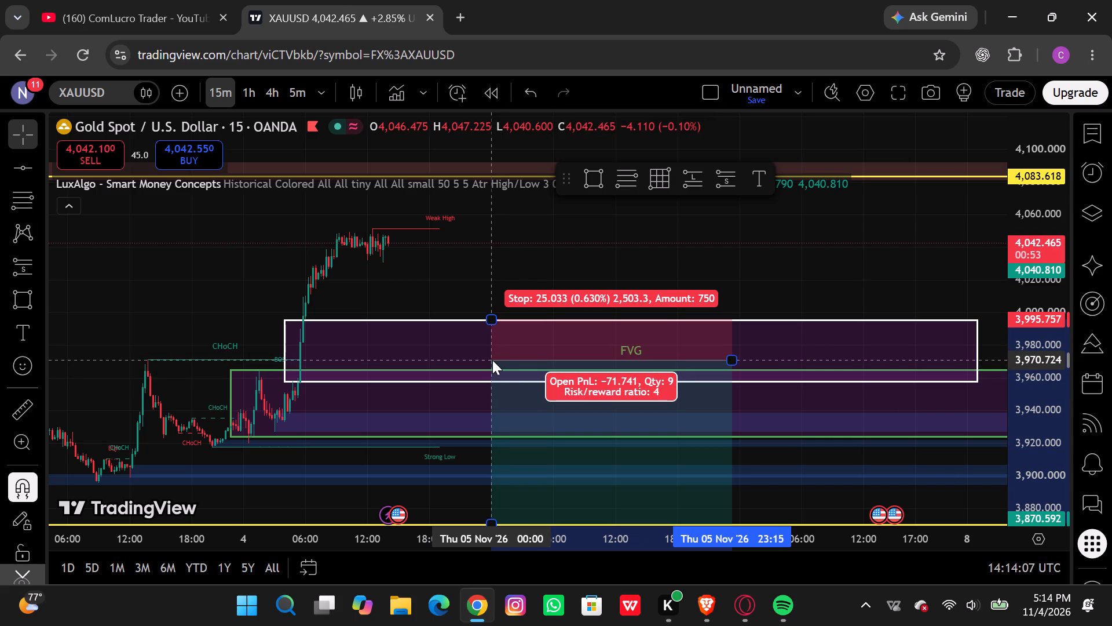
pyautogui.moveTo(492, 360); pyautogui.dragTo(484, 360)
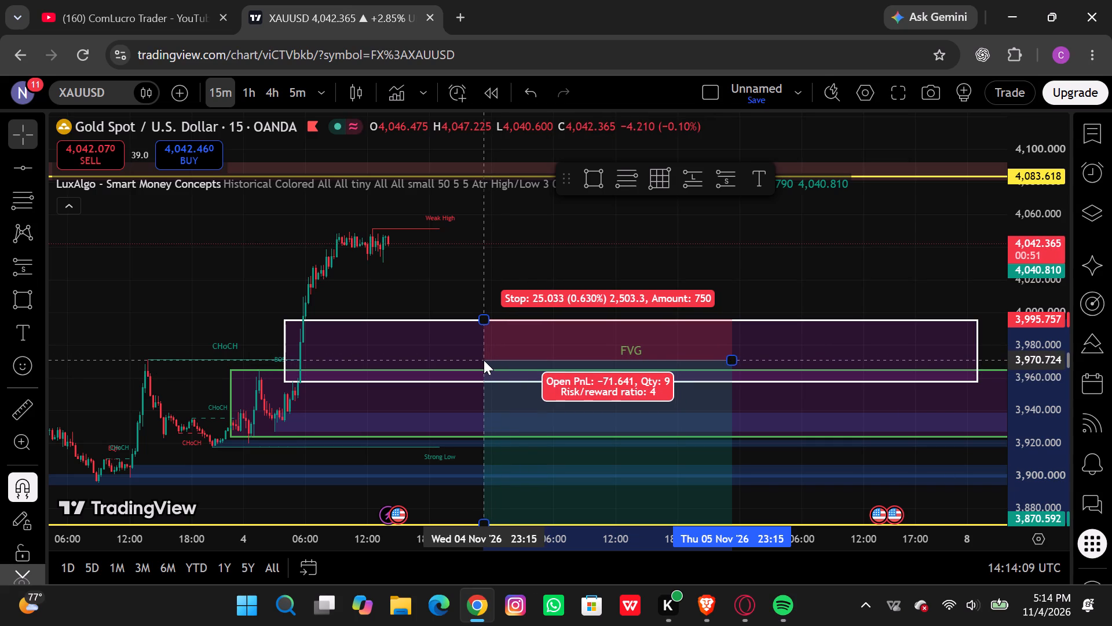
pyautogui.moveTo(484, 360); pyautogui.dragTo(482, 348)
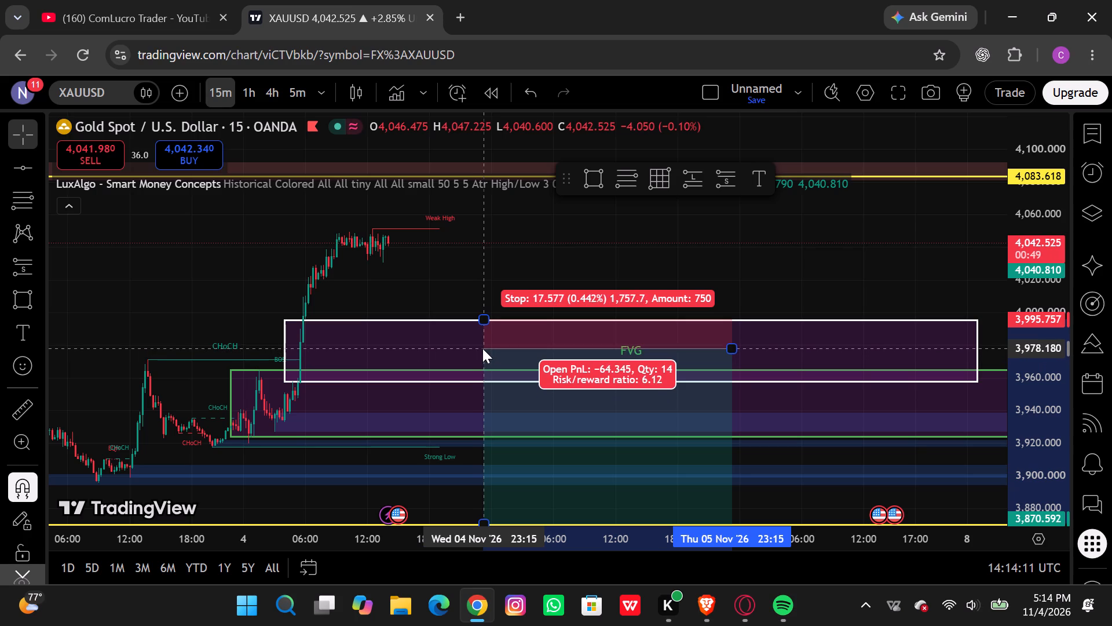
pyautogui.moveTo(482, 348); pyautogui.dragTo(483, 363)
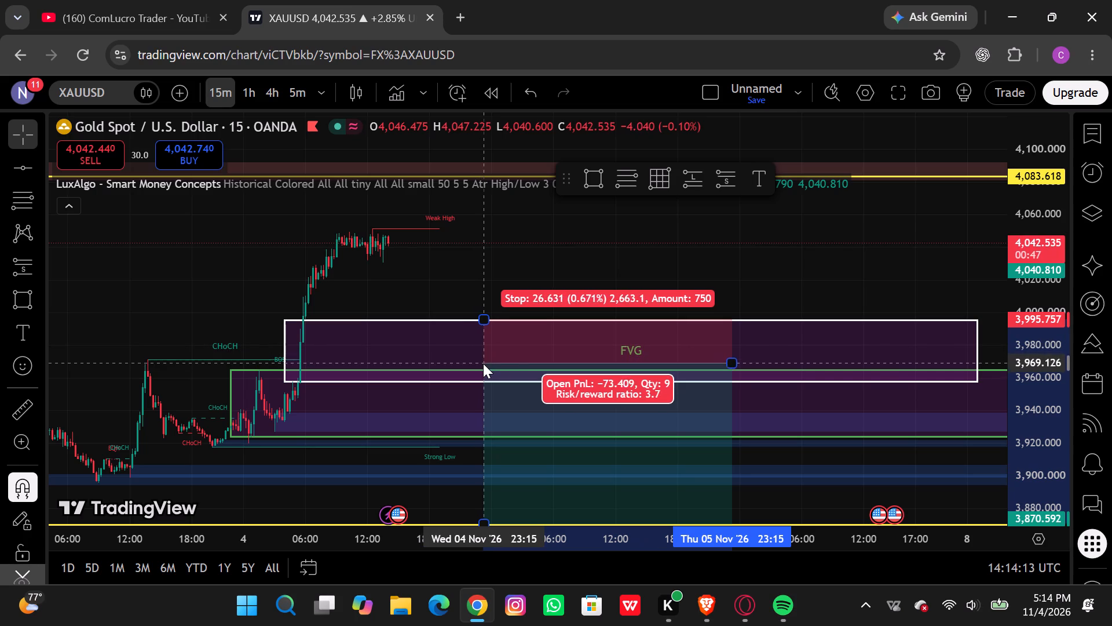
pyautogui.moveTo(483, 363); pyautogui.dragTo(482, 348)
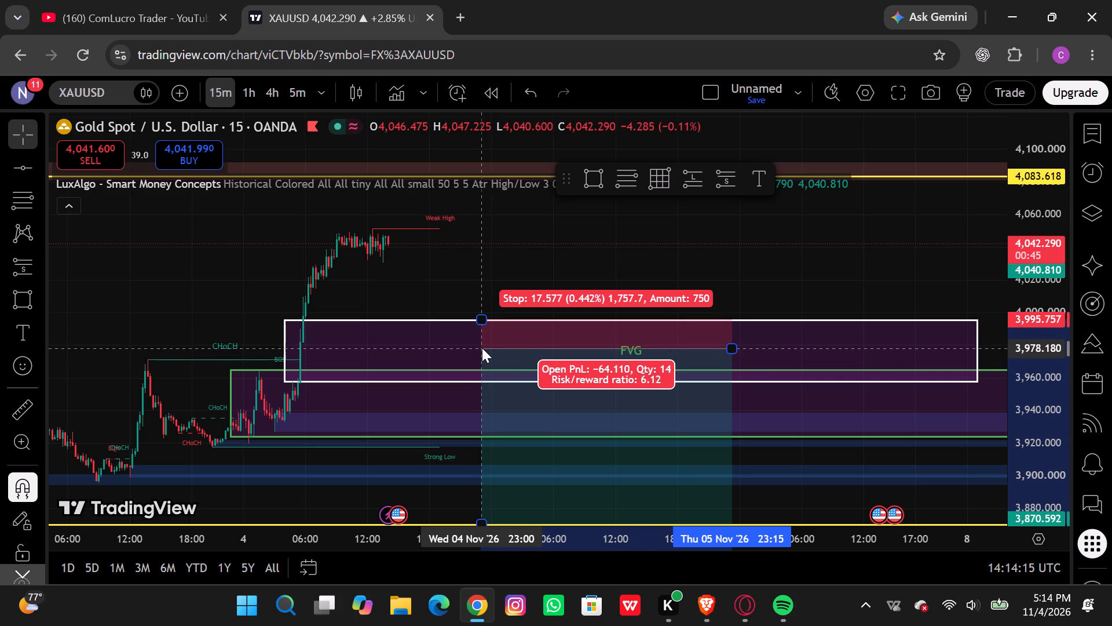
pyautogui.moveTo(482, 348); pyautogui.dragTo(482, 352)
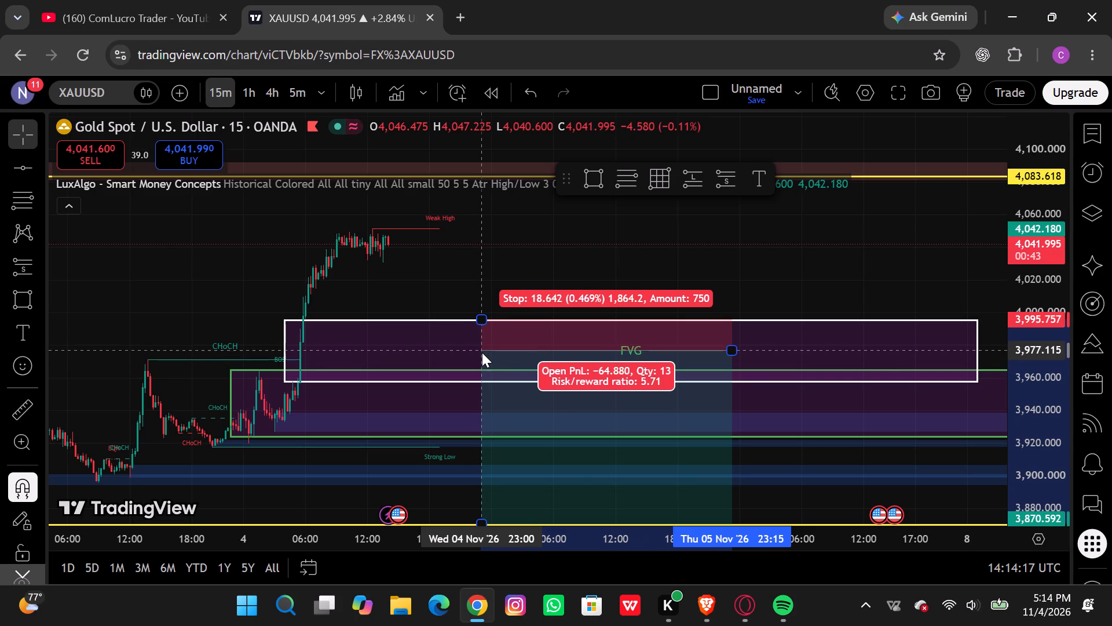
pyautogui.moveTo(482, 352); pyautogui.dragTo(482, 354)
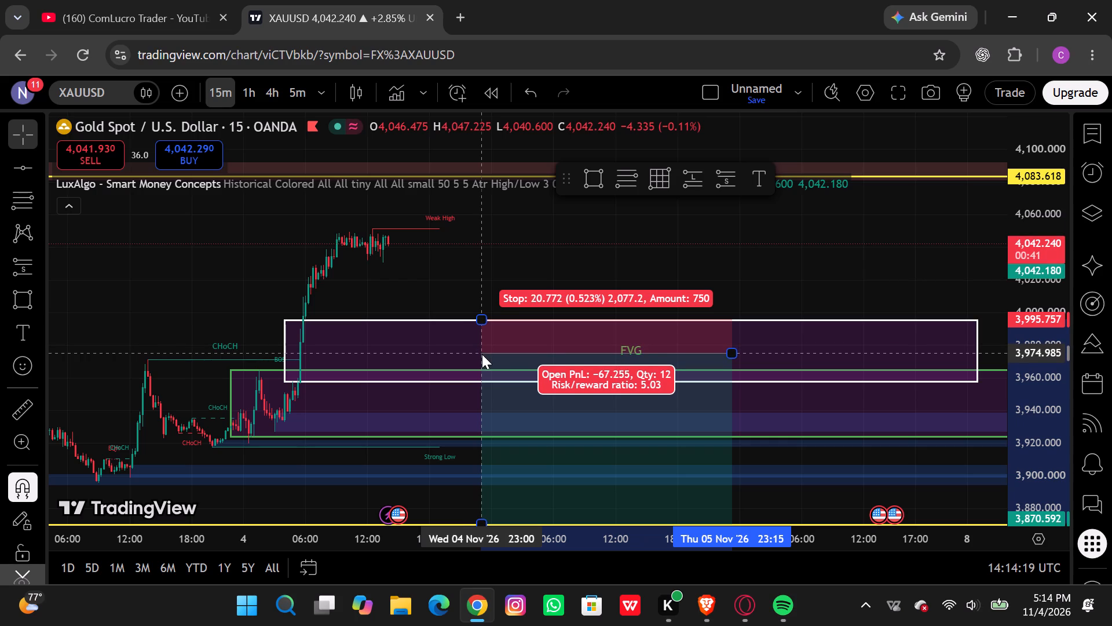
pyautogui.moveTo(482, 354); pyautogui.dragTo(483, 359)
pyautogui.click(483, 359)
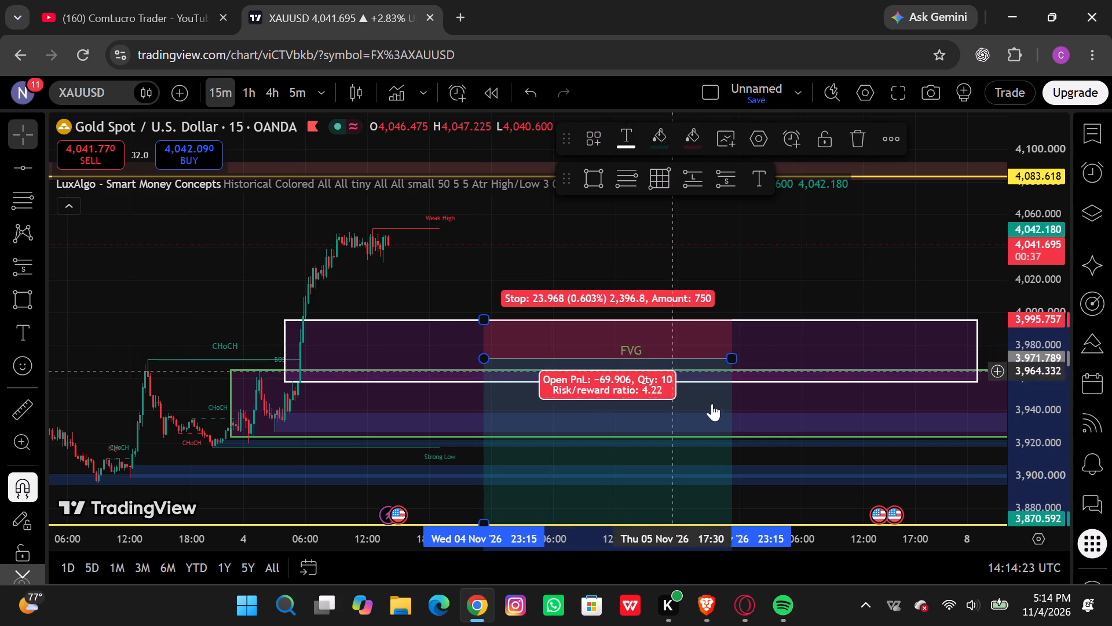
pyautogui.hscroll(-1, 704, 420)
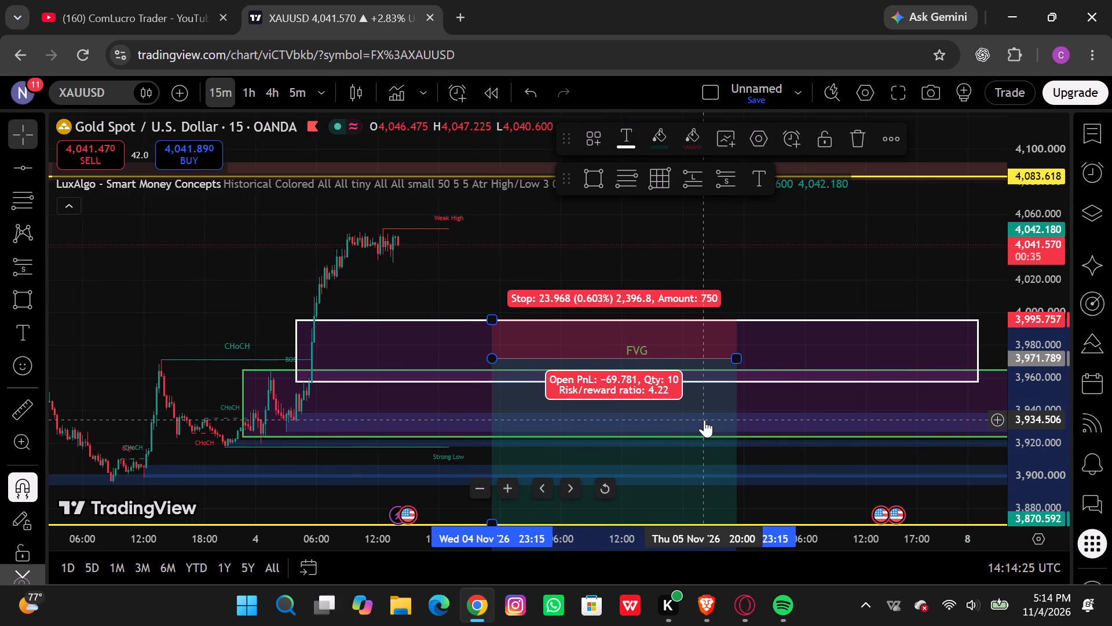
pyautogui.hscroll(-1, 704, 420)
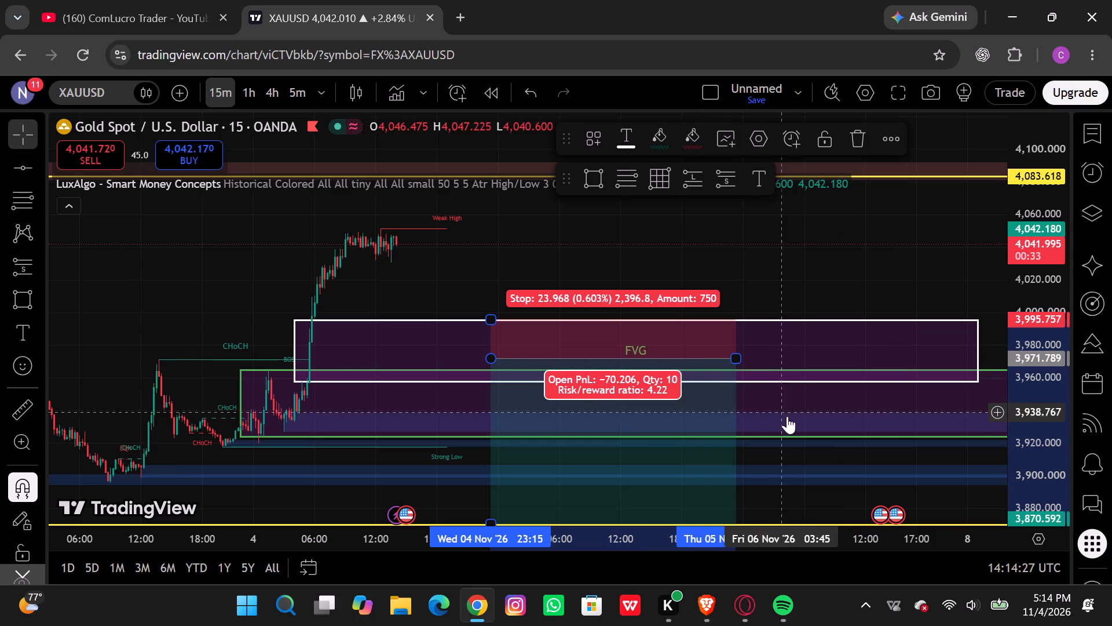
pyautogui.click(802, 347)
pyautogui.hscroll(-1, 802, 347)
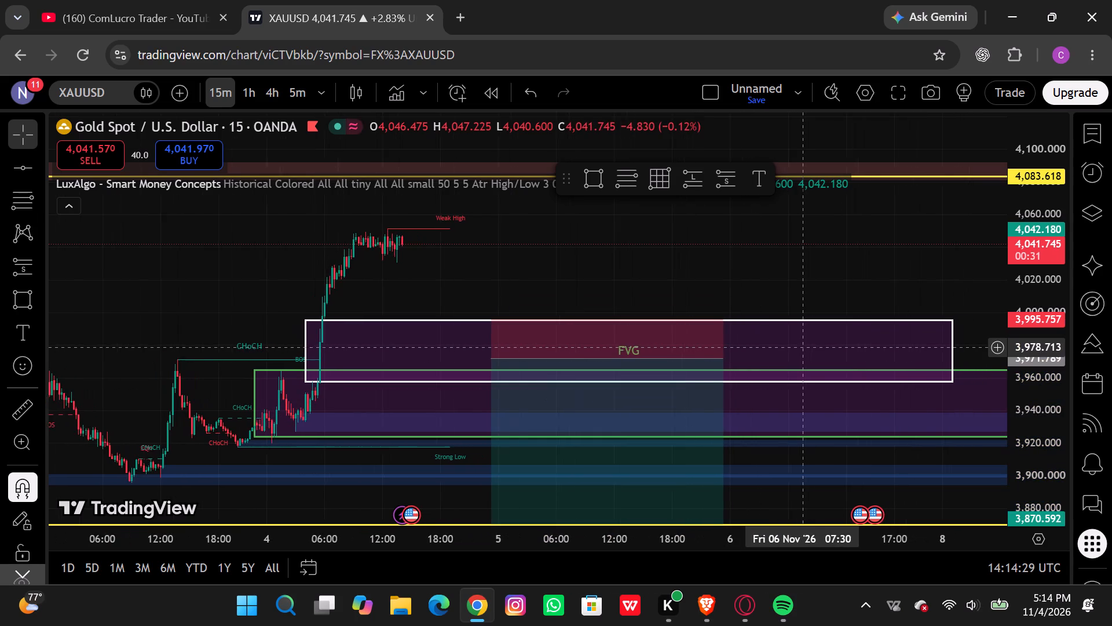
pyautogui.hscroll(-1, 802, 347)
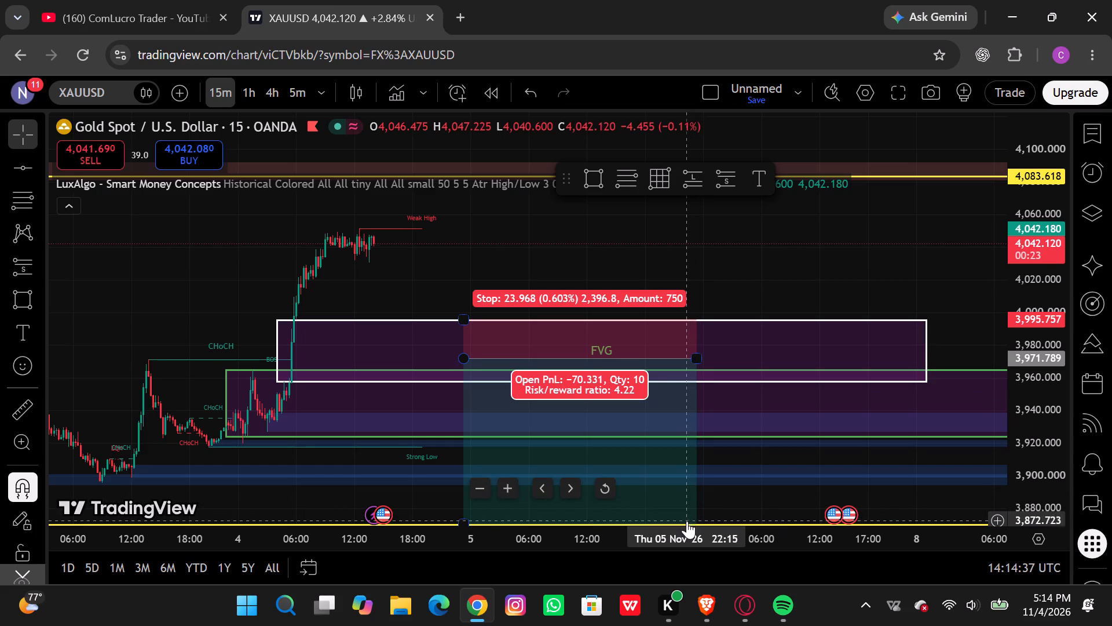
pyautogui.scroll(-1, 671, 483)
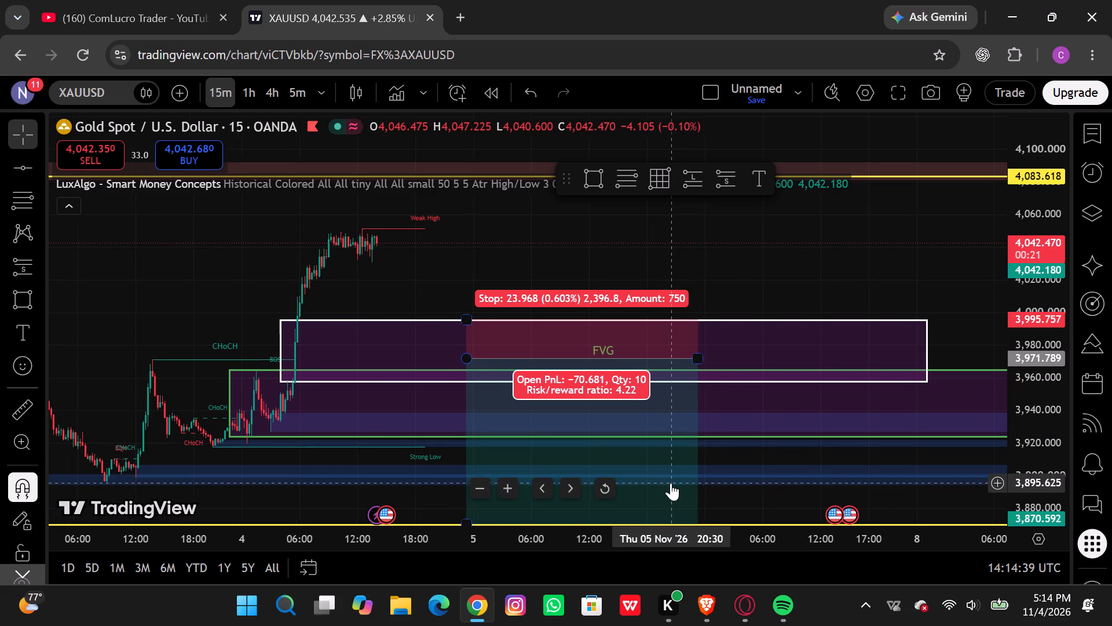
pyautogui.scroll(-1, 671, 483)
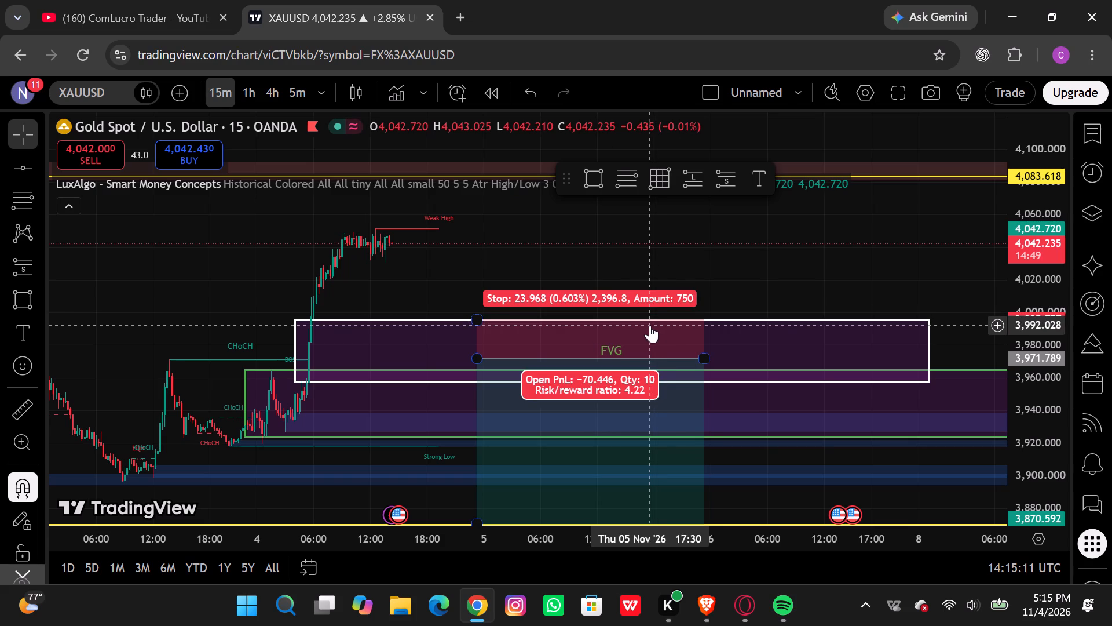
# Set the opacity of the short position's red stop background to about 61%.
pyautogui.click(649, 361)
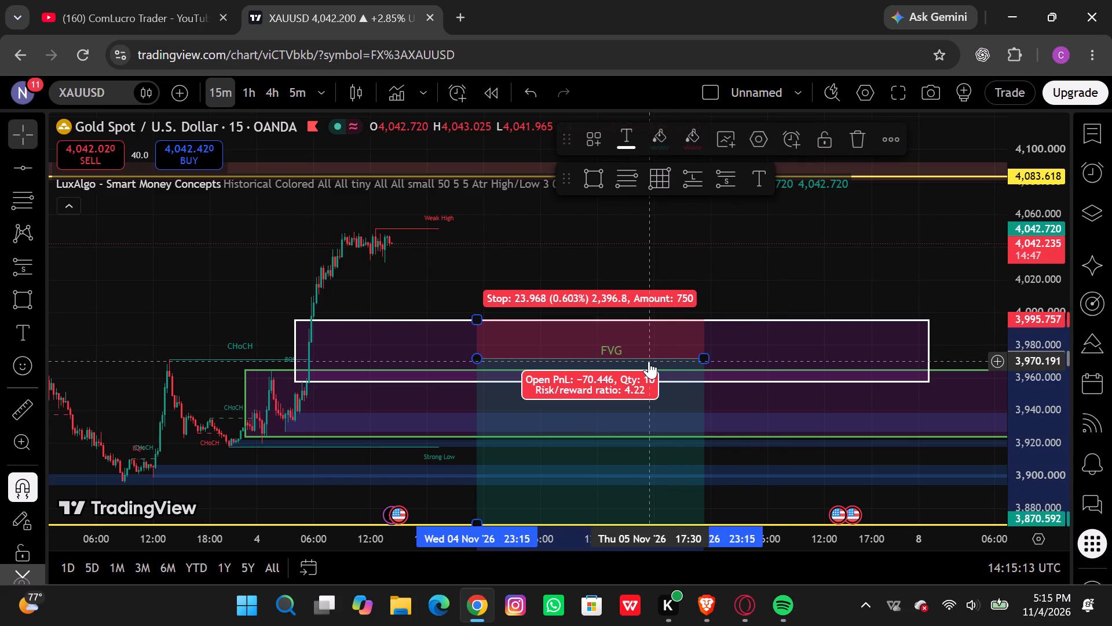
pyautogui.click(660, 142)
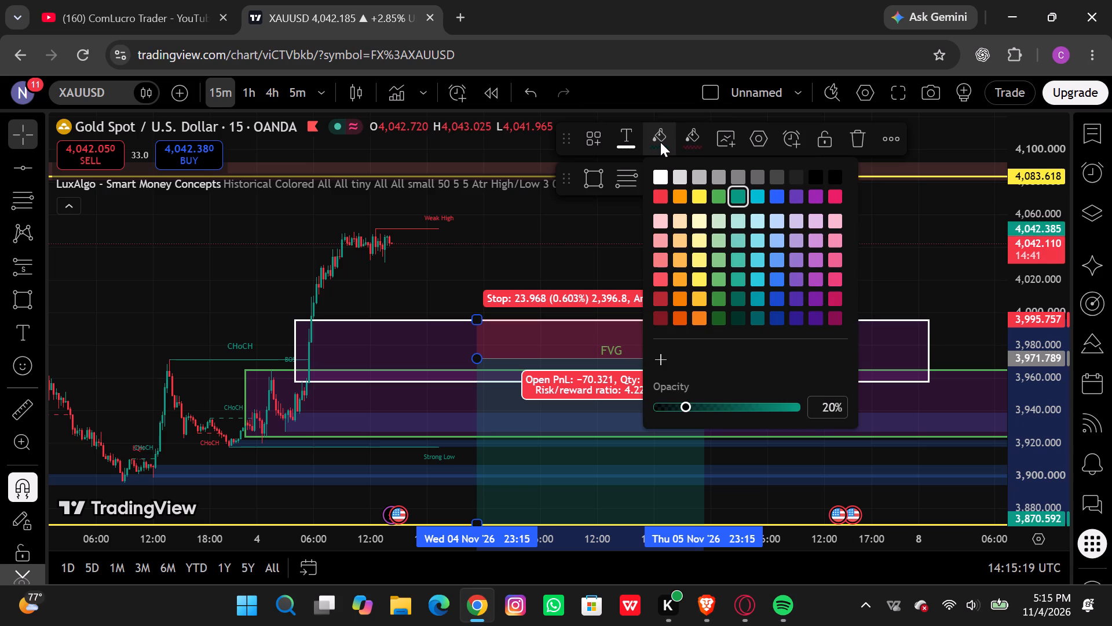
pyautogui.click(683, 140)
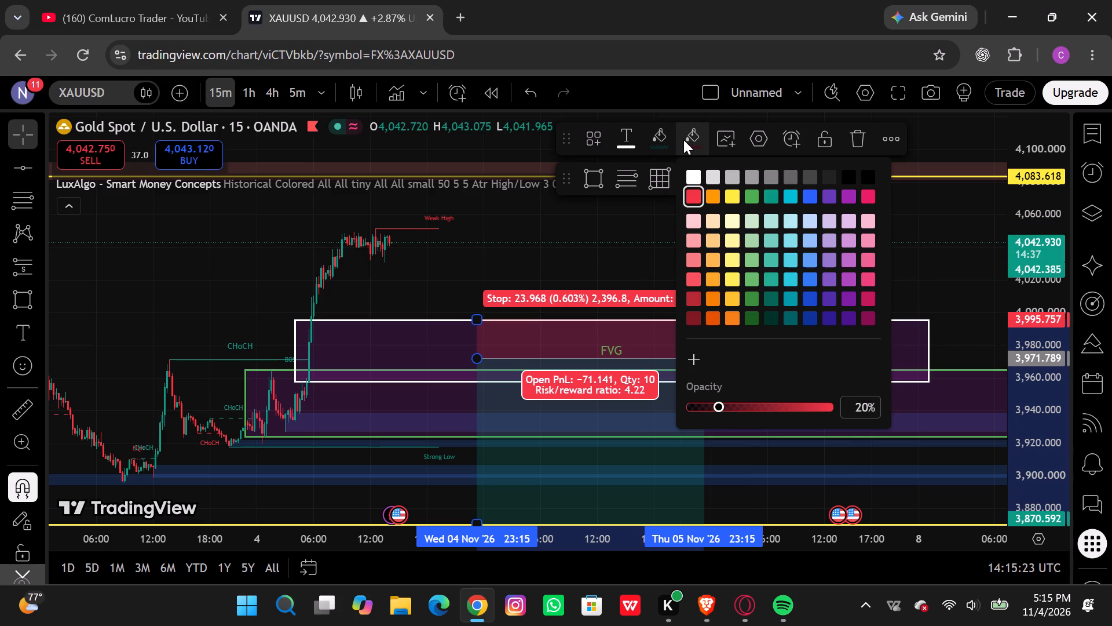
pyautogui.moveTo(722, 406); pyautogui.dragTo(769, 406)
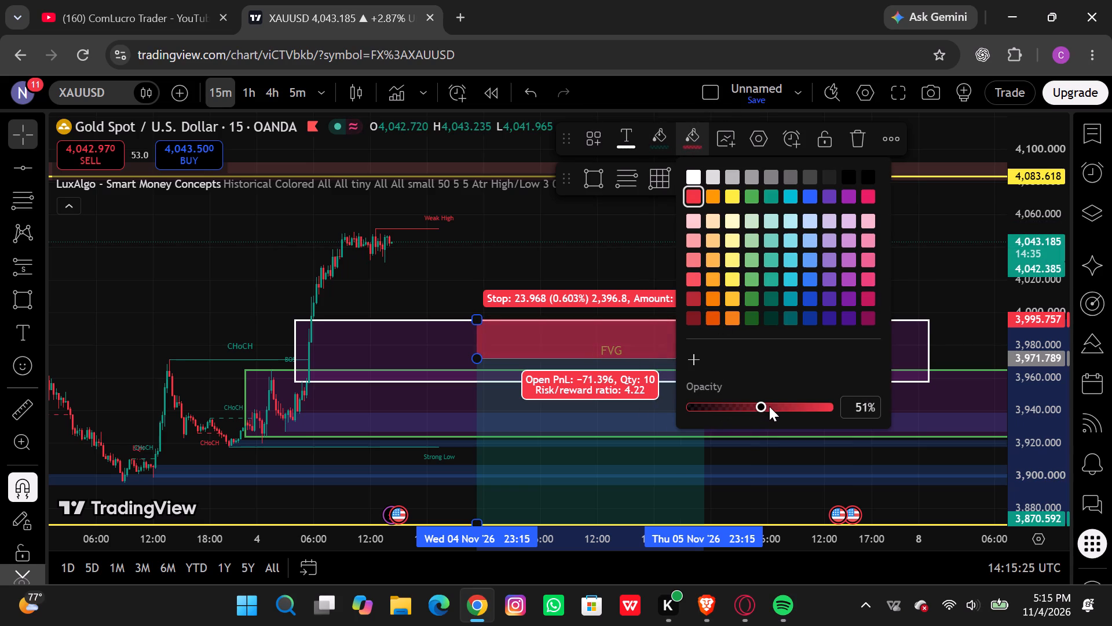
pyautogui.moveTo(769, 406); pyautogui.dragTo(775, 407)
pyautogui.click(775, 407)
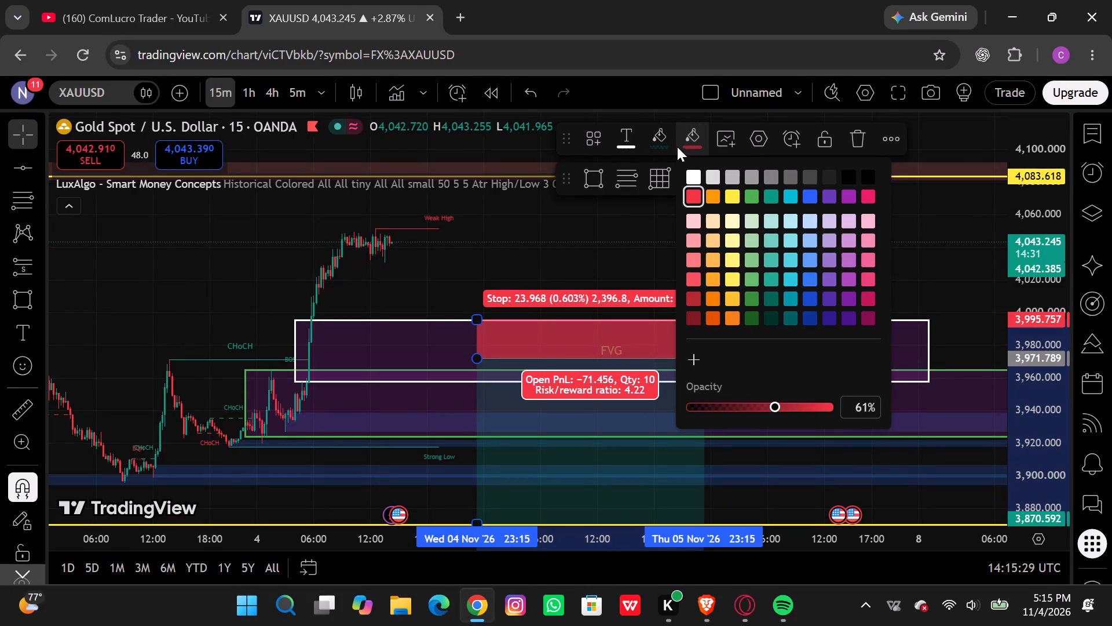
# Set the opacity of the short position's green profit background to about 57%.
pyautogui.click(661, 143)
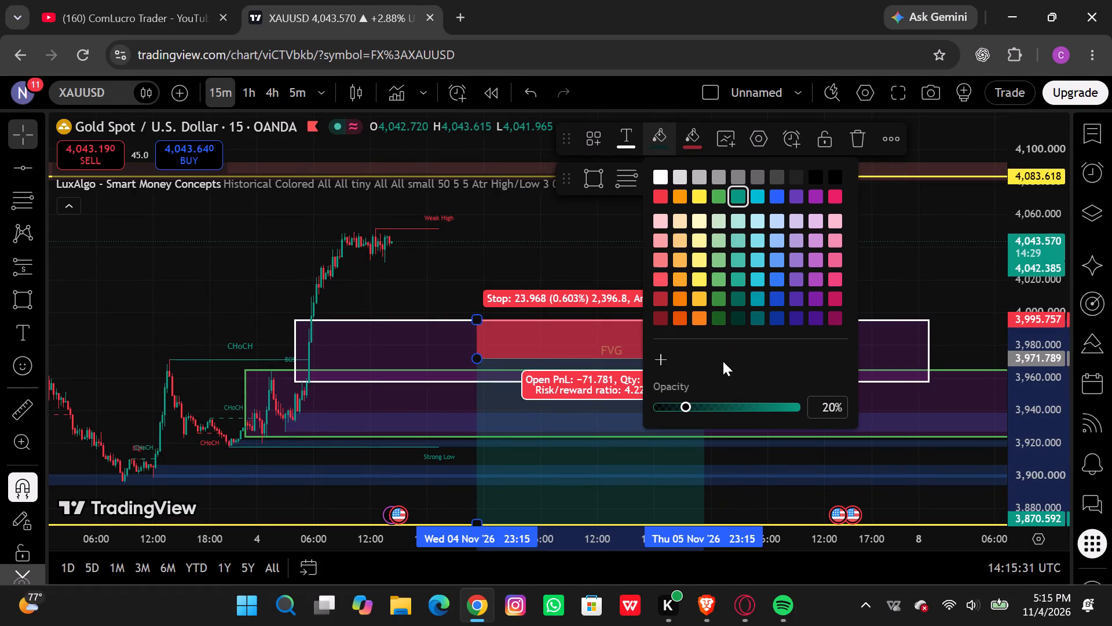
pyautogui.moveTo(704, 406); pyautogui.dragTo(725, 406)
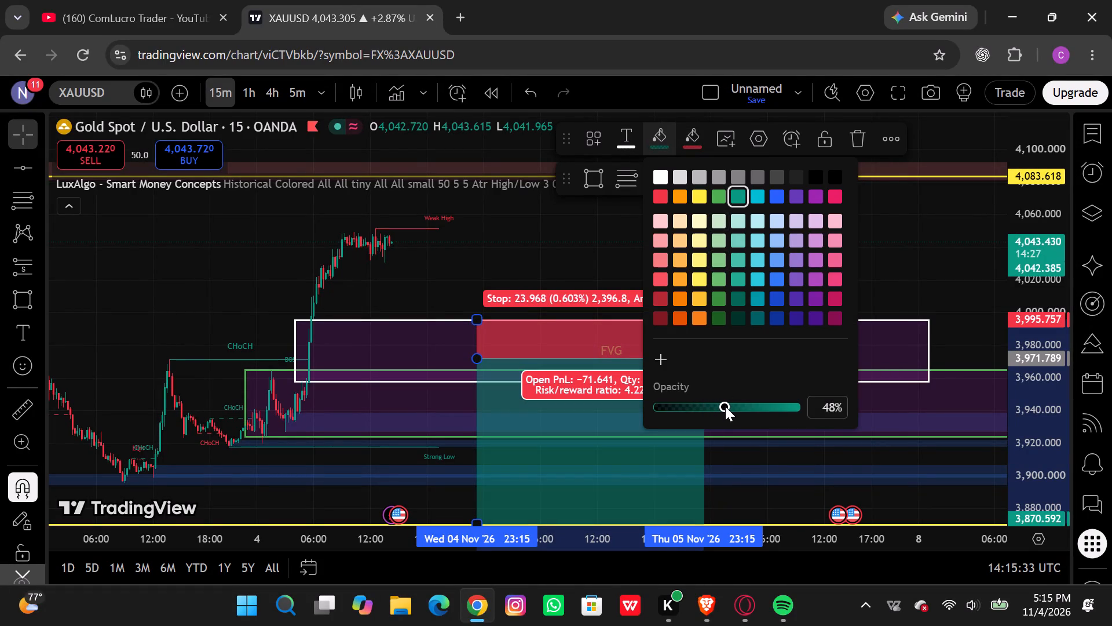
pyautogui.moveTo(725, 406); pyautogui.dragTo(737, 406)
pyautogui.click(737, 406)
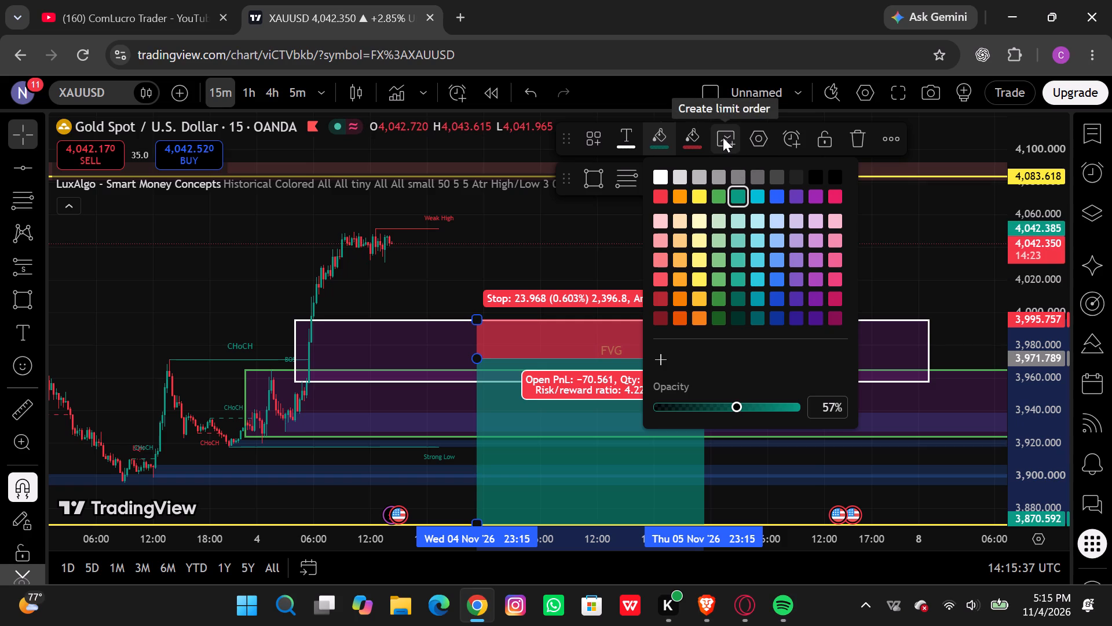
# Check the short position's input settings, including account size, risk, entry price and leverage, and close them.
pyautogui.click(756, 143)
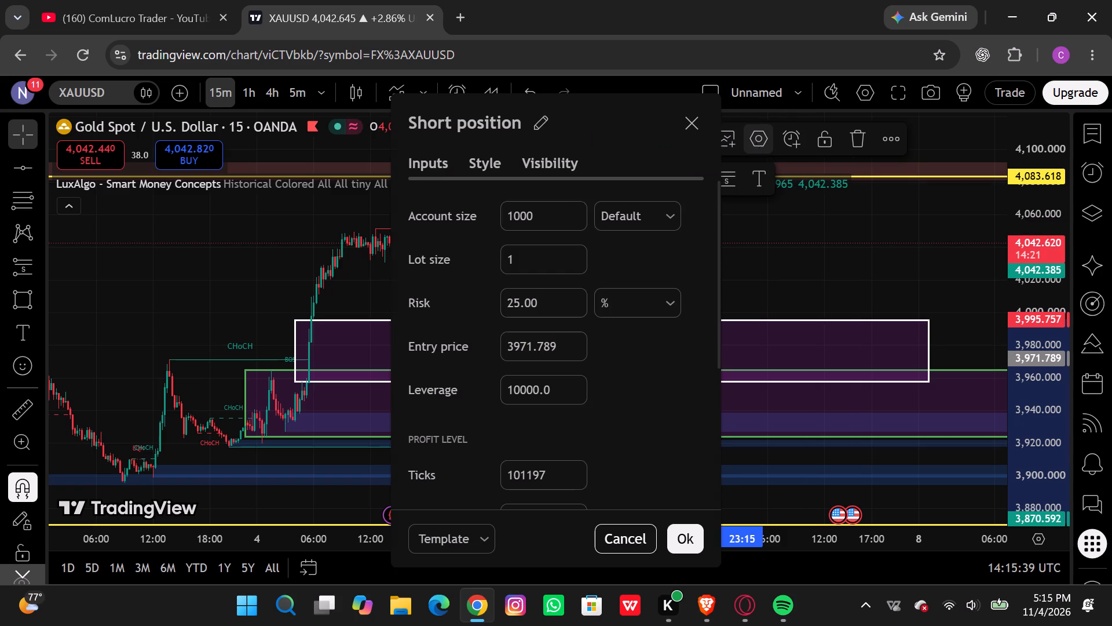
pyautogui.click(685, 123)
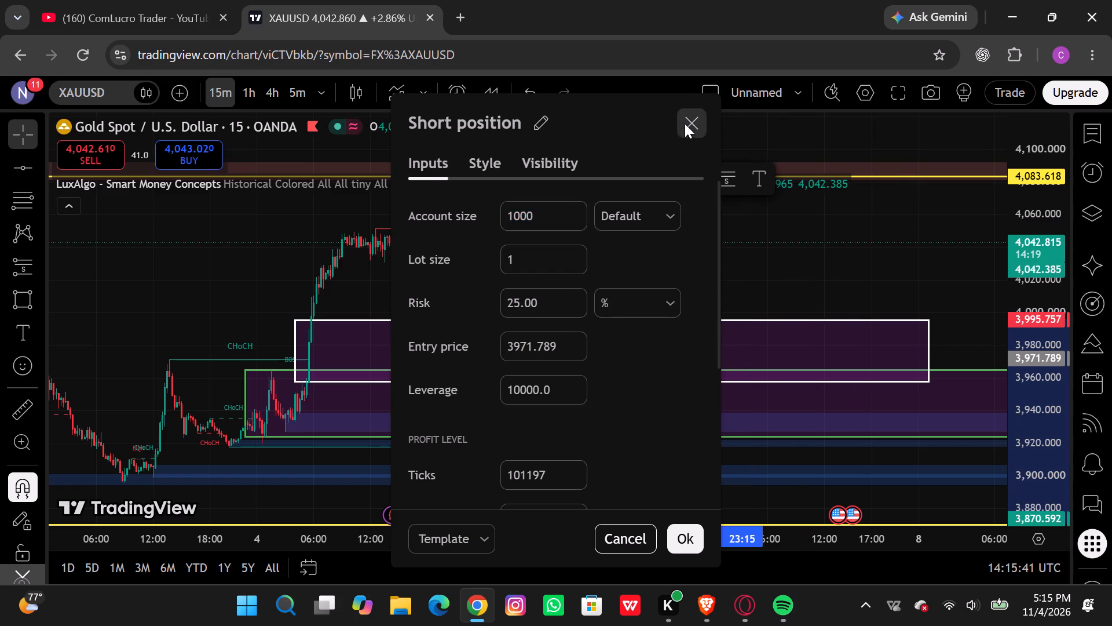
# Start a limit order from the short position, browse the brokers offered for trading, and close the broker list.
pyautogui.click(722, 143)
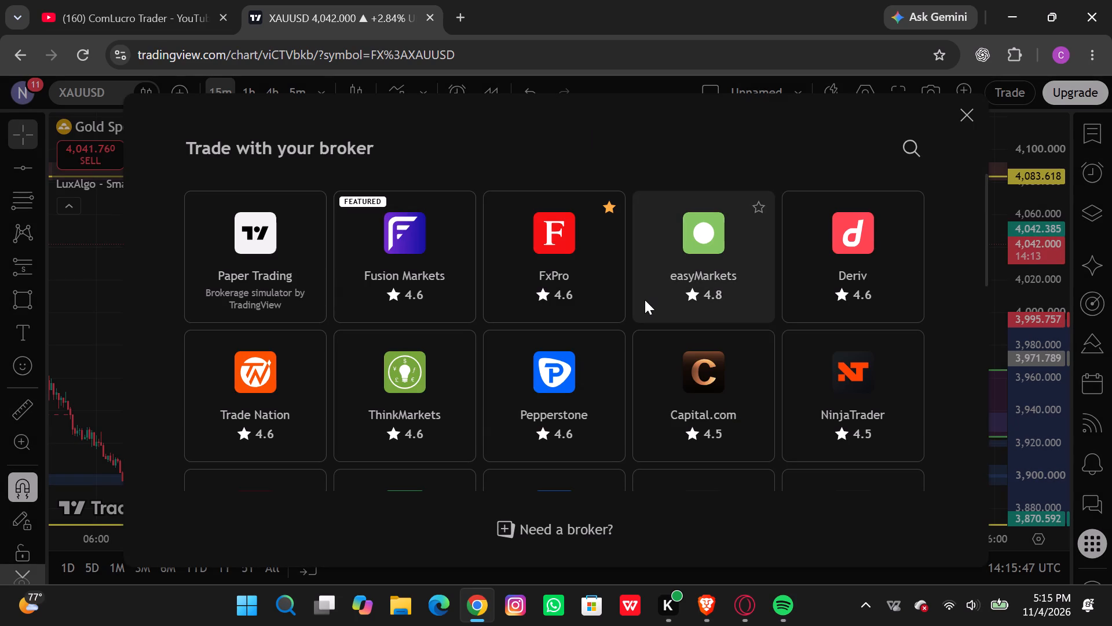
pyautogui.scroll(-8, 645, 300)
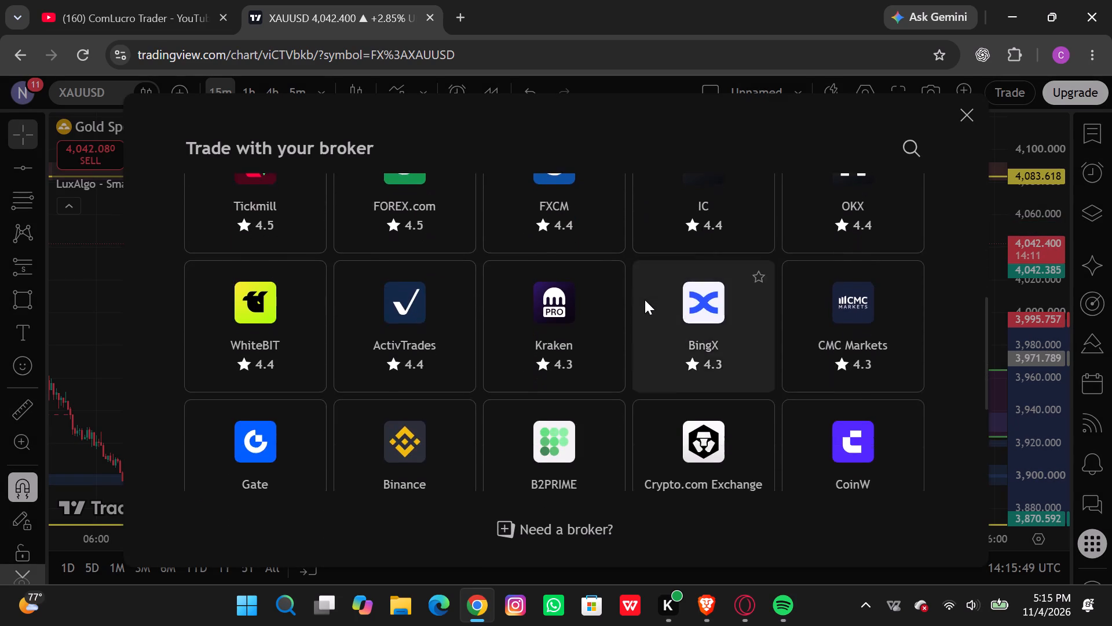
pyautogui.scroll(-2, 645, 300)
pyautogui.scroll(1, 645, 300)
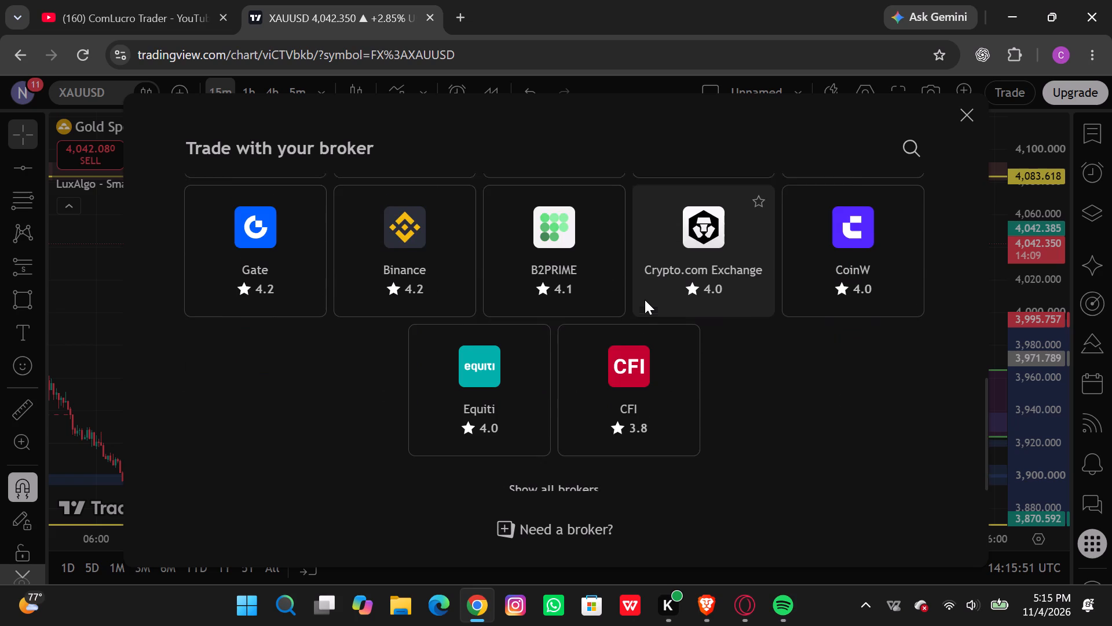
pyautogui.scroll(7, 645, 300)
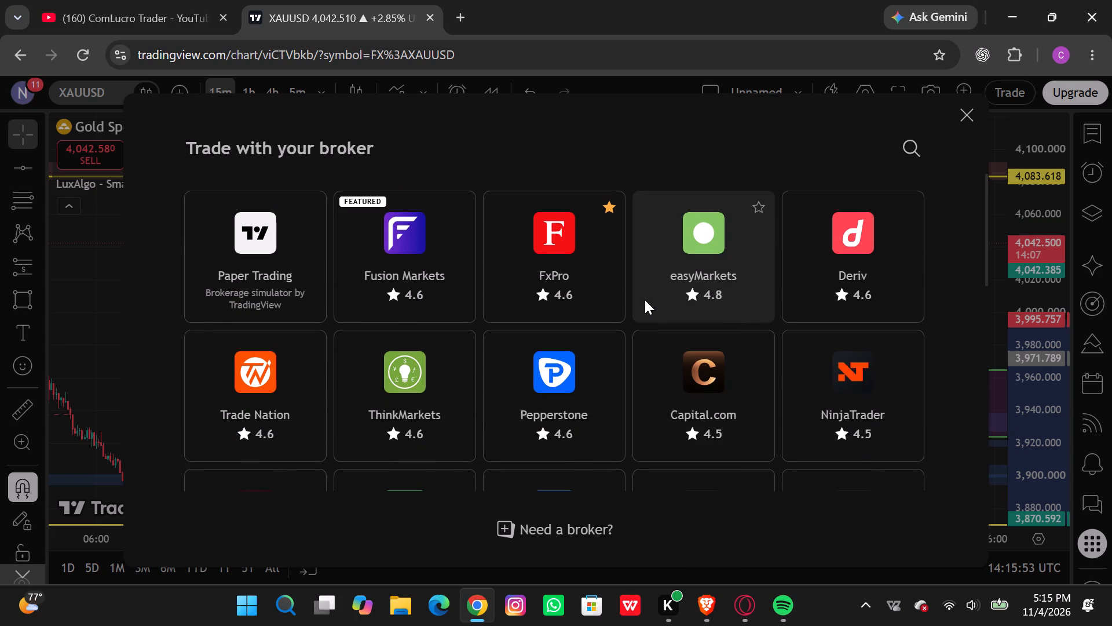
pyautogui.click(960, 116)
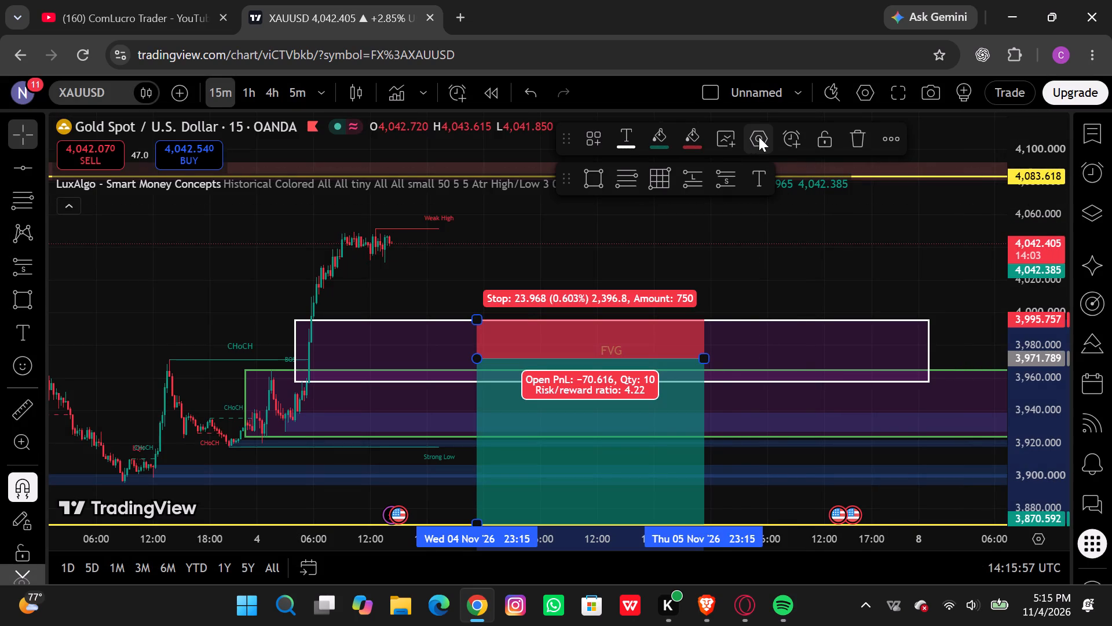
# Reopen the short position's settings and close them without changes.
pyautogui.click(759, 137)
pyautogui.click(698, 127)
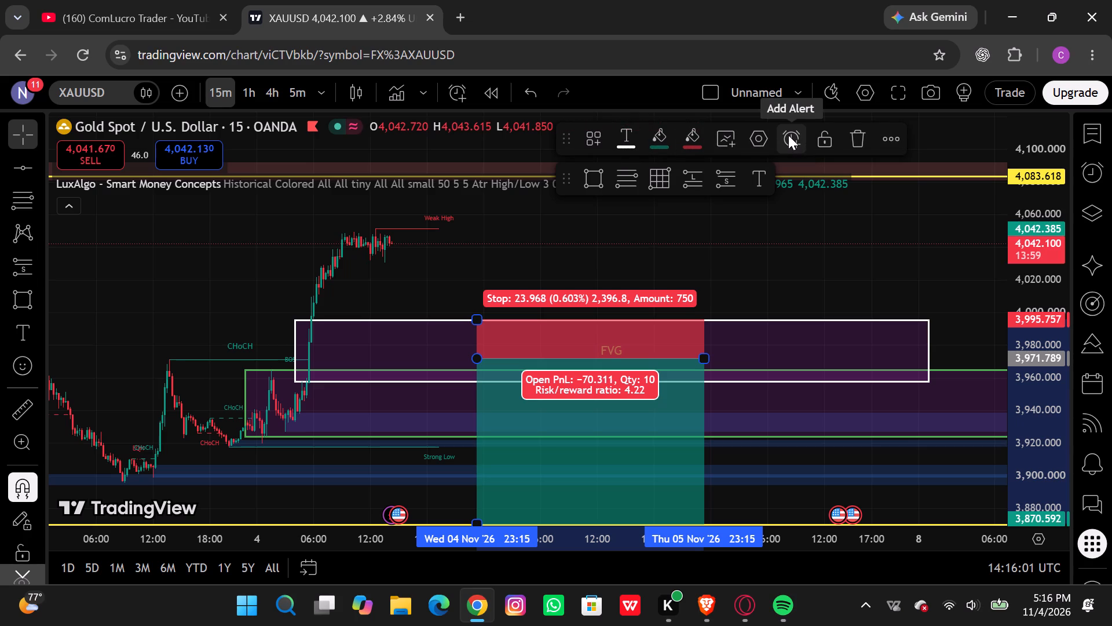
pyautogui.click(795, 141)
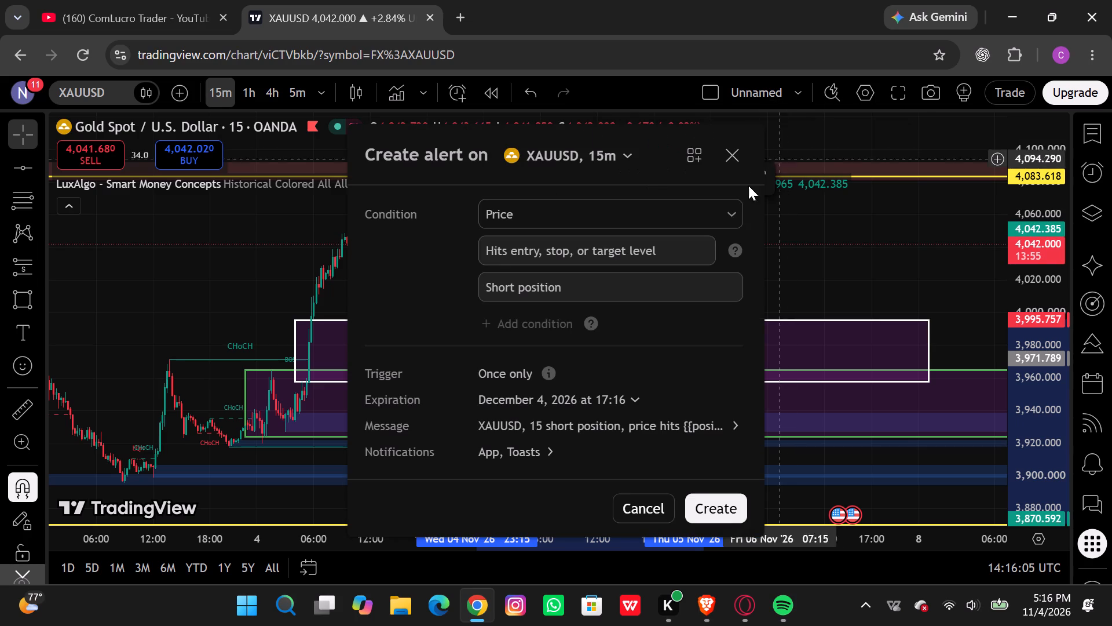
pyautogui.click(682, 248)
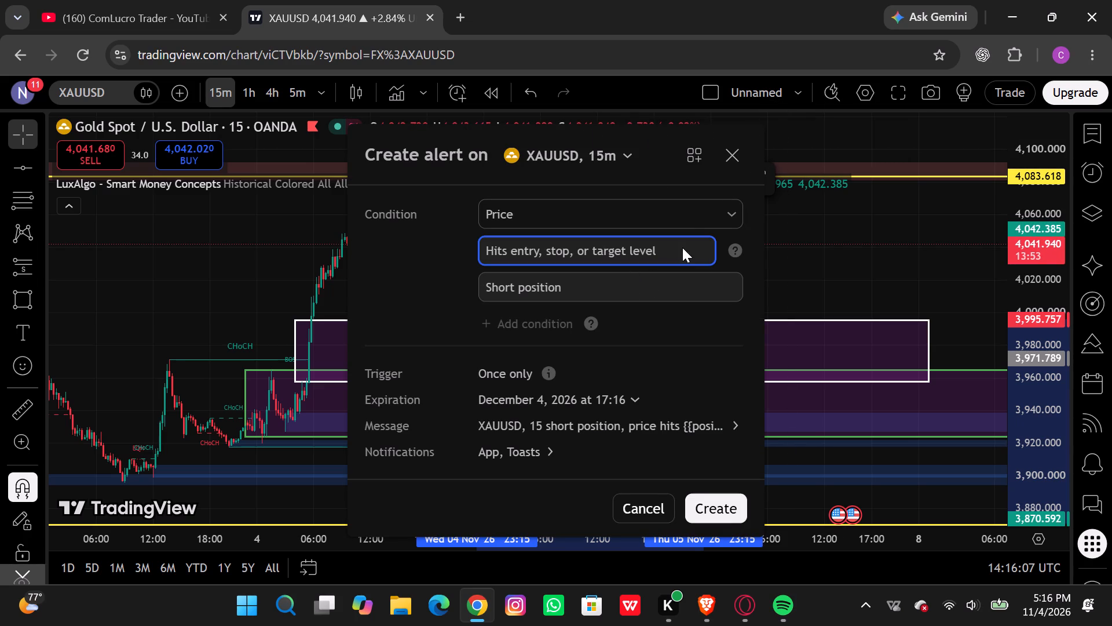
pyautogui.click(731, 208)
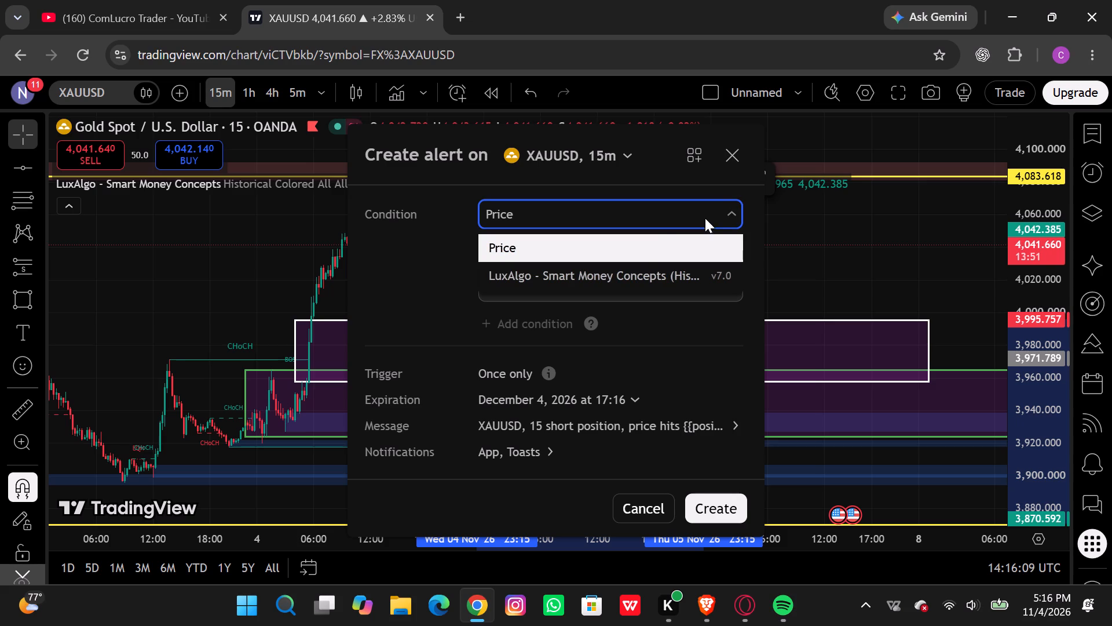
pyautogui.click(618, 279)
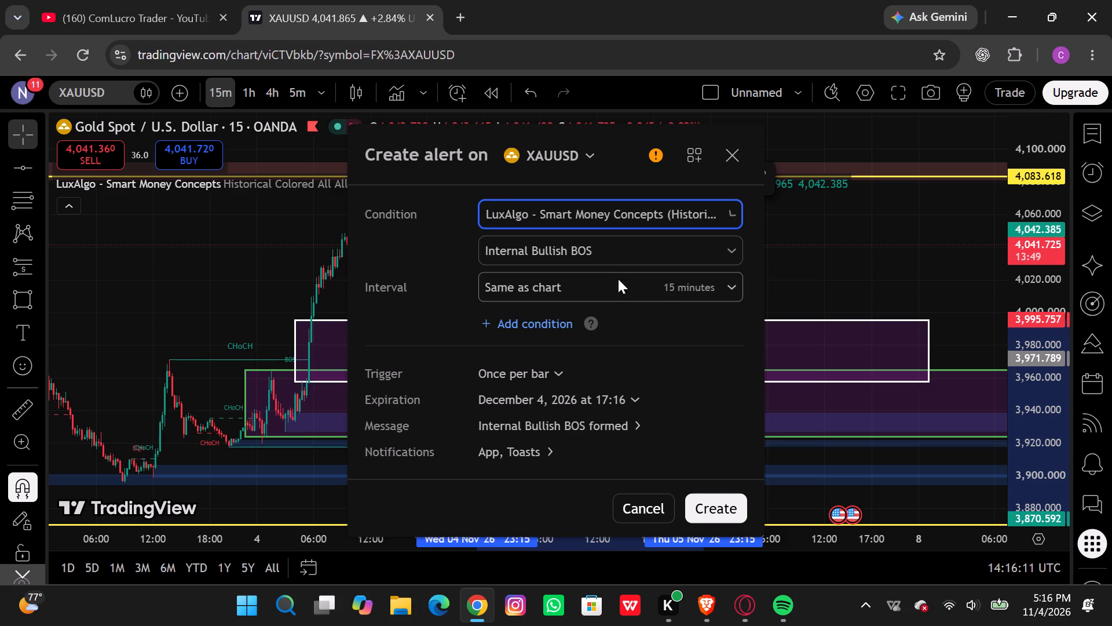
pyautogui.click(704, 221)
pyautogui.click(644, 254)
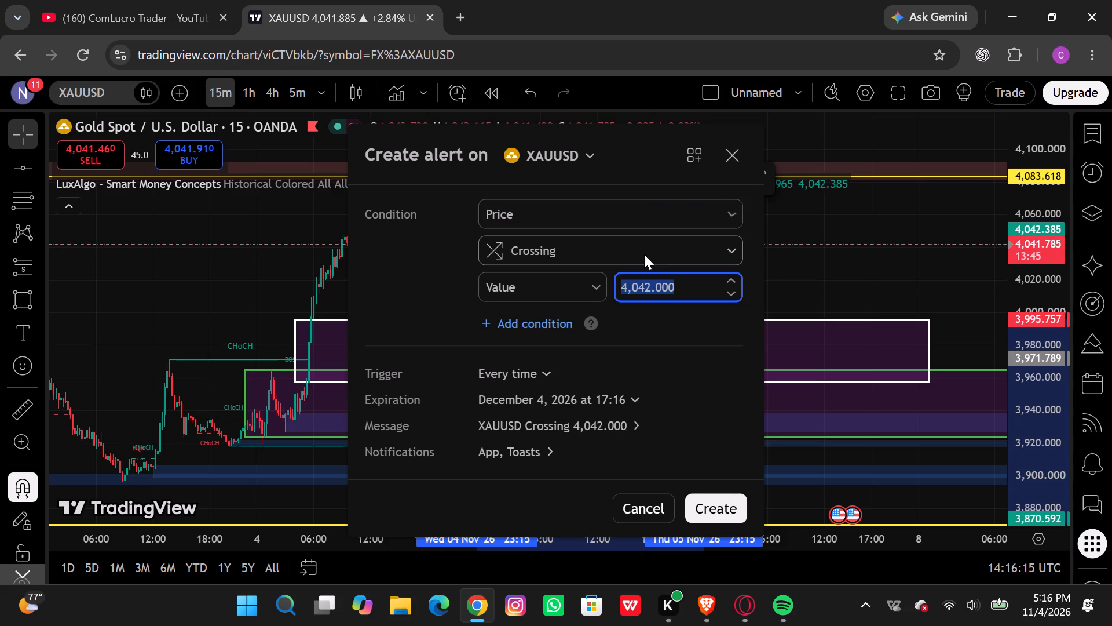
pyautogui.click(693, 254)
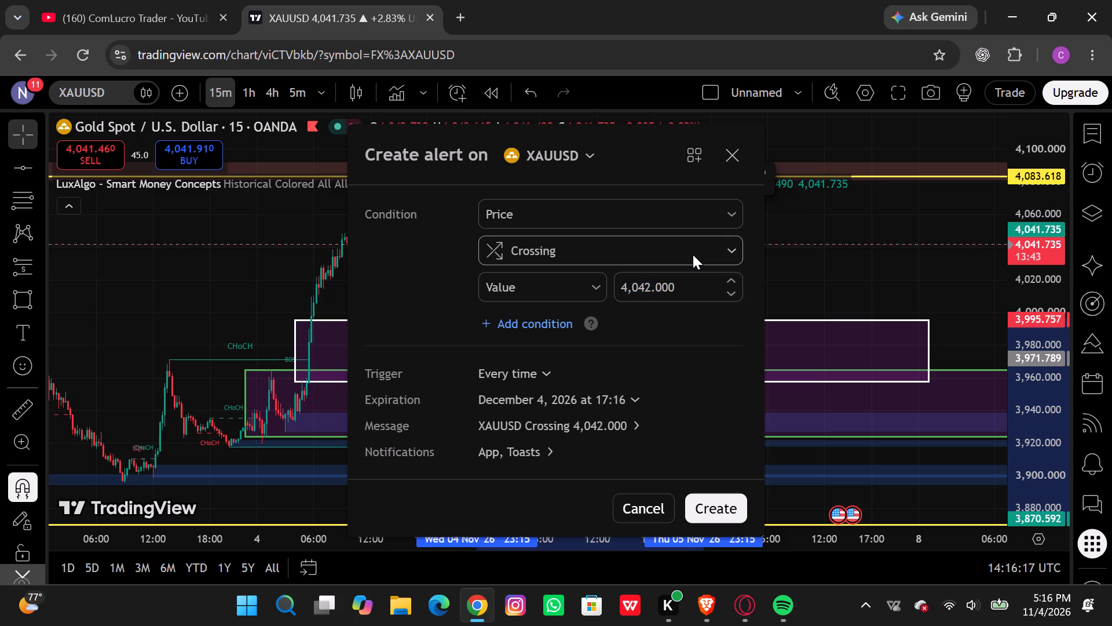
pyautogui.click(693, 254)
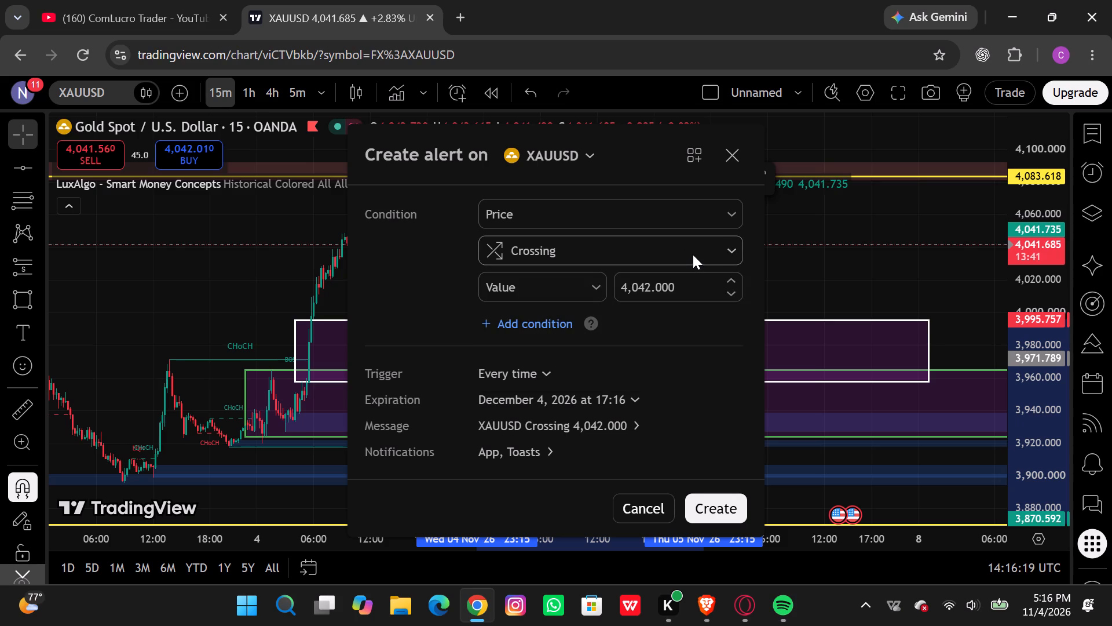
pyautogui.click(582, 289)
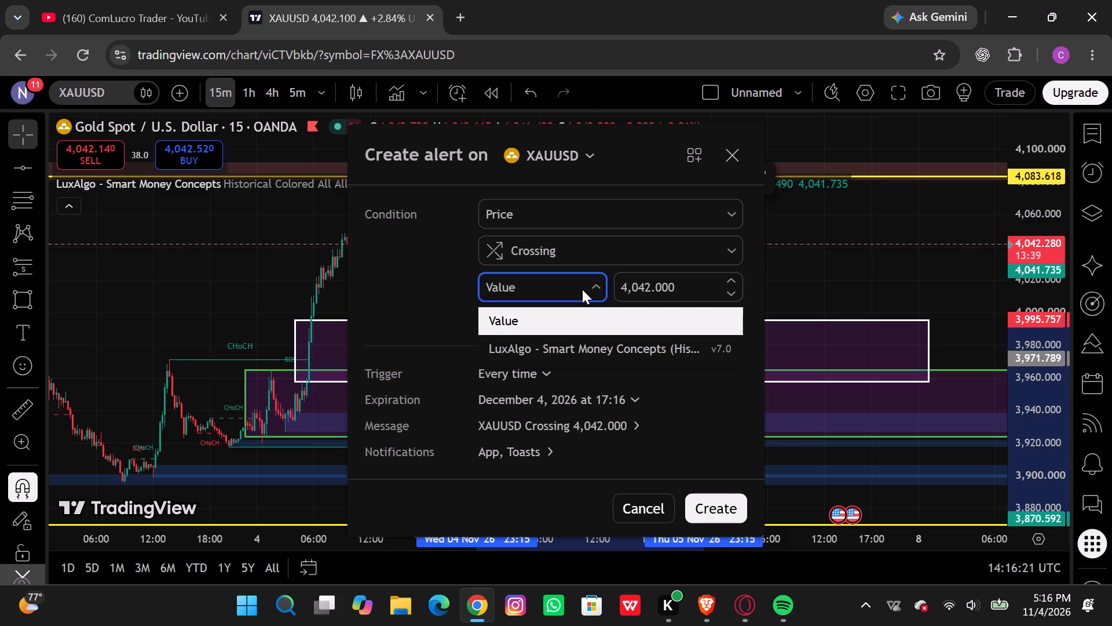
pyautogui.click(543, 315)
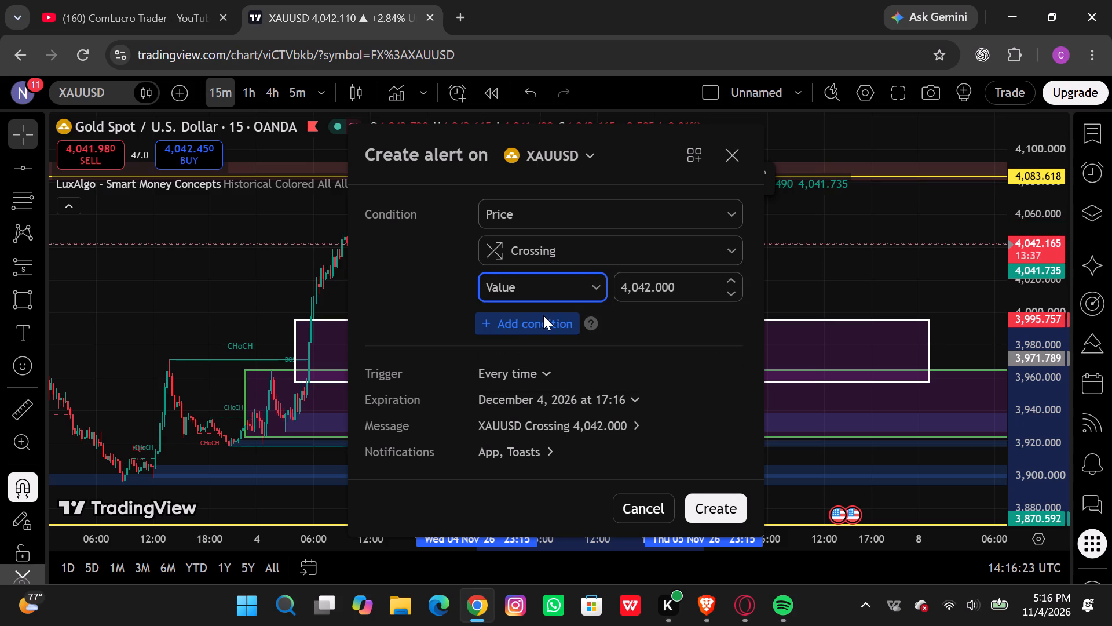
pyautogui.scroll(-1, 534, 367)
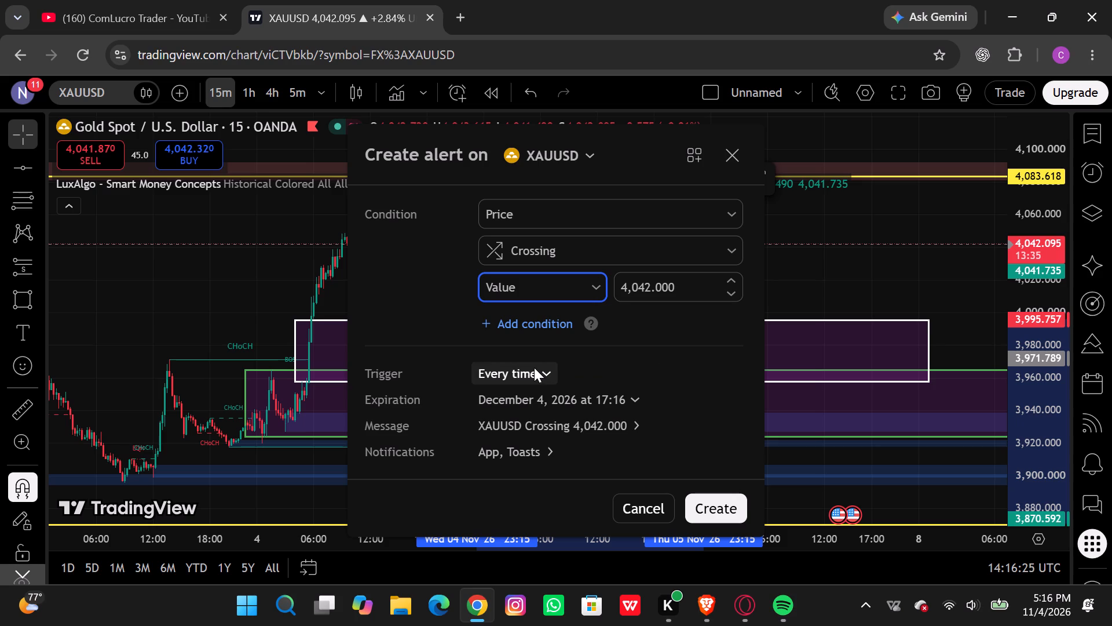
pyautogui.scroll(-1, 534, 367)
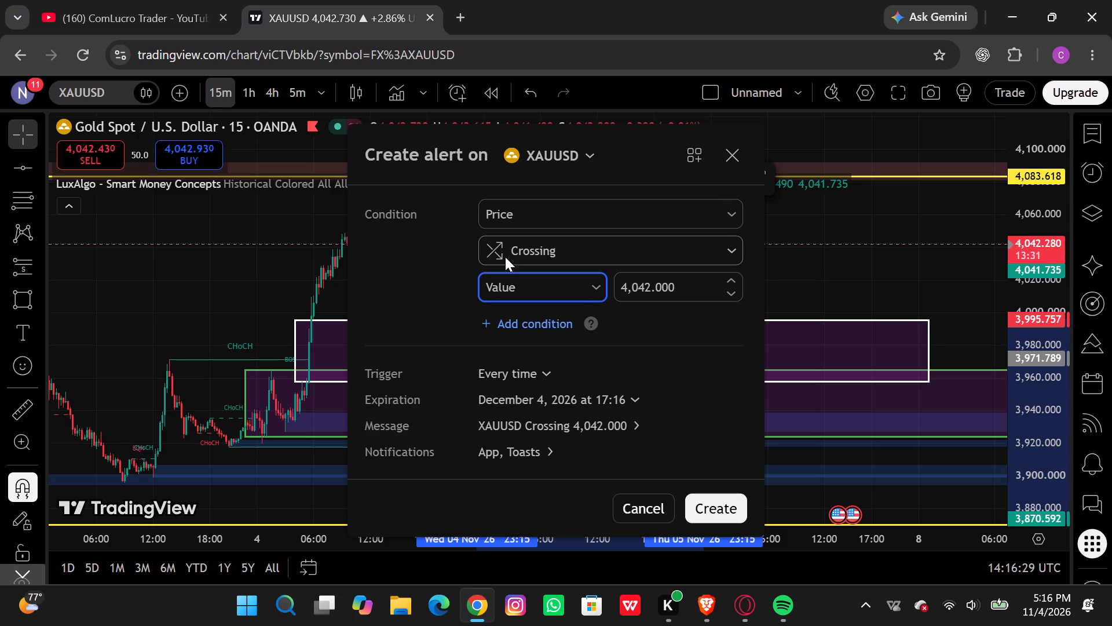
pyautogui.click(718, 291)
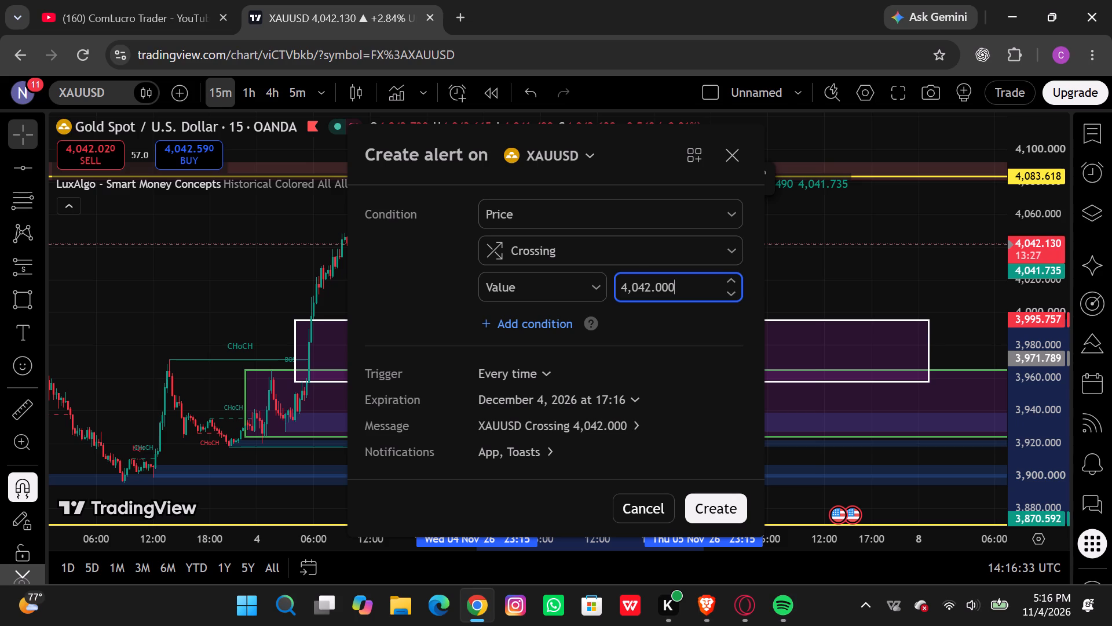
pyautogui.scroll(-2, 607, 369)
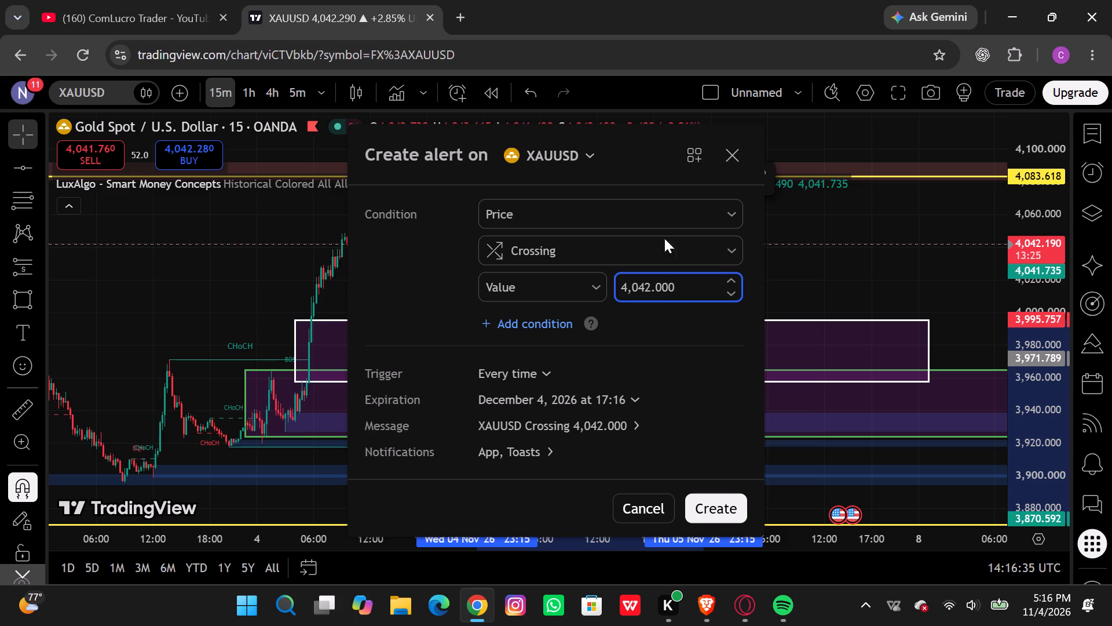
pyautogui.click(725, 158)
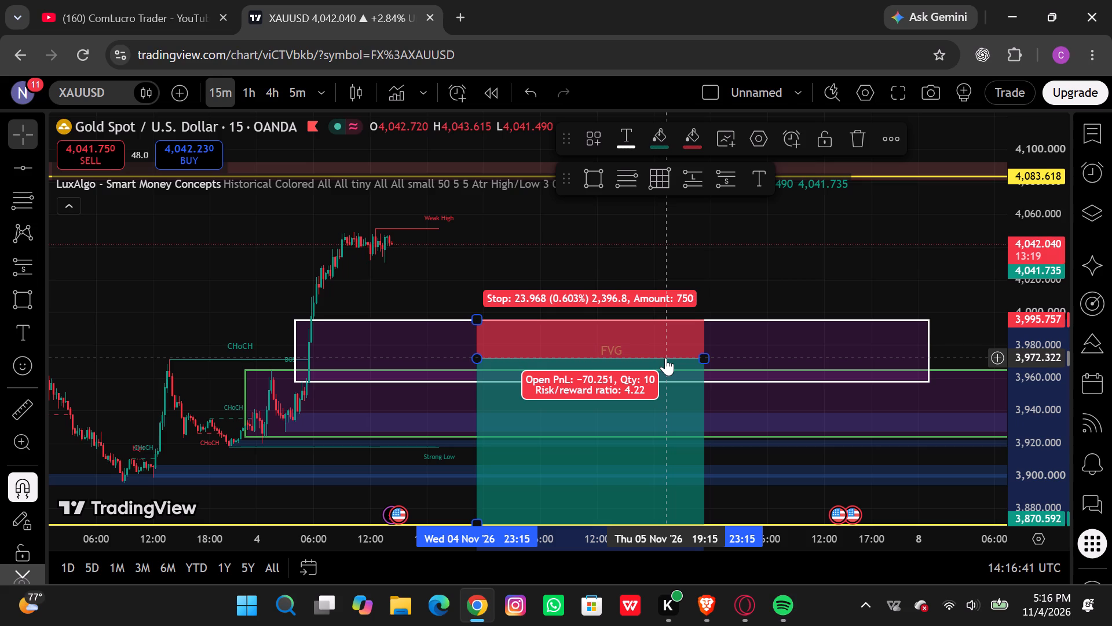
# Start a new alert from the short position and set its condition to Price Crossing a value.
pyautogui.click(796, 140)
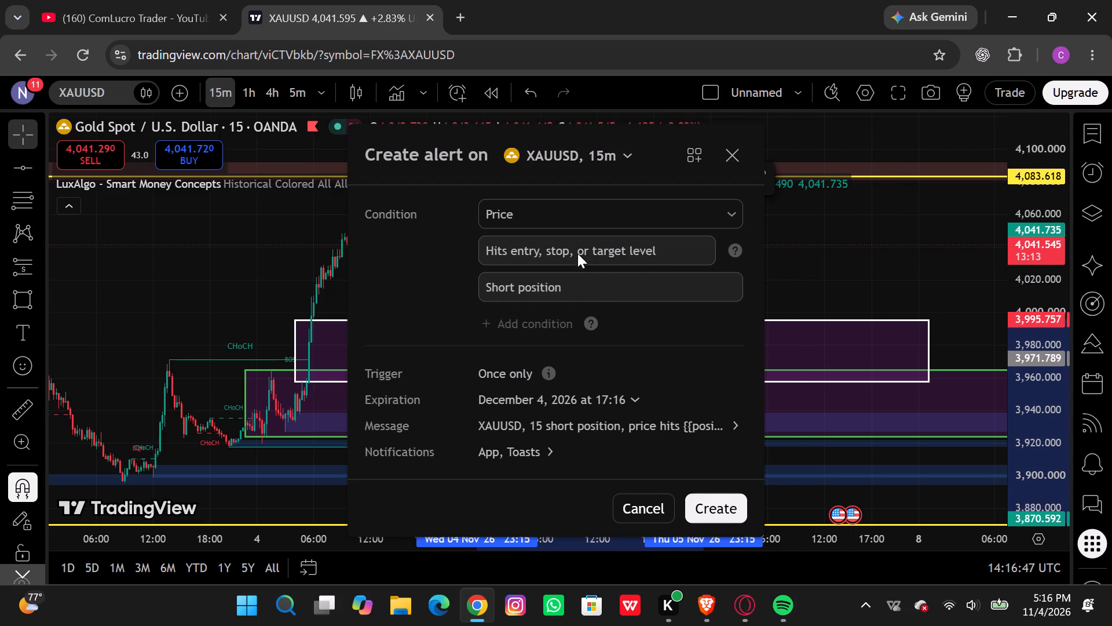
pyautogui.click(539, 245)
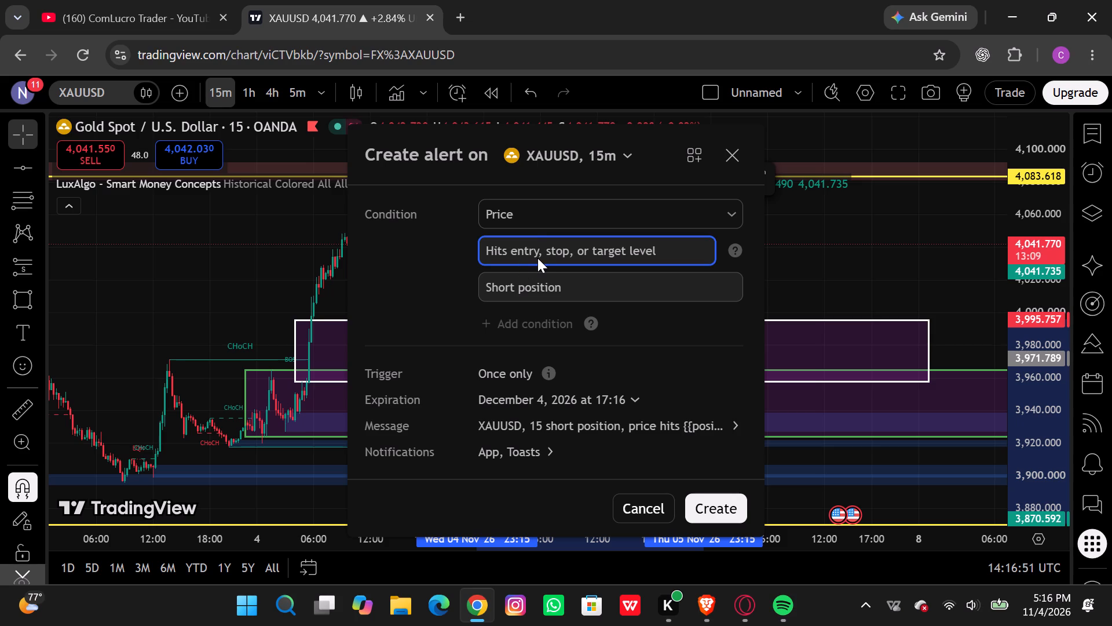
pyautogui.click(538, 258)
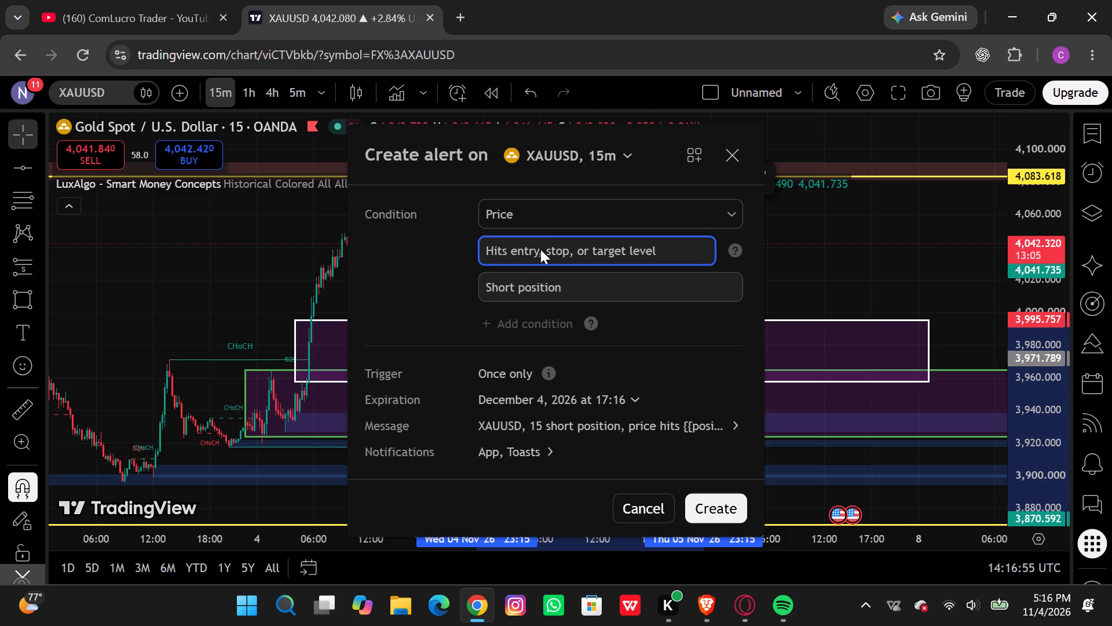
pyautogui.press('3')
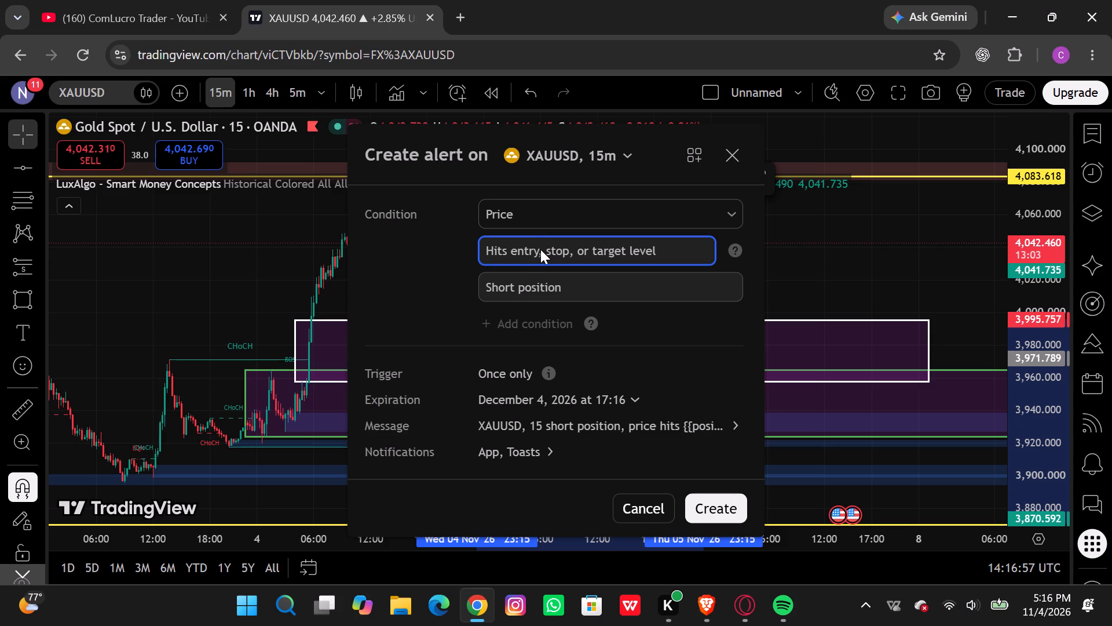
pyautogui.scroll(-1, 586, 303)
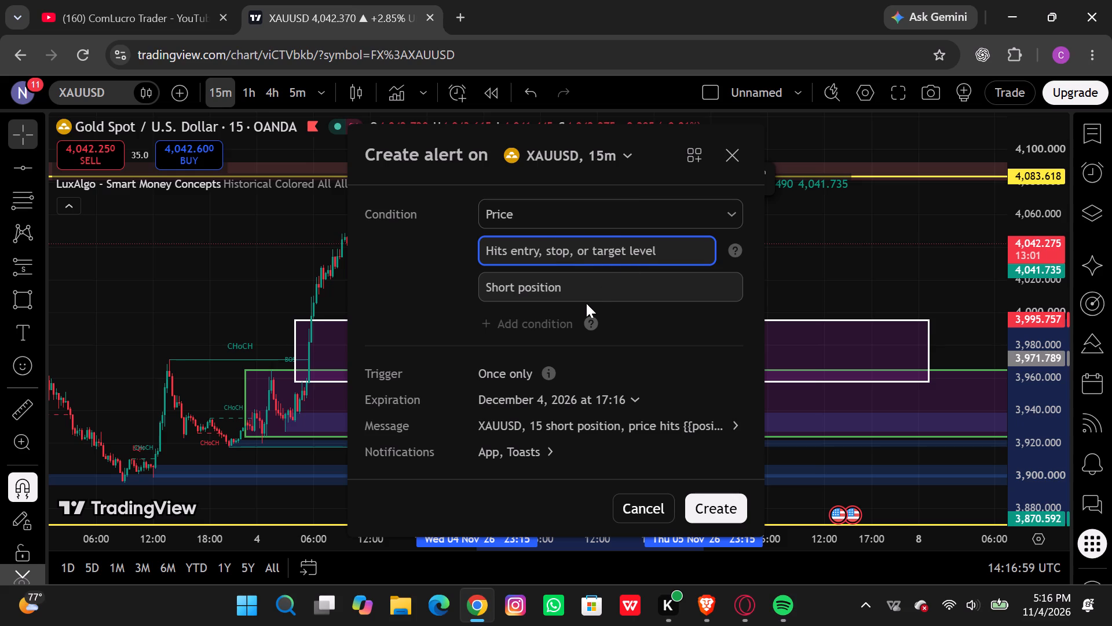
pyautogui.click(606, 221)
pyautogui.click(576, 246)
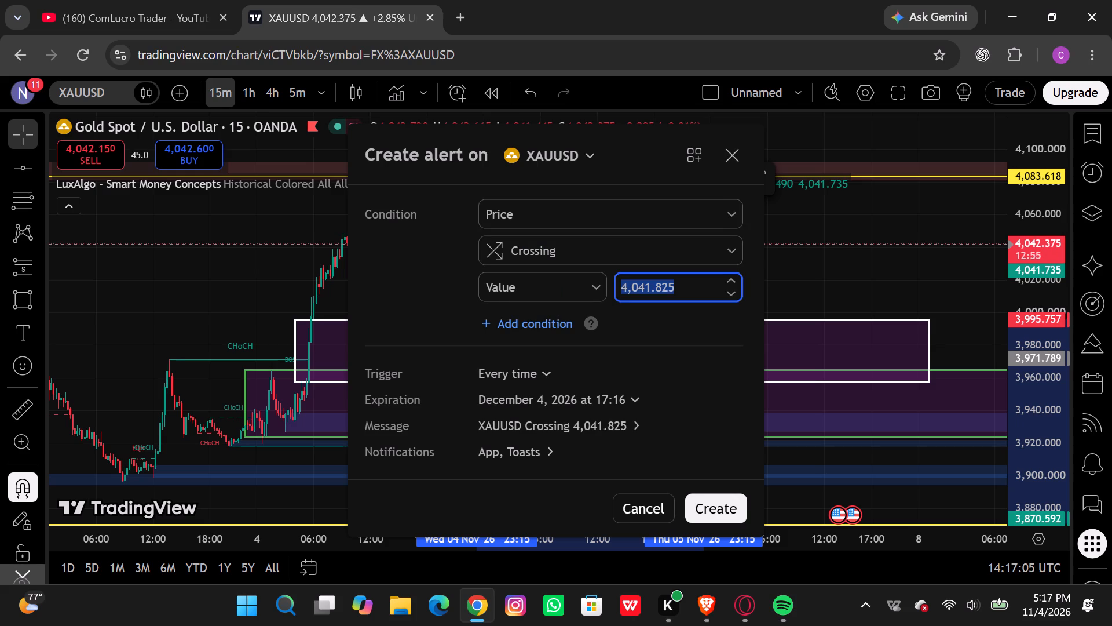
# Set the alert's crossing value to 3972.322 and create the alert.
pyautogui.click(674, 290)
pyautogui.press('BackSpace')
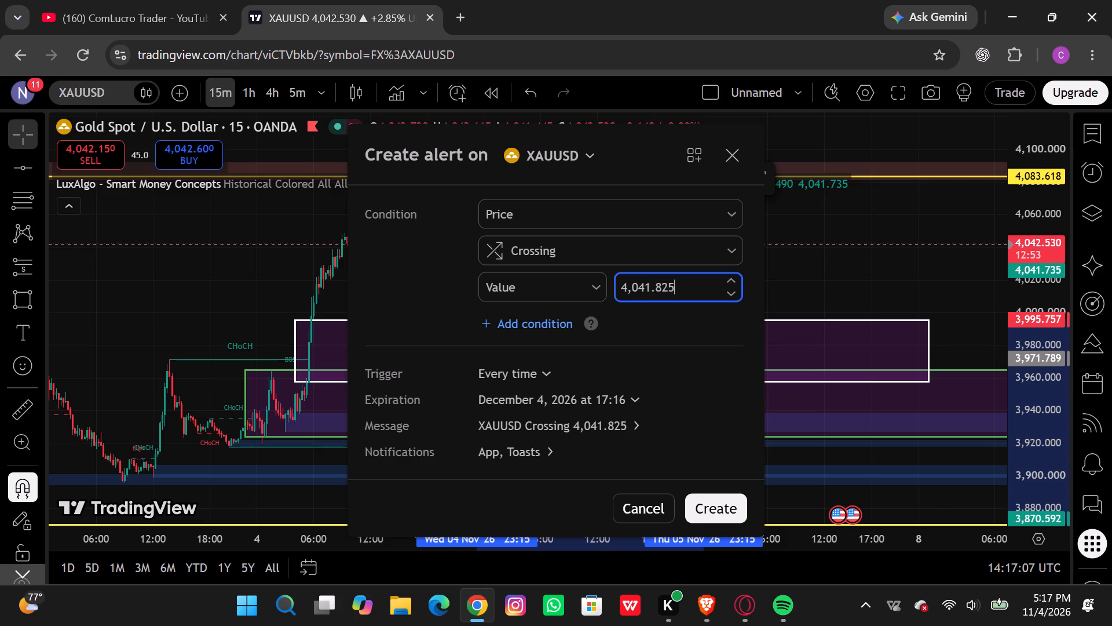
pyautogui.press('BackSpace')
pyautogui.press('BackSpace')
pyautogui.press('BackSpace')
pyautogui.press('BackSpace')
pyautogui.press('BackSpace')
pyautogui.press('BackSpace')
pyautogui.press('BackSpace')
pyautogui.press('BackSpace')
pyautogui.press('BackSpace')
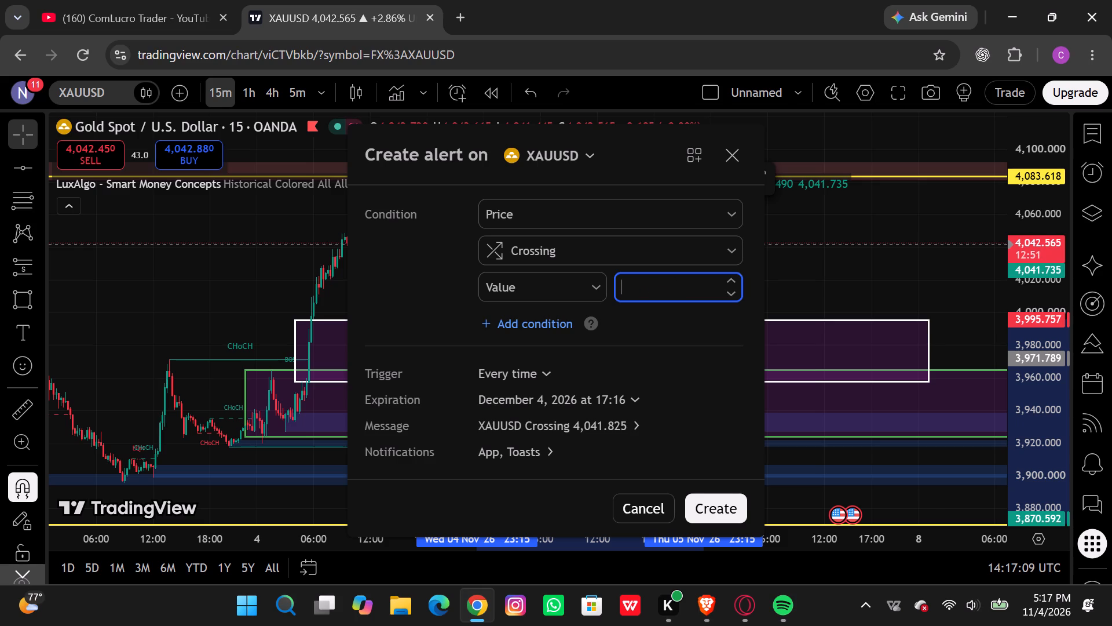
pyautogui.press('BackSpace')
pyautogui.press('BackSpace')
pyautogui.write('397')
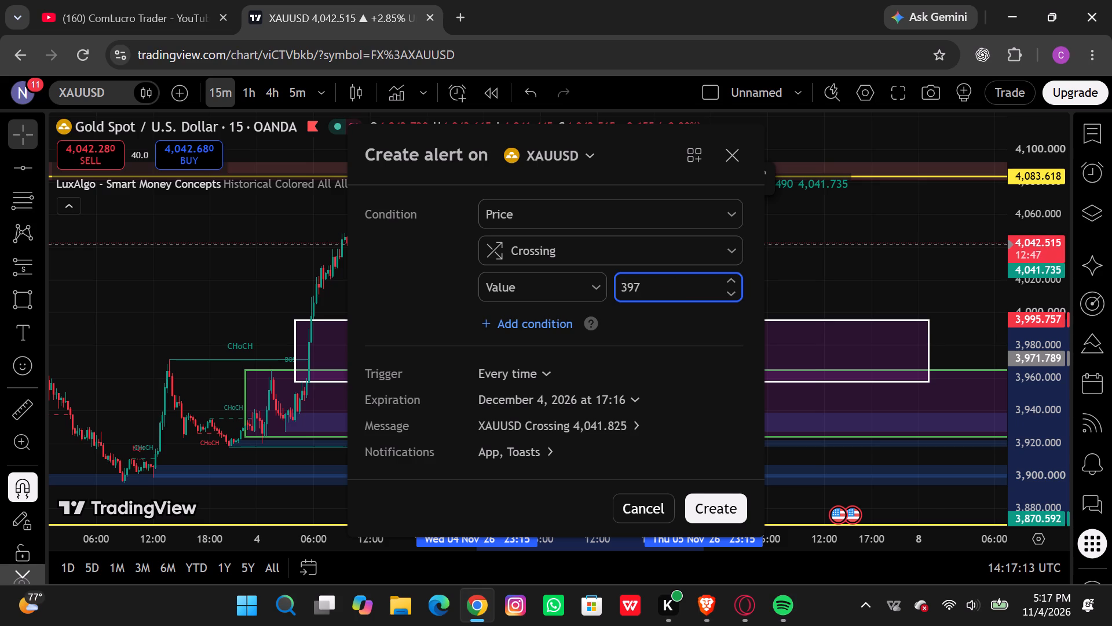
pyautogui.press('2')
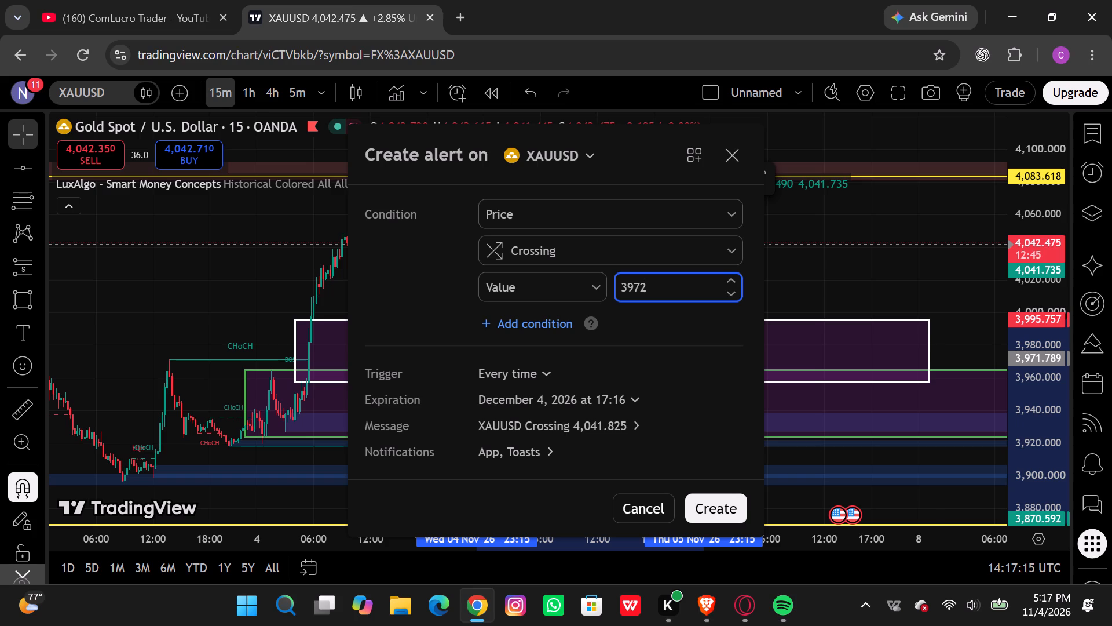
pyautogui.write('.322')
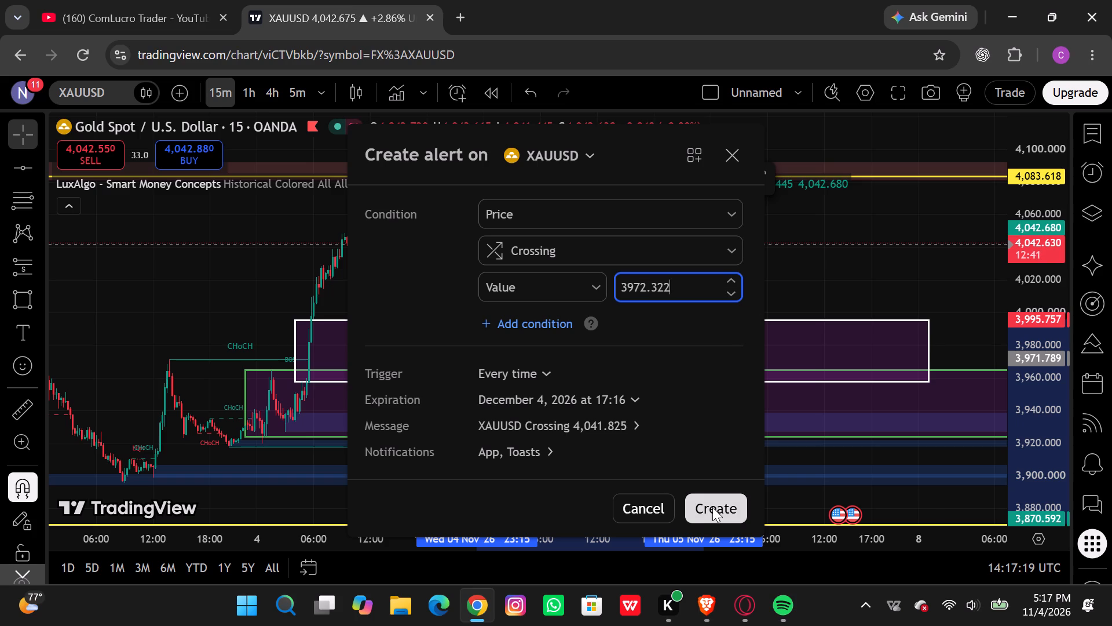
pyautogui.scroll(-2, 640, 408)
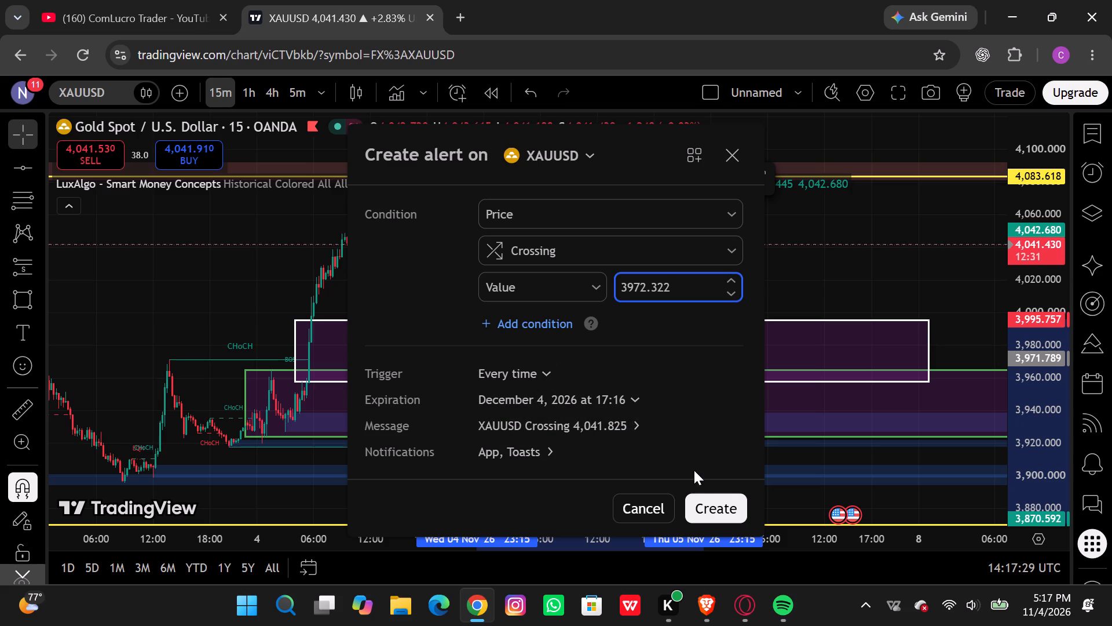
pyautogui.click(698, 502)
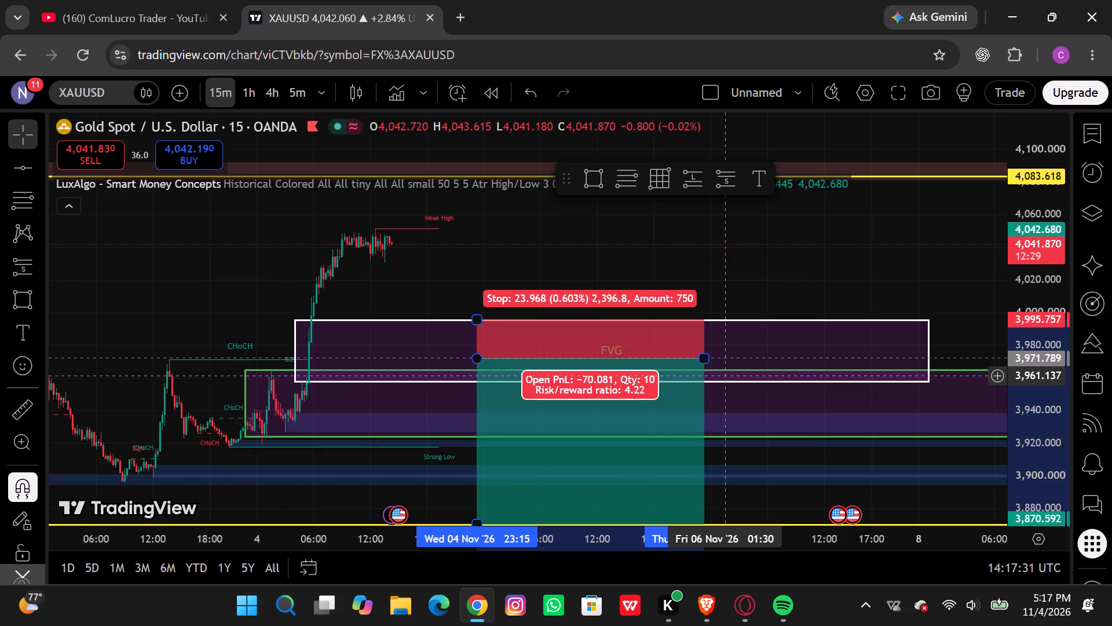
# Lock the short position drawing on the 15-minute chart and deselect it.
pyautogui.scroll(-1, 725, 376)
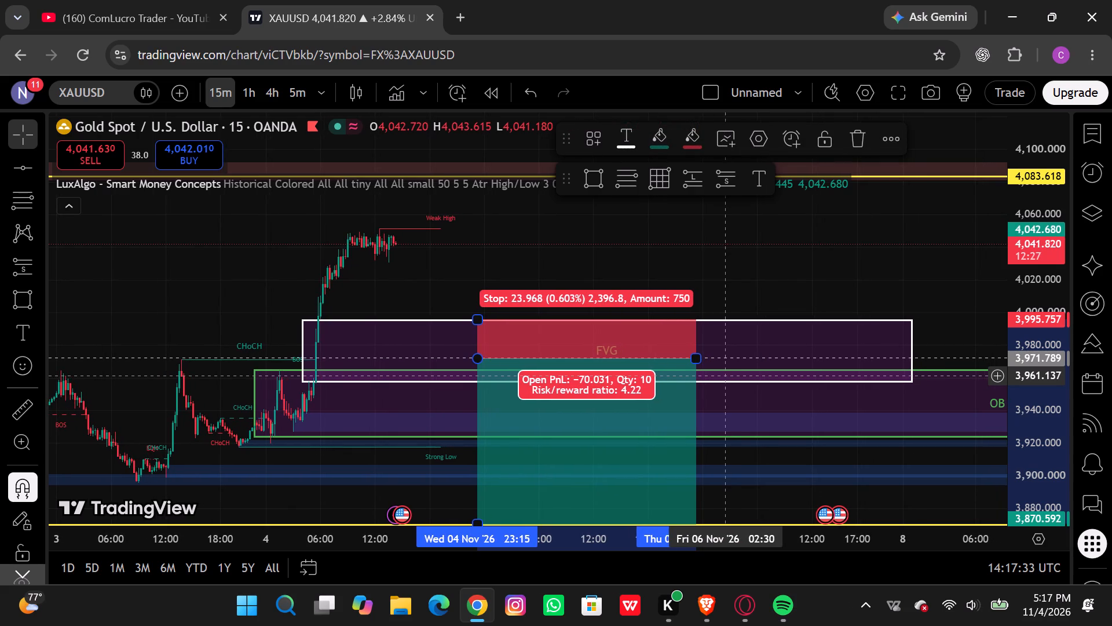
pyautogui.click(825, 146)
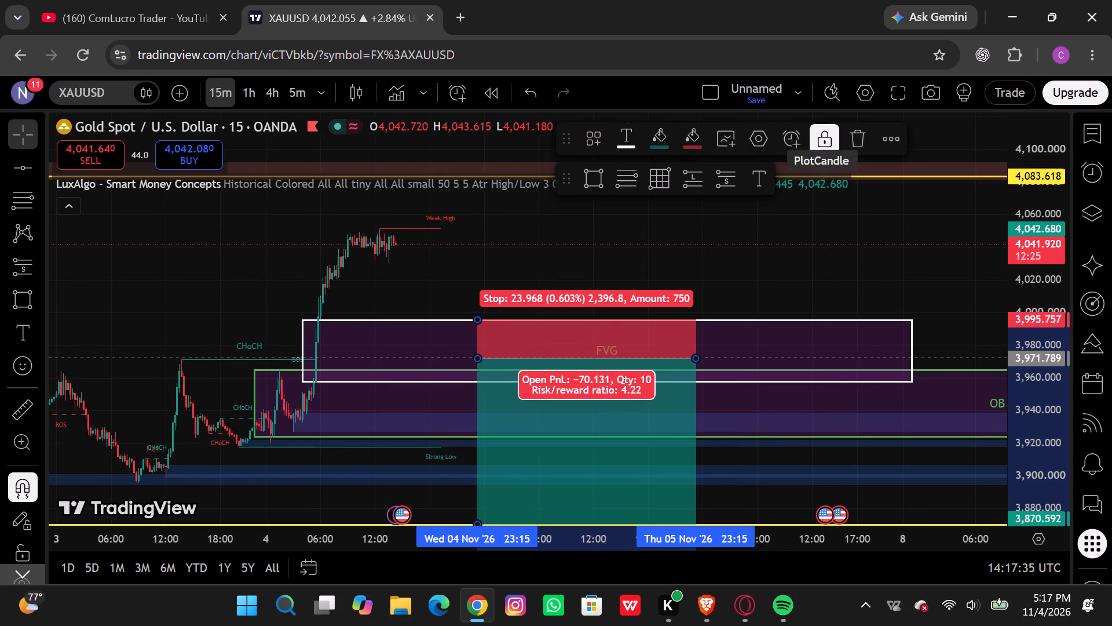
pyautogui.click(861, 237)
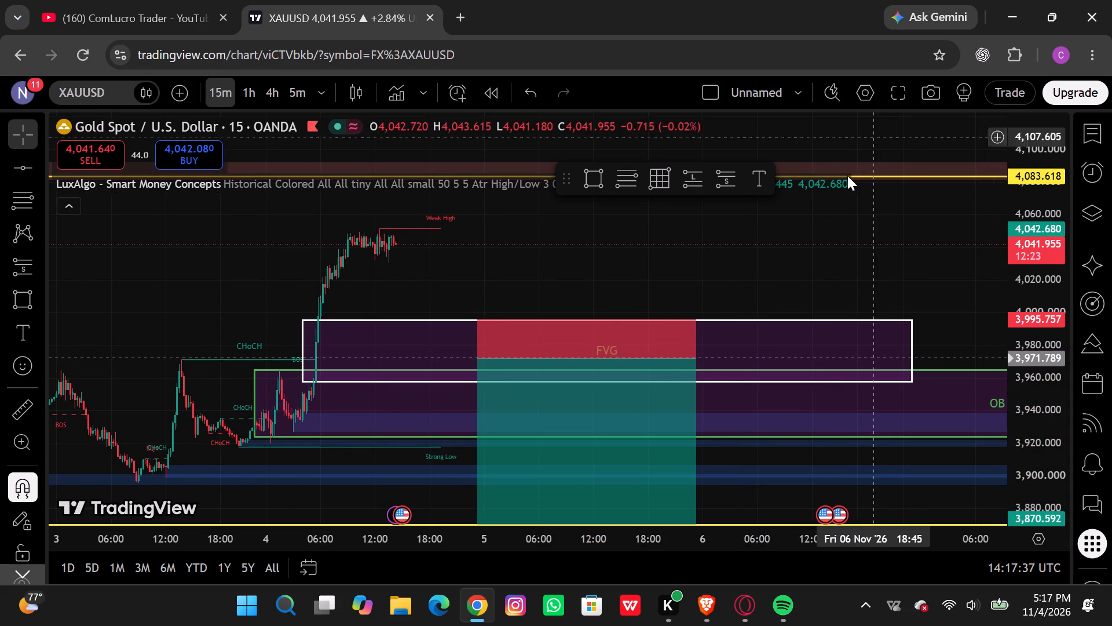
# View the marked zones and short position on the 1h timeframe and return to the 15m chart.
pyautogui.scroll(-1, 739, 168)
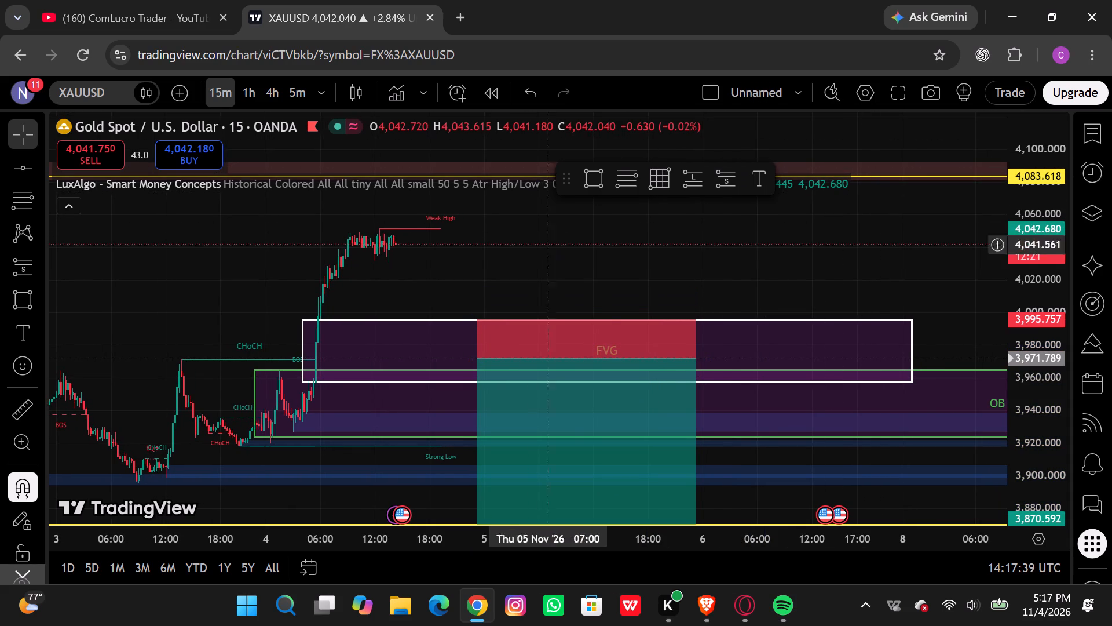
pyautogui.hscroll(-3, 569, 268)
pyautogui.scroll(-1, 569, 268)
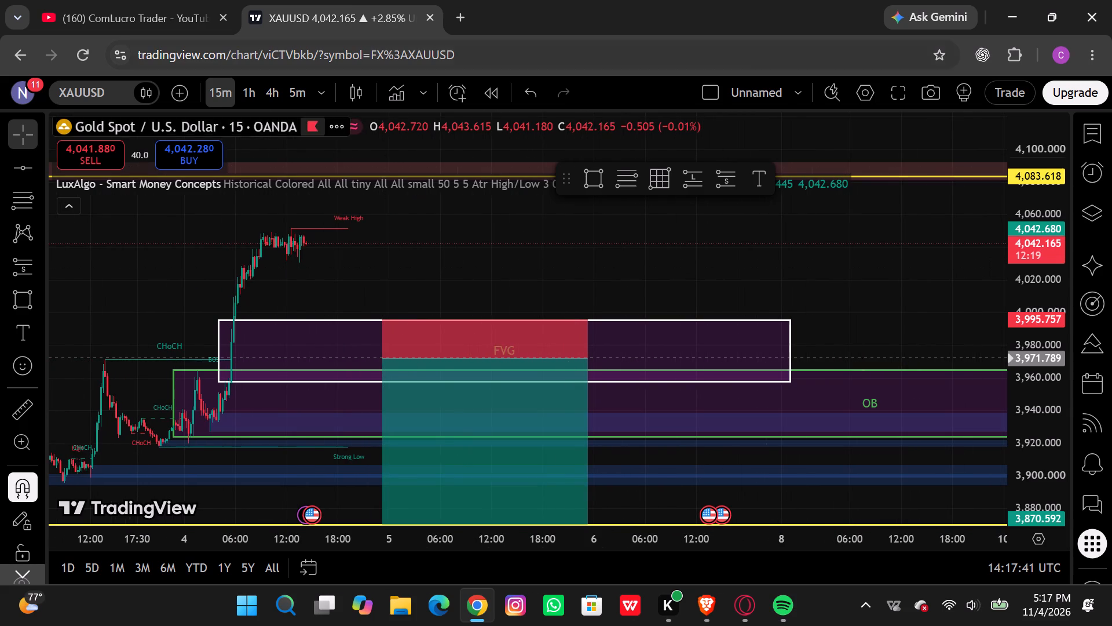
pyautogui.click(250, 101)
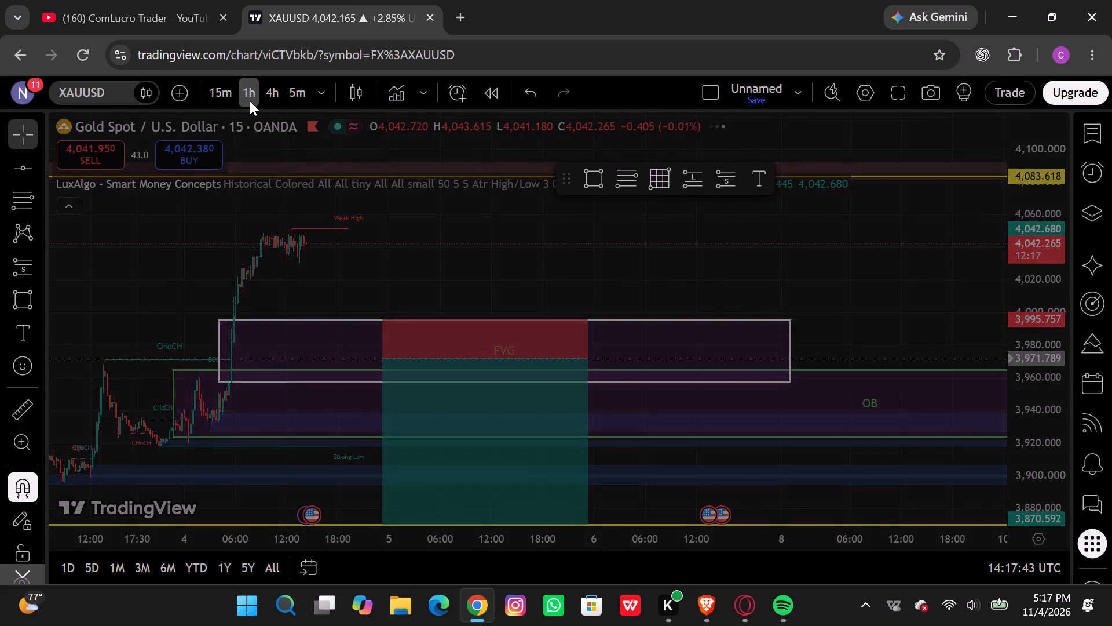
pyautogui.click(209, 86)
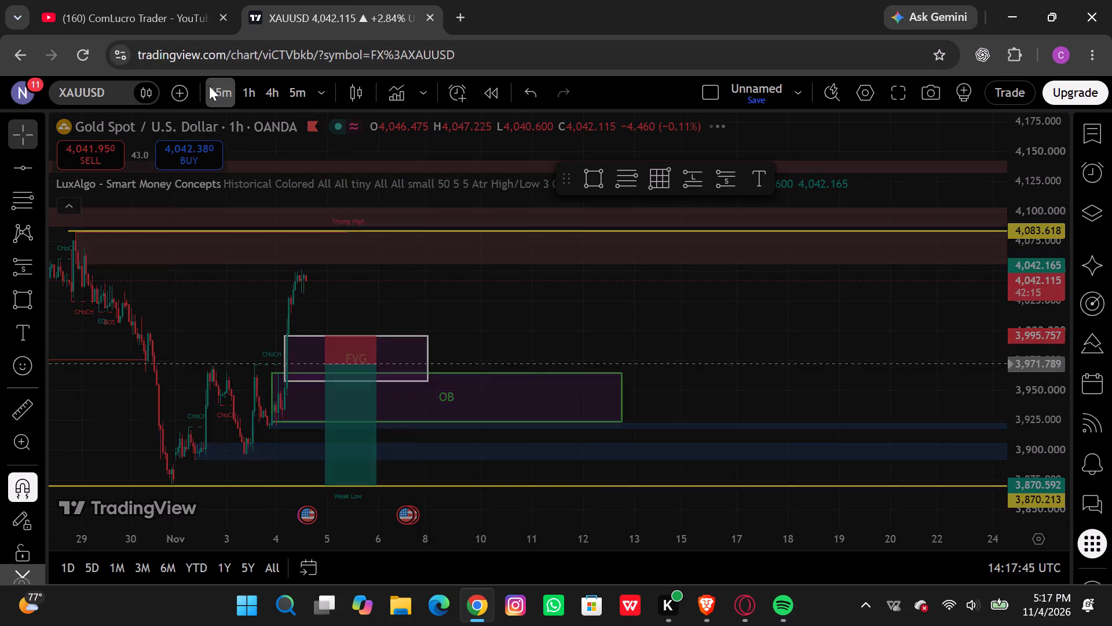
# View the marked zones and short position on the 4h timeframe.
pyautogui.click(275, 93)
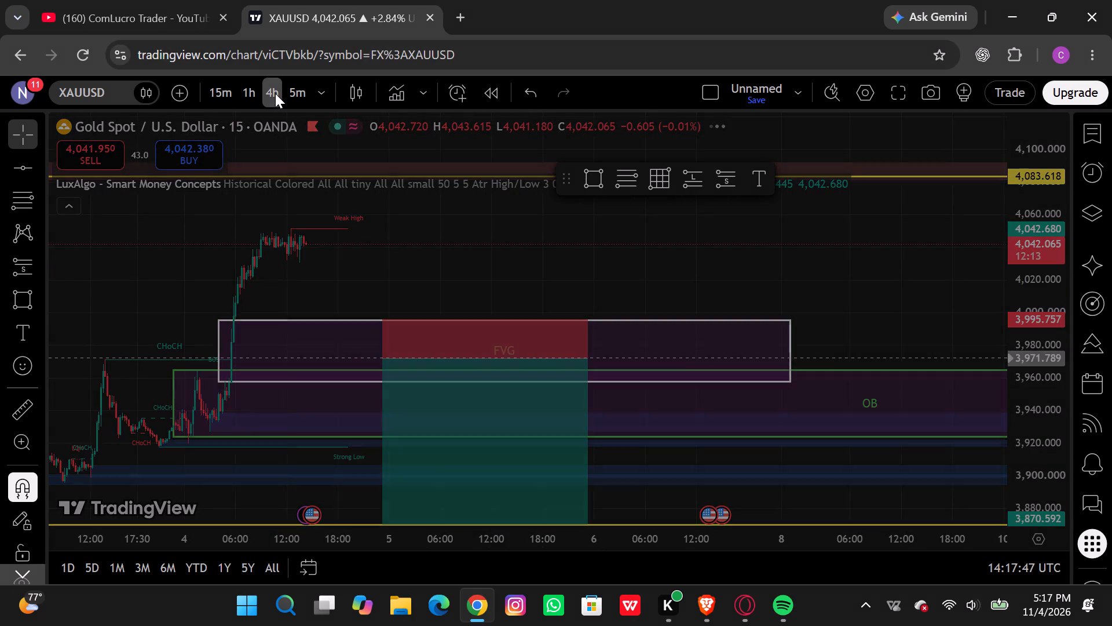
pyautogui.hscroll(-1, 473, 201)
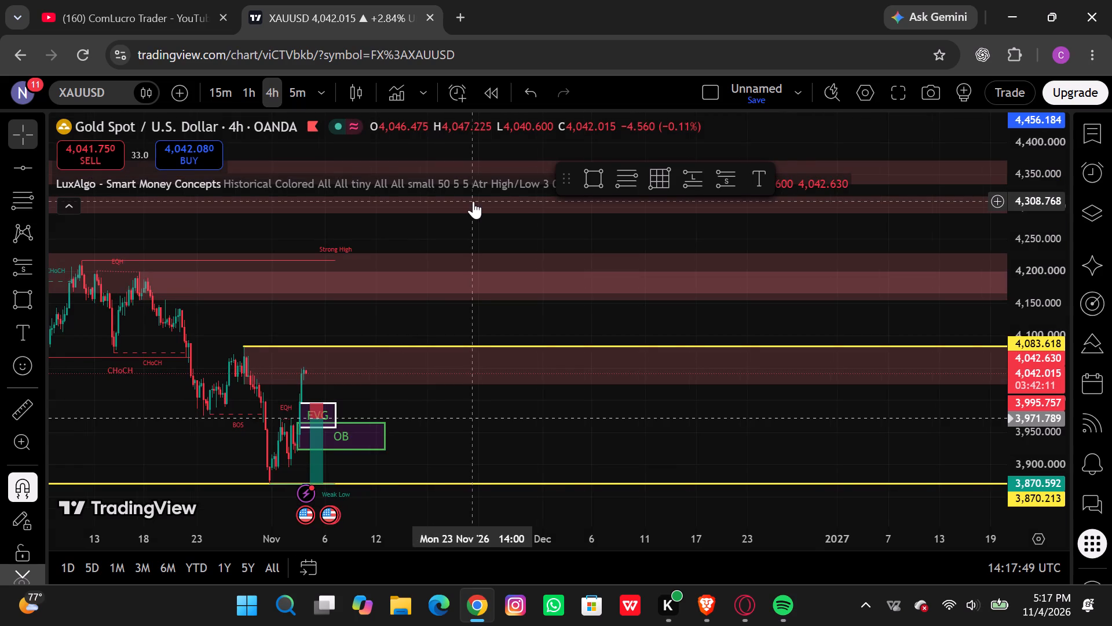
pyautogui.hscroll(-1, 473, 201)
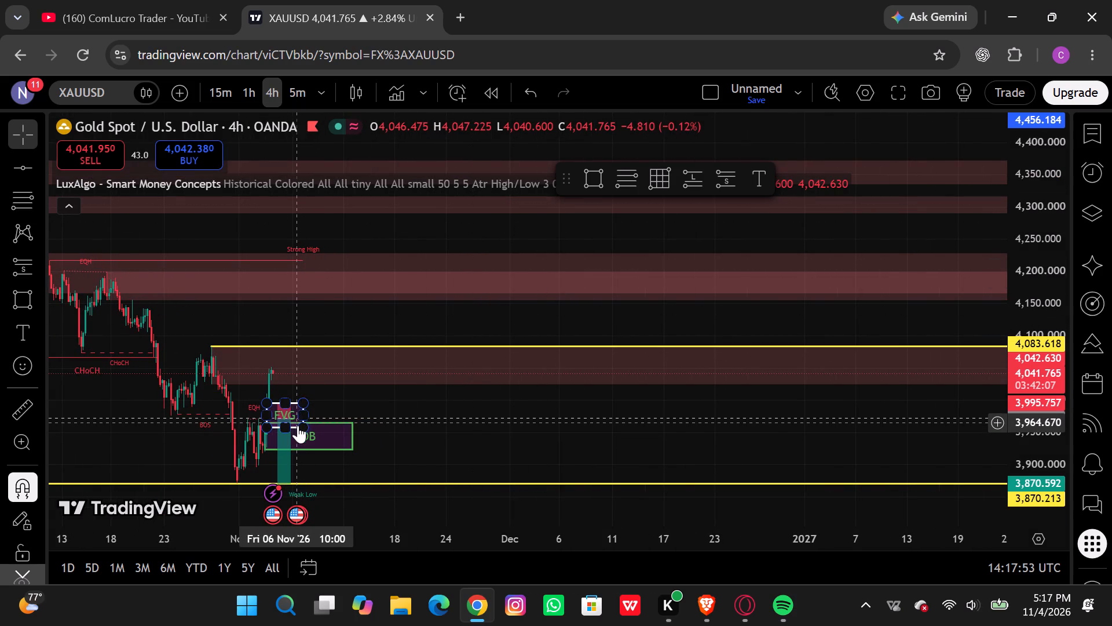
# On the 15m chart, unlock the short position, extend its end time to about 10 Nov '26 03:45, and lock it again.
pyautogui.click(217, 92)
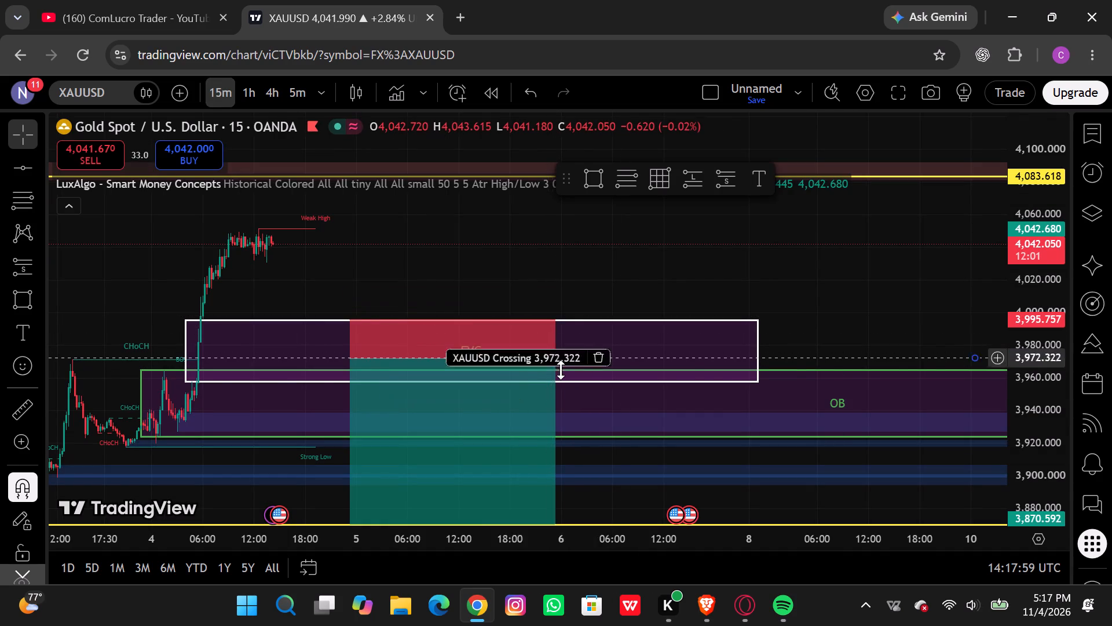
pyautogui.click(492, 343)
pyautogui.click(824, 136)
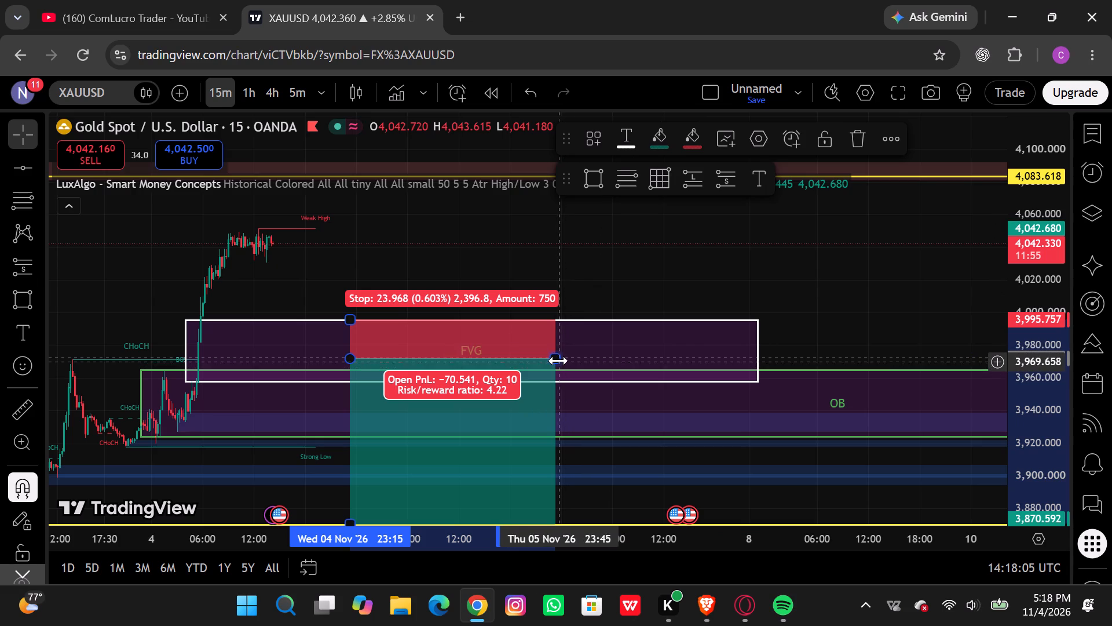
pyautogui.moveTo(558, 361); pyautogui.dragTo(827, 346)
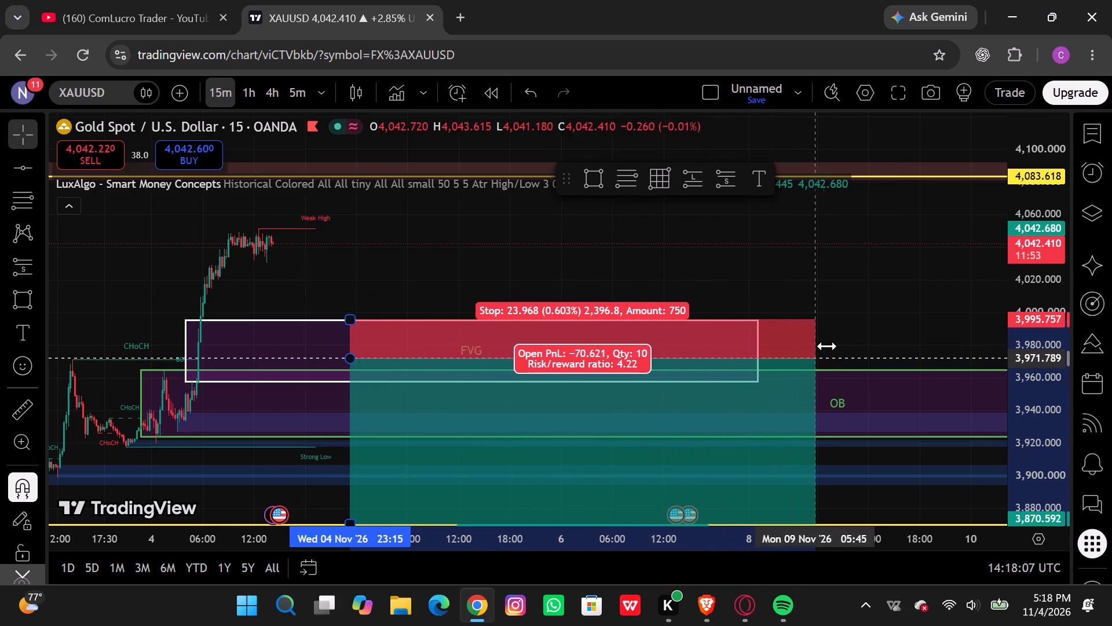
pyautogui.moveTo(827, 346); pyautogui.dragTo(1048, 333)
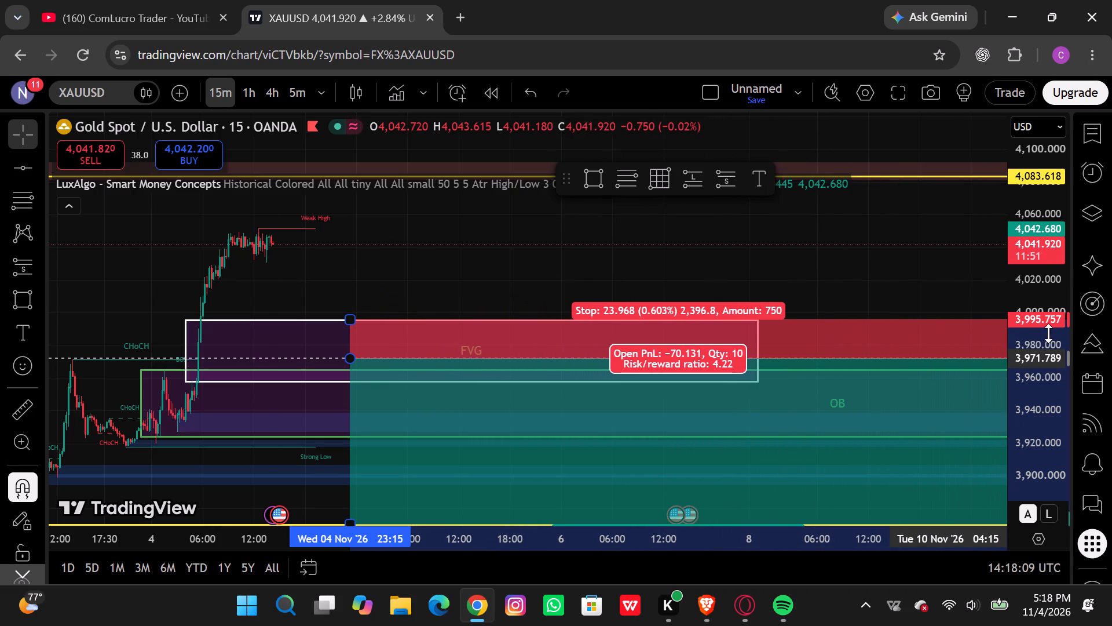
pyautogui.moveTo(1048, 333); pyautogui.dragTo(1002, 334)
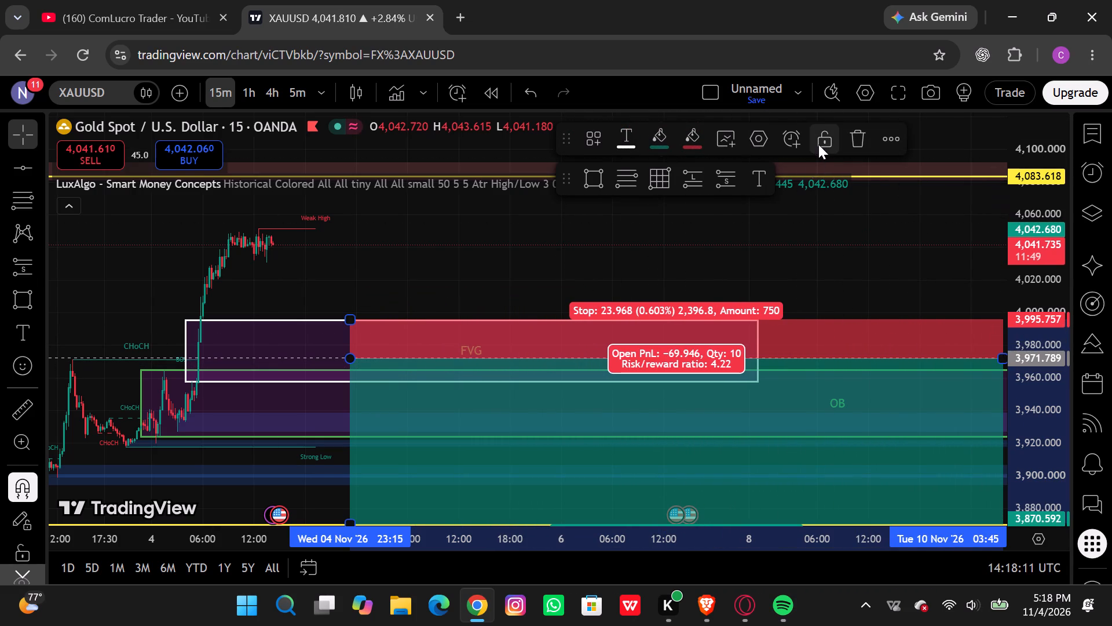
pyautogui.click(818, 144)
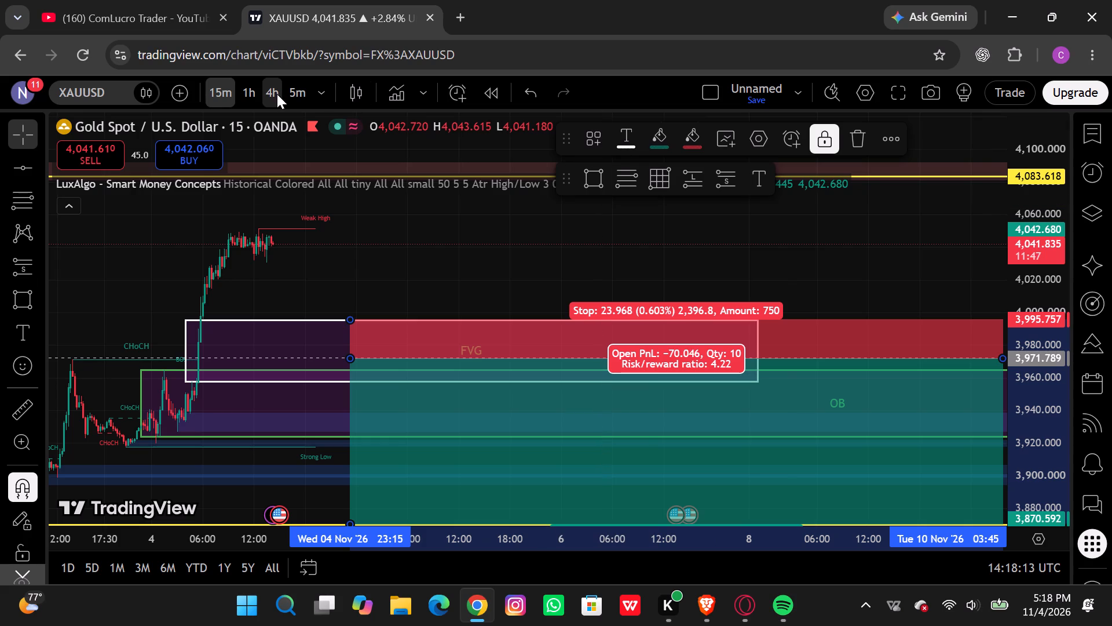
# View the extended short position on the 4h timeframe.
pyautogui.click(277, 94)
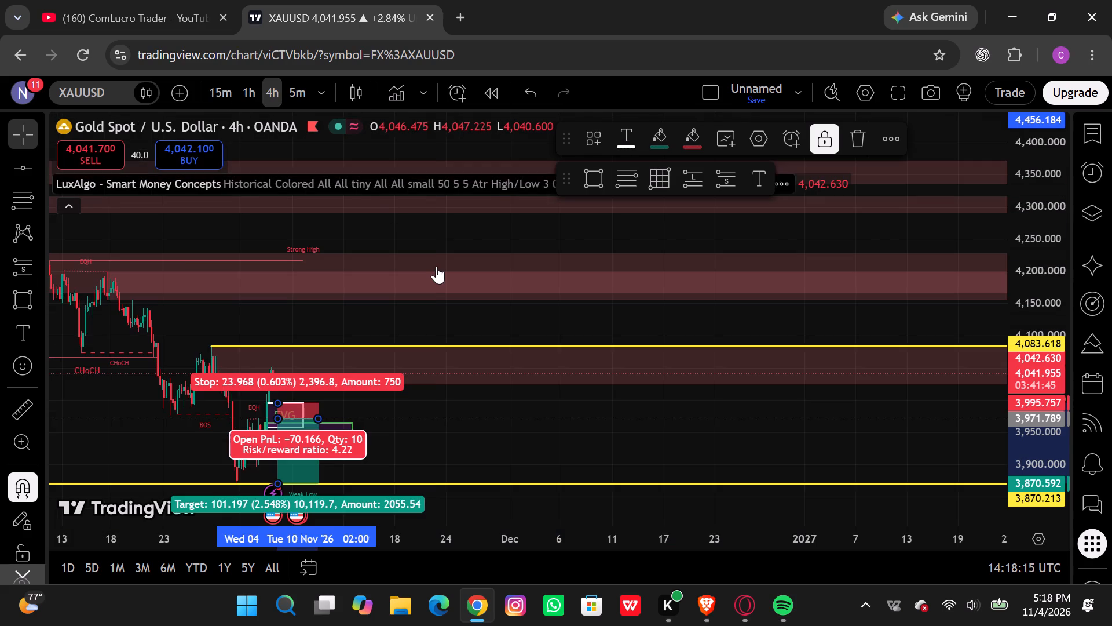
pyautogui.hscroll(-1, 436, 266)
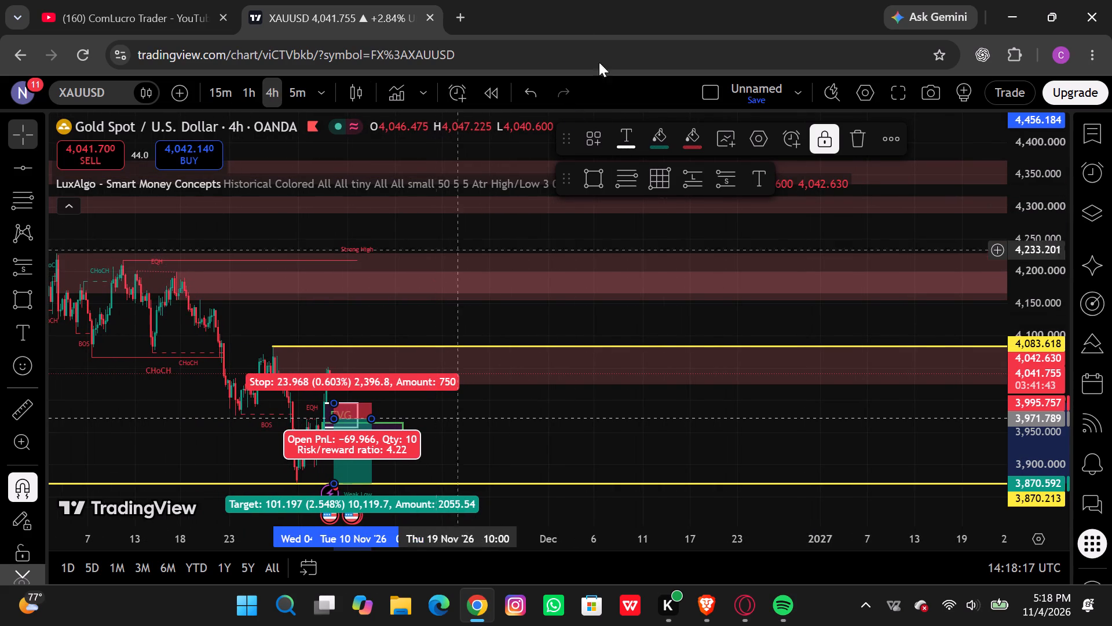
# Switch to the ComLucro Trader channel's videos page on YouTube.
pyautogui.click(178, 0)
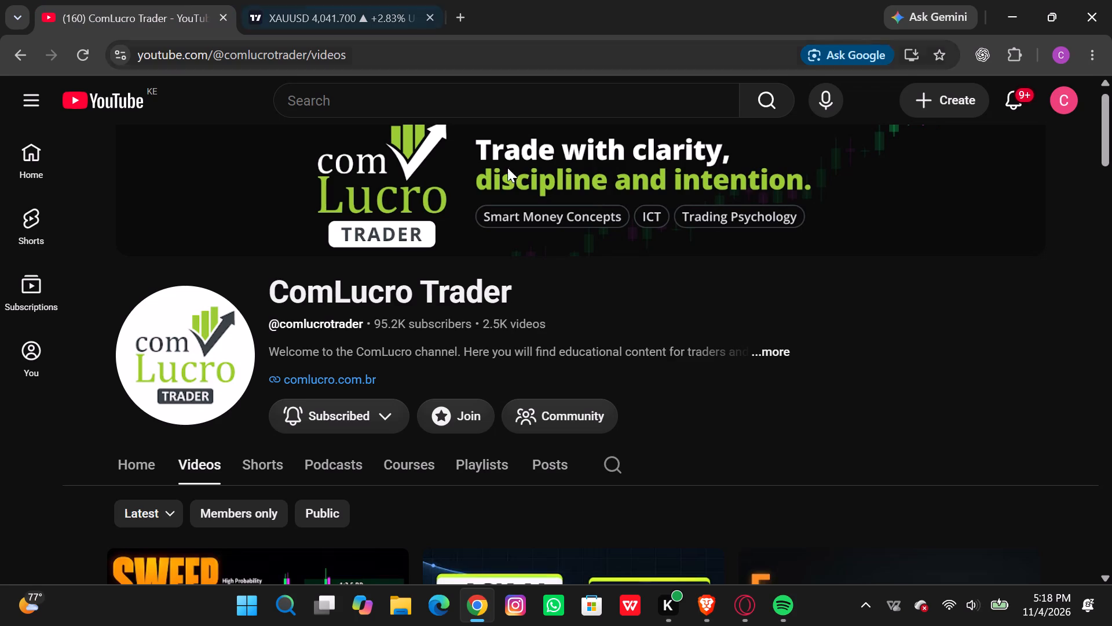